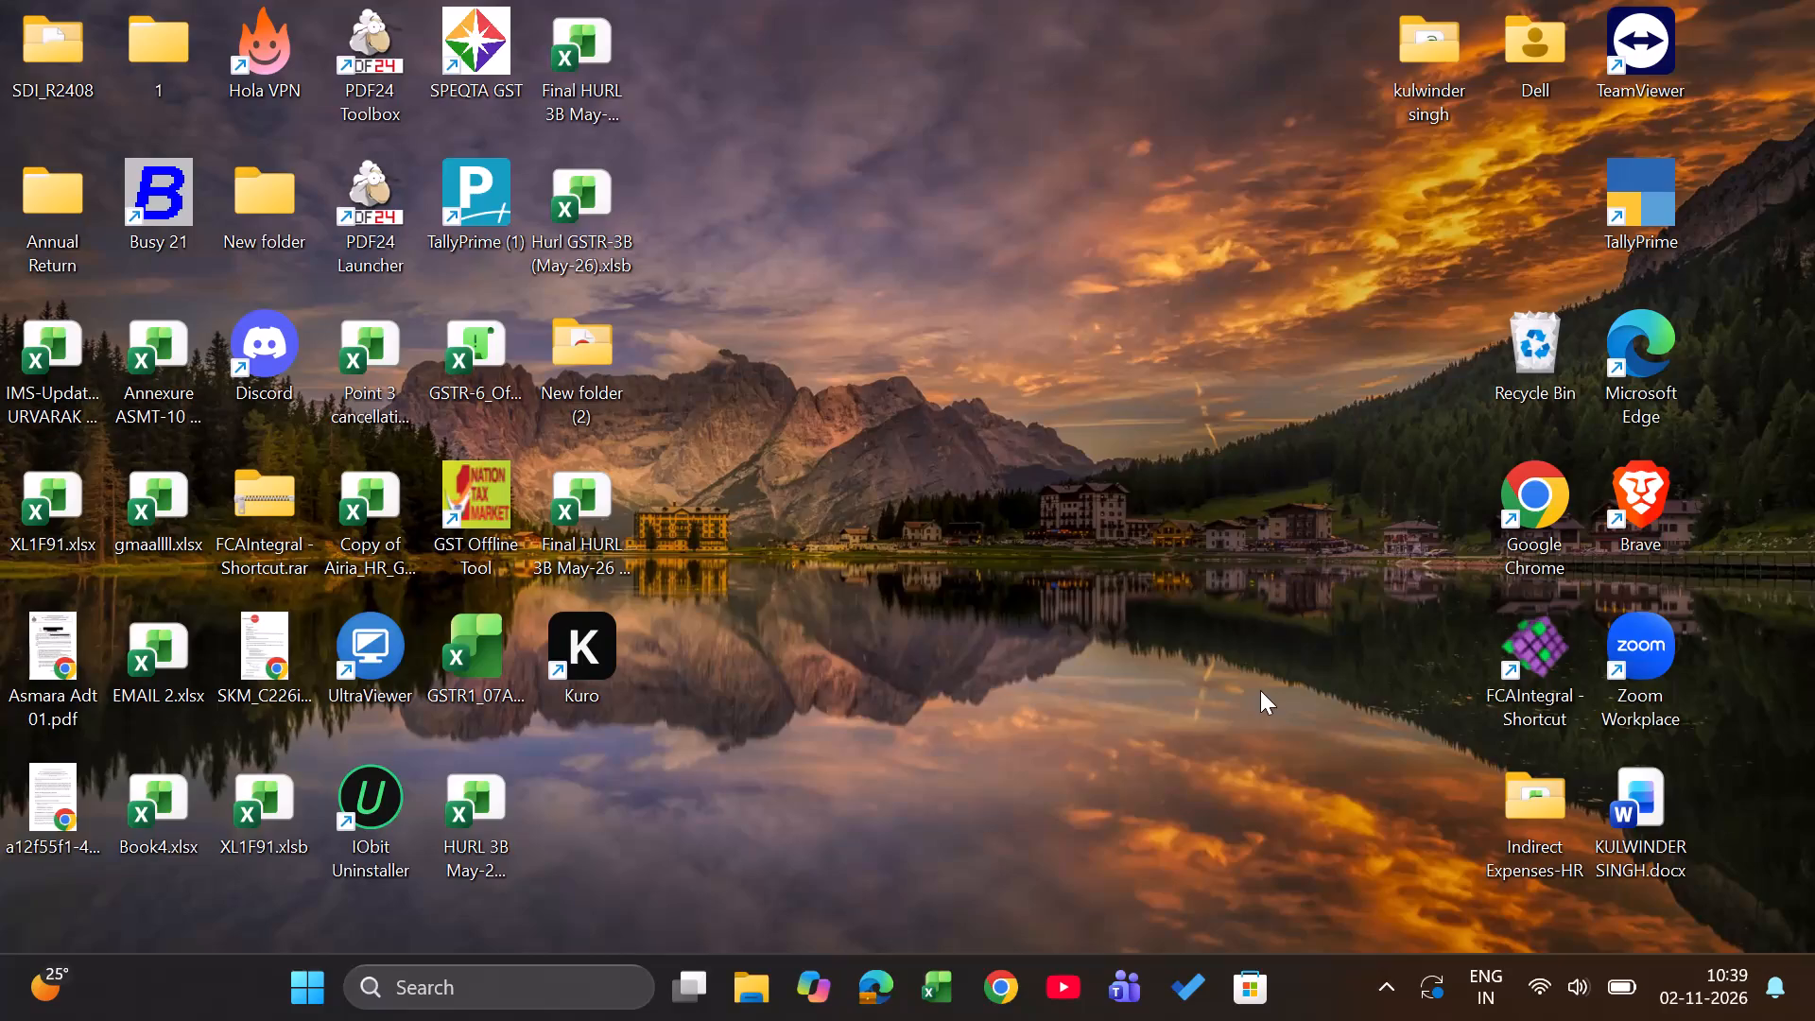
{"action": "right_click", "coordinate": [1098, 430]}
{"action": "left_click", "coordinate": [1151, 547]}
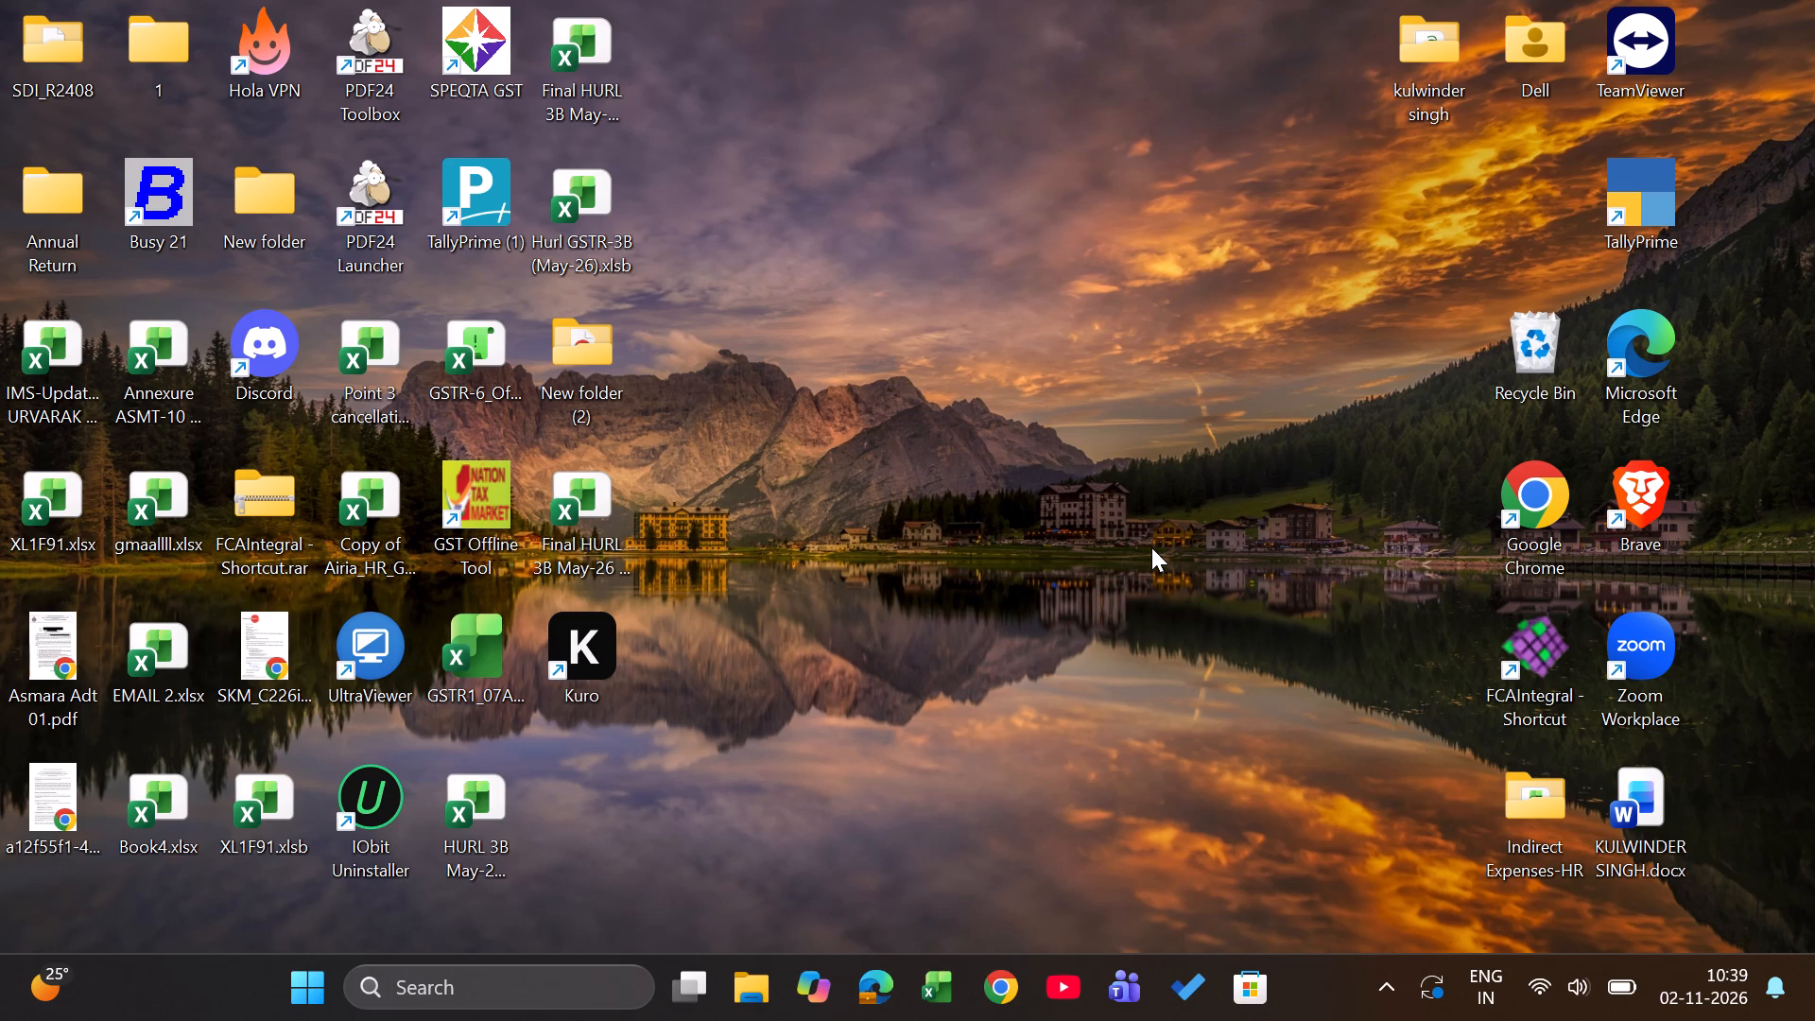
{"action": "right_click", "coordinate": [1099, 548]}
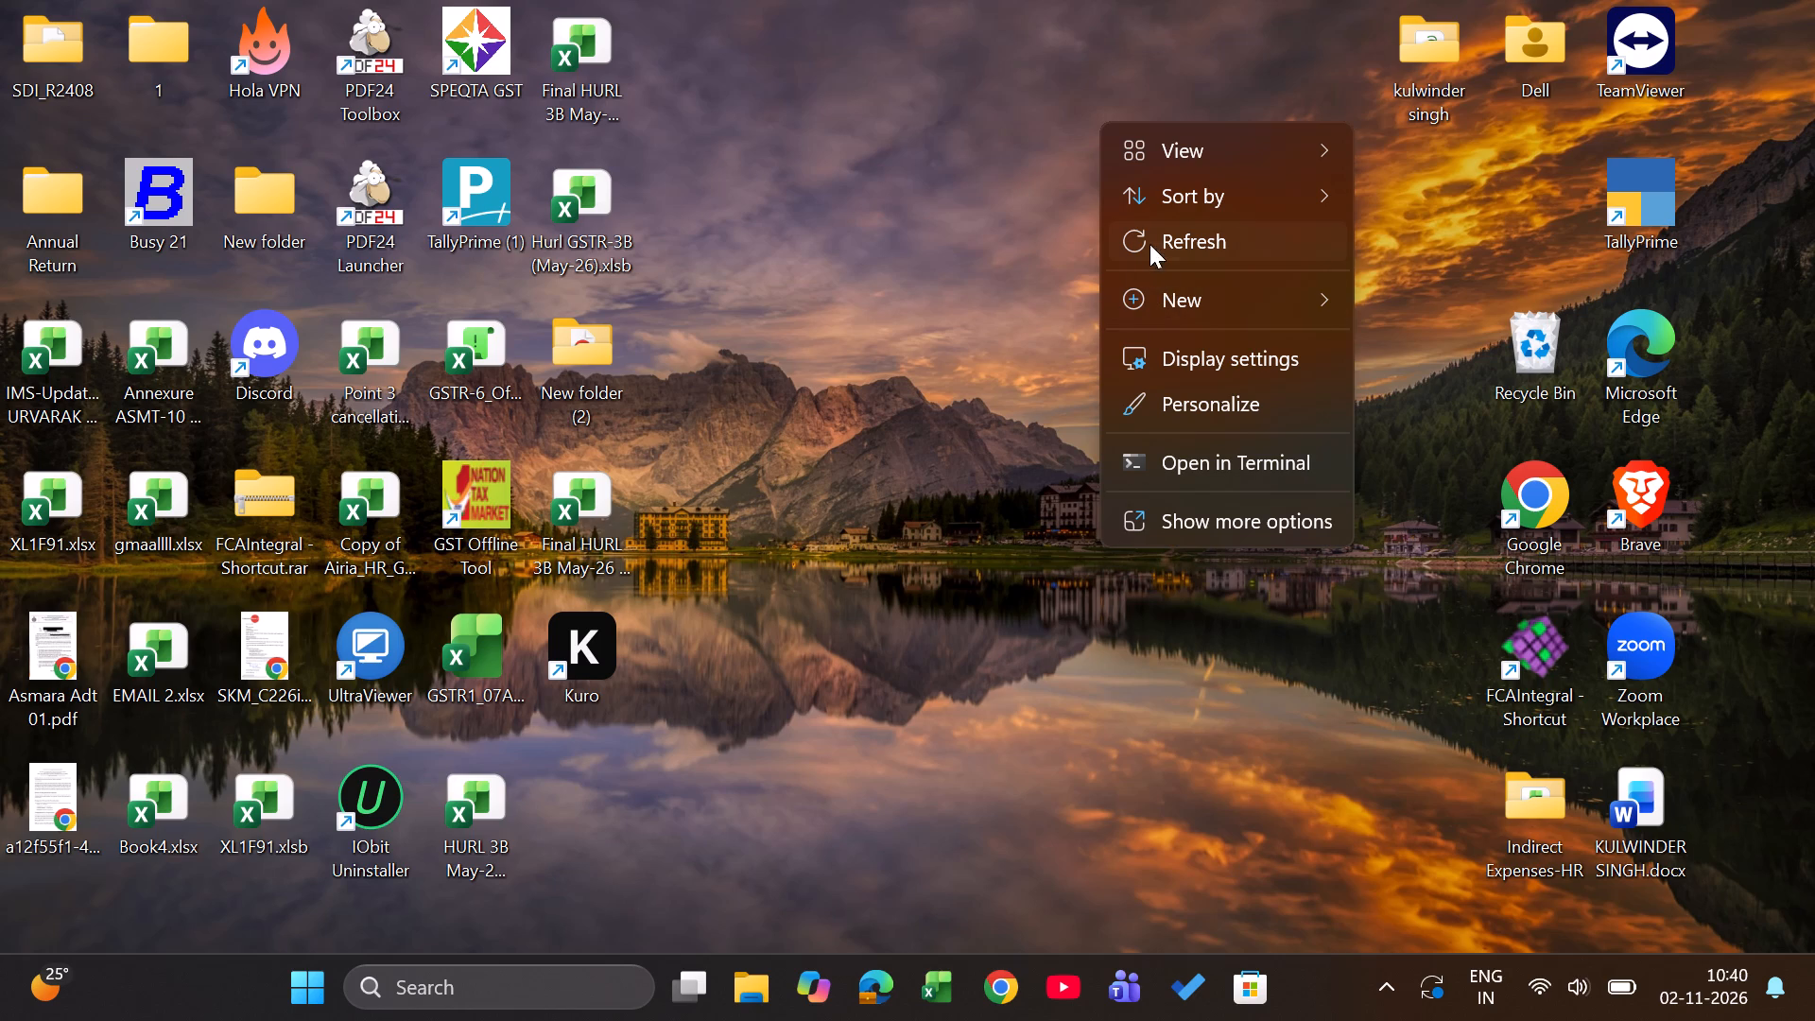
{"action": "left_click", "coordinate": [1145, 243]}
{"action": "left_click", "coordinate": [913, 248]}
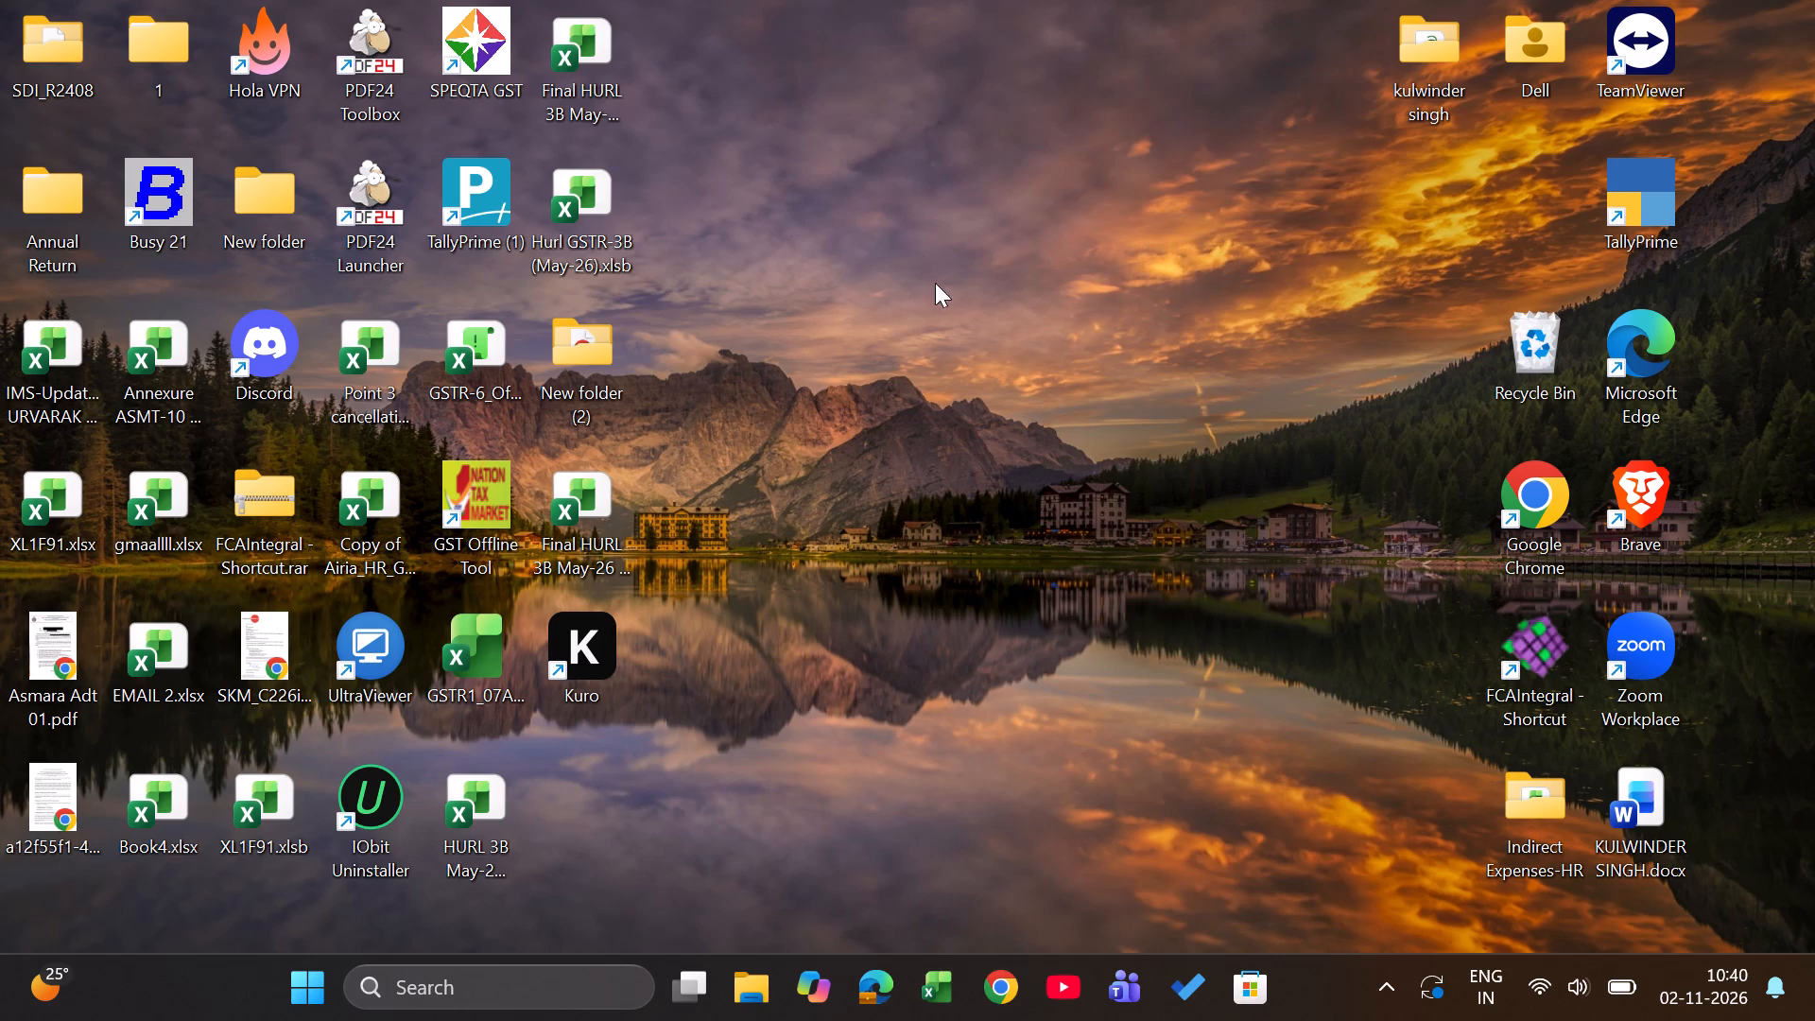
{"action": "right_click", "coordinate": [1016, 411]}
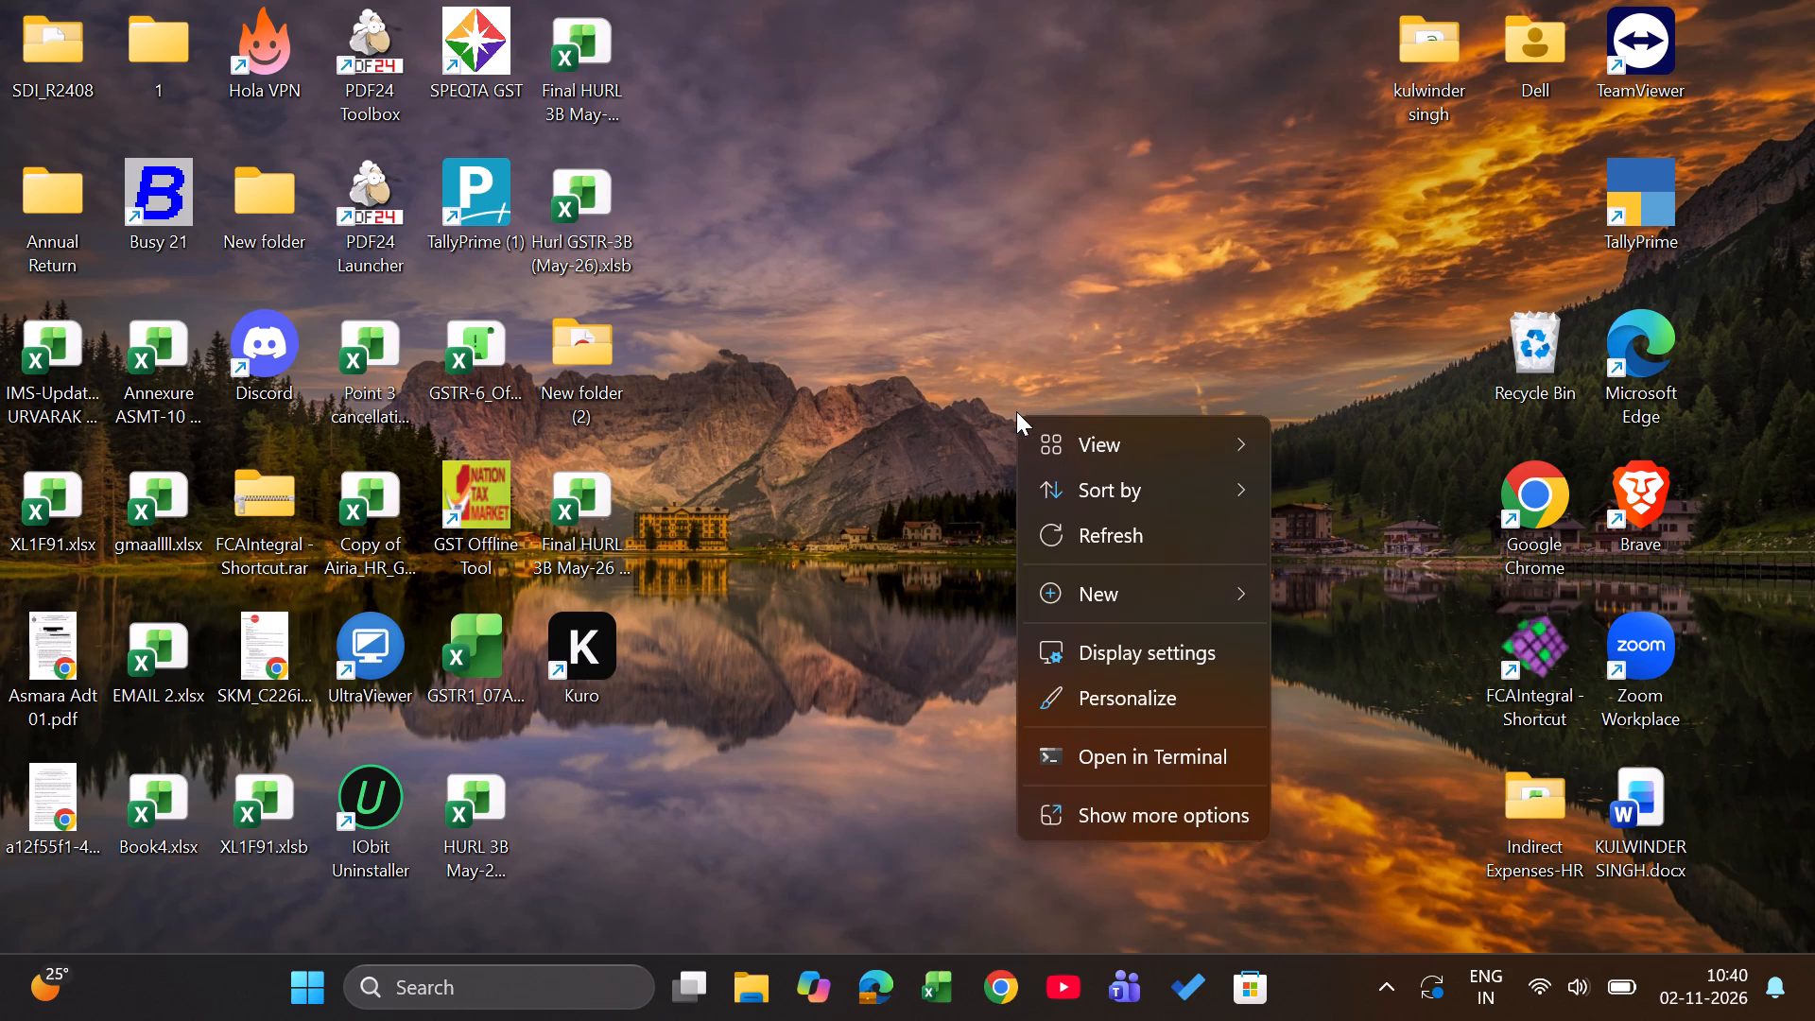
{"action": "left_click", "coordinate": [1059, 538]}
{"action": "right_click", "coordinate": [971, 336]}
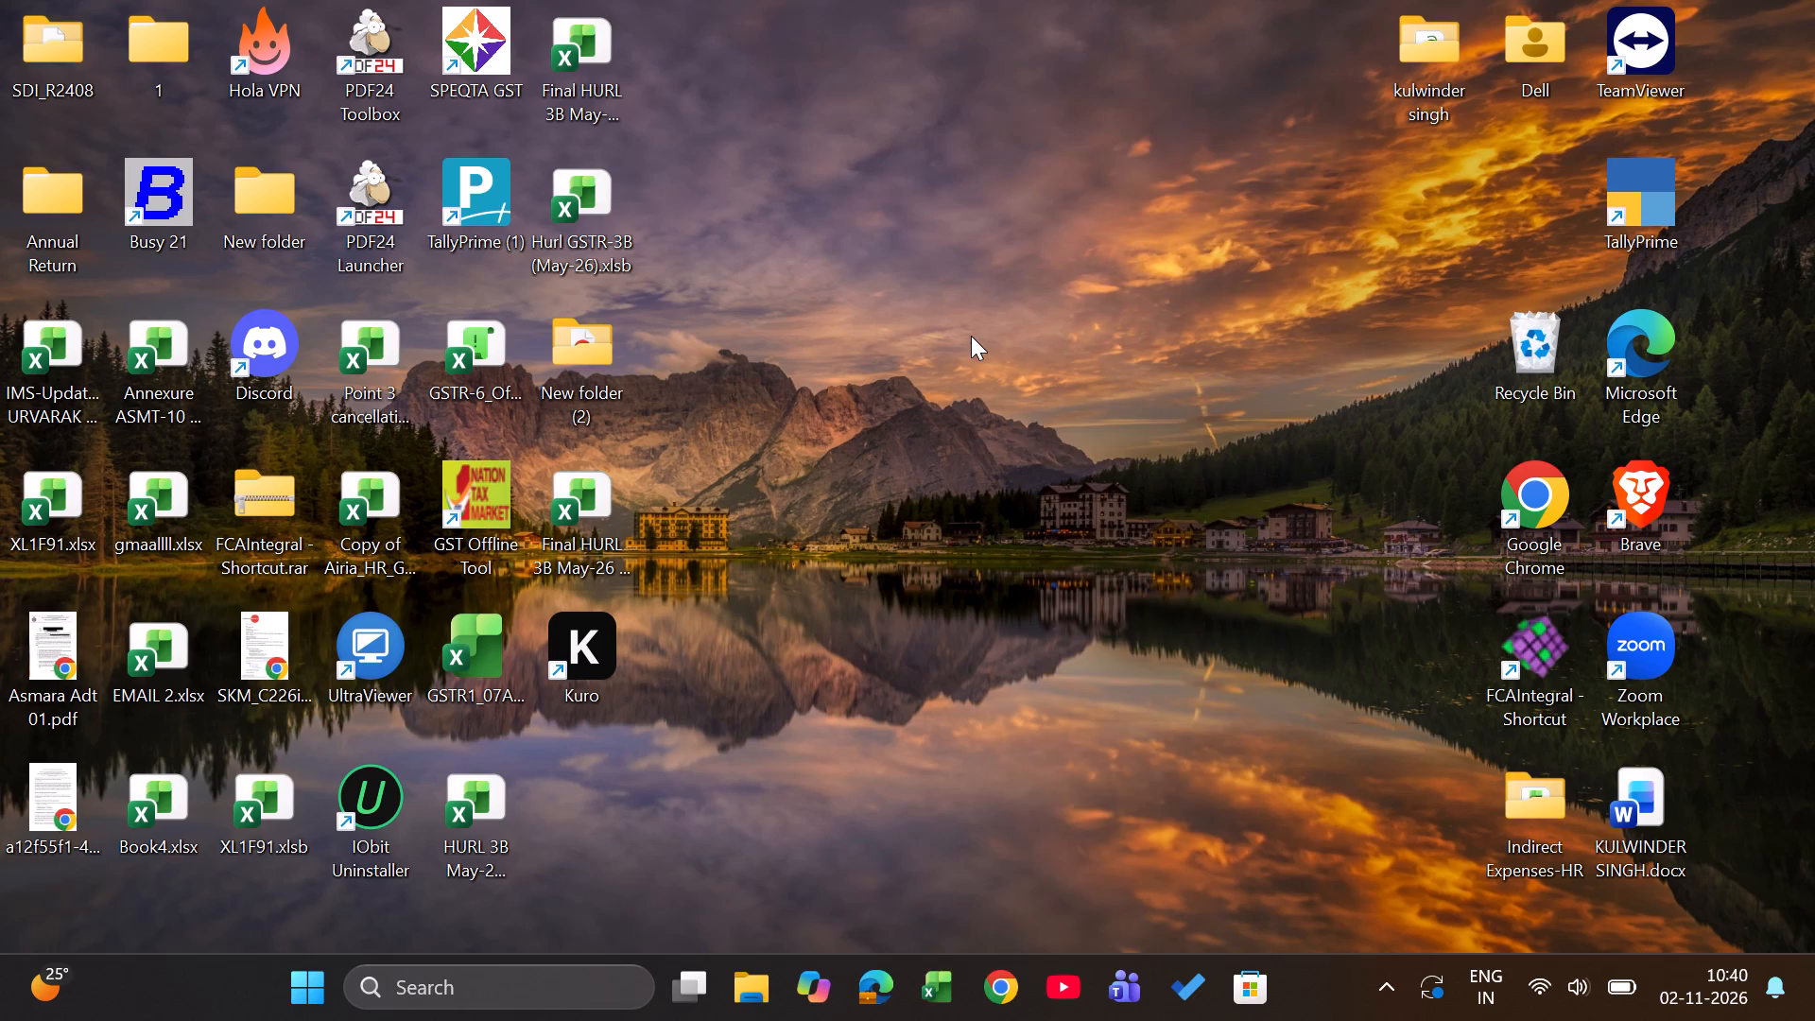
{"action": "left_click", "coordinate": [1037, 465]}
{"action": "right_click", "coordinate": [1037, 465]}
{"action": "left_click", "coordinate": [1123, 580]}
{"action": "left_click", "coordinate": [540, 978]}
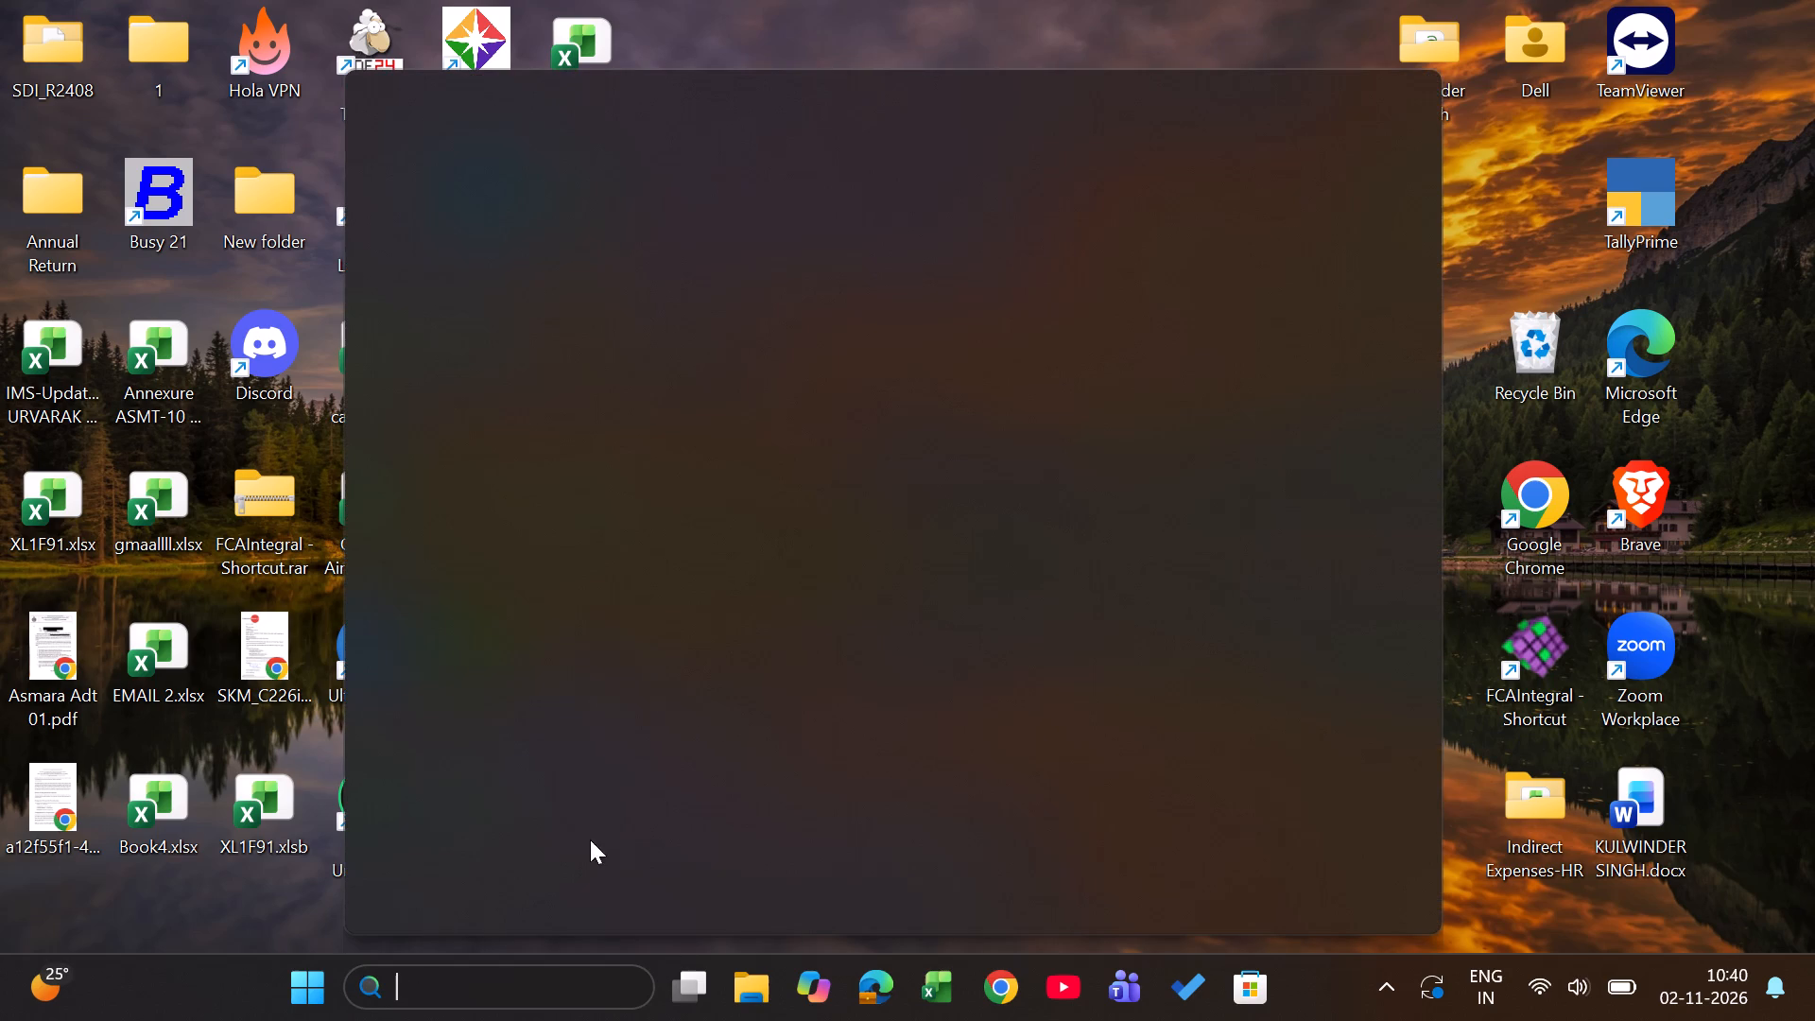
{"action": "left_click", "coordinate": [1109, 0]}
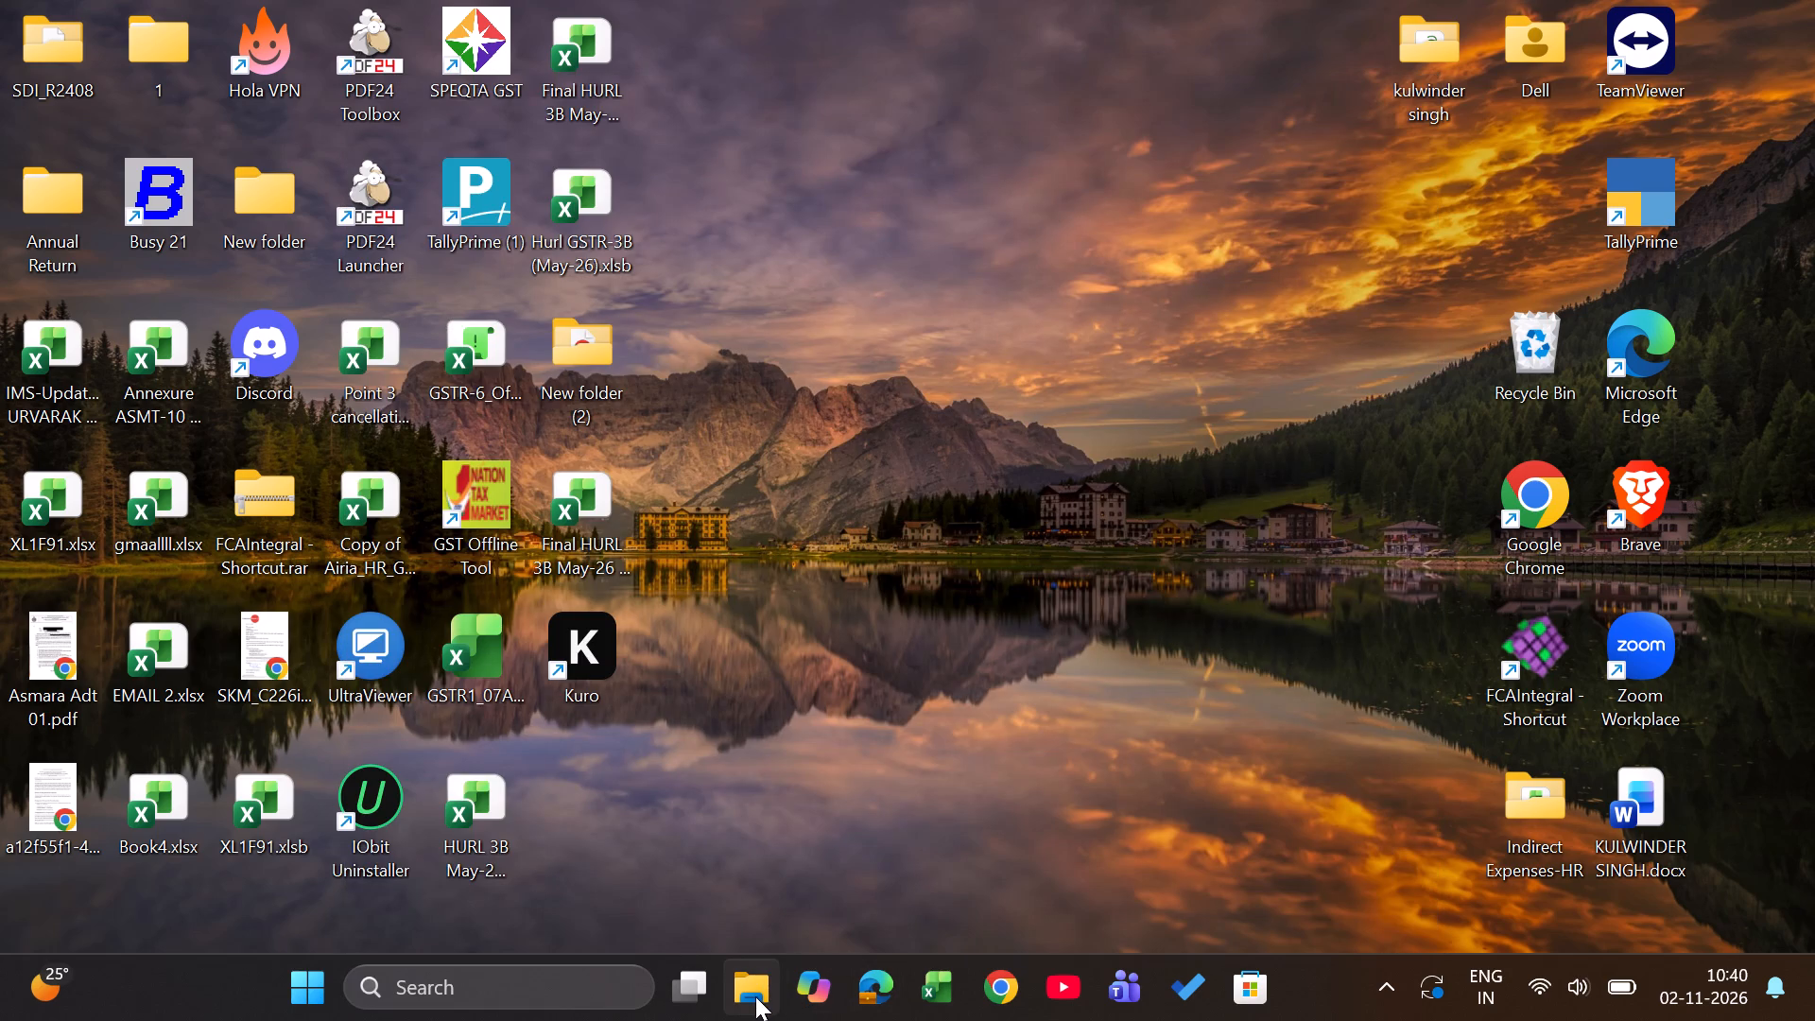
In File Explorer, open the APRA folder inside OneDrive - A P R A & Associates LLP on drive E:, closing the extra window.
{"action": "left_click", "coordinate": [755, 996]}
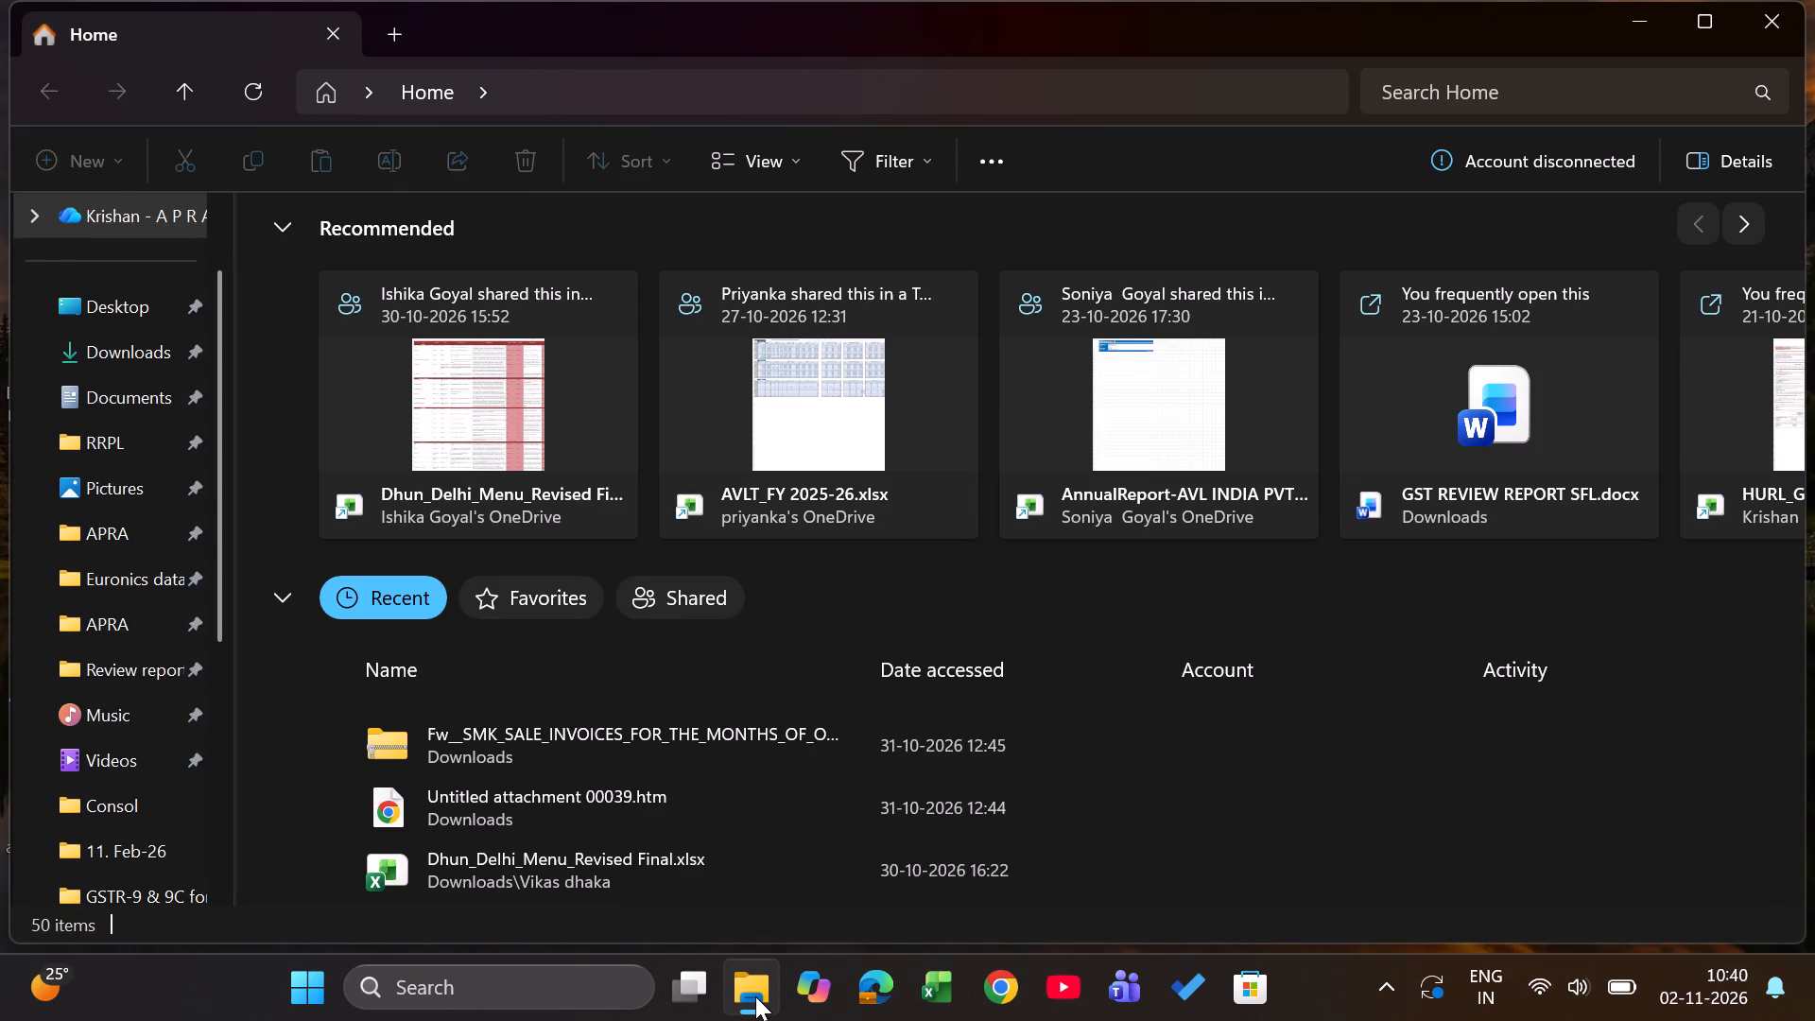
{"action": "scroll", "coordinate": [169, 830], "scroll_direction": "down", "scroll_amount": 4}
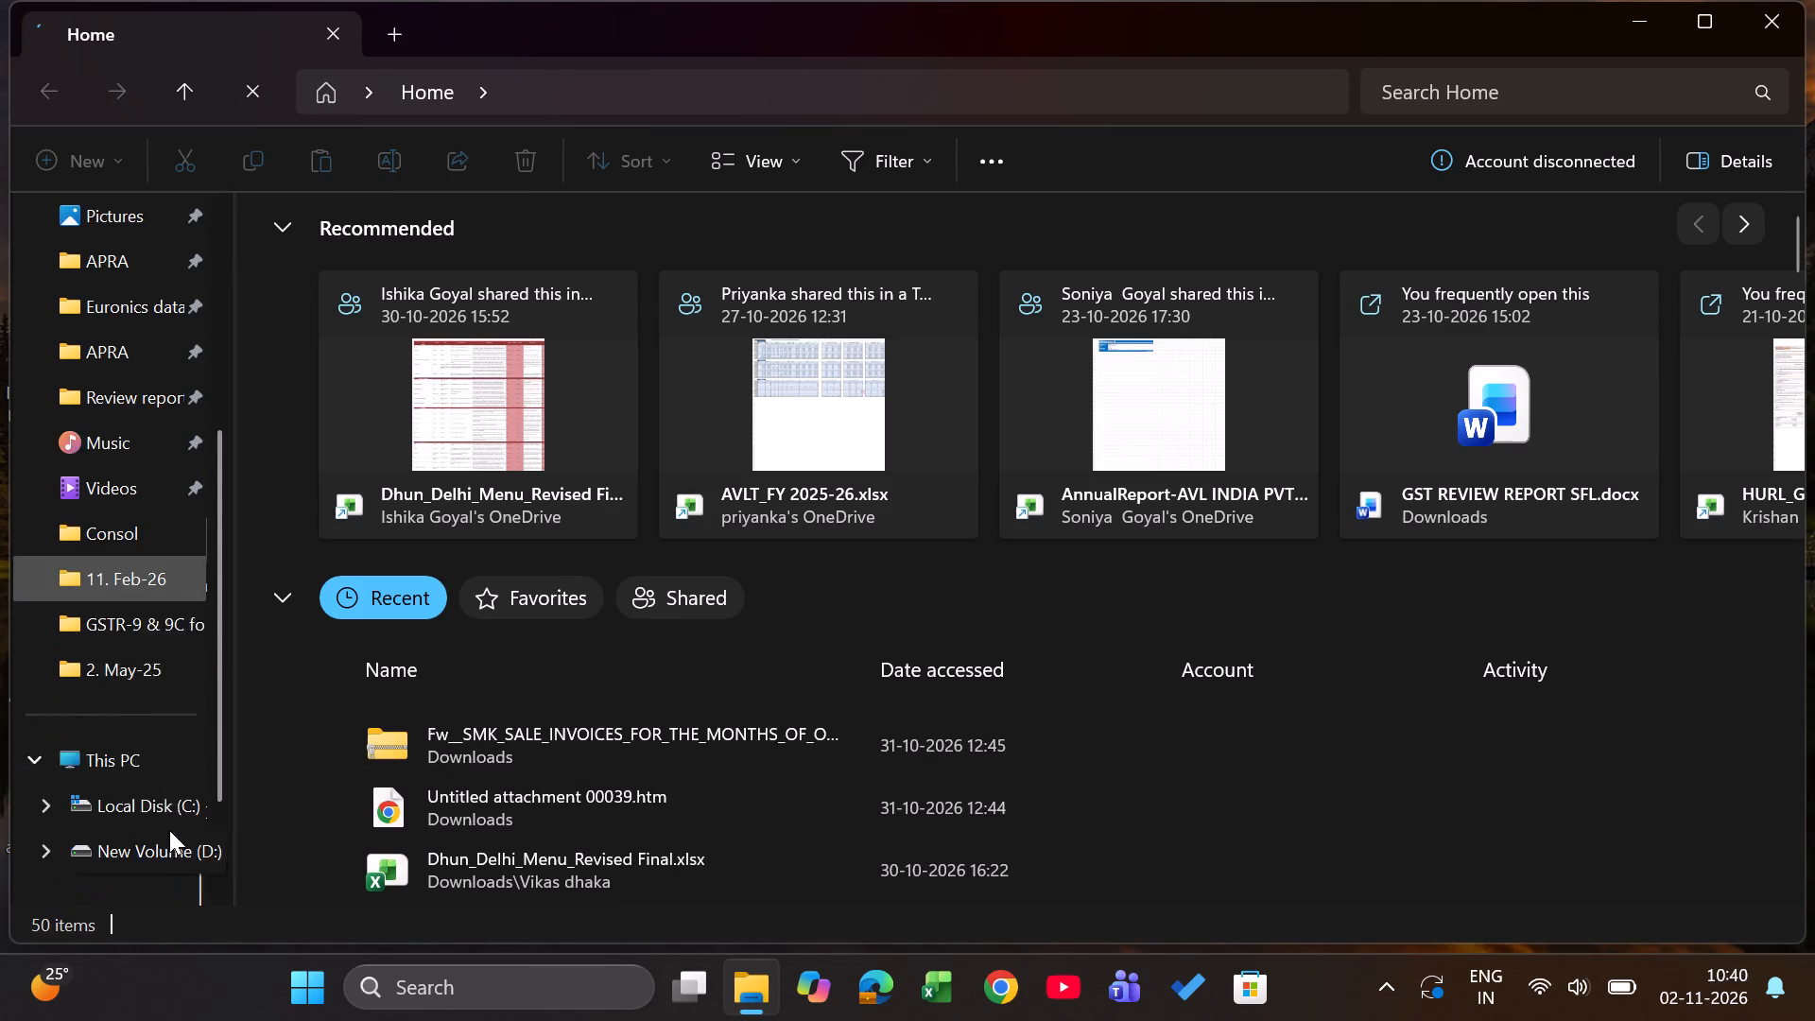
{"action": "left_click", "coordinate": [106, 766]}
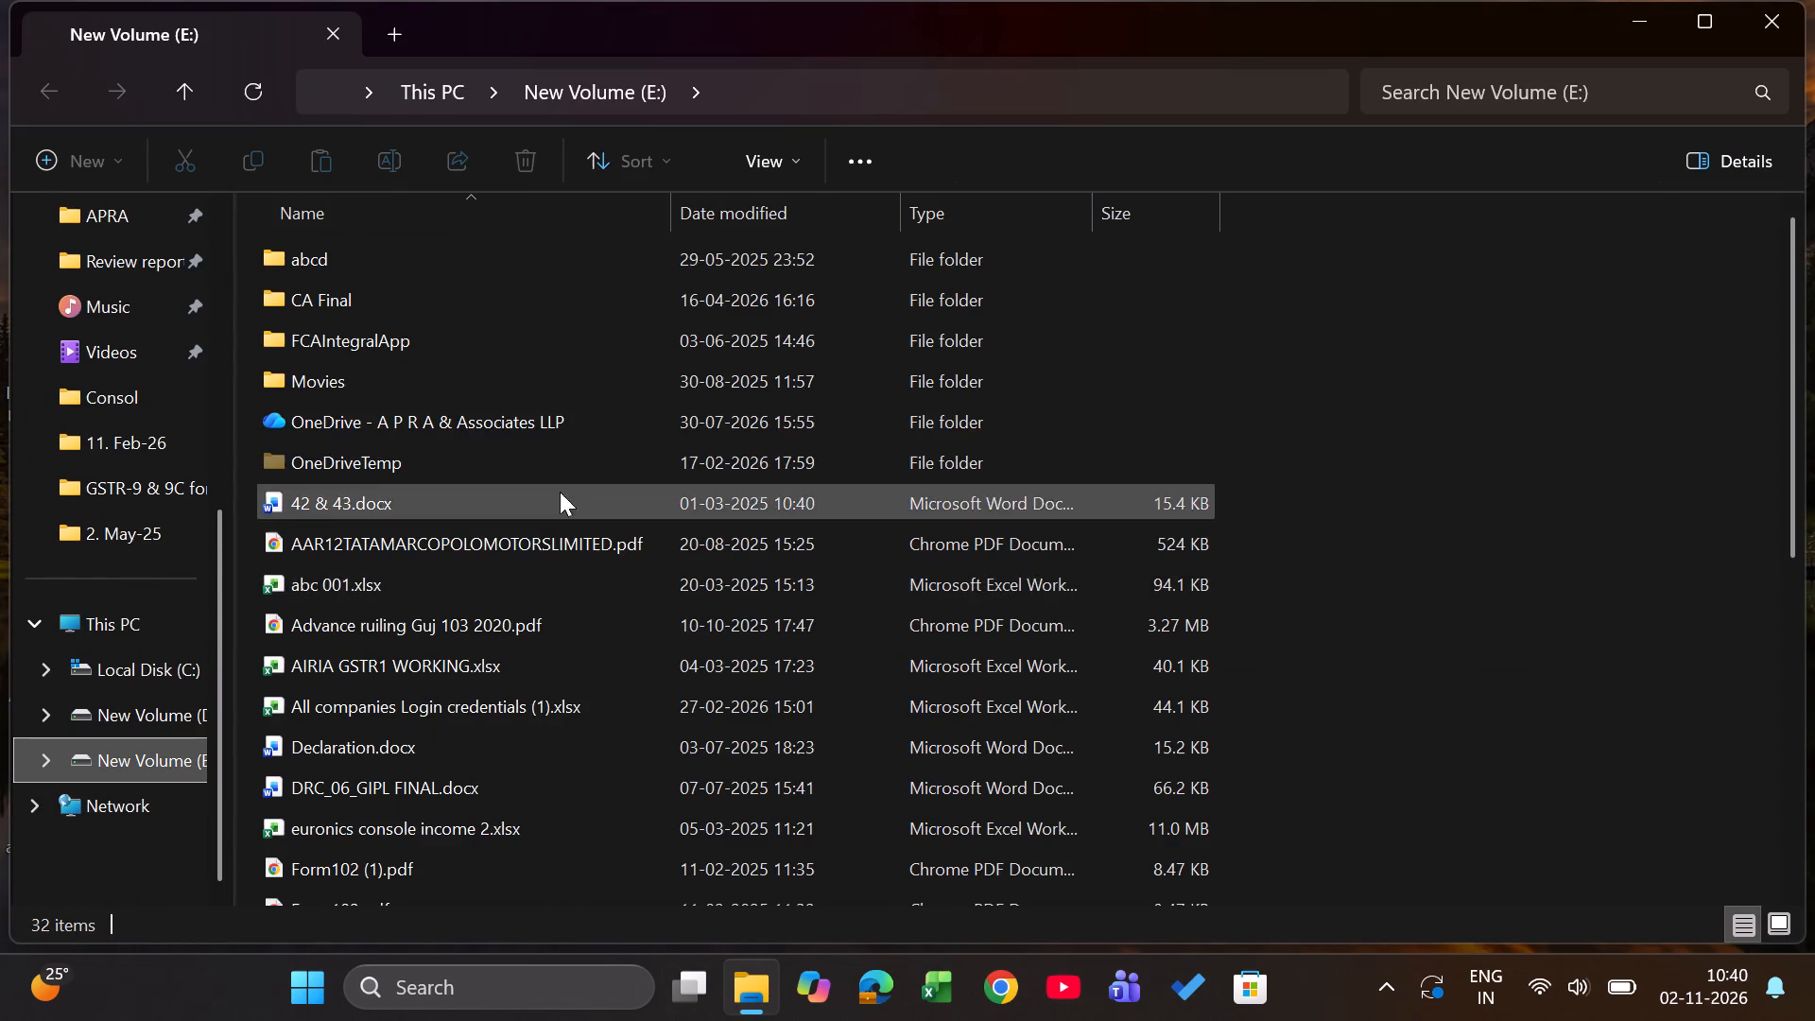
{"action": "double_click", "coordinate": [614, 412]}
{"action": "key", "text": "Return"}
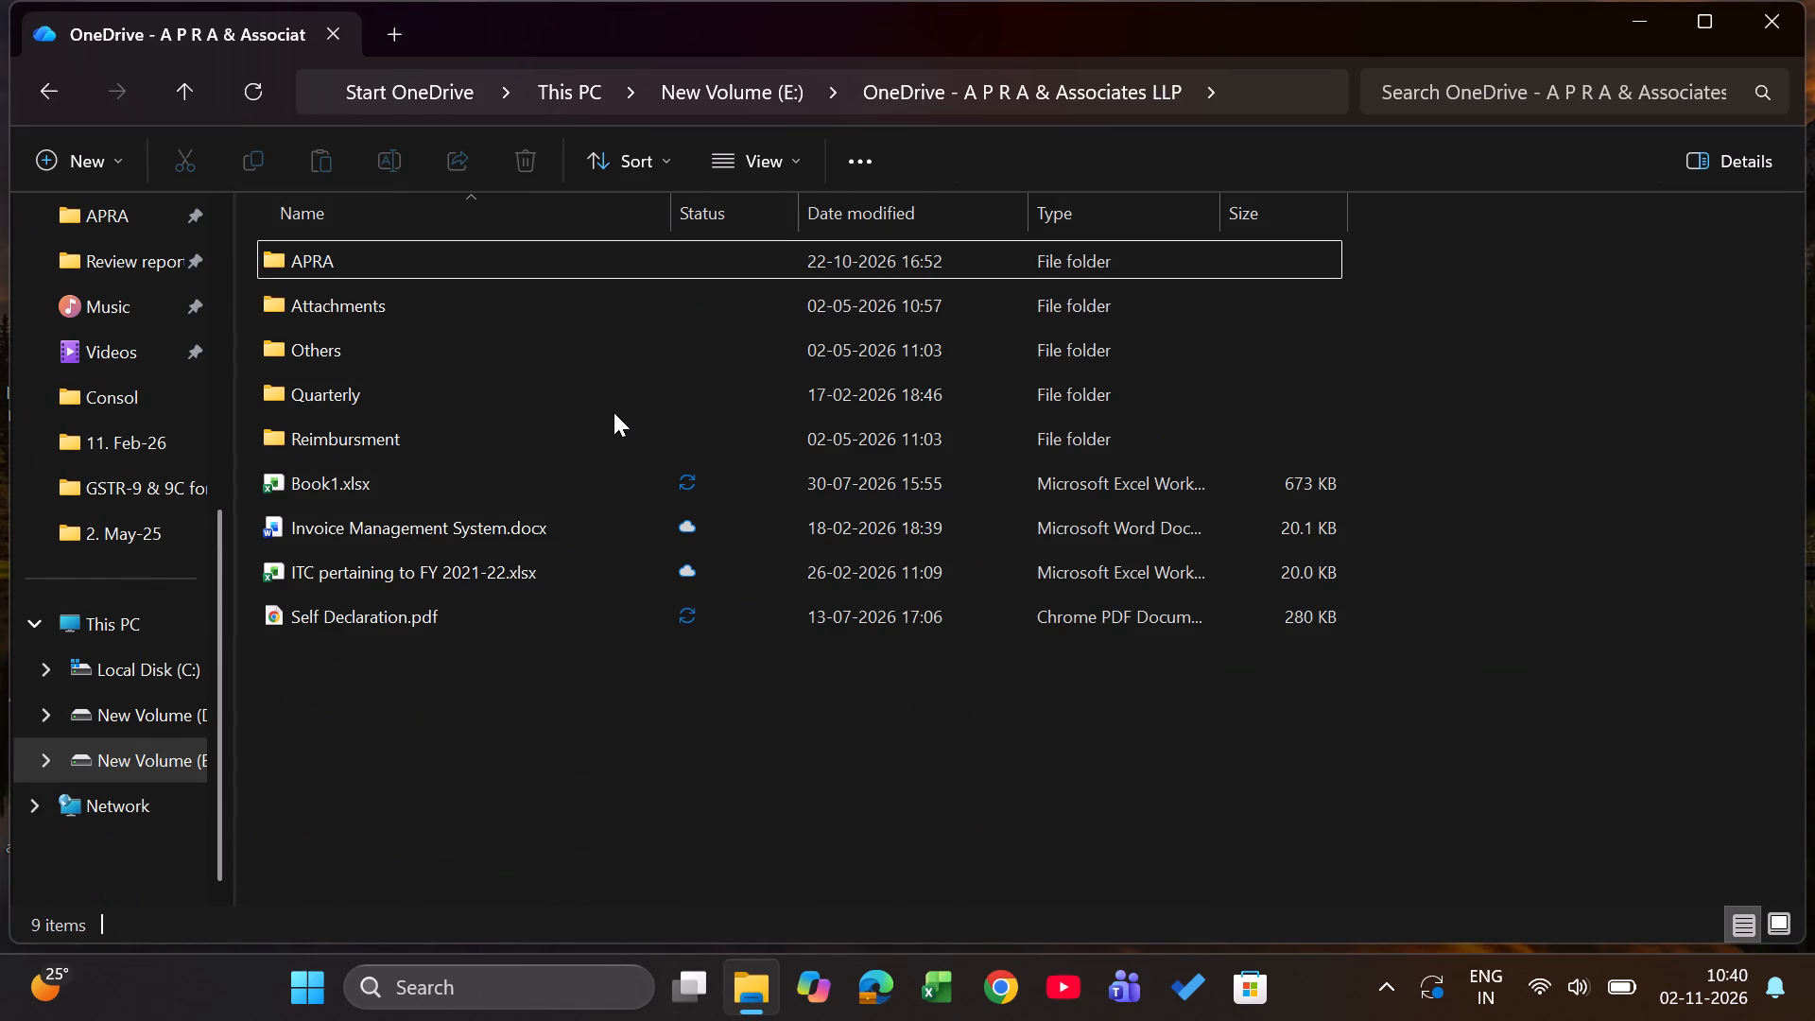
{"action": "key", "text": "Down"}
{"action": "key", "text": "shift+Up"}
{"action": "key", "text": "Return"}
{"action": "key", "text": "Down"}
{"action": "key", "text": "Down"}
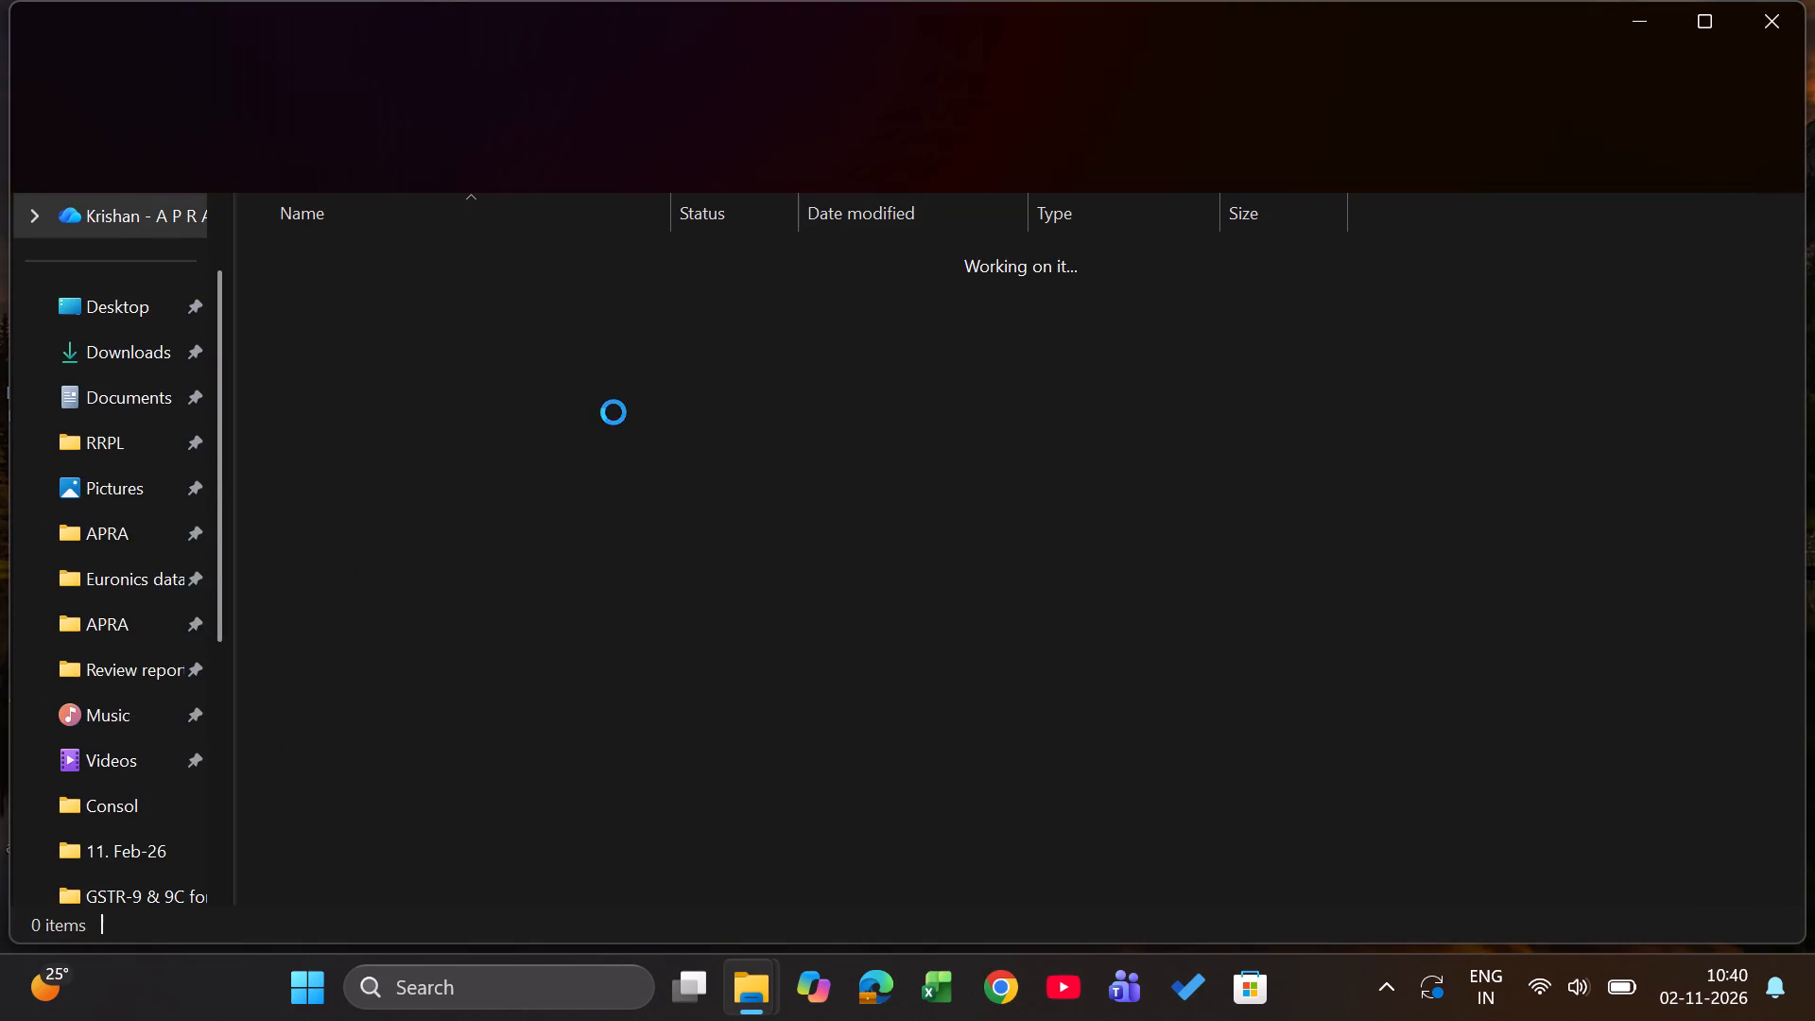
{"action": "left_click", "coordinate": [1785, 24]}
Open the AVL client folder inside the APRA folder.
{"action": "key", "text": "Down"}
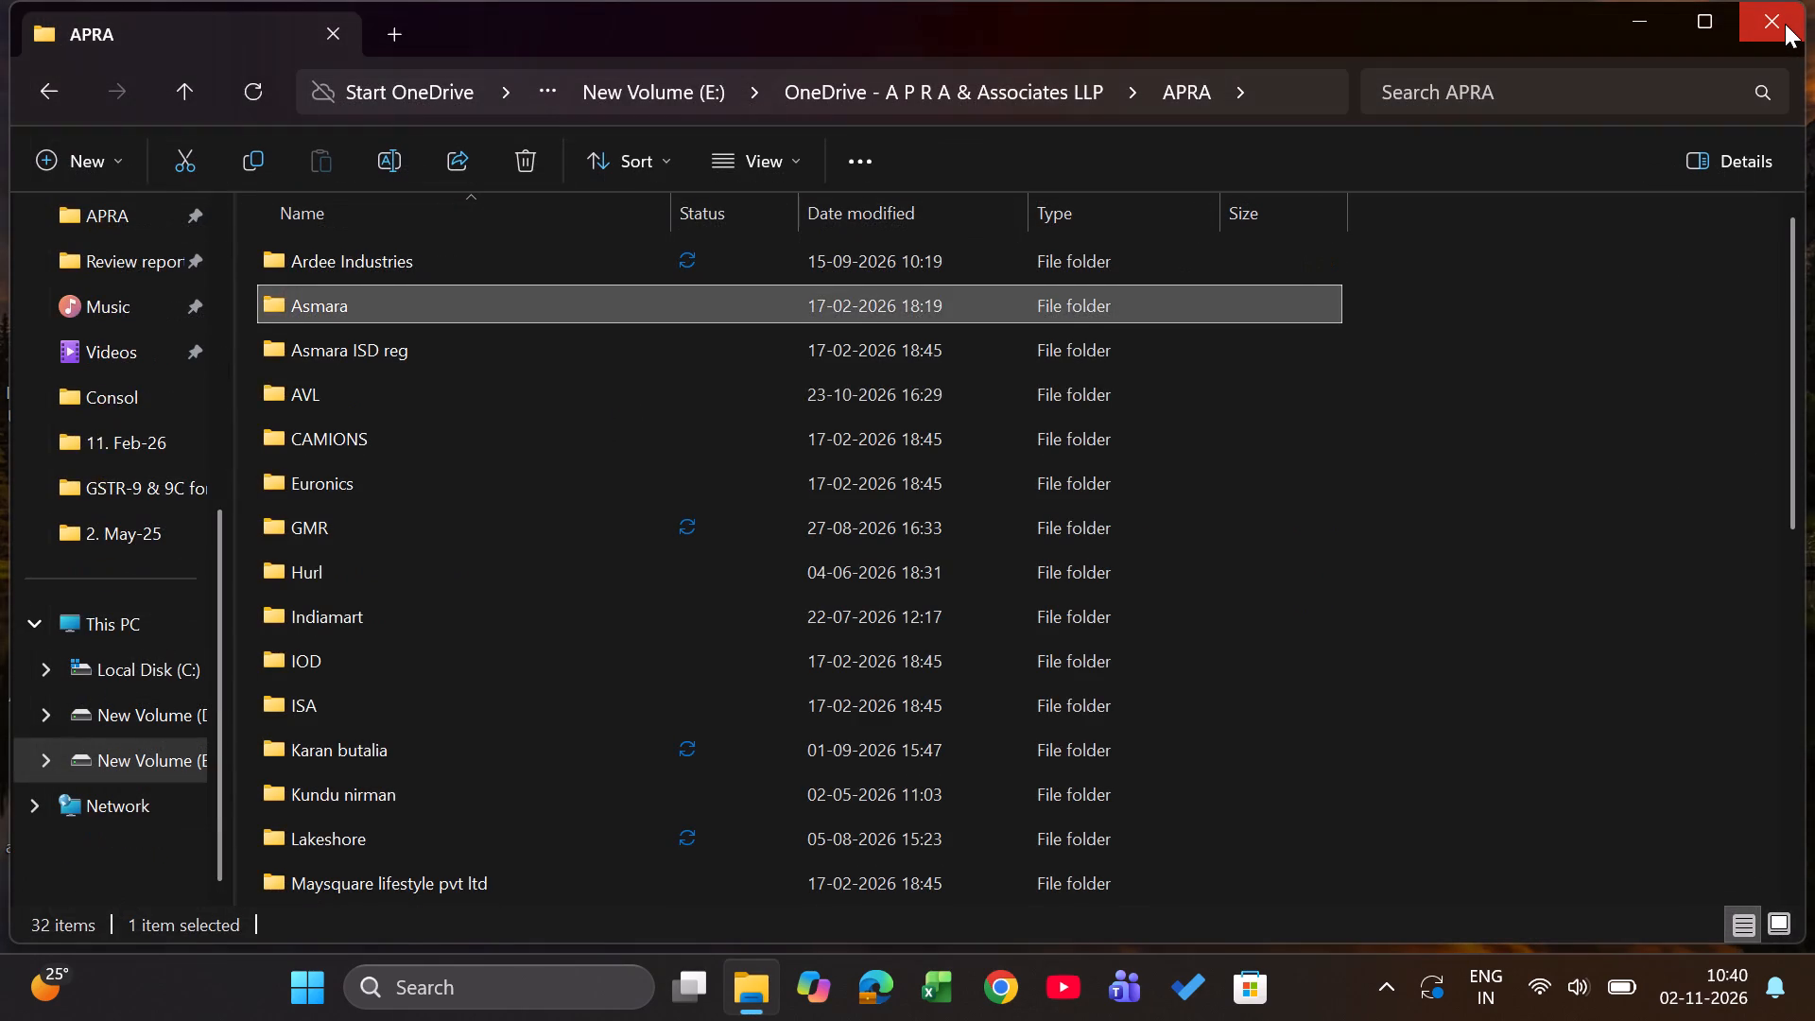
{"action": "key", "text": "Down"}
{"action": "key", "text": "Down"}
{"action": "key", "text": "Down"}
{"action": "key", "text": "Down"}
{"action": "key", "text": "Down"}
{"action": "key", "text": "Down"}
{"action": "key", "text": "Down"}
{"action": "key", "text": "Down"}
{"action": "key", "text": "Down"}
{"action": "key", "text": "Up"}
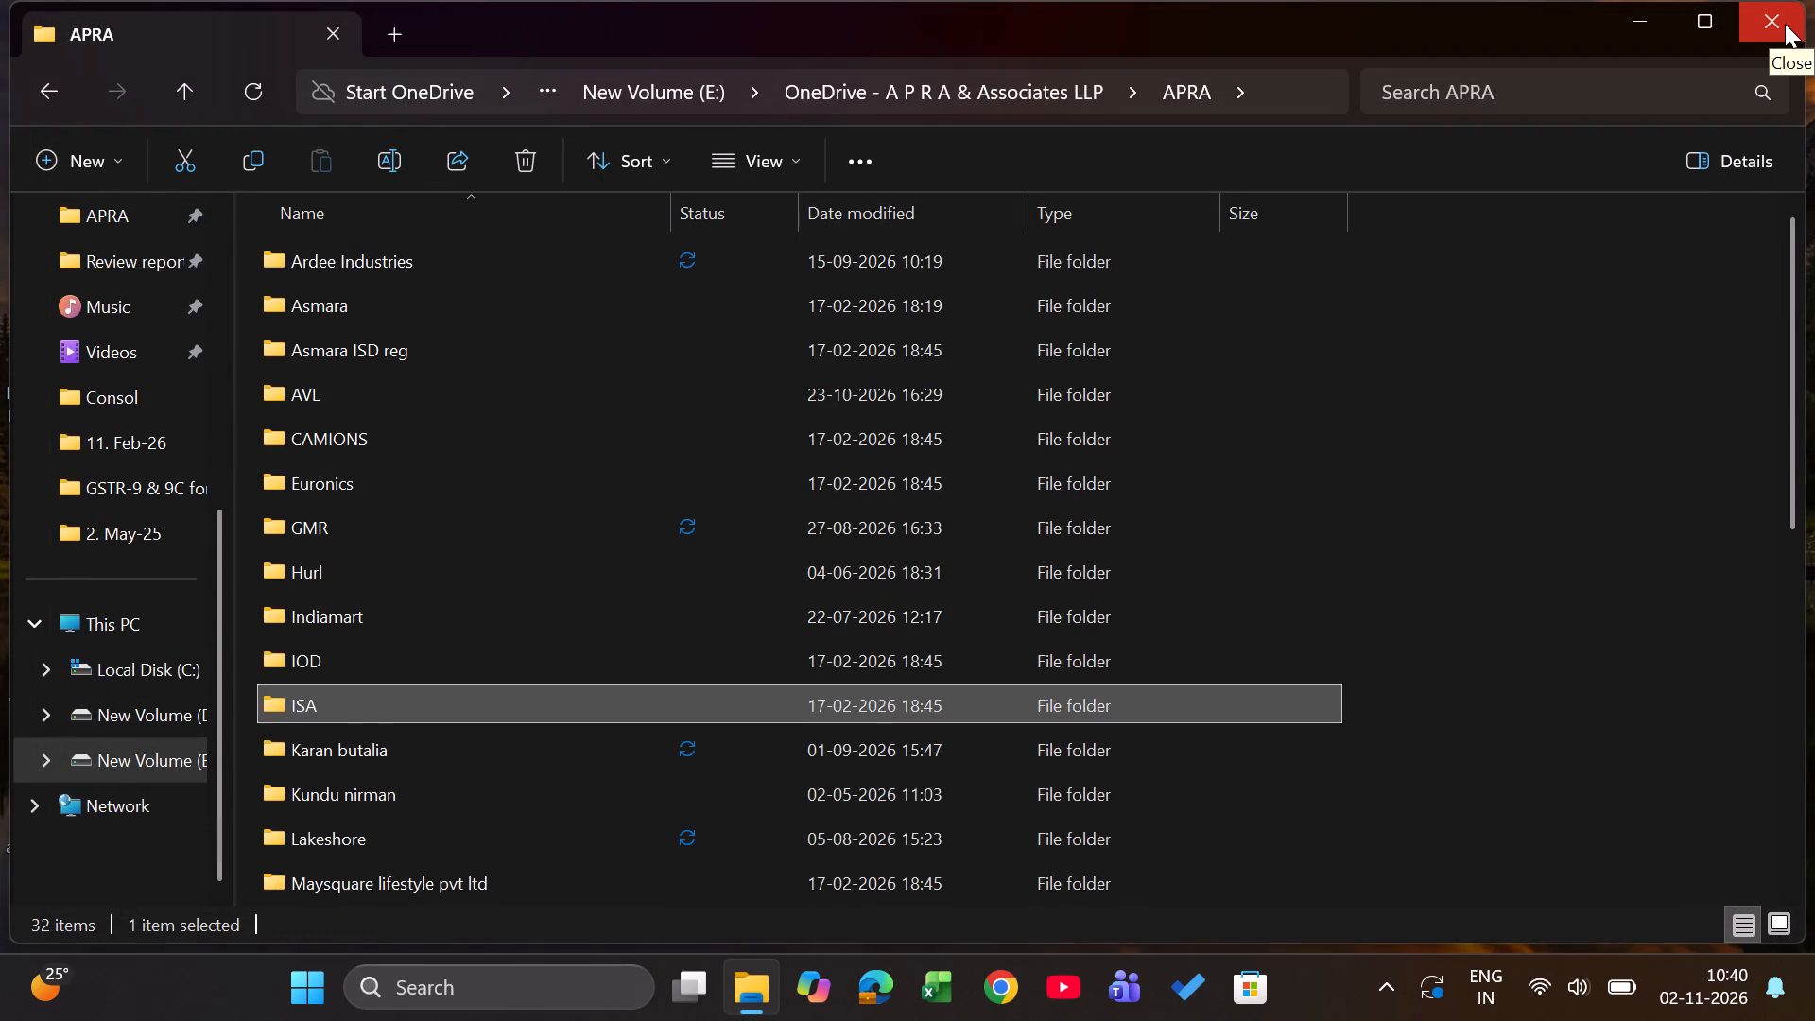
{"action": "key", "text": "Up"}
{"action": "key", "text": "Up"}
{"action": "key", "text": "Up"}
{"action": "key", "text": "Up"}
{"action": "key", "text": "Up"}
{"action": "key", "text": "Up"}
{"action": "key", "text": "Up"}
{"action": "key", "text": "Return"}
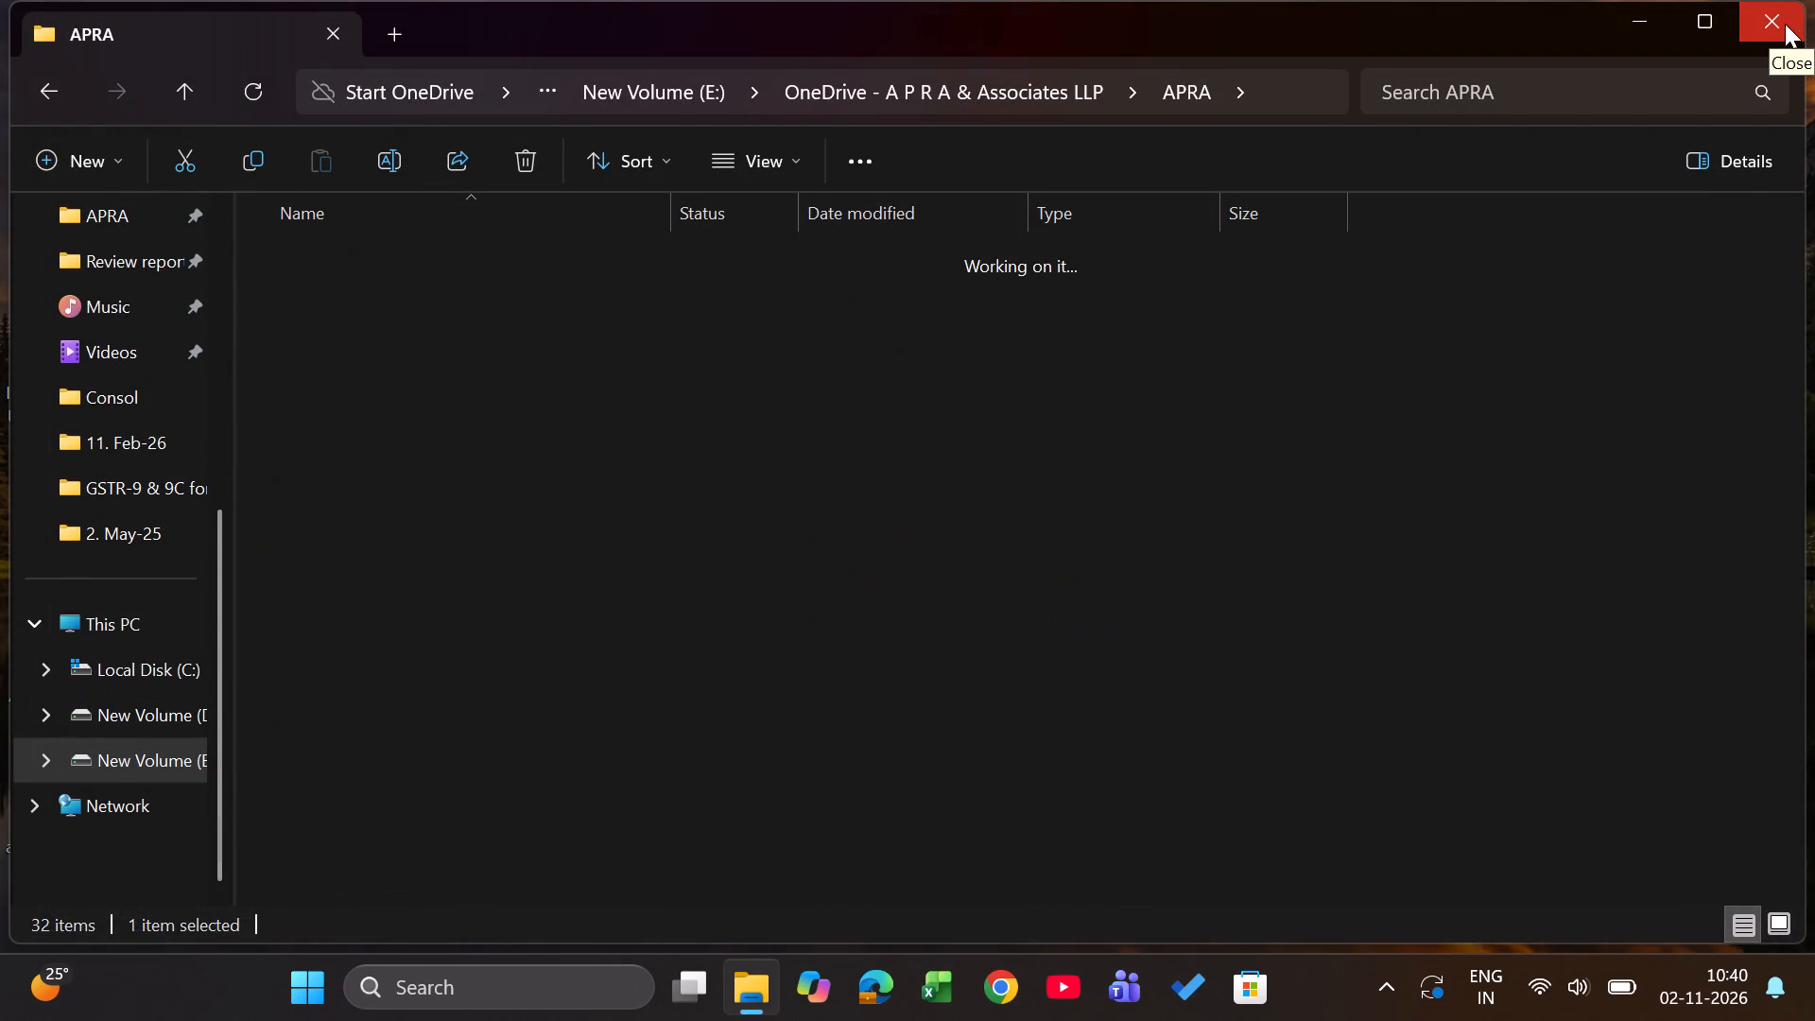
Open the GSTR-9 & 9C for FY 2025-26 folder within the AVL folder.
{"action": "key", "text": "Down"}
{"action": "key", "text": "Down"}
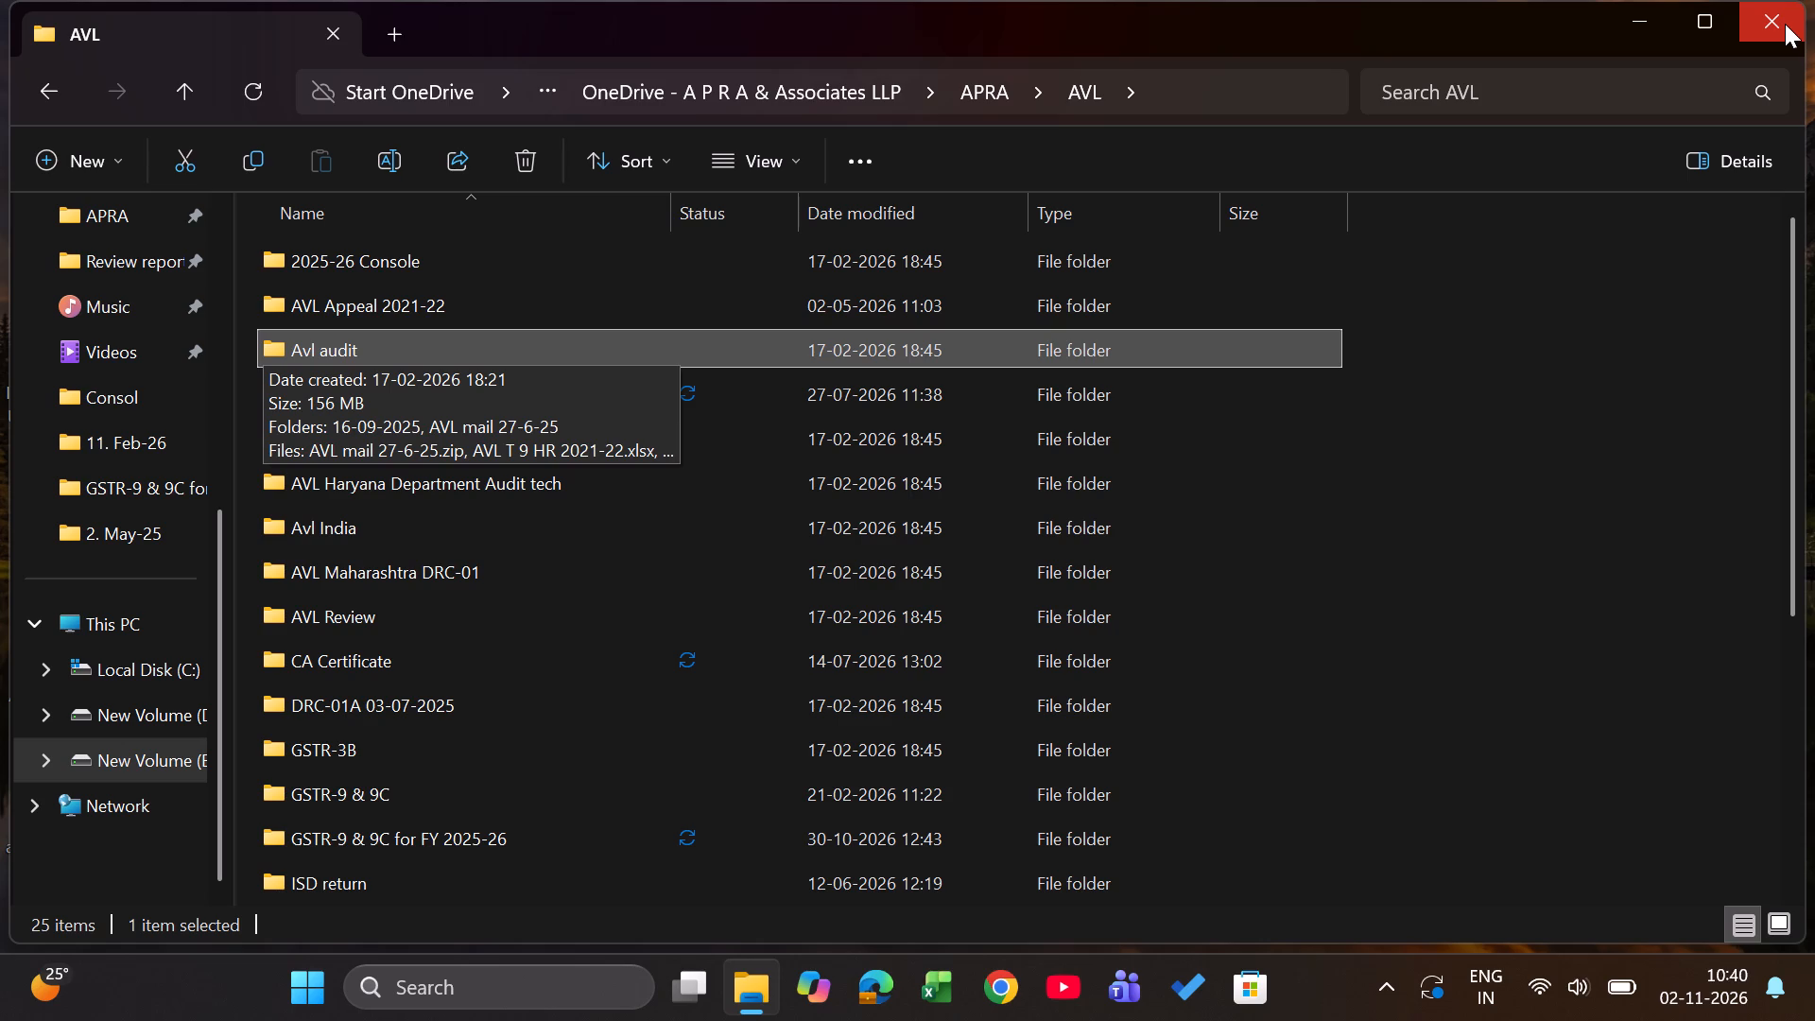
{"action": "key", "text": "Down"}
{"action": "key", "text": "Down"}
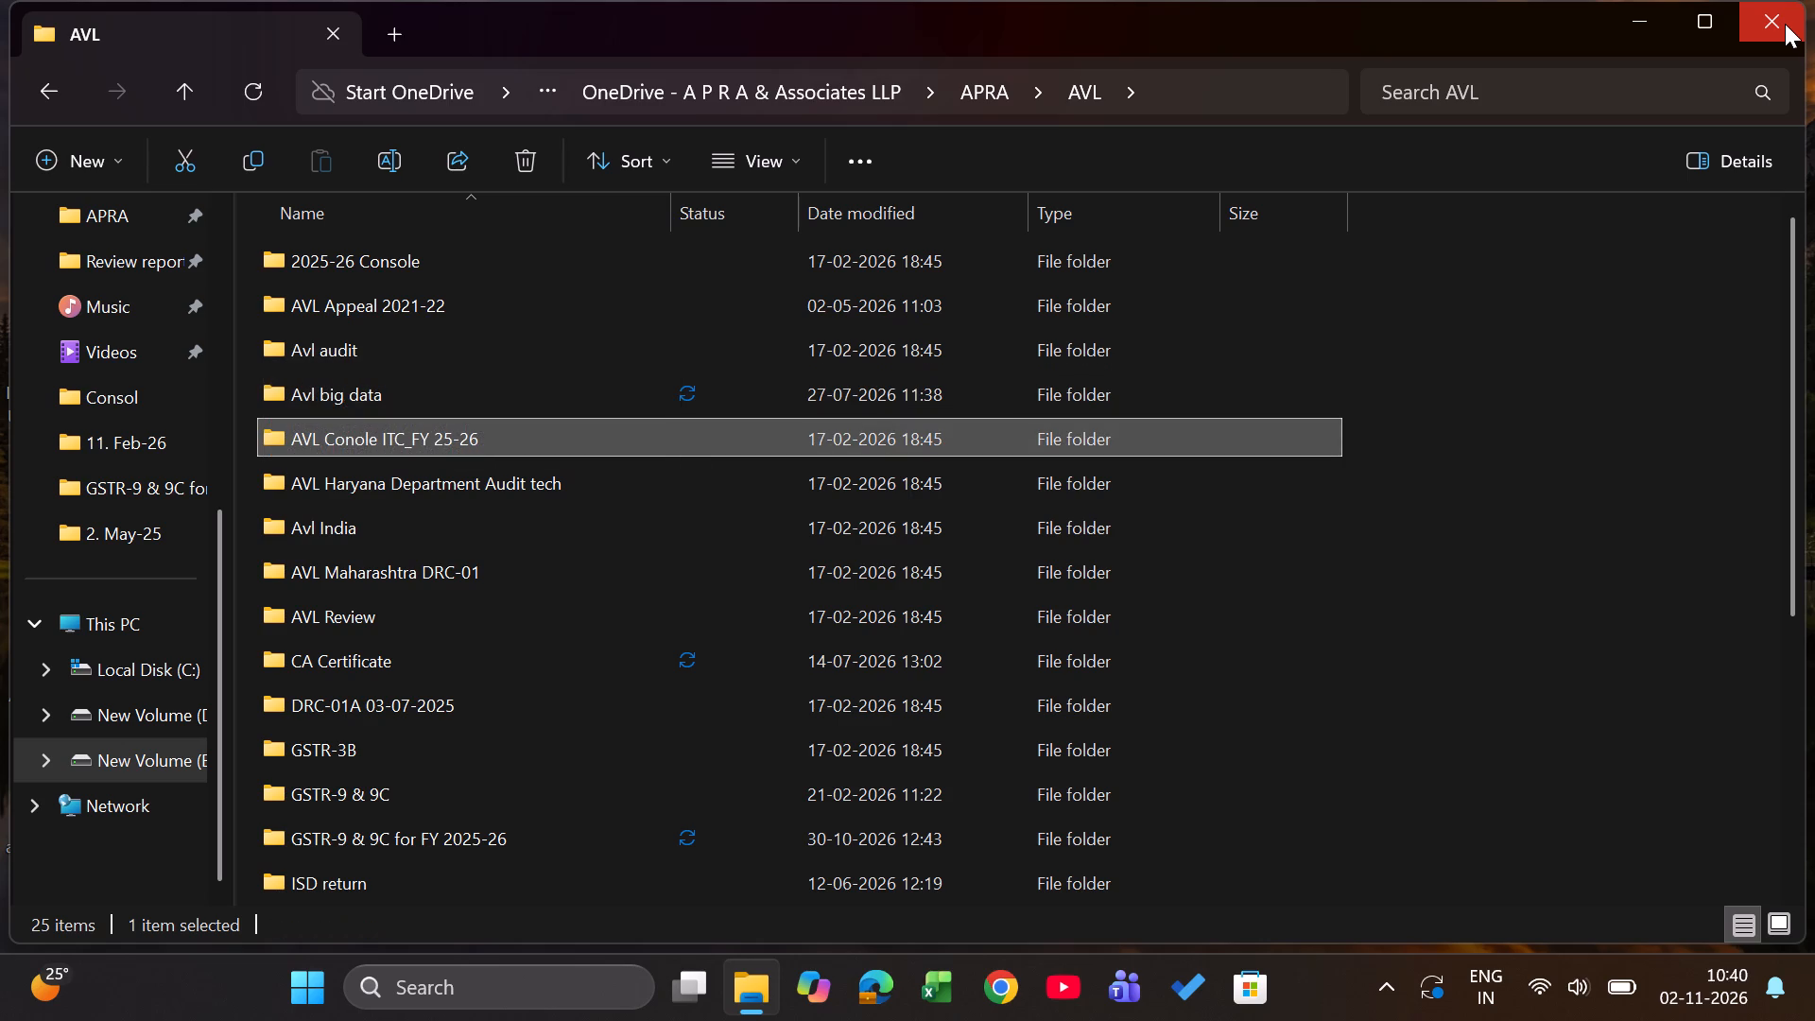
{"action": "key", "text": "Down"}
{"action": "key", "text": "Down"}
{"action": "key", "text": "Down"}
{"action": "key", "text": "Down"}
{"action": "key", "text": "Down"}
{"action": "key", "text": "Down"}
{"action": "key", "text": "Down"}
{"action": "key", "text": "Down"}
{"action": "key", "text": "Down"}
{"action": "key", "text": "Return"}
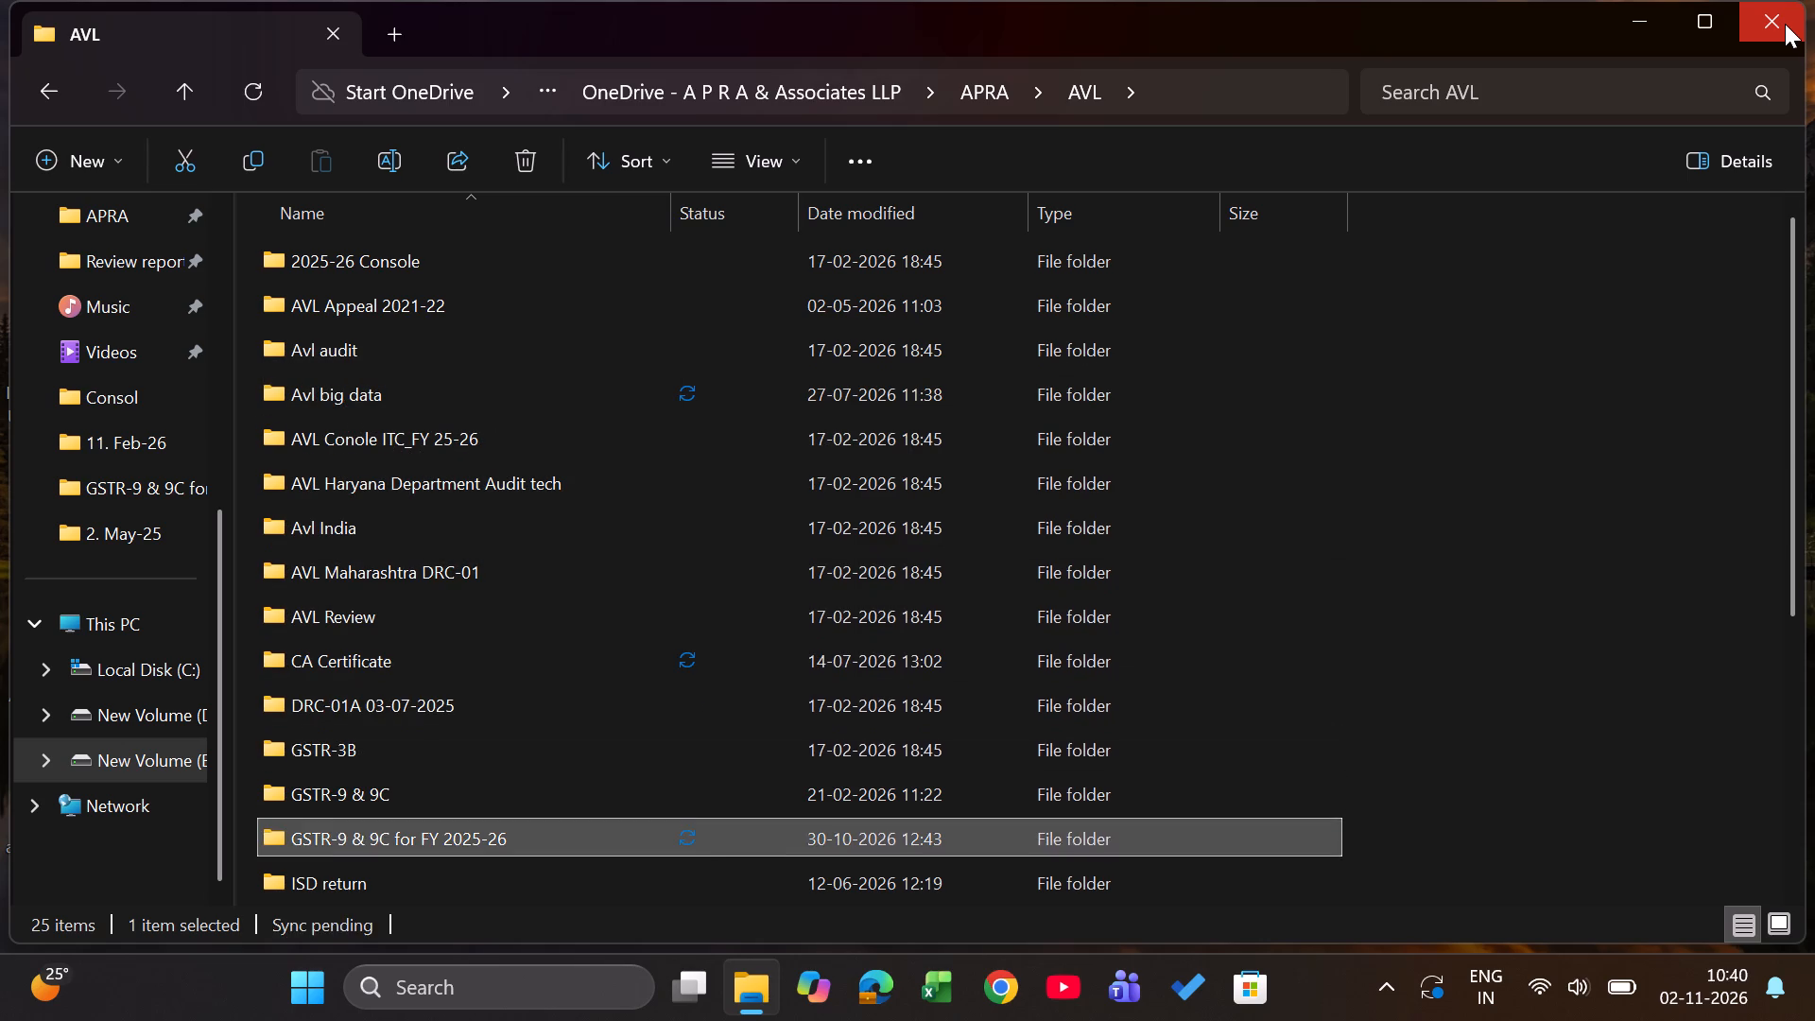
Open the workbook AVL India HR_Console ITC (25-26).xlsb from the GSTR-9 & 9C subfolder in Excel.
{"action": "key", "text": "Down"}
{"action": "key", "text": "Down"}
{"action": "key", "text": "Down"}
{"action": "key", "text": "Down"}
{"action": "key", "text": "Down"}
{"action": "key", "text": "Down"}
{"action": "key", "text": "Down"}
{"action": "key", "text": "Down"}
{"action": "key", "text": "Down"}
{"action": "key", "text": "Down"}
{"action": "key", "text": "Down"}
{"action": "key", "text": "Down"}
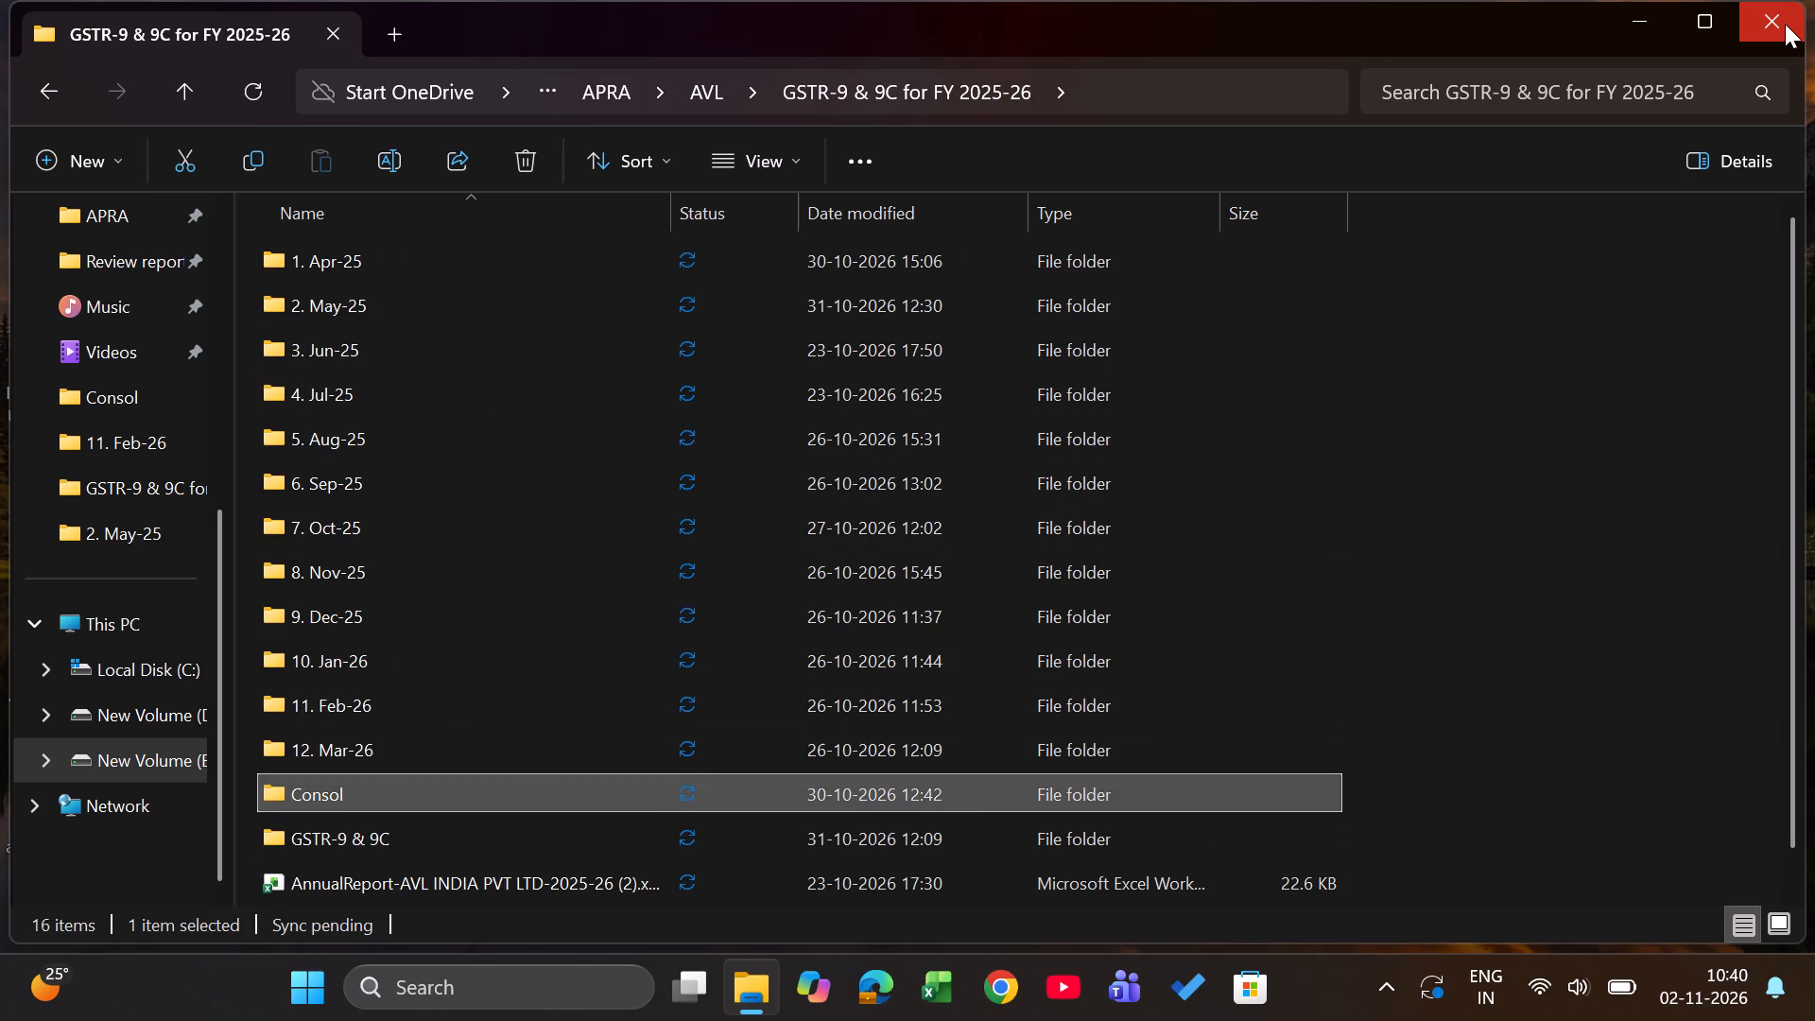
{"action": "key", "text": "Down"}
{"action": "key", "text": "Return"}
{"action": "key", "text": "Down"}
{"action": "key", "text": "Return"}
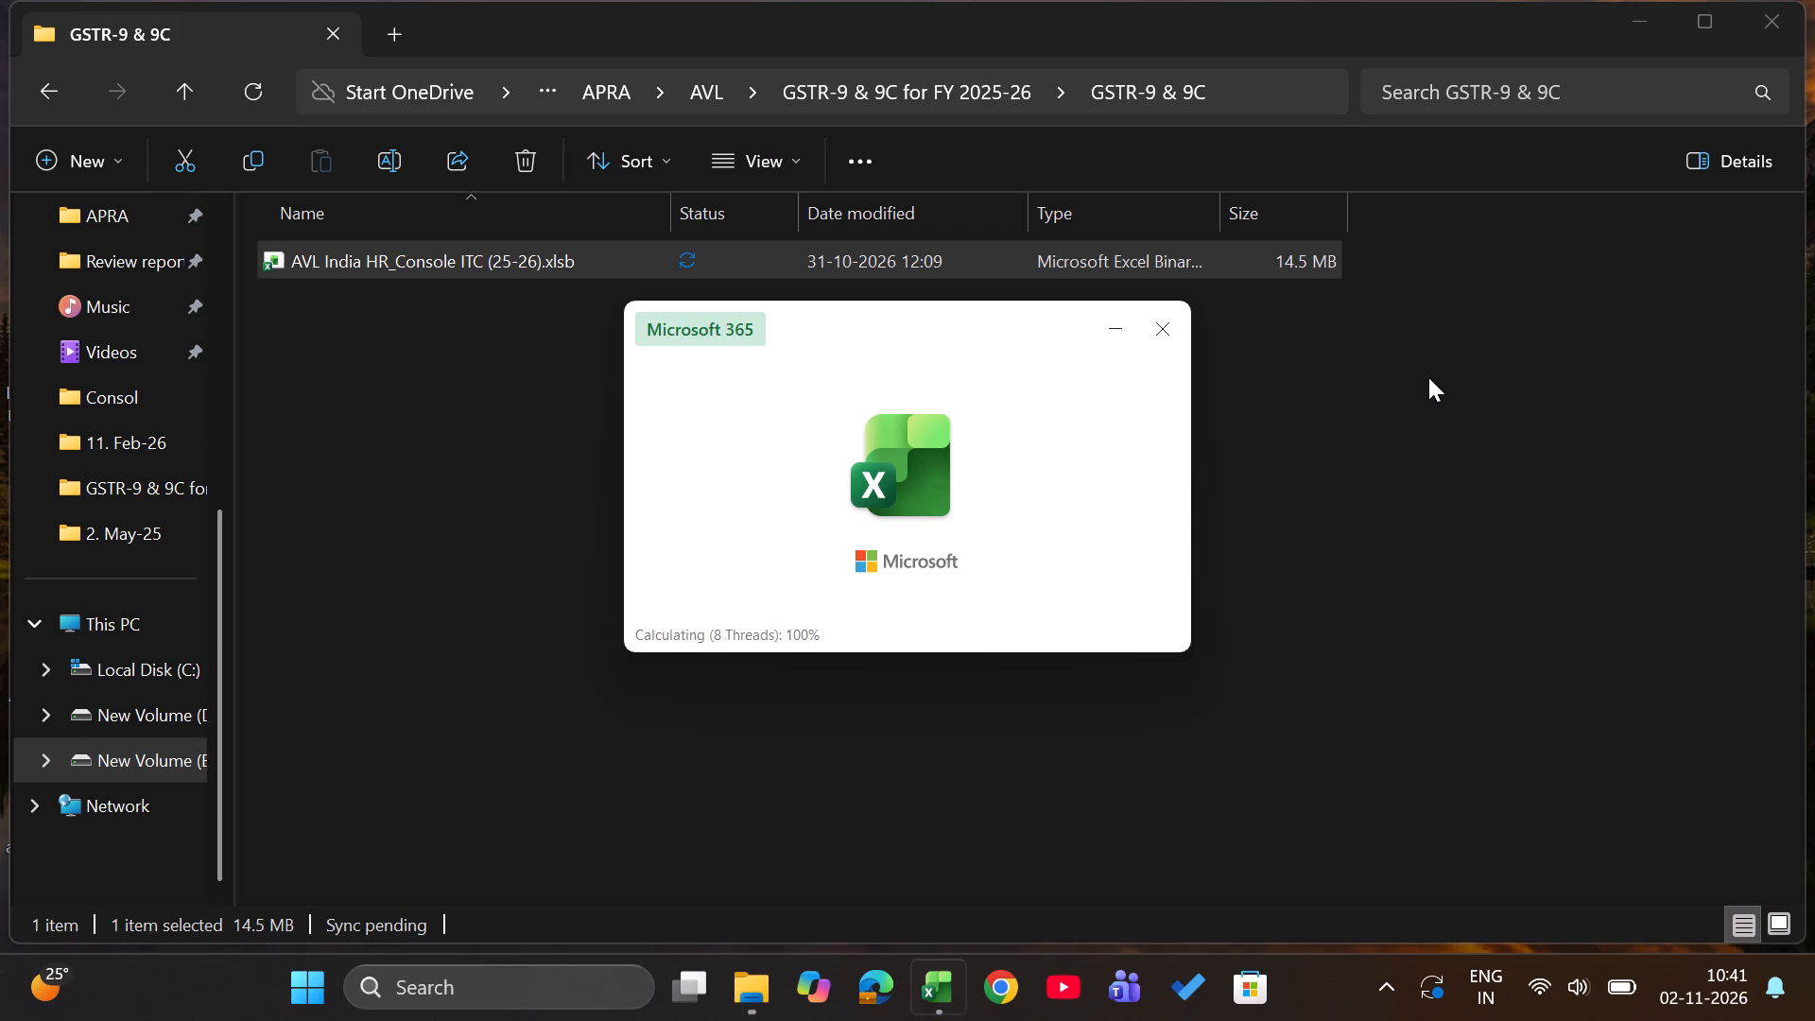
Examine the GSTR-2B sheet's column headers and the lookup formulas in the Input availed month column.
{"action": "key", "text": "ctrl+Up"}
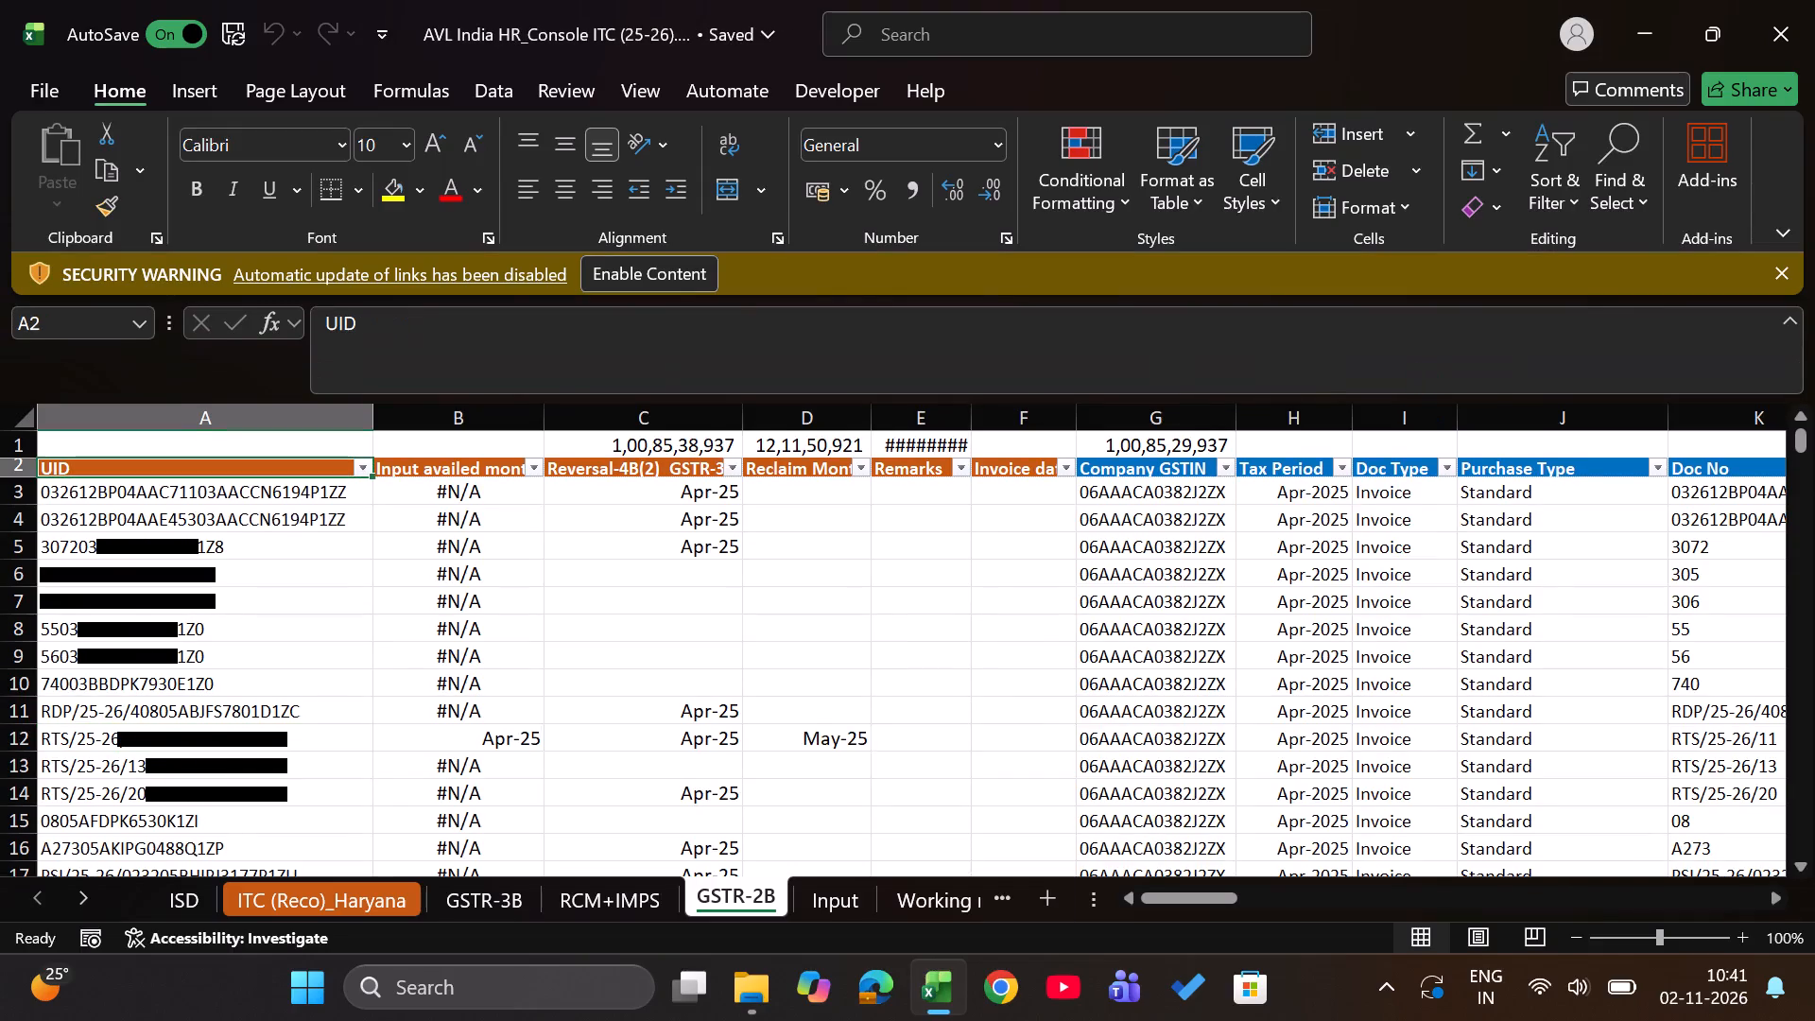
{"action": "key", "text": "Down"}
{"action": "key", "text": "Right"}
{"action": "key", "text": "Up"}
{"action": "key", "text": "ctrl+Right"}
{"action": "key", "text": "ctrl+Left"}
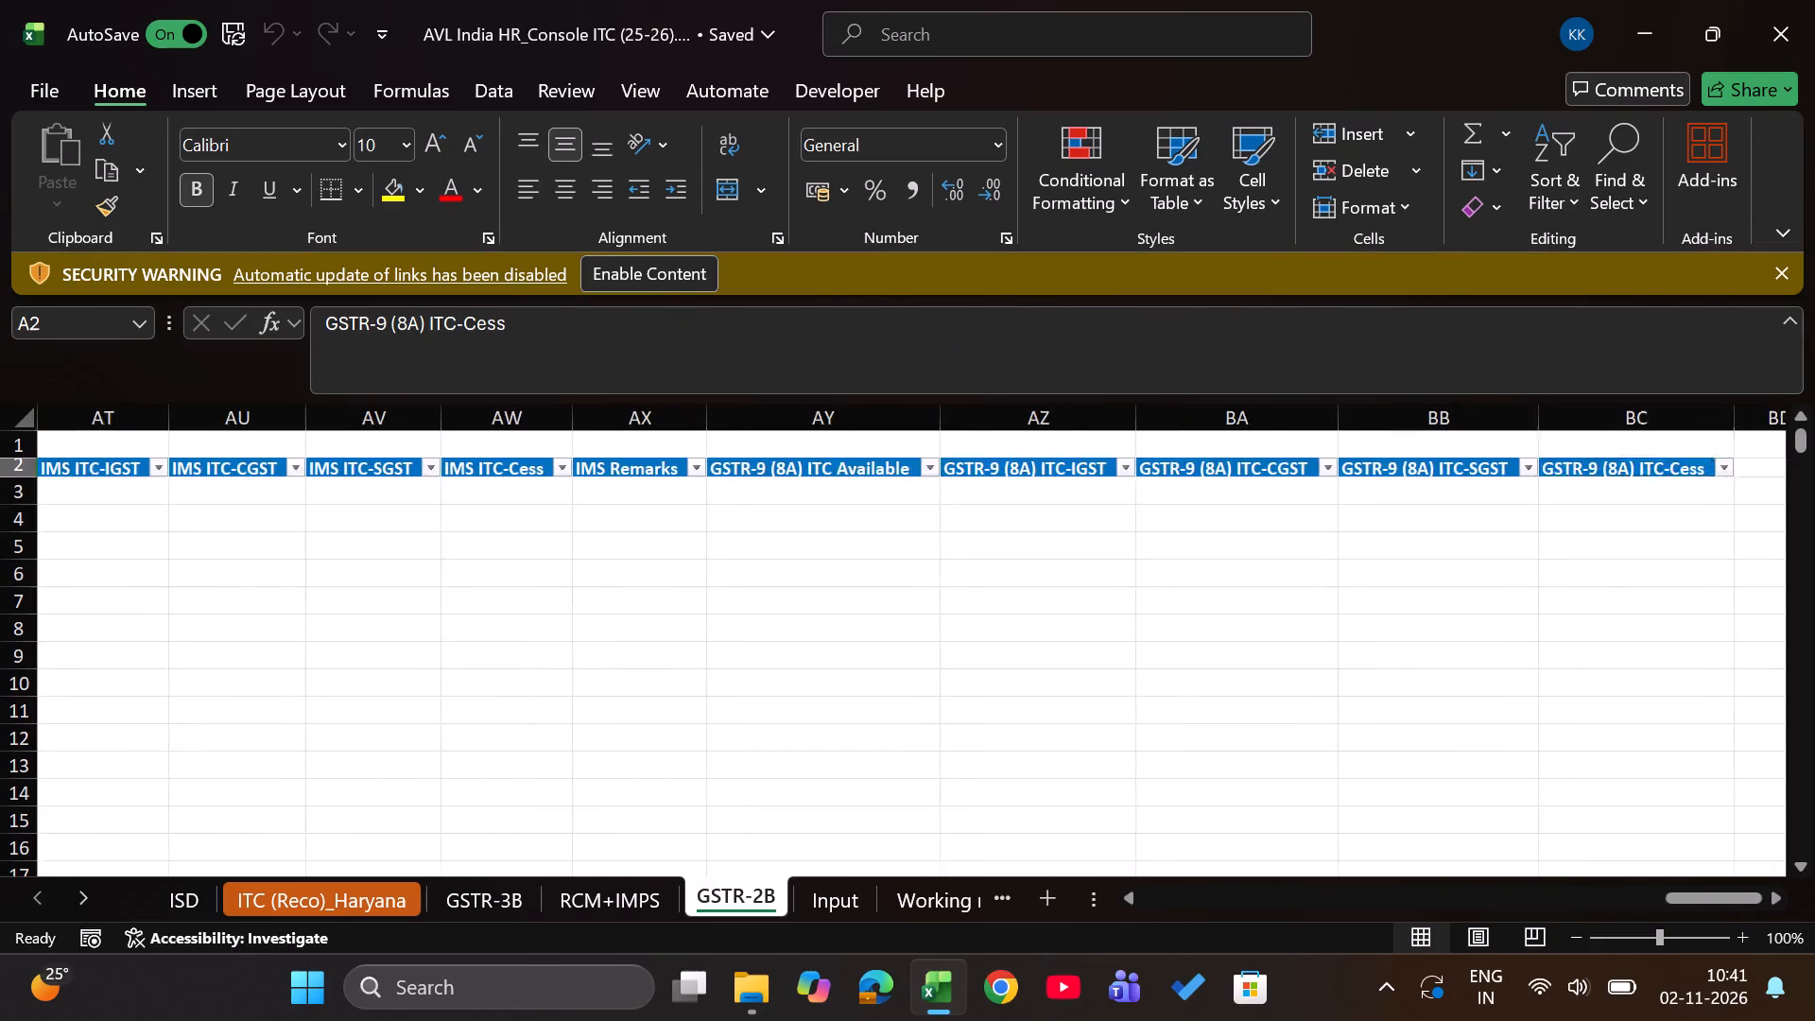
{"action": "key", "text": "ctrl+Left"}
{"action": "key", "text": "ctrl+Left"}
{"action": "key", "text": "Down"}
{"action": "key", "text": "Right"}
{"action": "key", "text": "Down"}
{"action": "key", "text": "Down"}
{"action": "key", "text": "Down"}
{"action": "key", "text": "Down"}
{"action": "key", "text": "Down"}
{"action": "key", "text": "Down"}
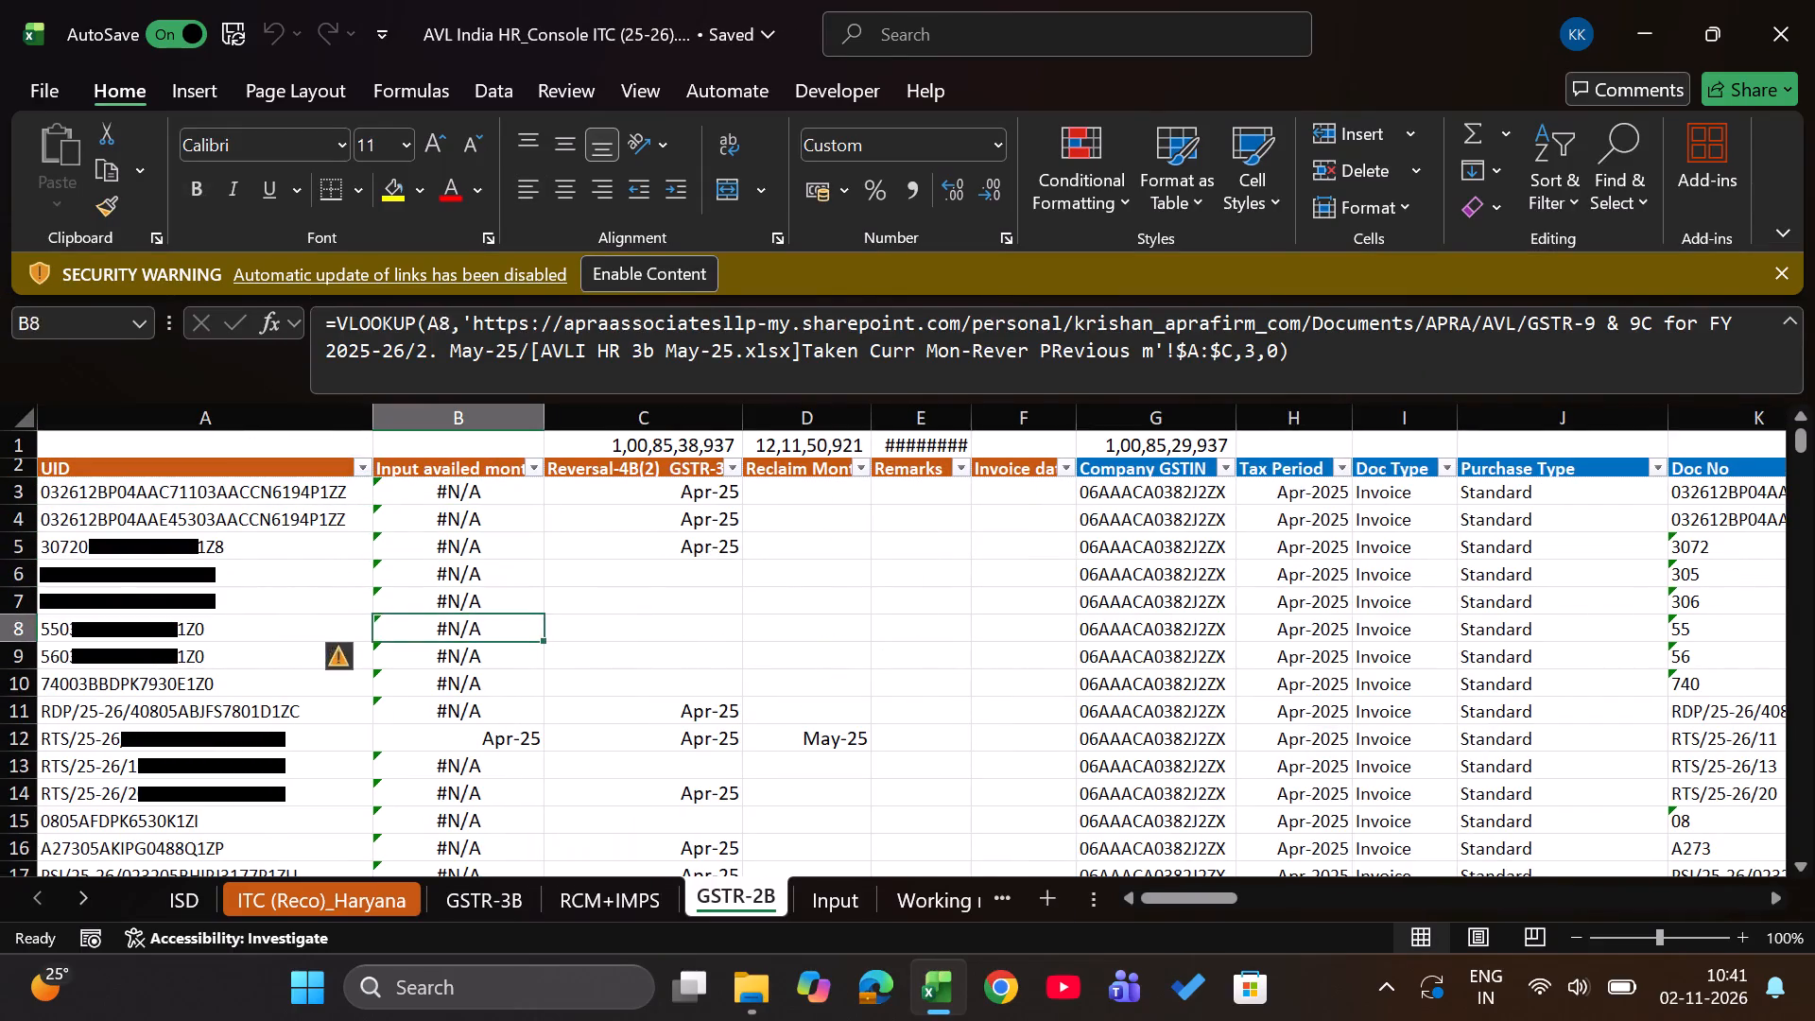
{"action": "key", "text": "Down"}
{"action": "key", "text": "Down"}
{"action": "key", "text": "Down"}
{"action": "key", "text": "Down"}
{"action": "key", "text": "Down"}
{"action": "key", "text": "Up"}
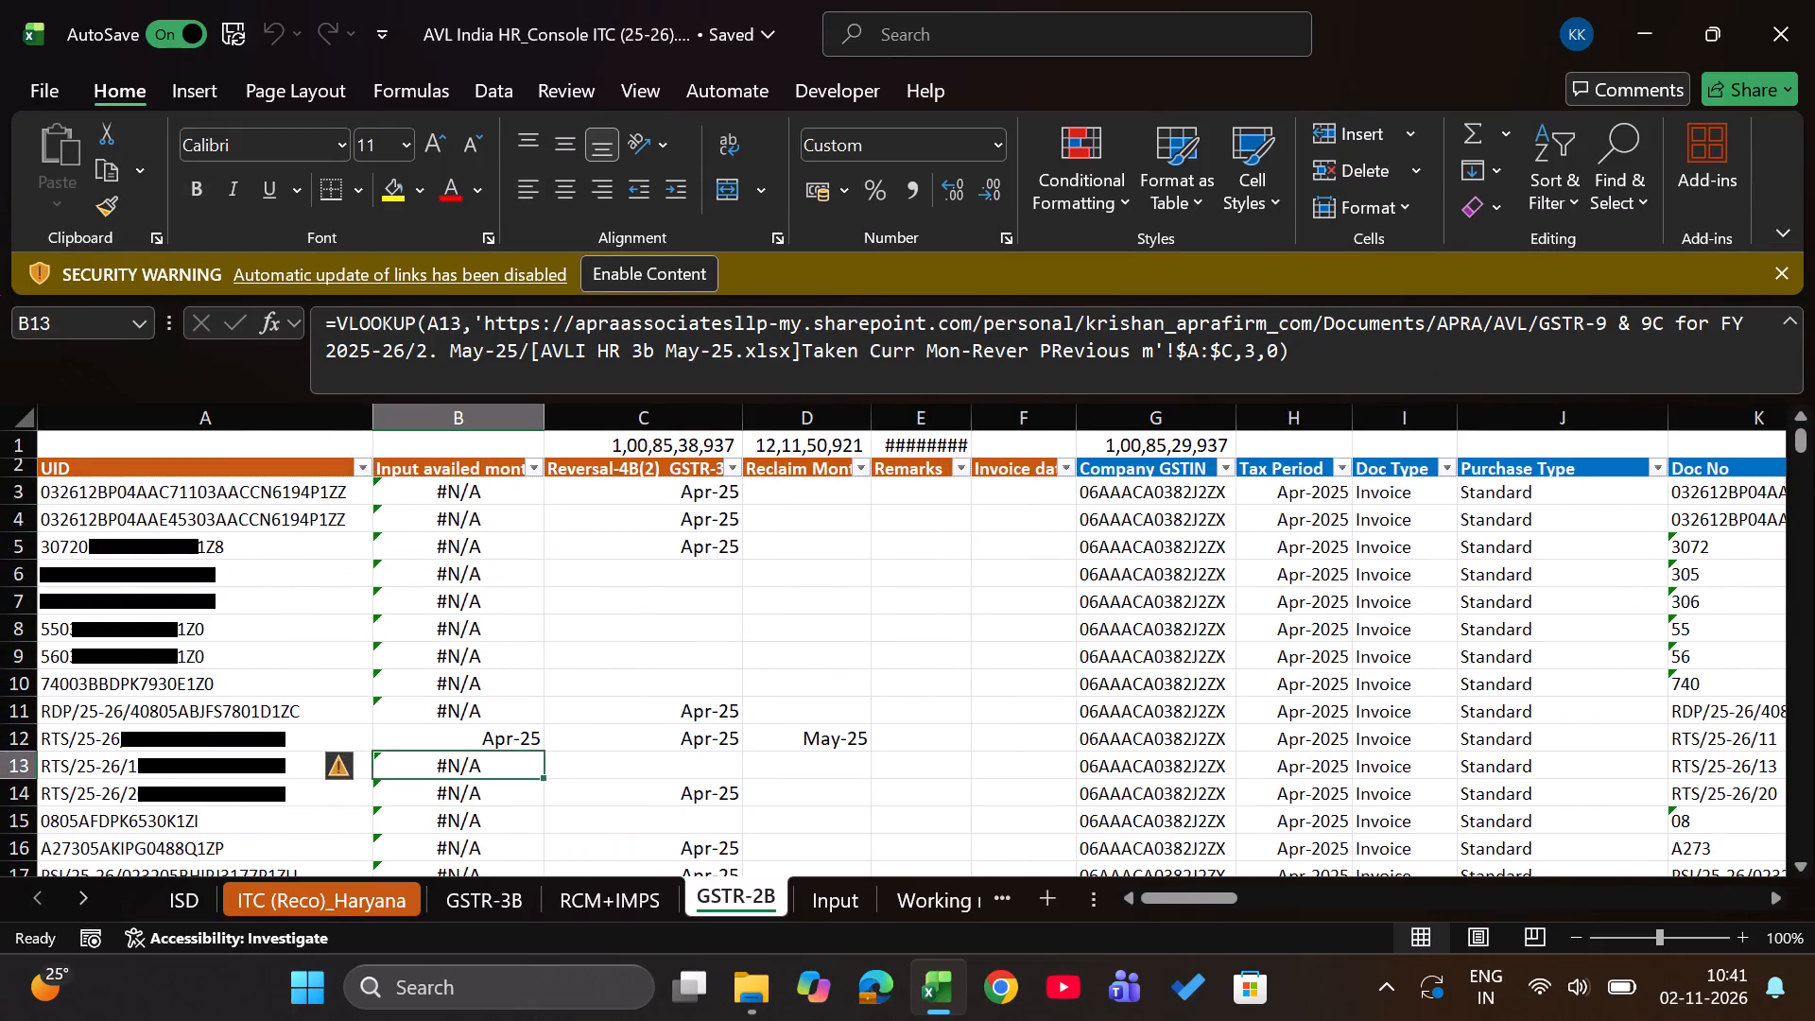
{"action": "key", "text": "Up"}
{"action": "key", "text": "Right"}
{"action": "key", "text": "Right"}
Move the ISD sheet so that it sits between the GSTR-3B and RCM+IMPS sheets.
{"action": "key", "text": "ctrl+Page_Up"}
{"action": "key", "text": "ctrl+Page_Up"}
{"action": "key", "text": "ctrl+Page_Up"}
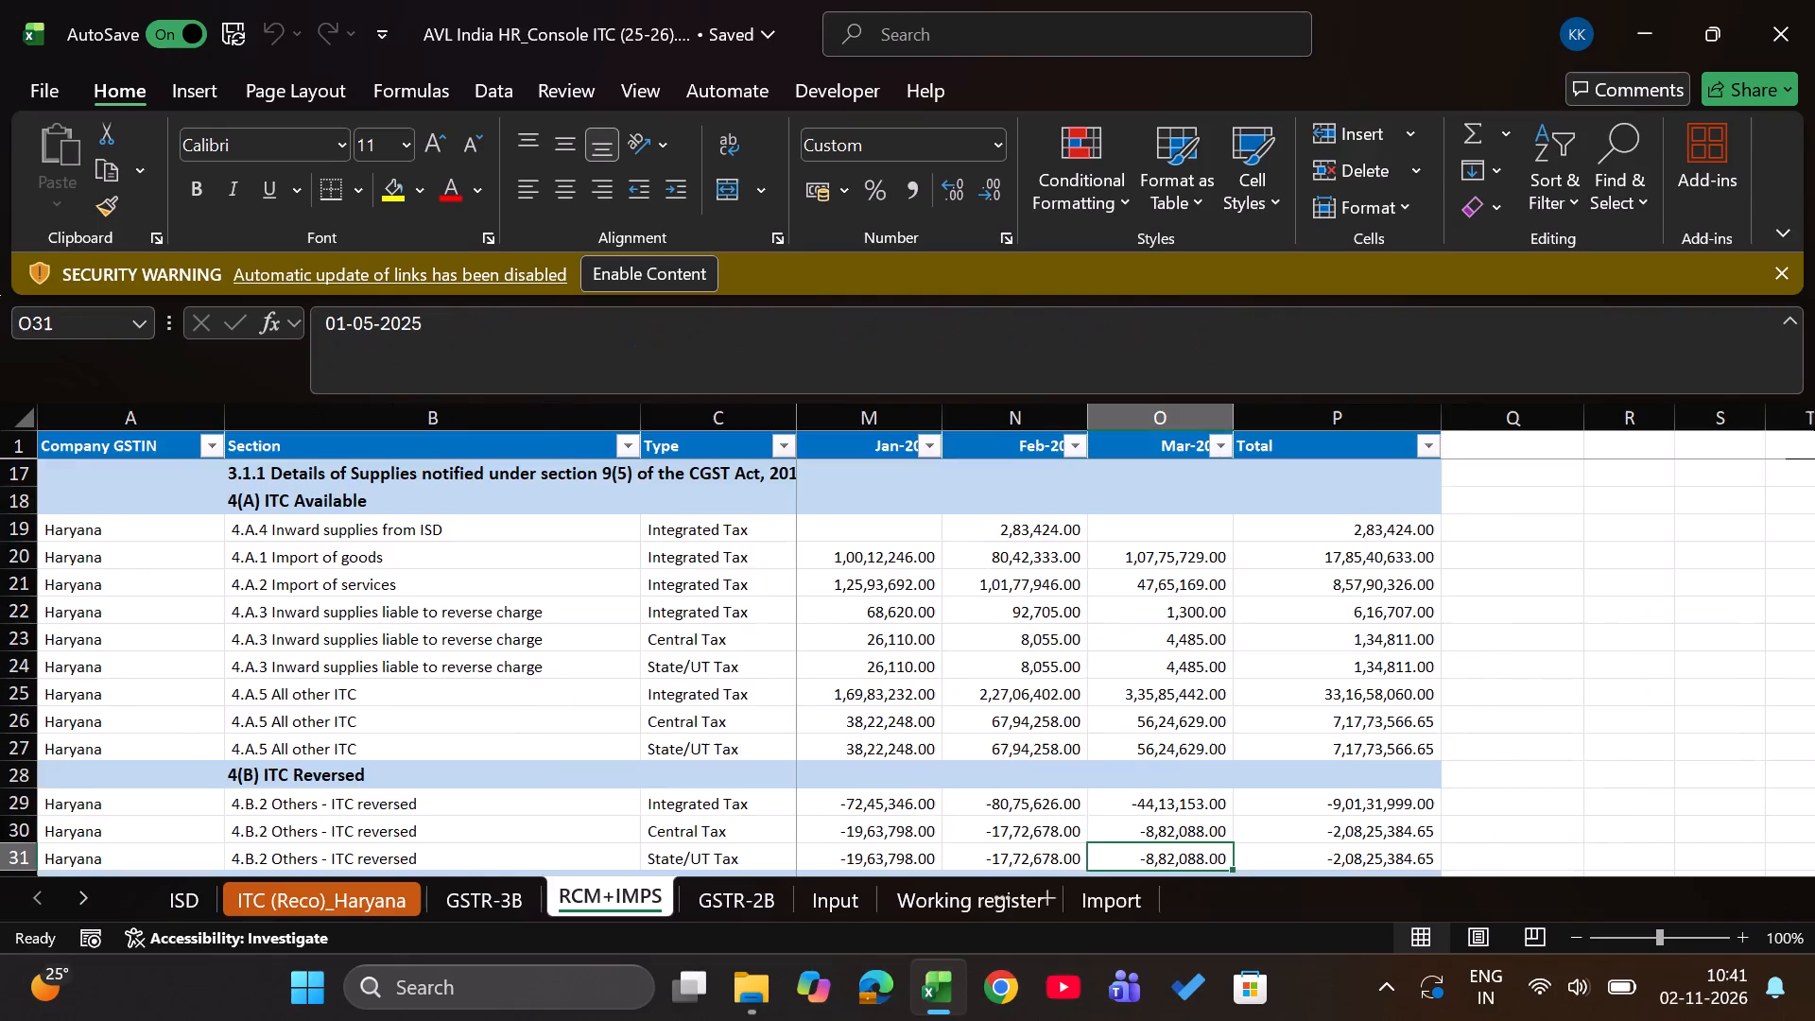
{"action": "key", "text": "ctrl+Page_Up"}
{"action": "key", "text": "ctrl+Page_Up"}
{"action": "key", "text": "ctrl+Page_Up"}
{"action": "key", "text": "ctrl+Page_Up"}
{"action": "key", "text": "ctrl+Page_Up"}
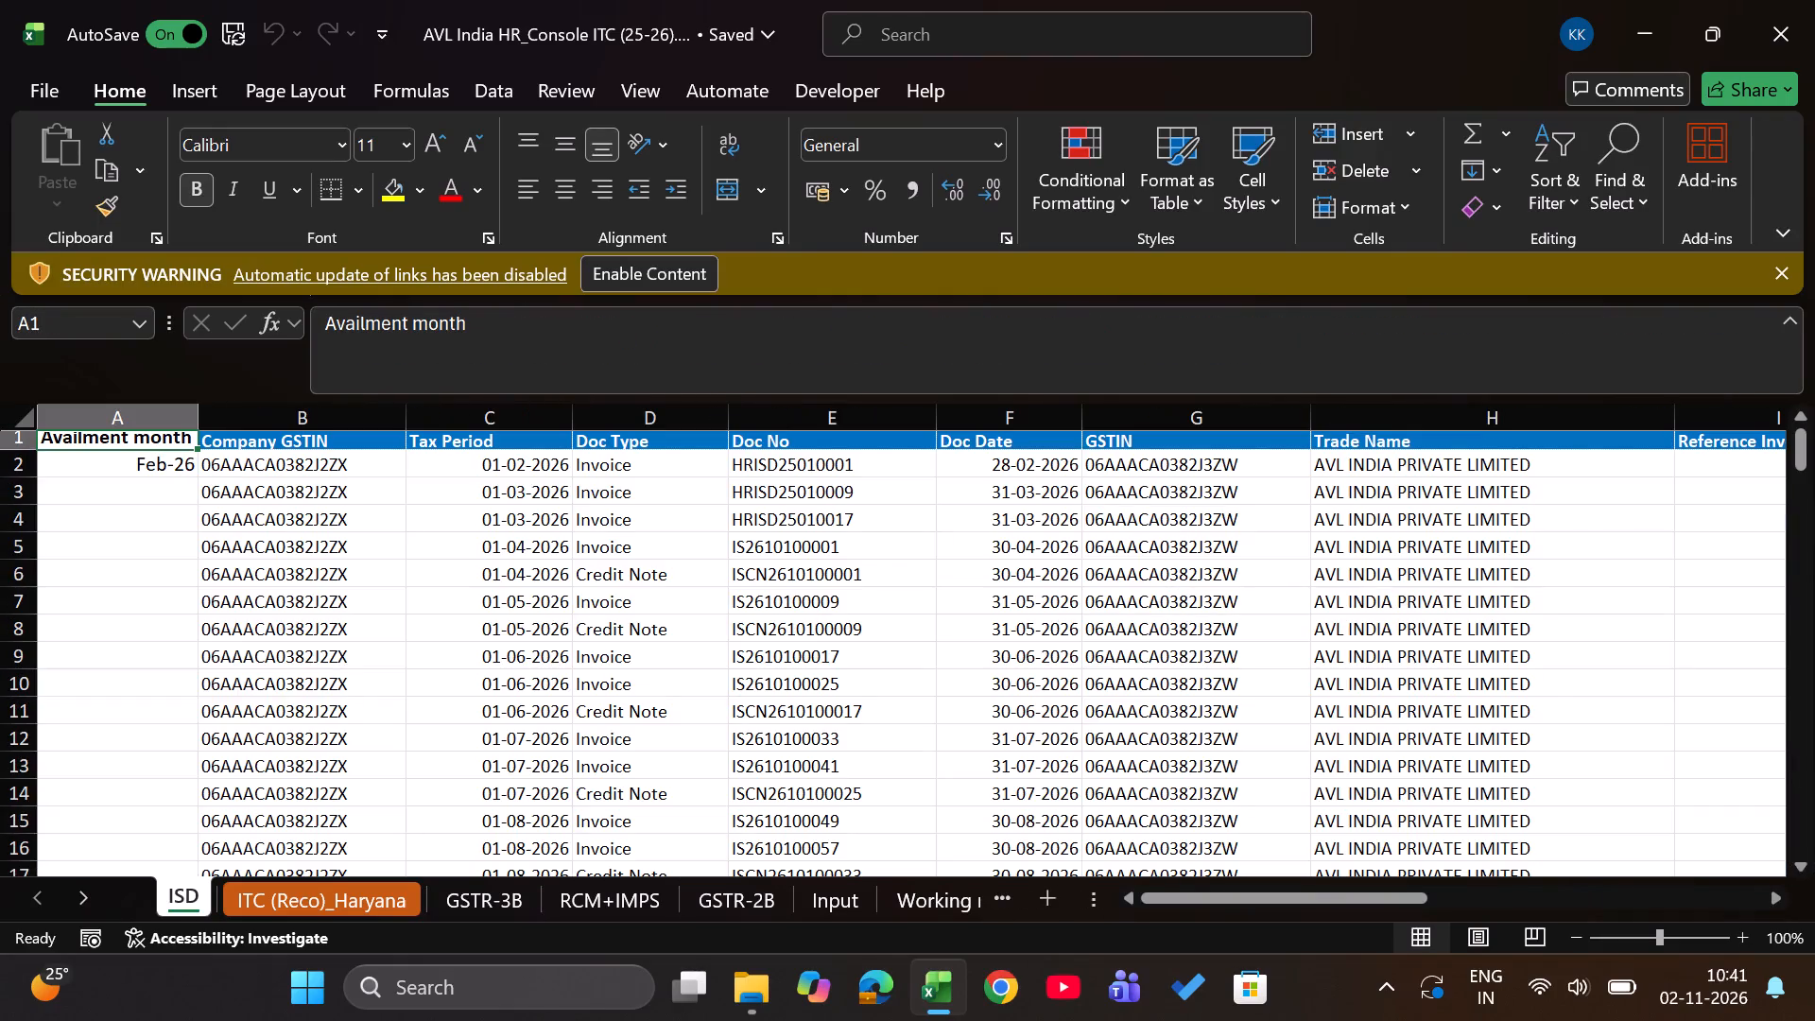
{"action": "left_click_drag", "start_coordinate": [198, 904], "coordinate": [588, 911]}
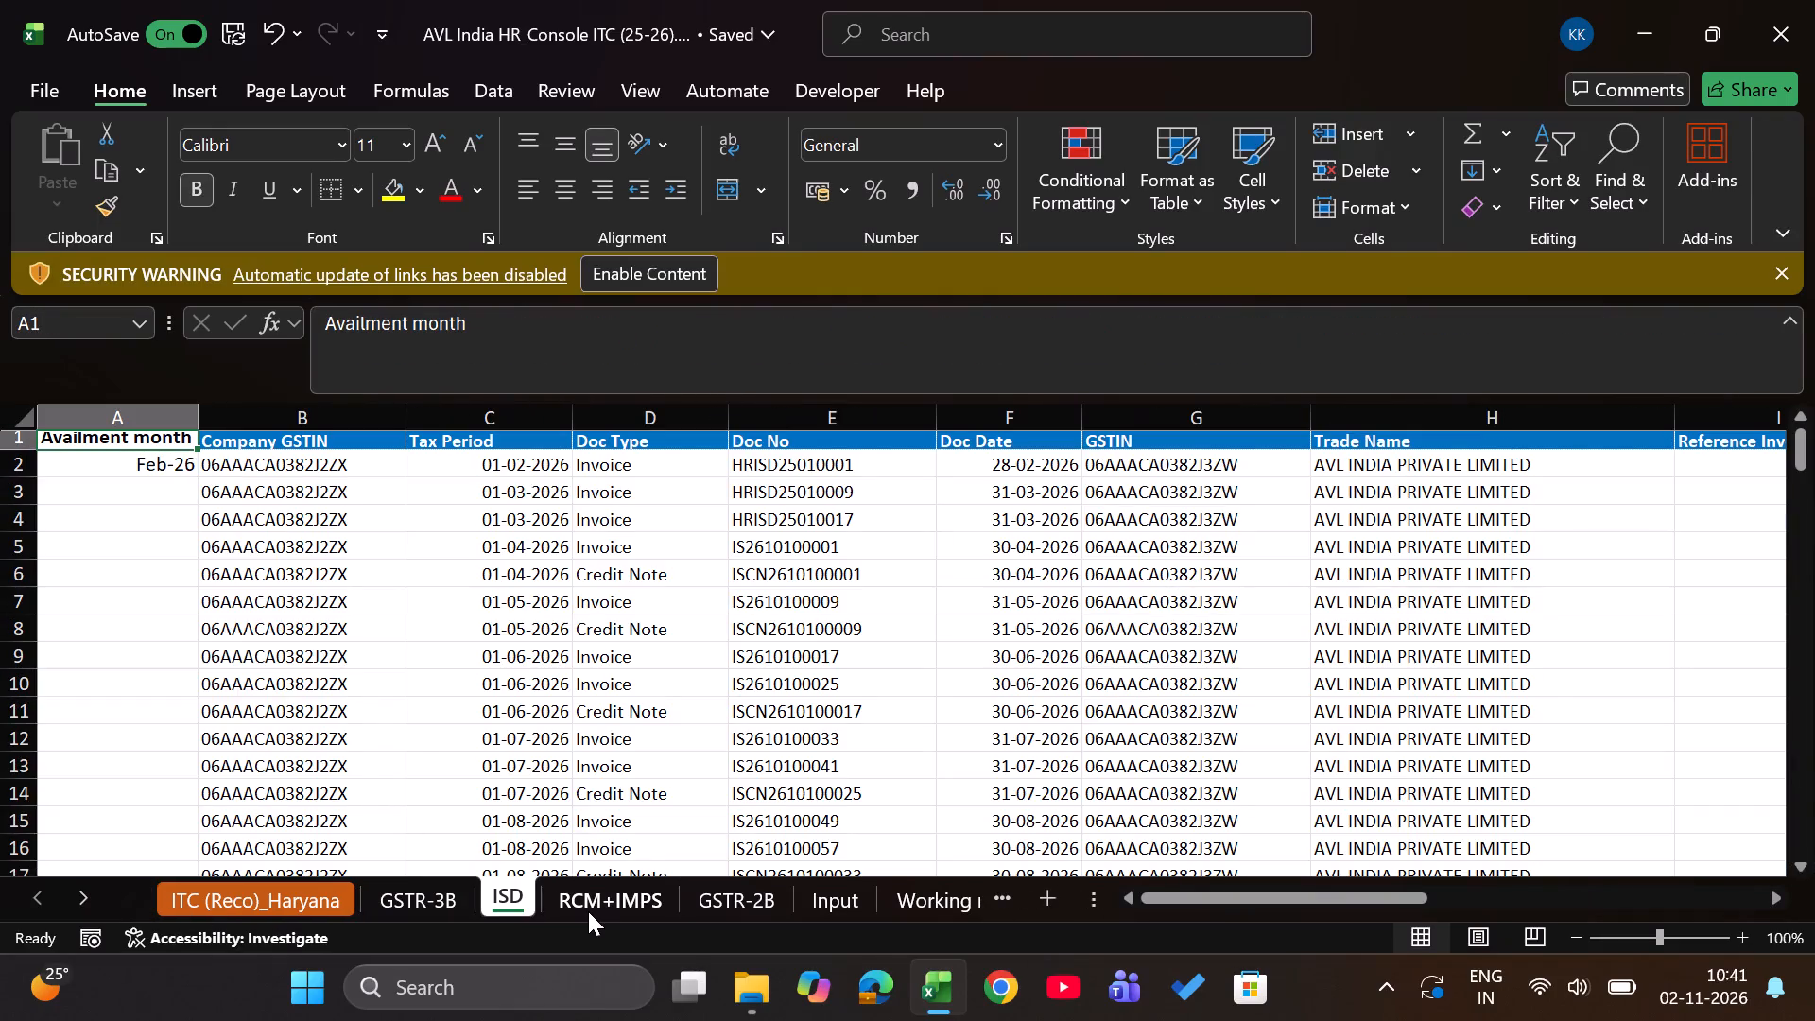
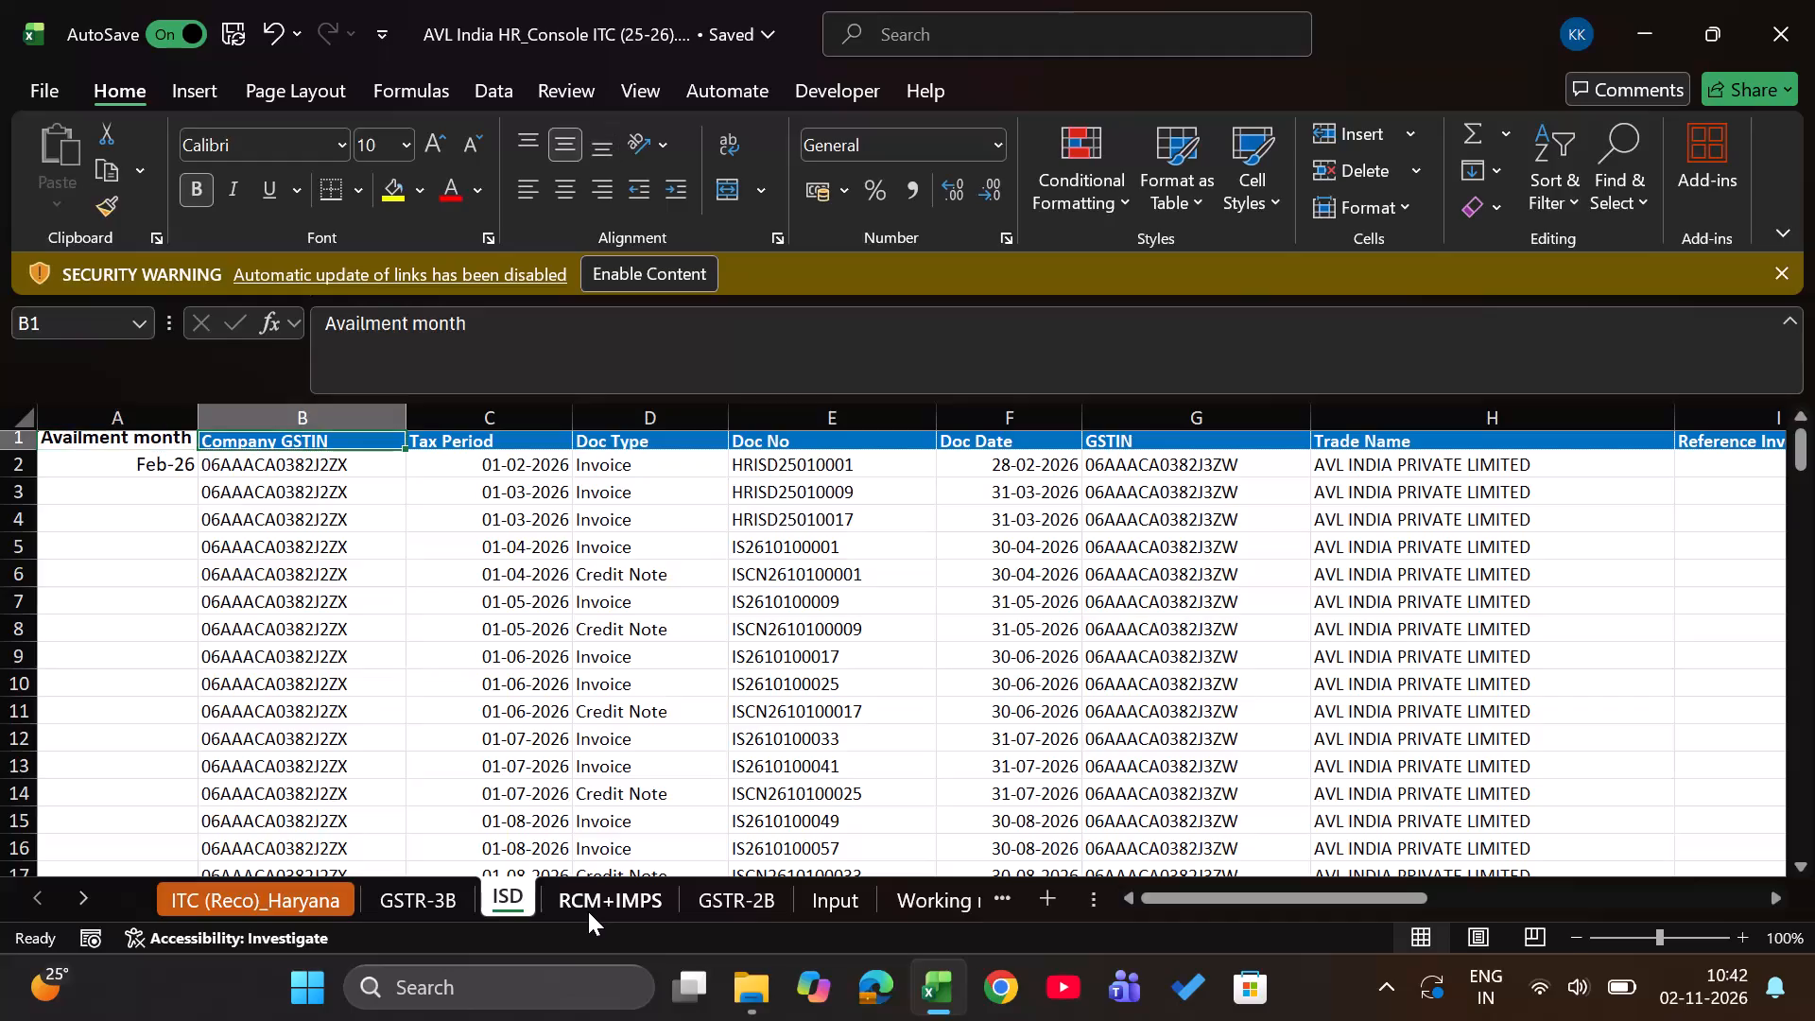
Examine the ISD, RCM+IMPS and GSTR-2B sheets, including GSTR-2B's Input availed month, Reversal-4B(2)_GSTR-3B and Reclaim Month columns.
{"action": "key", "text": "Down"}
{"action": "key", "text": "Left"}
{"action": "key", "text": "Left"}
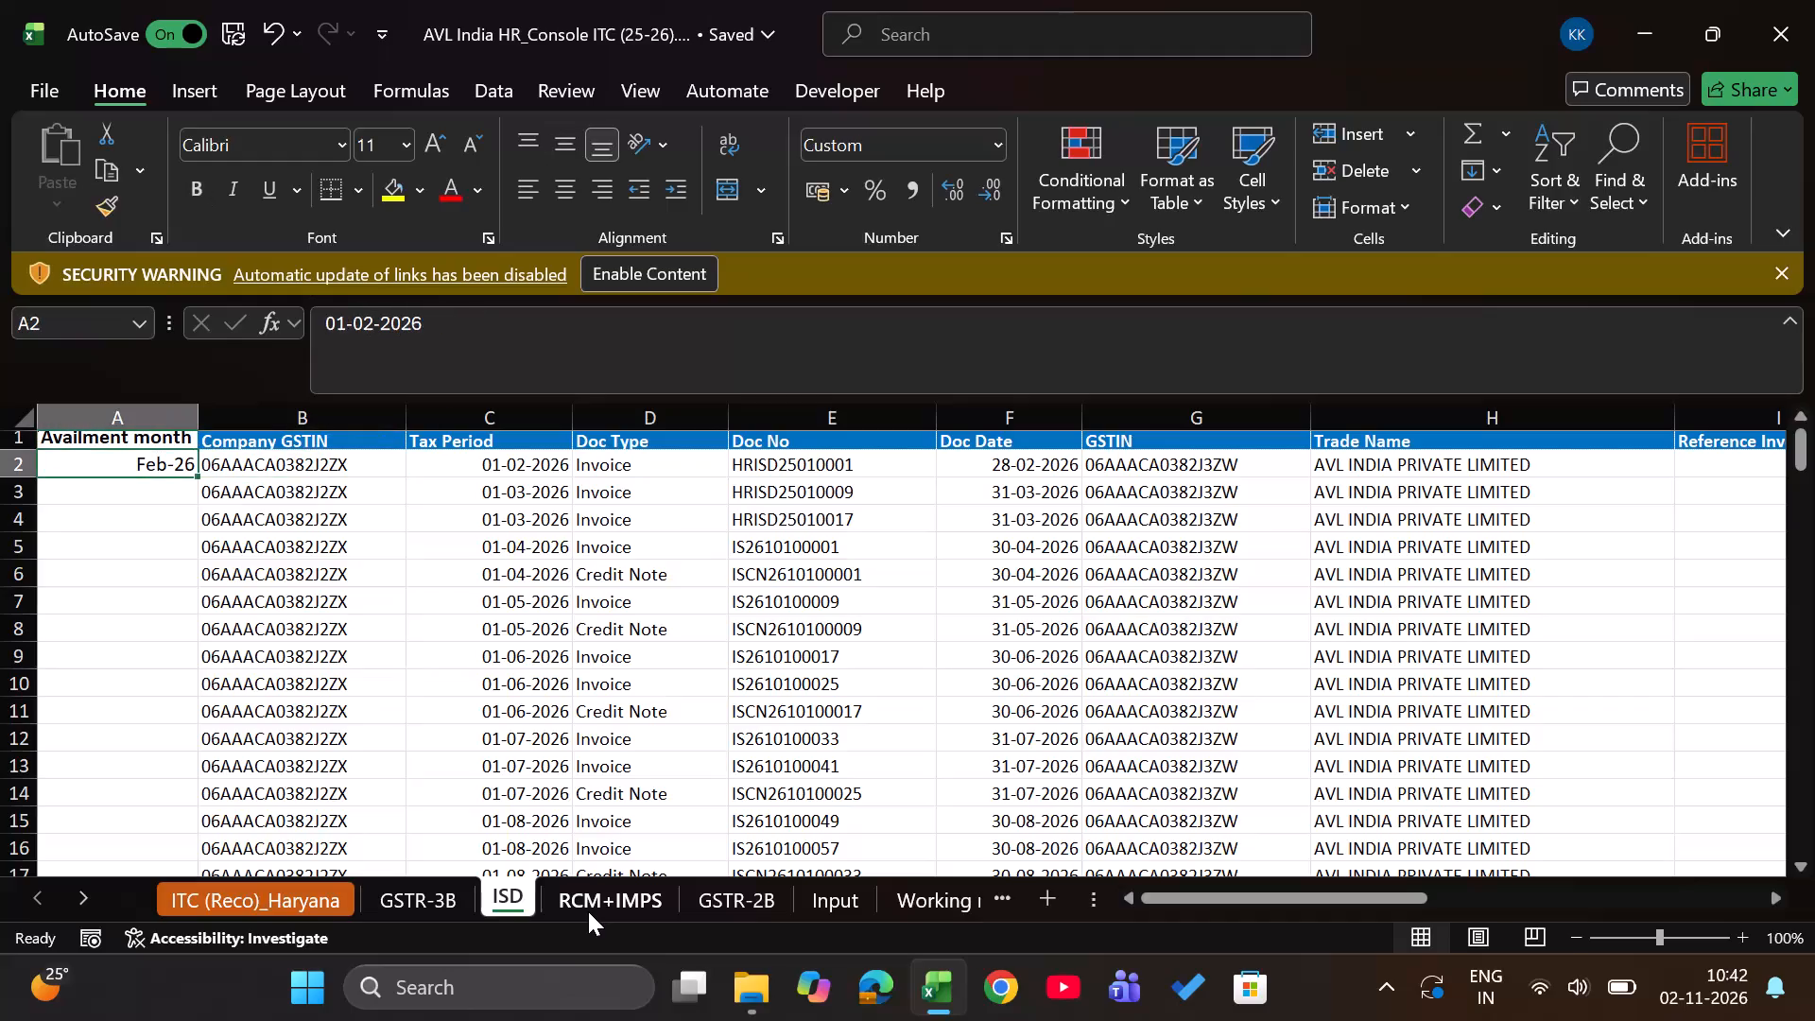
{"action": "key", "text": "Left"}
{"action": "key", "text": "ctrl+Page_Down"}
{"action": "key", "text": "ctrl+Page_Down"}
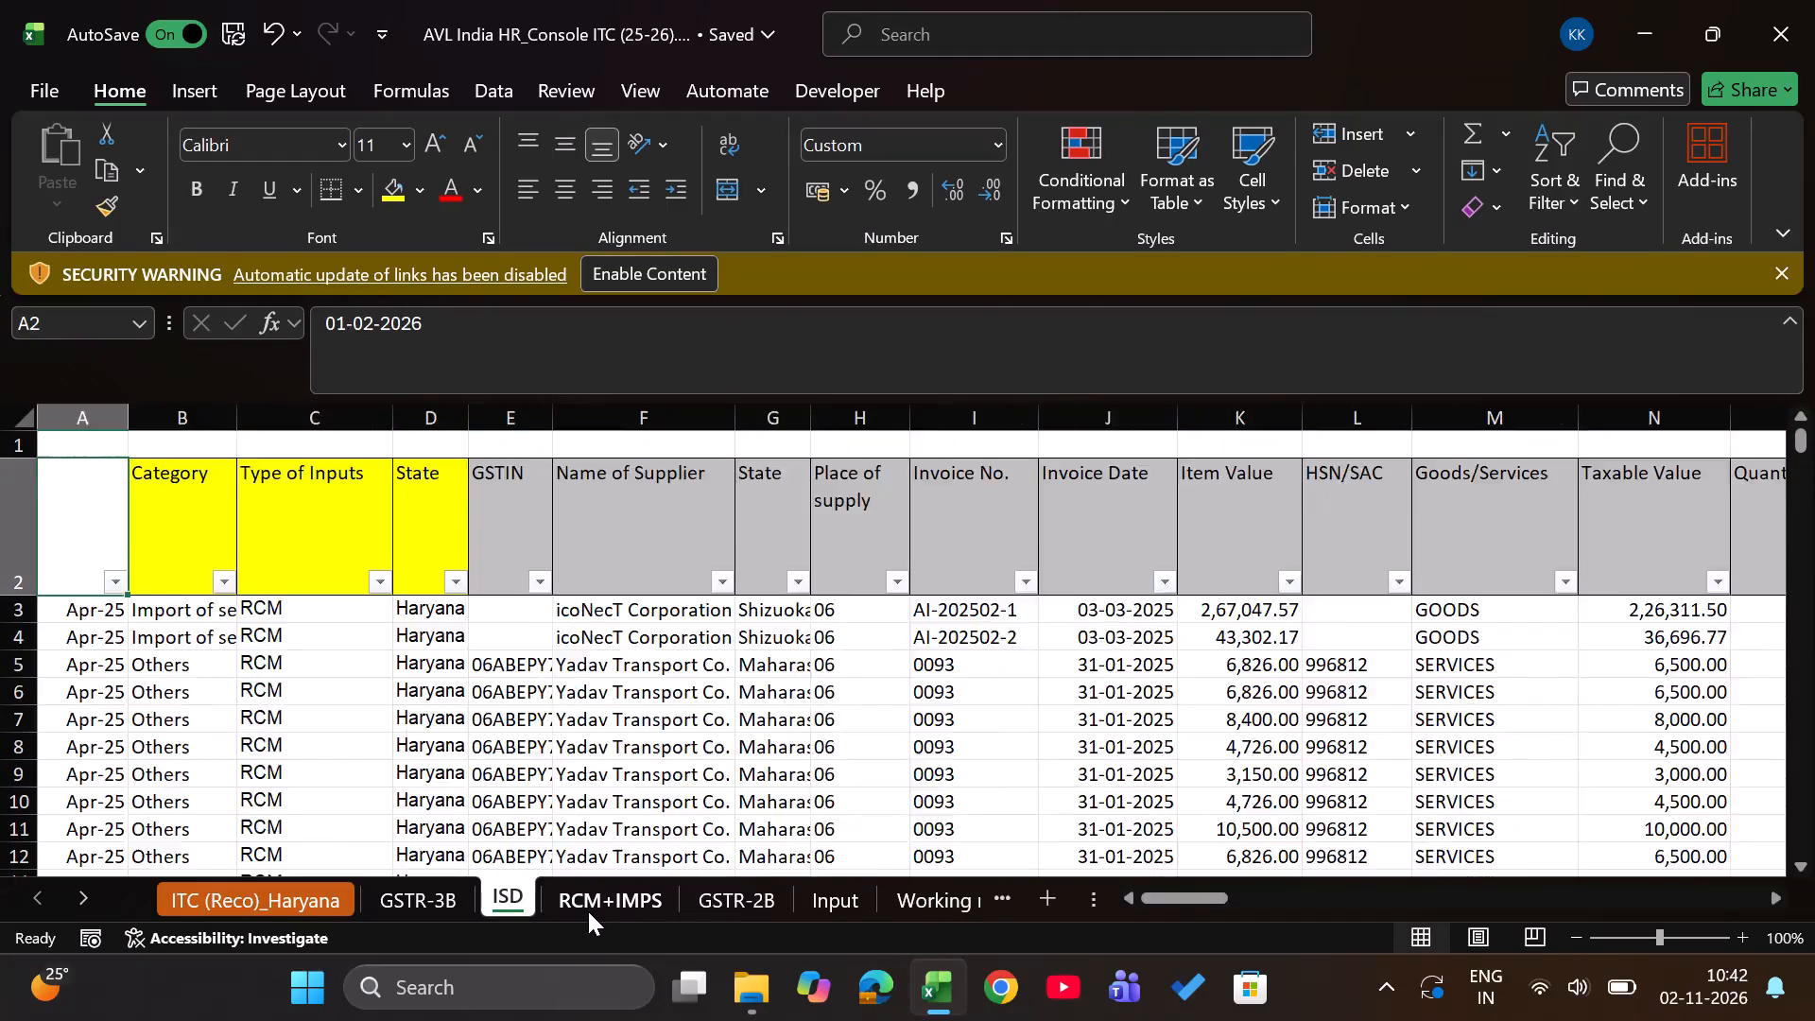
{"action": "key", "text": "ctrl+Page_Down"}
{"action": "key", "text": "ctrl+Page_Up"}
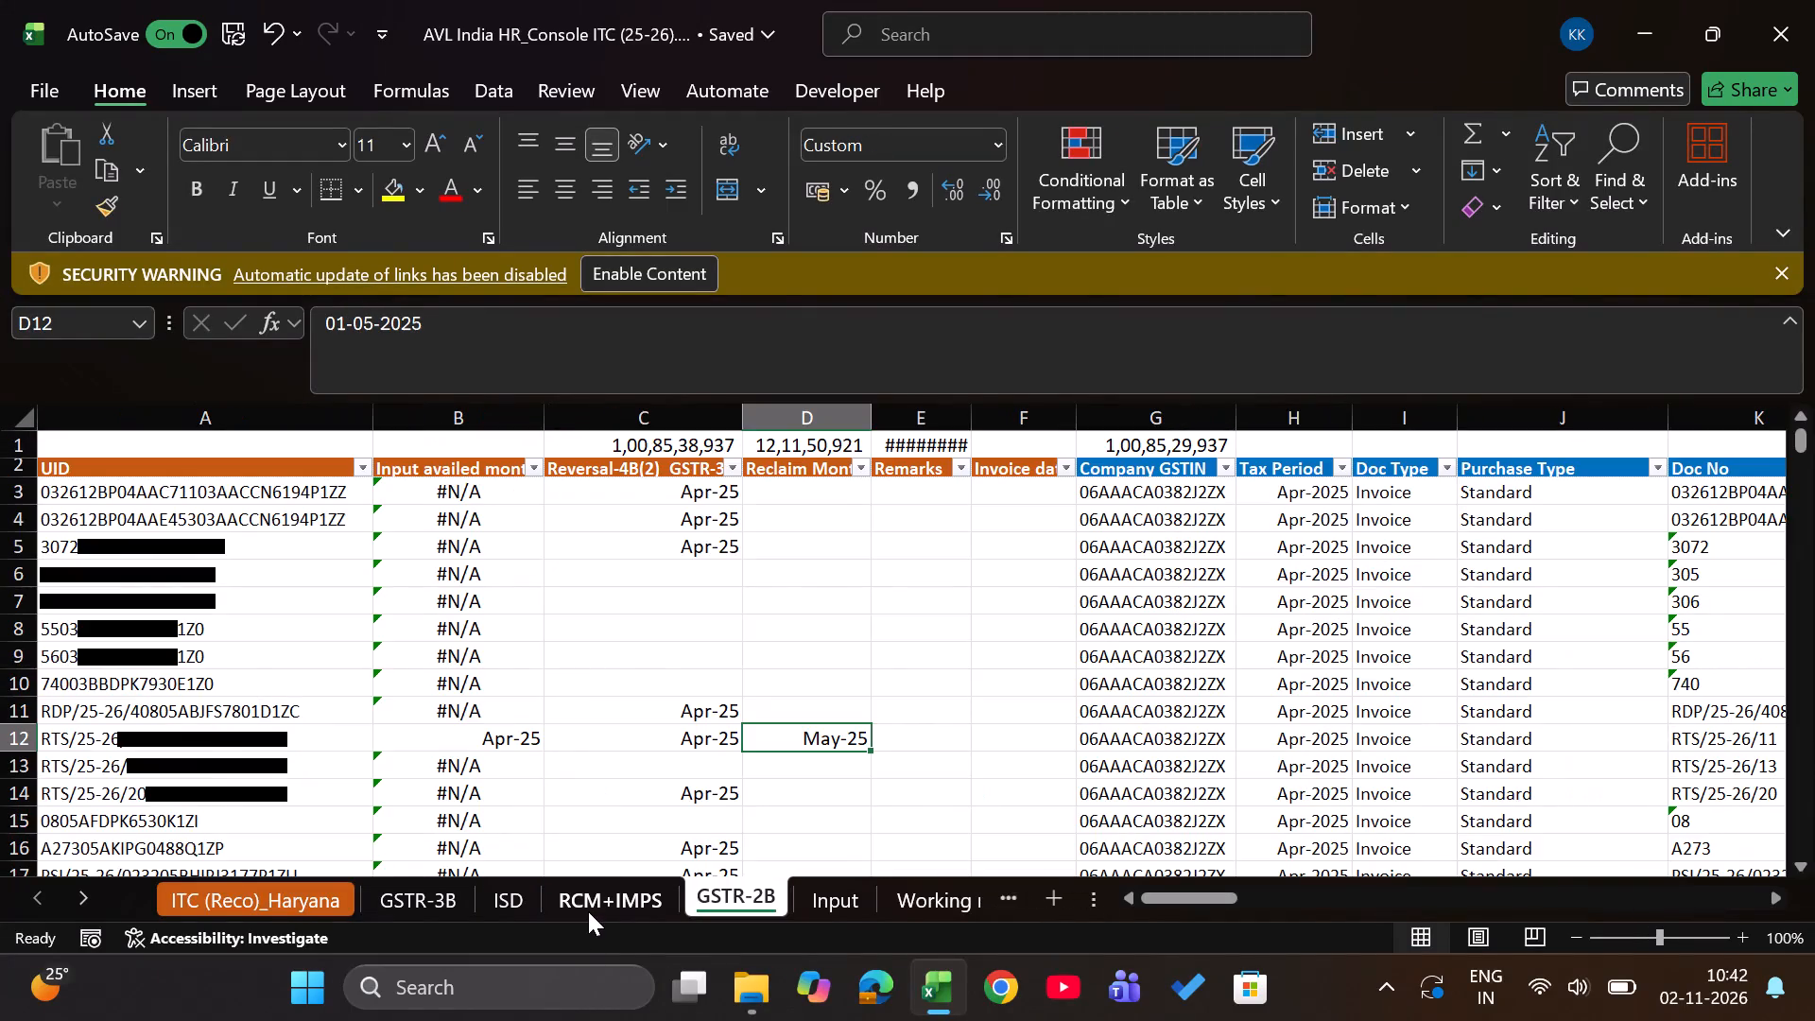
{"action": "key", "text": "Left"}
{"action": "key", "text": "Left"}
{"action": "key", "text": "Left"}
{"action": "key", "text": "Right"}
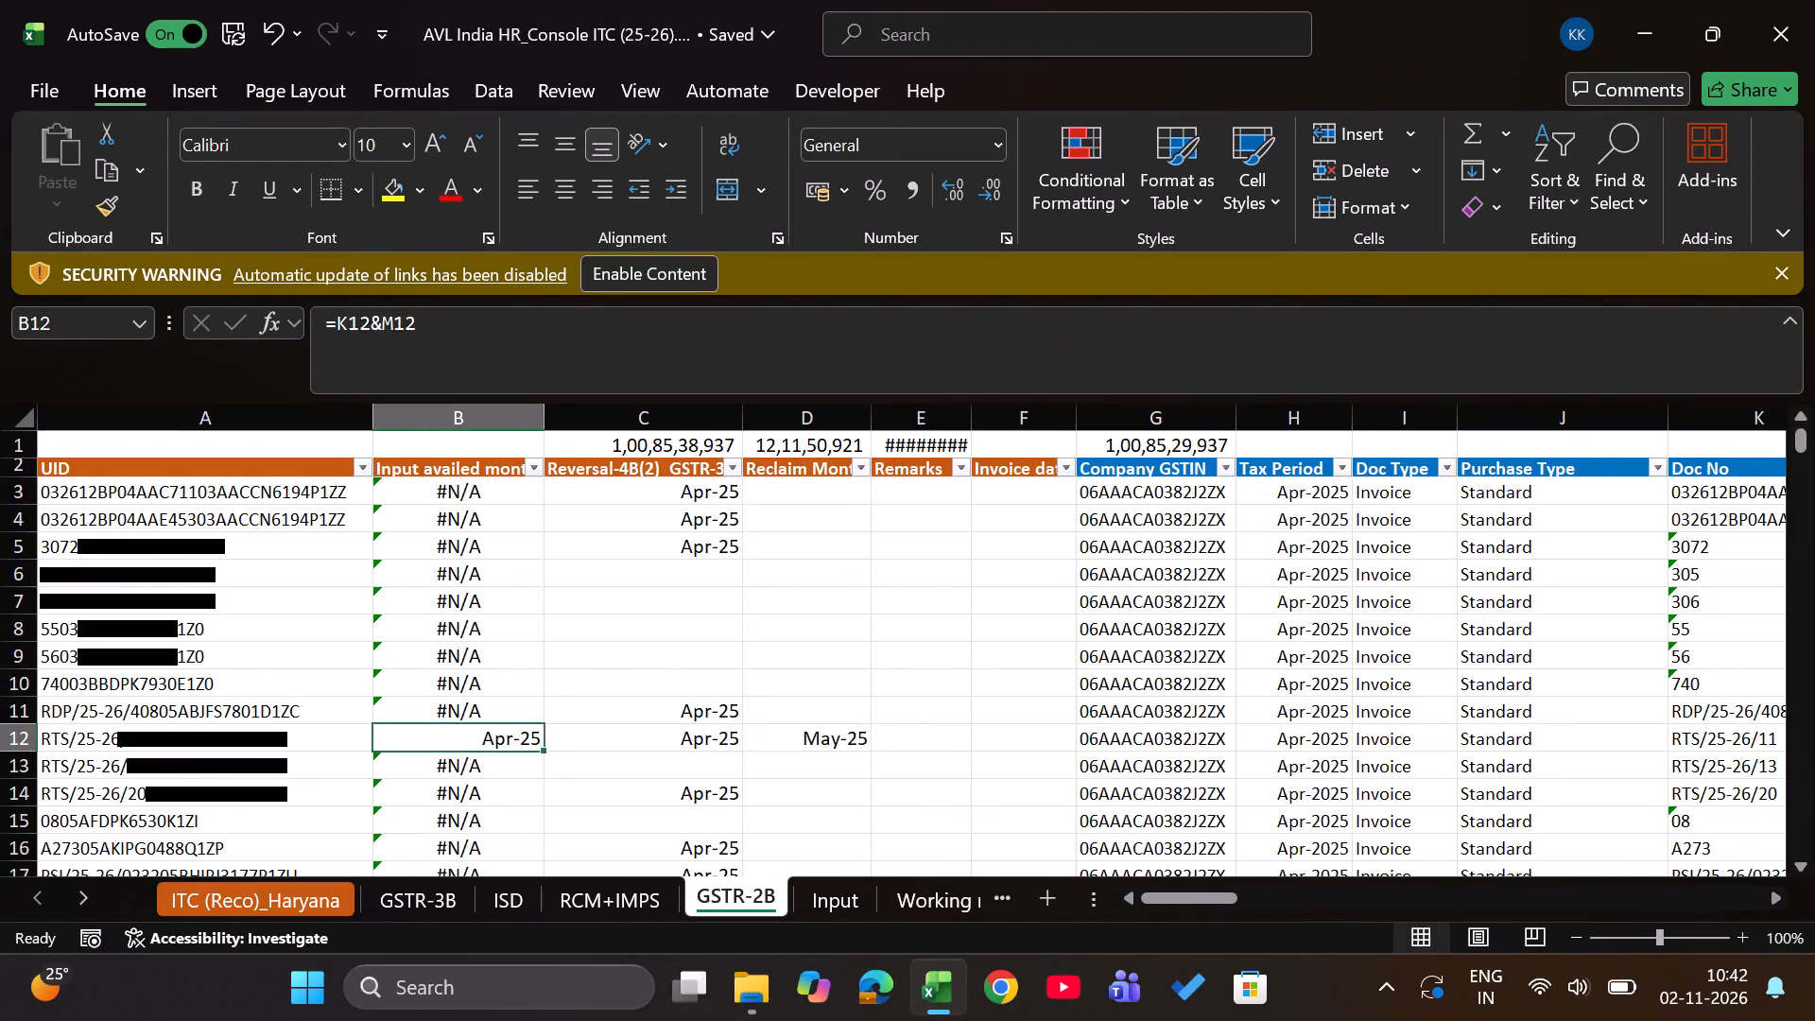
{"action": "key", "text": "ctrl+Up"}
{"action": "key", "text": "Down"}
{"action": "key", "text": "Down"}
{"action": "key", "text": "Down"}
{"action": "key", "text": "ctrl+Down"}
{"action": "key", "text": "Down"}
{"action": "key", "text": "Down"}
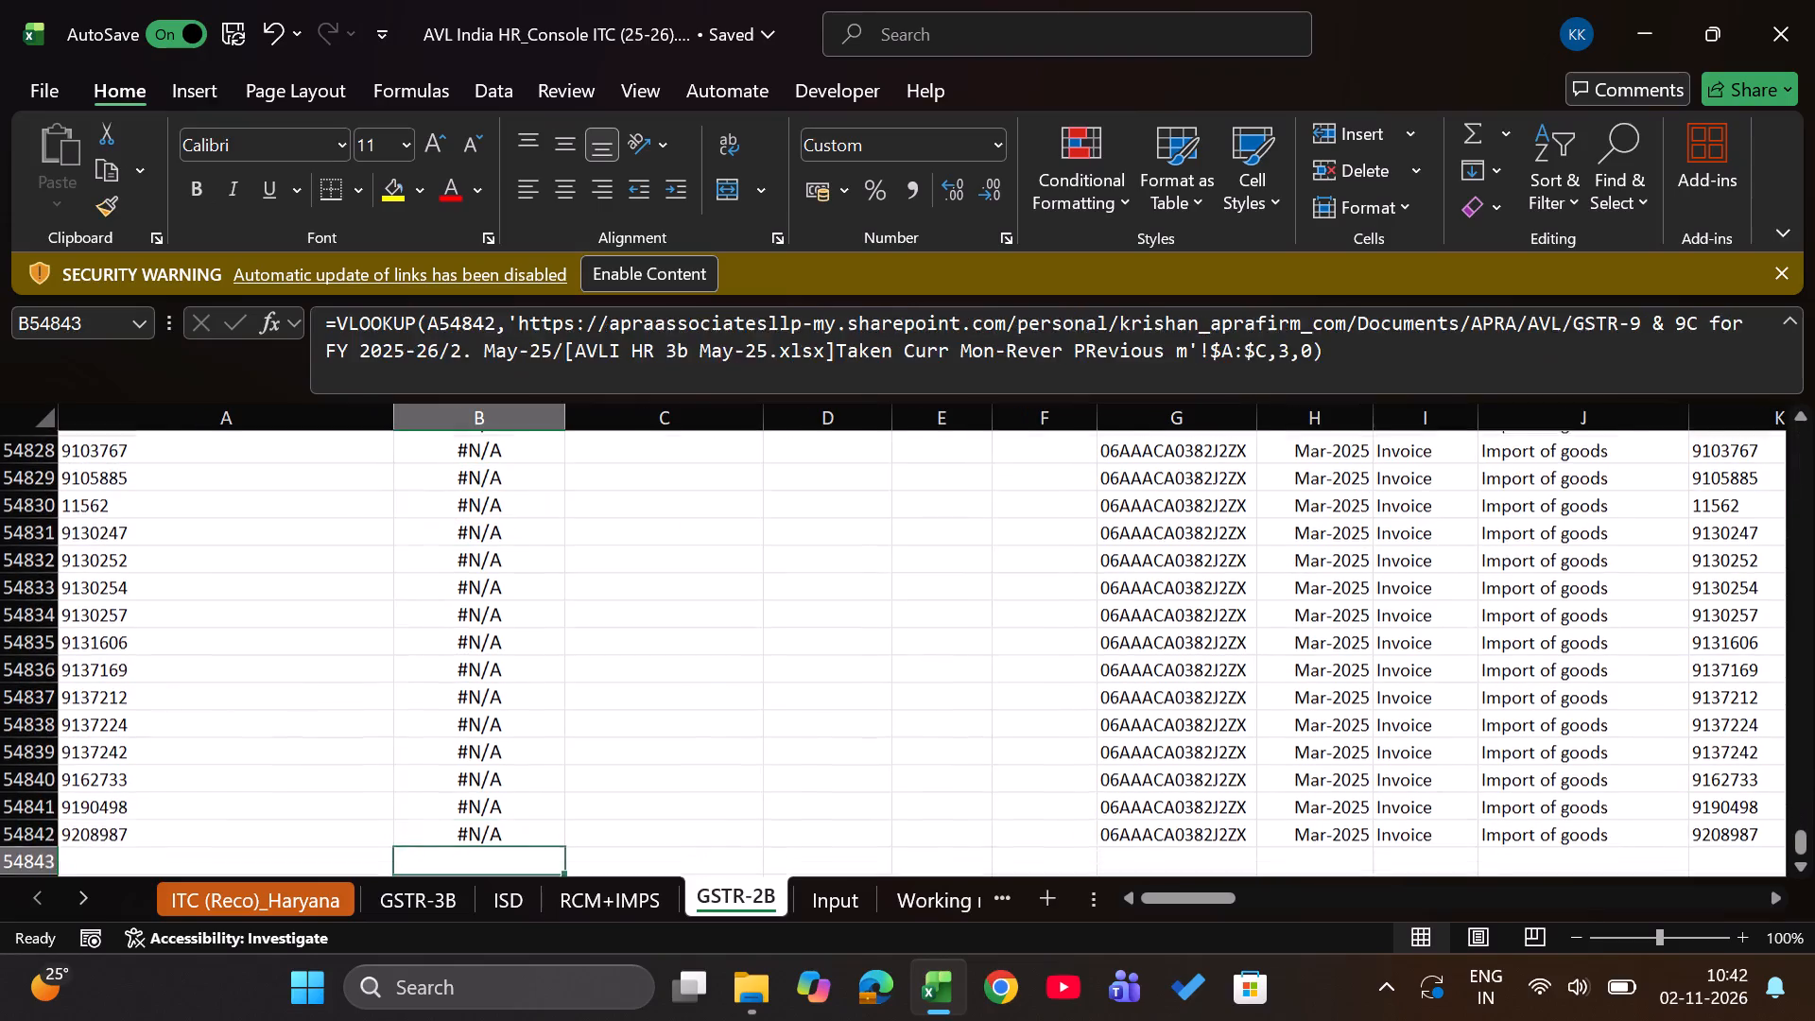
{"action": "key", "text": "Down"}
{"action": "key", "text": "Up"}
{"action": "key", "text": "Up"}
{"action": "key", "text": "Up"}
{"action": "key", "text": "ctrl+Up"}
{"action": "key", "text": "Up"}
{"action": "key", "text": "Up"}
{"action": "key", "text": "Right"}
{"action": "key", "text": "Down"}
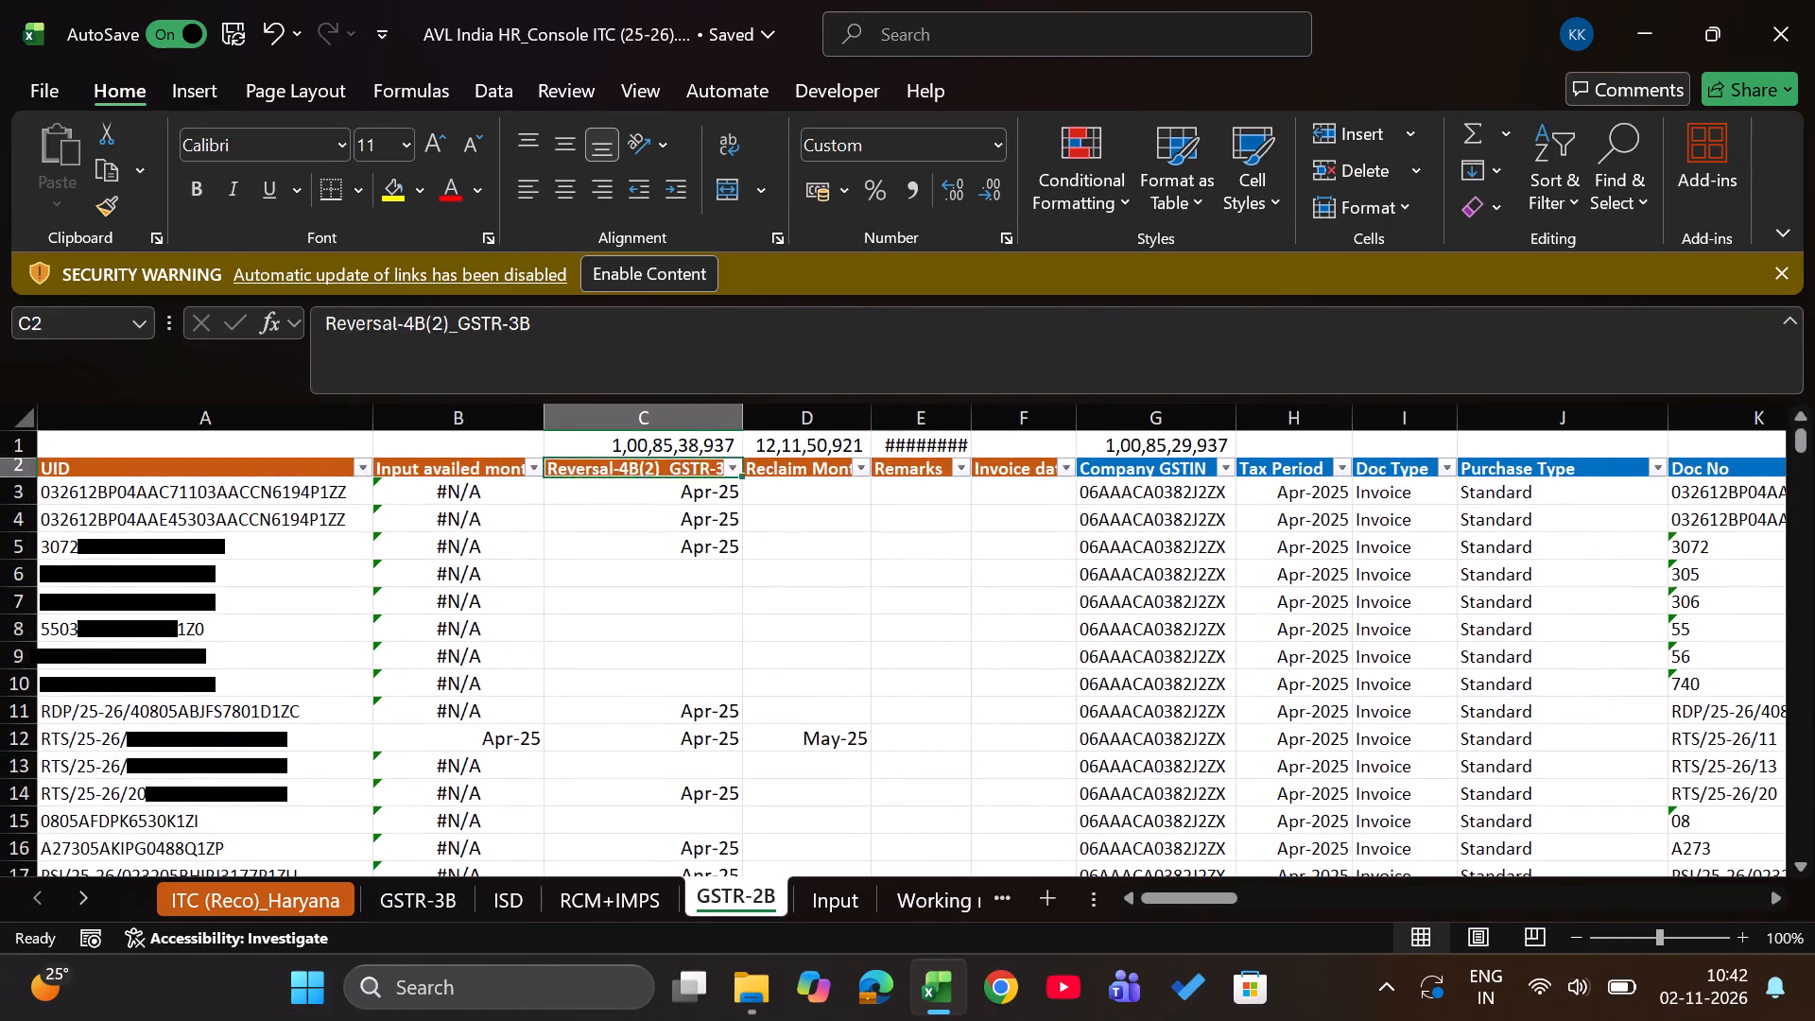
{"action": "key", "text": "Down"}
{"action": "key", "text": "Right"}
{"action": "key", "text": "Right"}
{"action": "key", "text": "Up"}
{"action": "key", "text": "Left"}
Move the GSTR-2B sheet so that it sits between the ITC (Reco)_Haryana and GSTR-3B sheets.
{"action": "key", "text": "ctrl+Page_Up"}
{"action": "key", "text": "ctrl+Page_Up"}
{"action": "key", "text": "ctrl+Page_Up"}
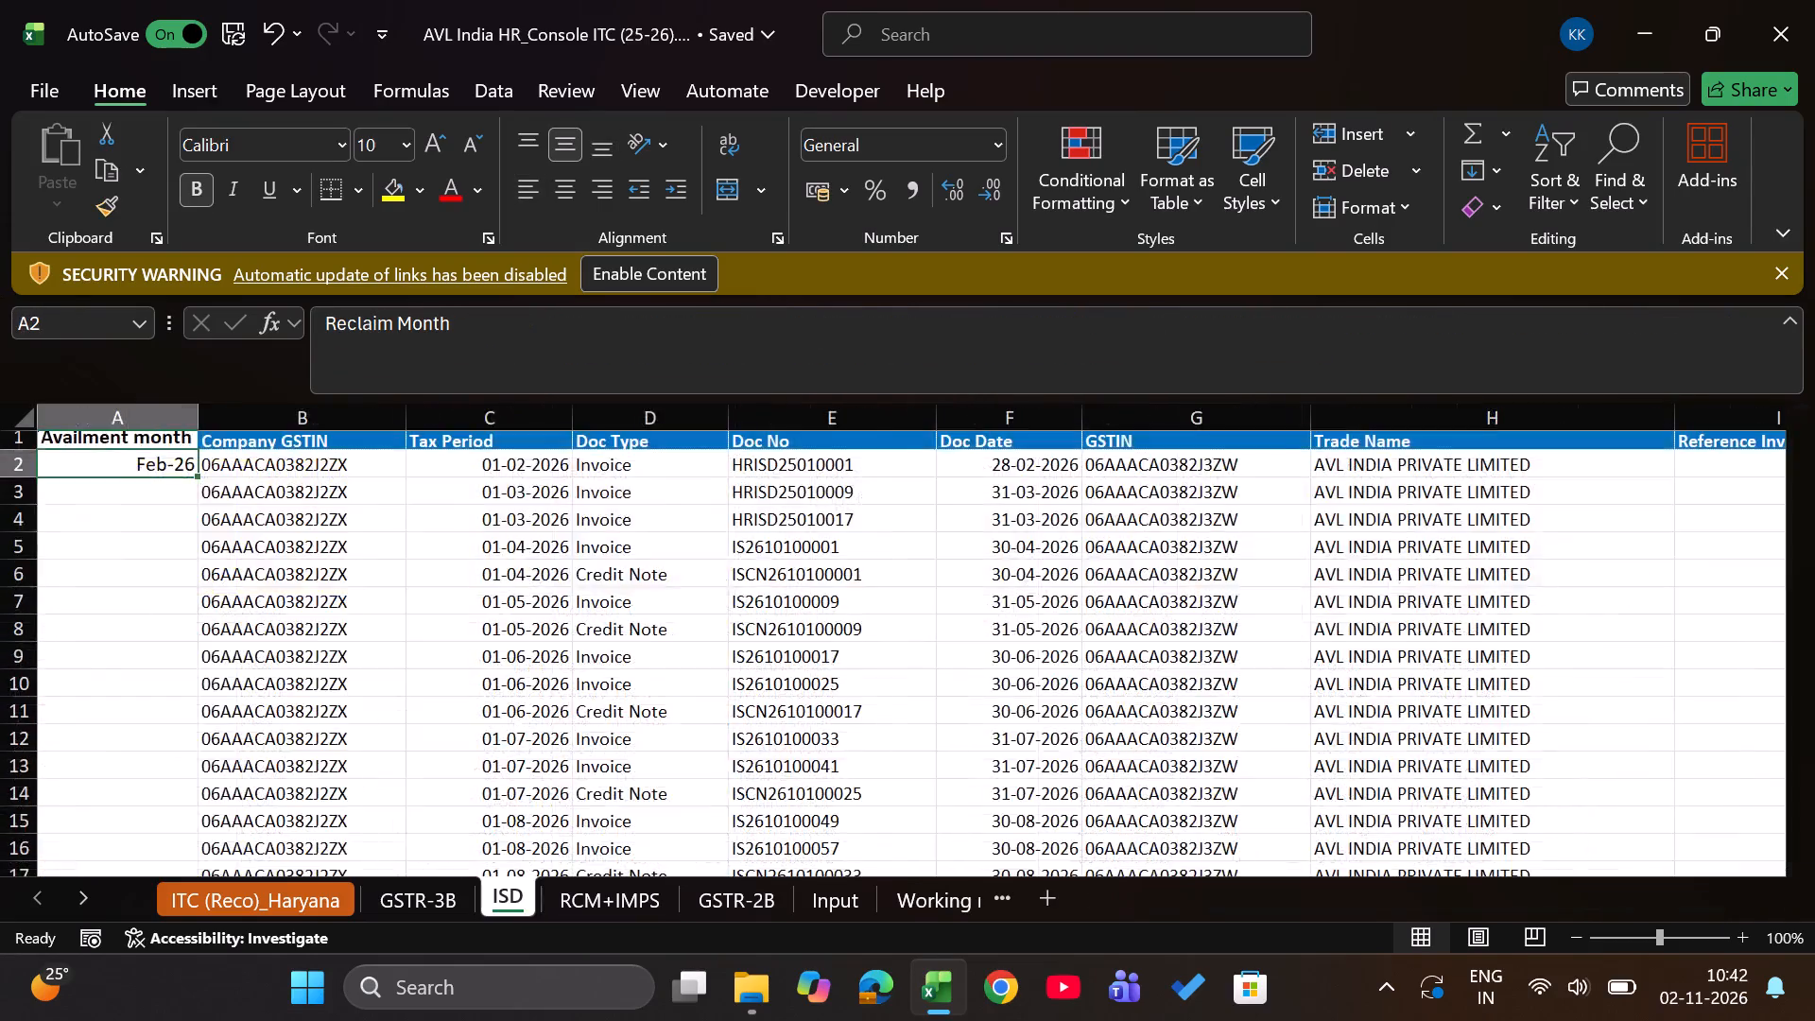
{"action": "key", "text": "ctrl+Page_Up"}
{"action": "key", "text": "ctrl+Page_Up"}
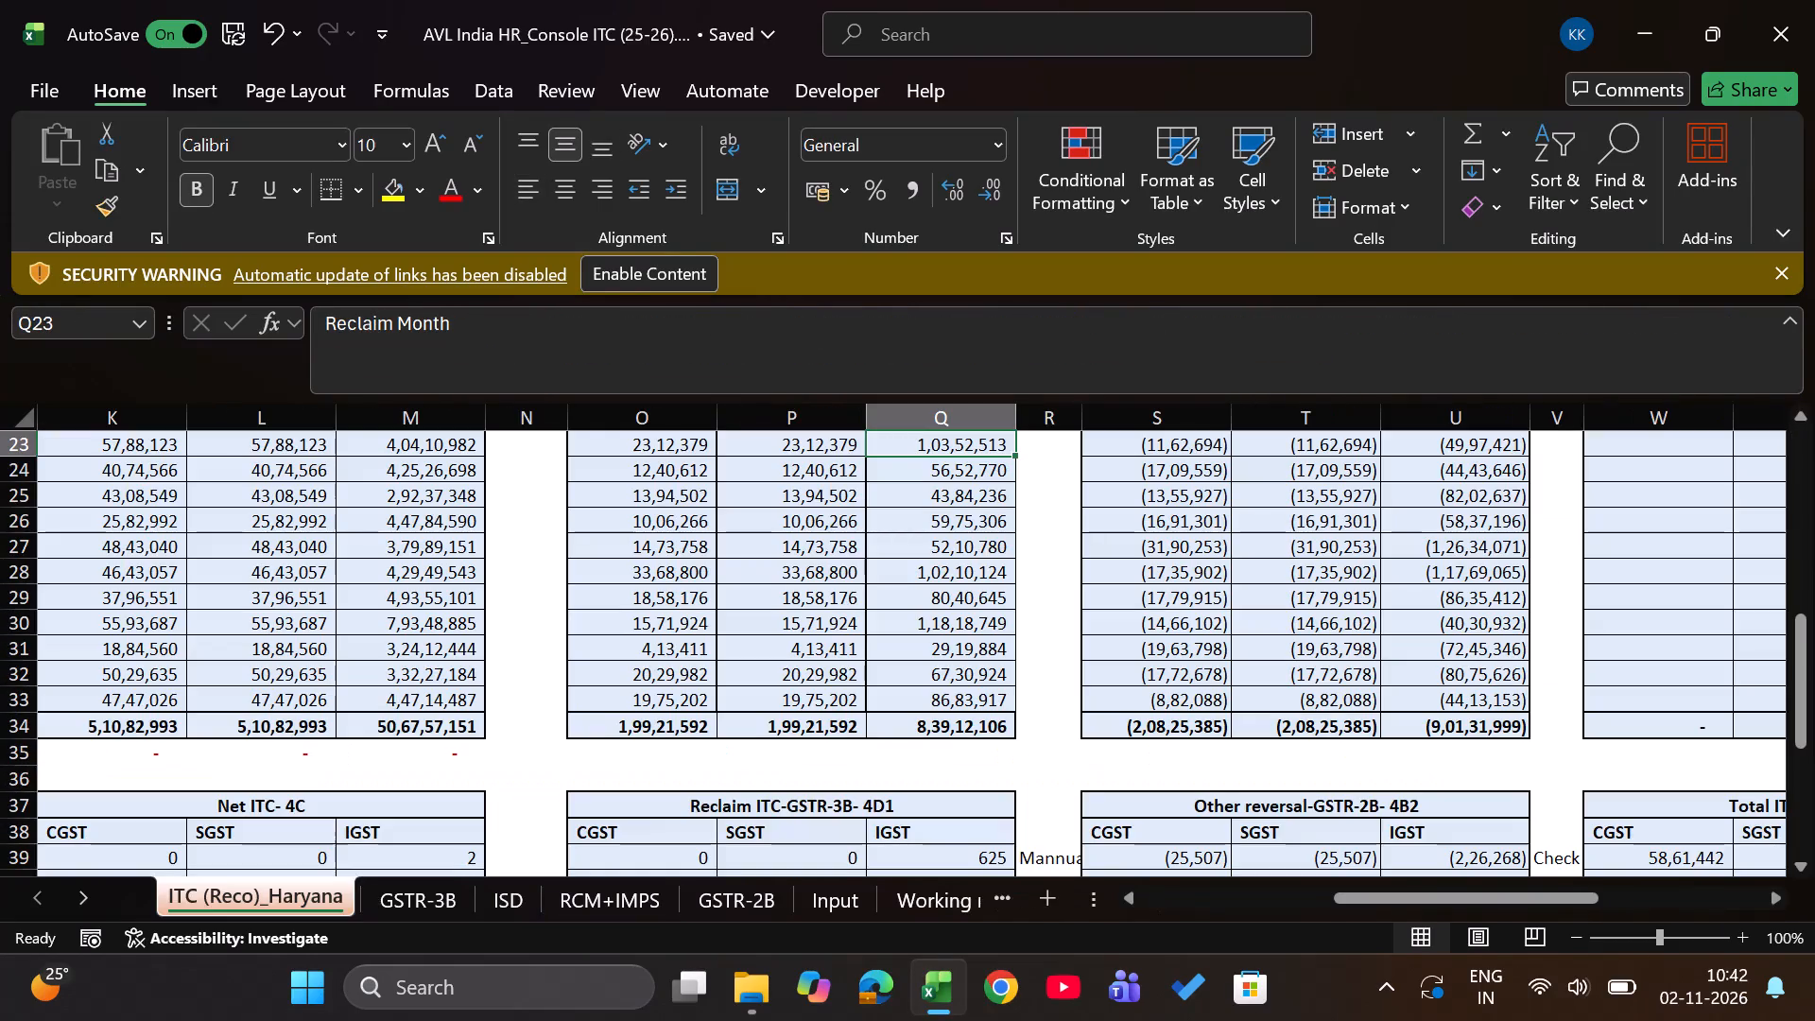
{"action": "left_click_drag", "start_coordinate": [744, 895], "coordinate": [433, 876]}
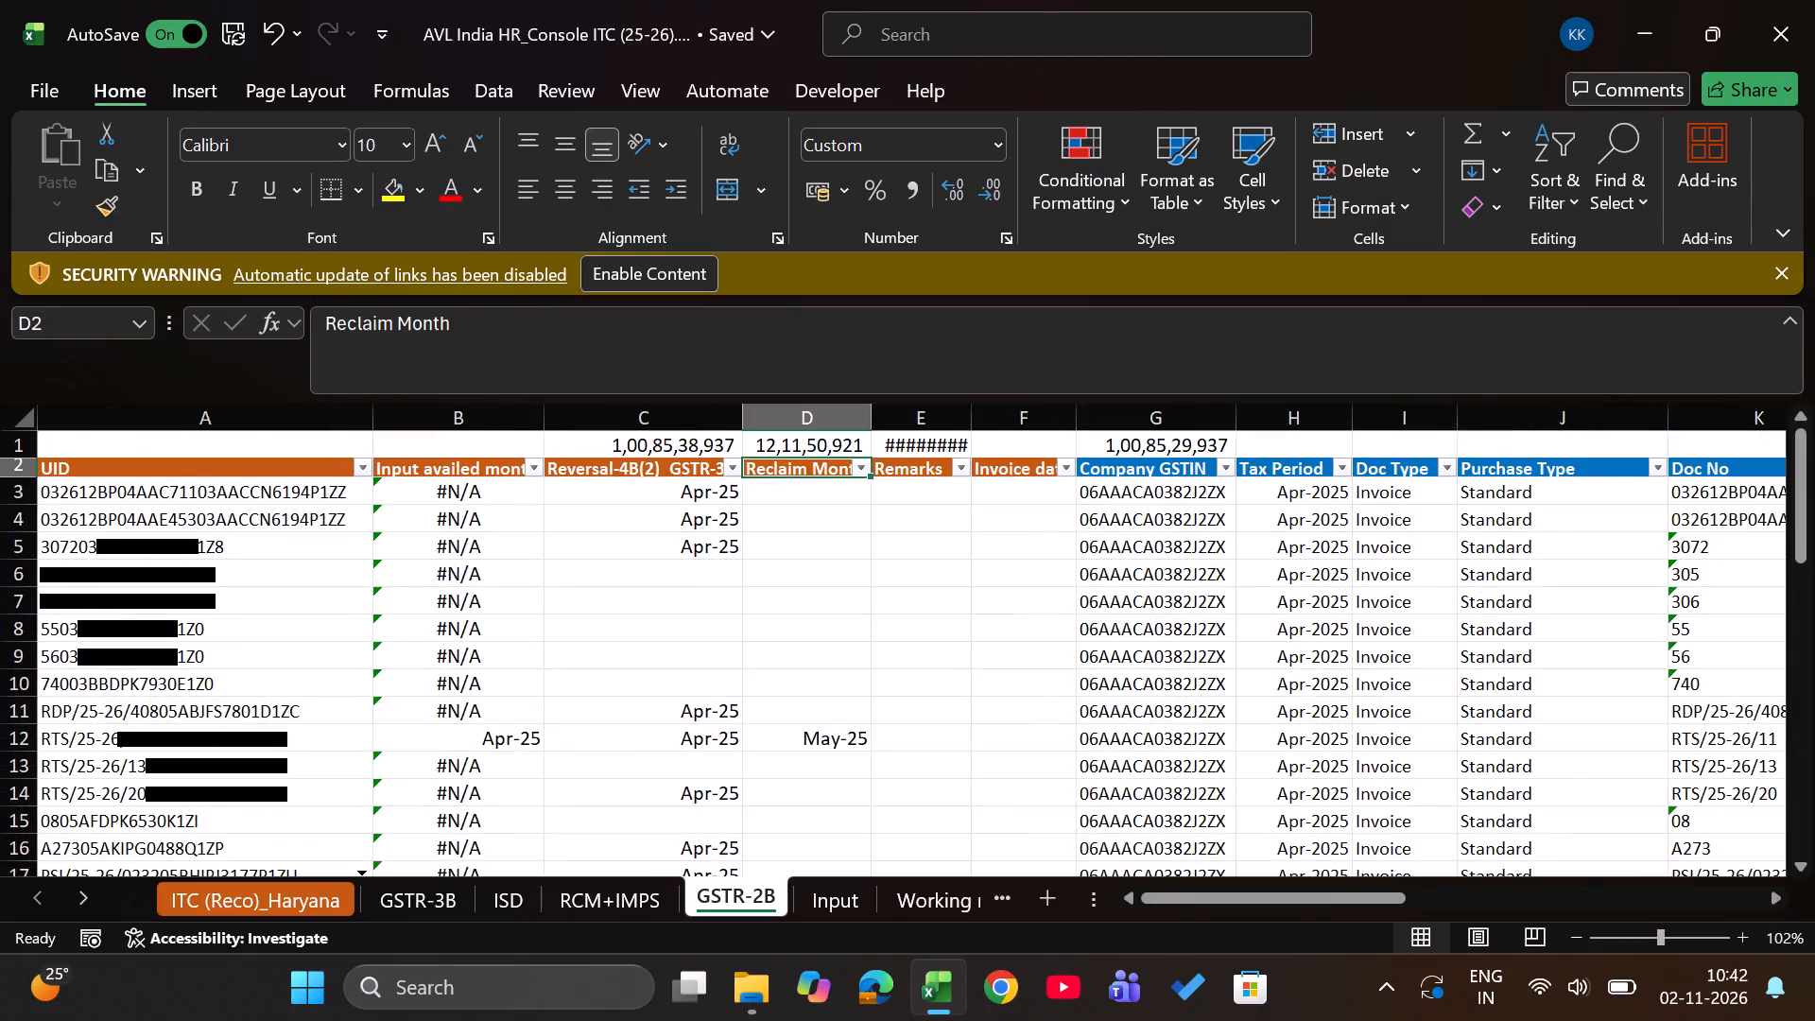
{"action": "left_click_drag", "start_coordinate": [433, 876], "coordinate": [389, 886]}
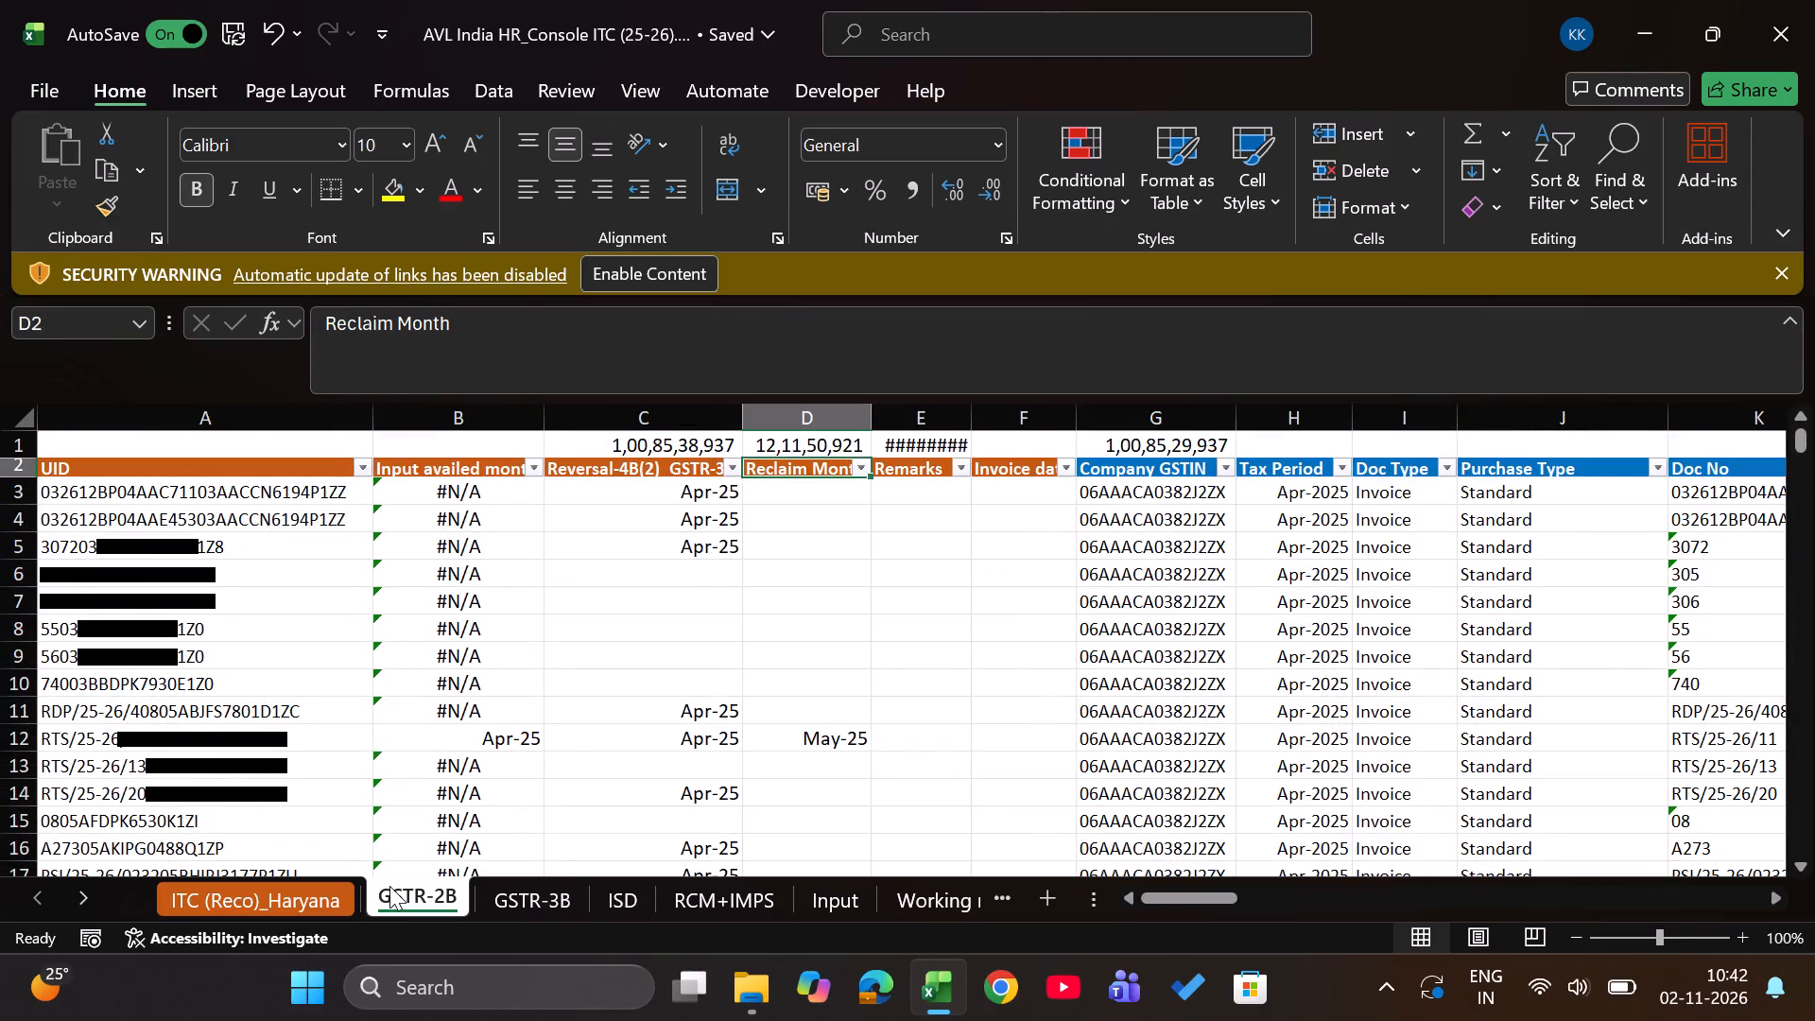
Examine the Reclaim ITC-GSTR-3B- 4D1 and Other reversal-GSTR-2B- 4B2 difference tables on the ITC (Reco)_Haryana sheet.
{"action": "key", "text": "ctrl+Page_Up"}
{"action": "key", "text": "Right"}
{"action": "key", "text": "Right"}
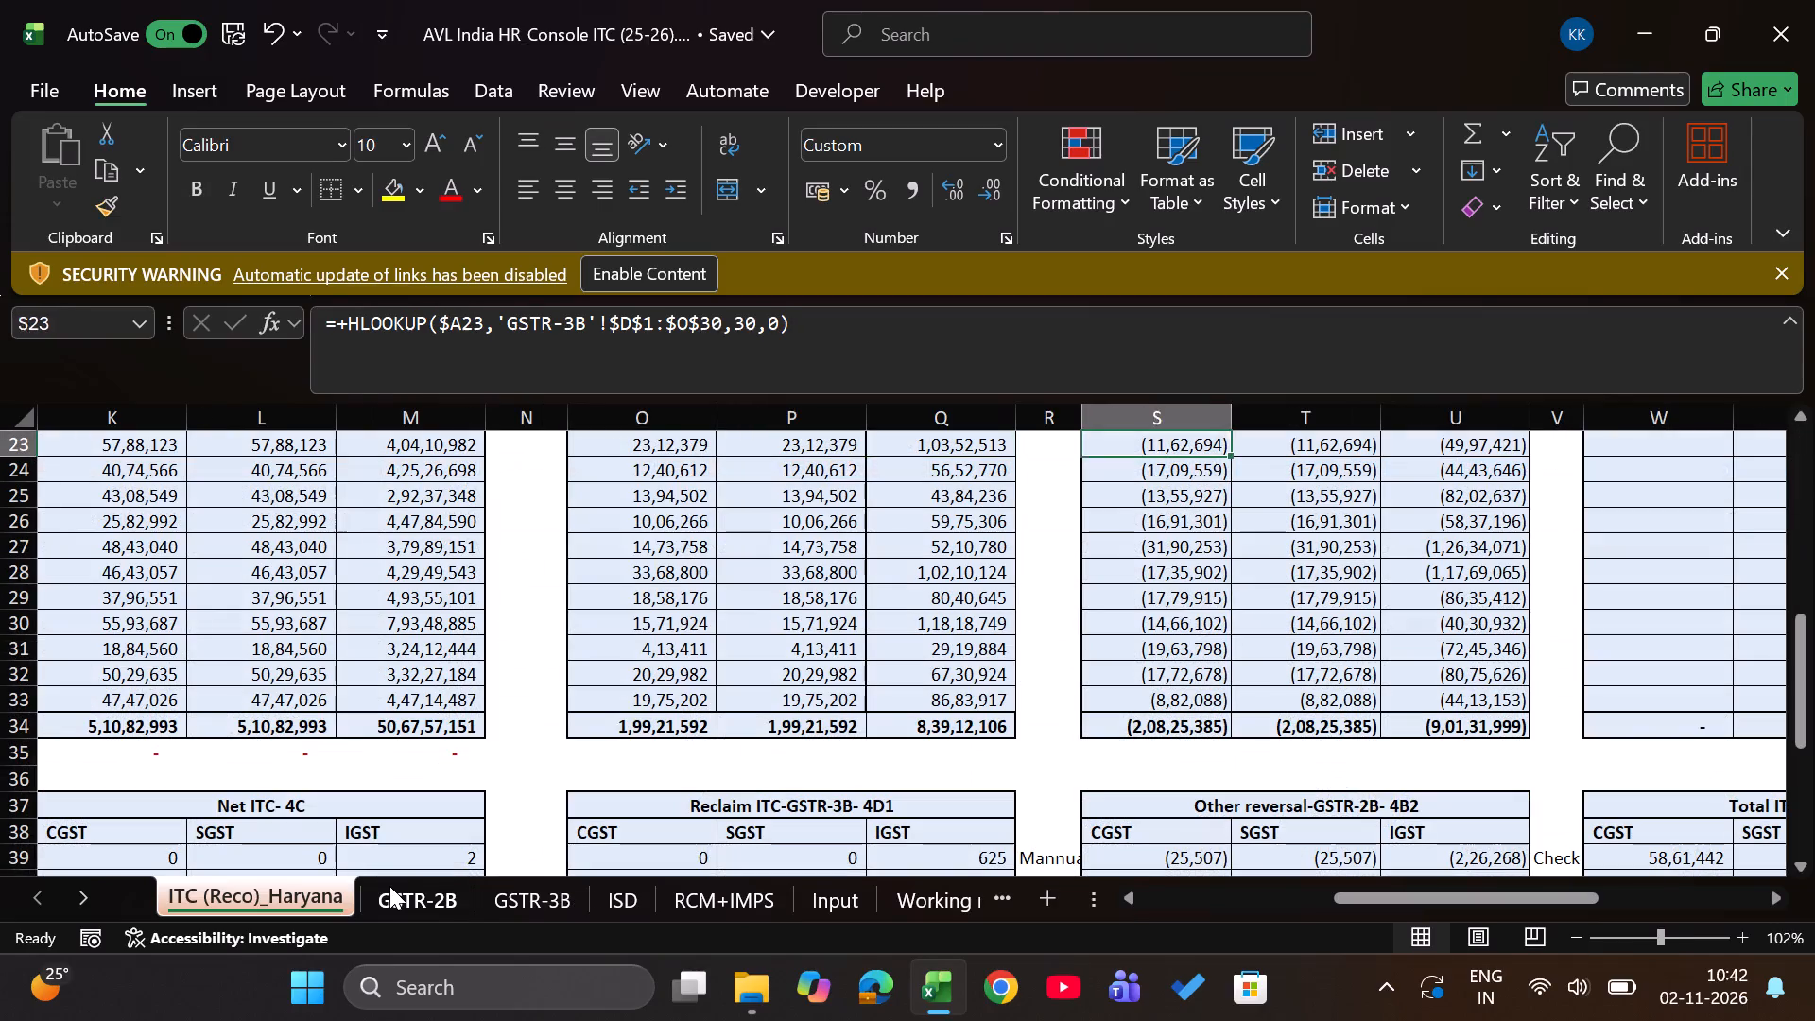
{"action": "key", "text": "Right"}
{"action": "key", "text": "Right"}
{"action": "key", "text": "Down"}
{"action": "key", "text": "Down"}
{"action": "key", "text": "Down"}
{"action": "key", "text": "Down"}
{"action": "key", "text": "Down"}
{"action": "key", "text": "Down"}
{"action": "key", "text": "Down"}
{"action": "key", "text": "Down"}
{"action": "key", "text": "Down"}
{"action": "key", "text": "Down"}
{"action": "key", "text": "Down"}
{"action": "key", "text": "Down"}
{"action": "key", "text": "Down"}
{"action": "key", "text": "Down"}
{"action": "key", "text": "Down"}
{"action": "key", "text": "Down"}
{"action": "key", "text": "Down"}
{"action": "key", "text": "Down"}
{"action": "key", "text": "Down"}
{"action": "key", "text": "Down"}
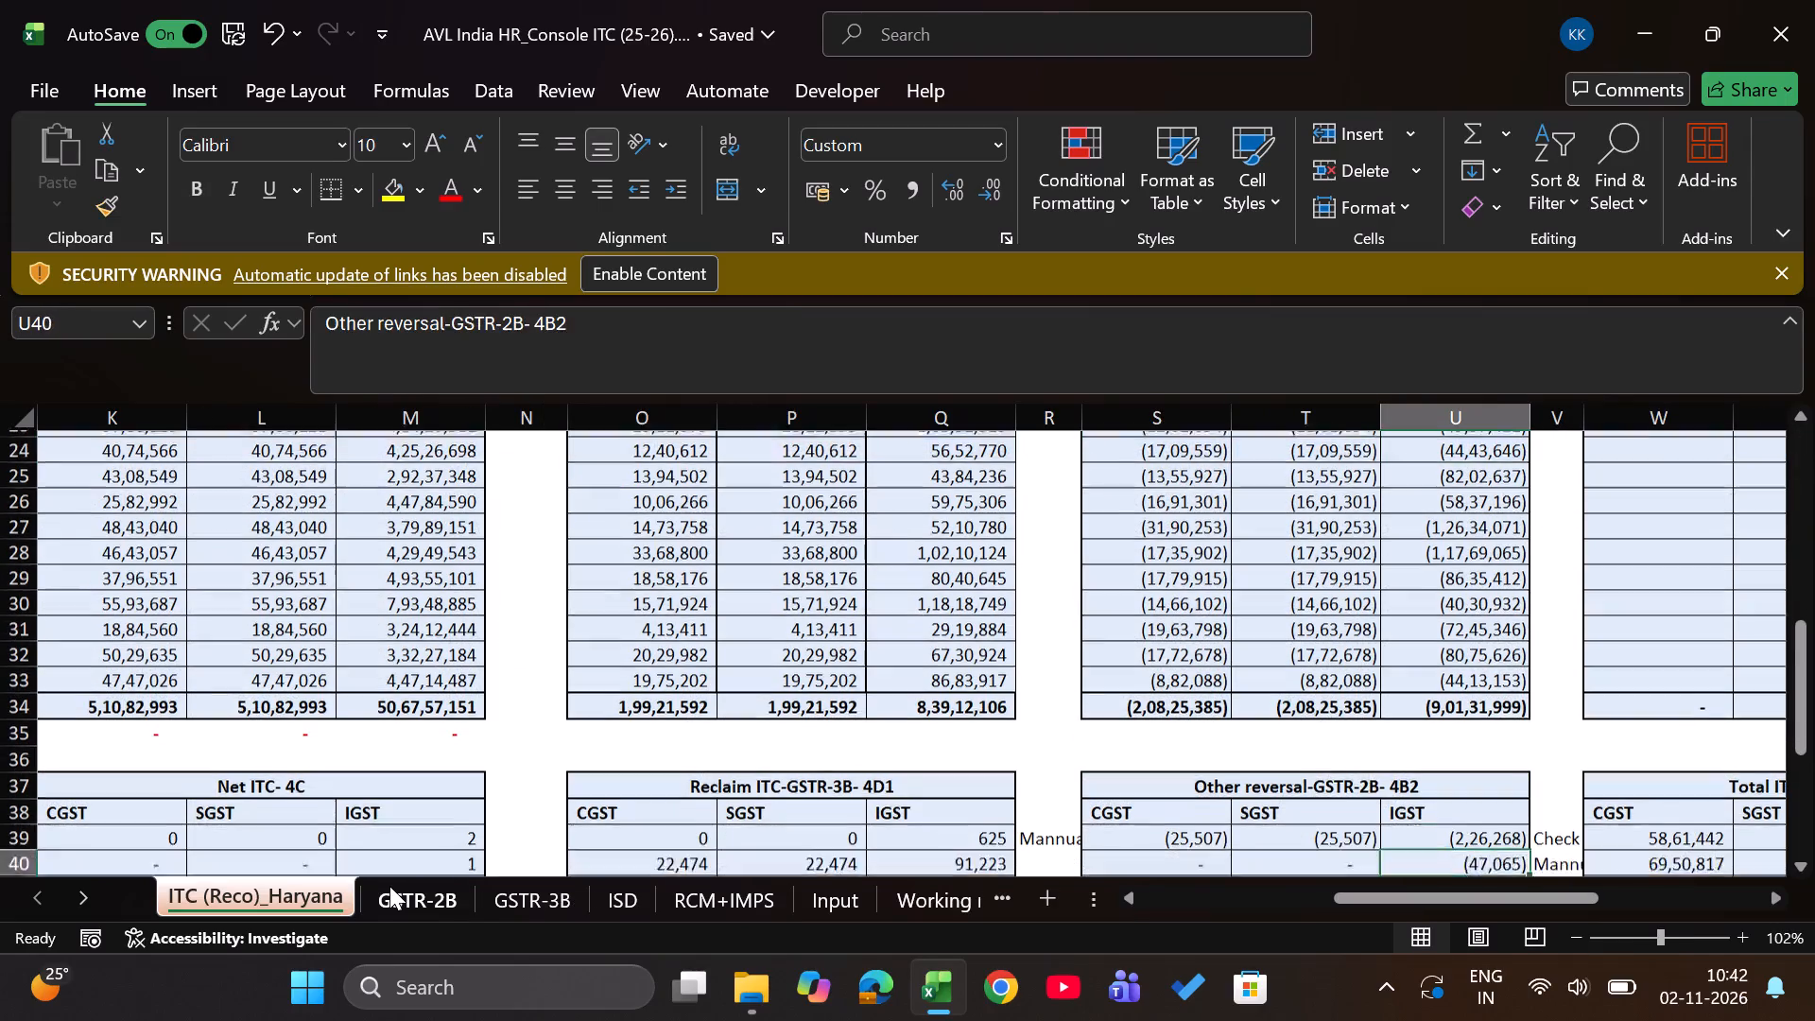
{"action": "key", "text": "Down"}
{"action": "key", "text": "Down"}
{"action": "key", "text": "Down"}
{"action": "key", "text": "Down"}
{"action": "key", "text": "Down"}
{"action": "key", "text": "Down"}
{"action": "key", "text": "Down"}
{"action": "key", "text": "Down"}
{"action": "key", "text": "Down"}
{"action": "key", "text": "Down"}
{"action": "key", "text": "Down"}
{"action": "key", "text": "Down"}
{"action": "key", "text": "Down"}
{"action": "key", "text": "Down"}
{"action": "key", "text": "Down"}
{"action": "key", "text": "Down"}
{"action": "key", "text": "Down"}
{"action": "key", "text": "Down"}
{"action": "key", "text": "Down"}
{"action": "key", "text": "Down"}
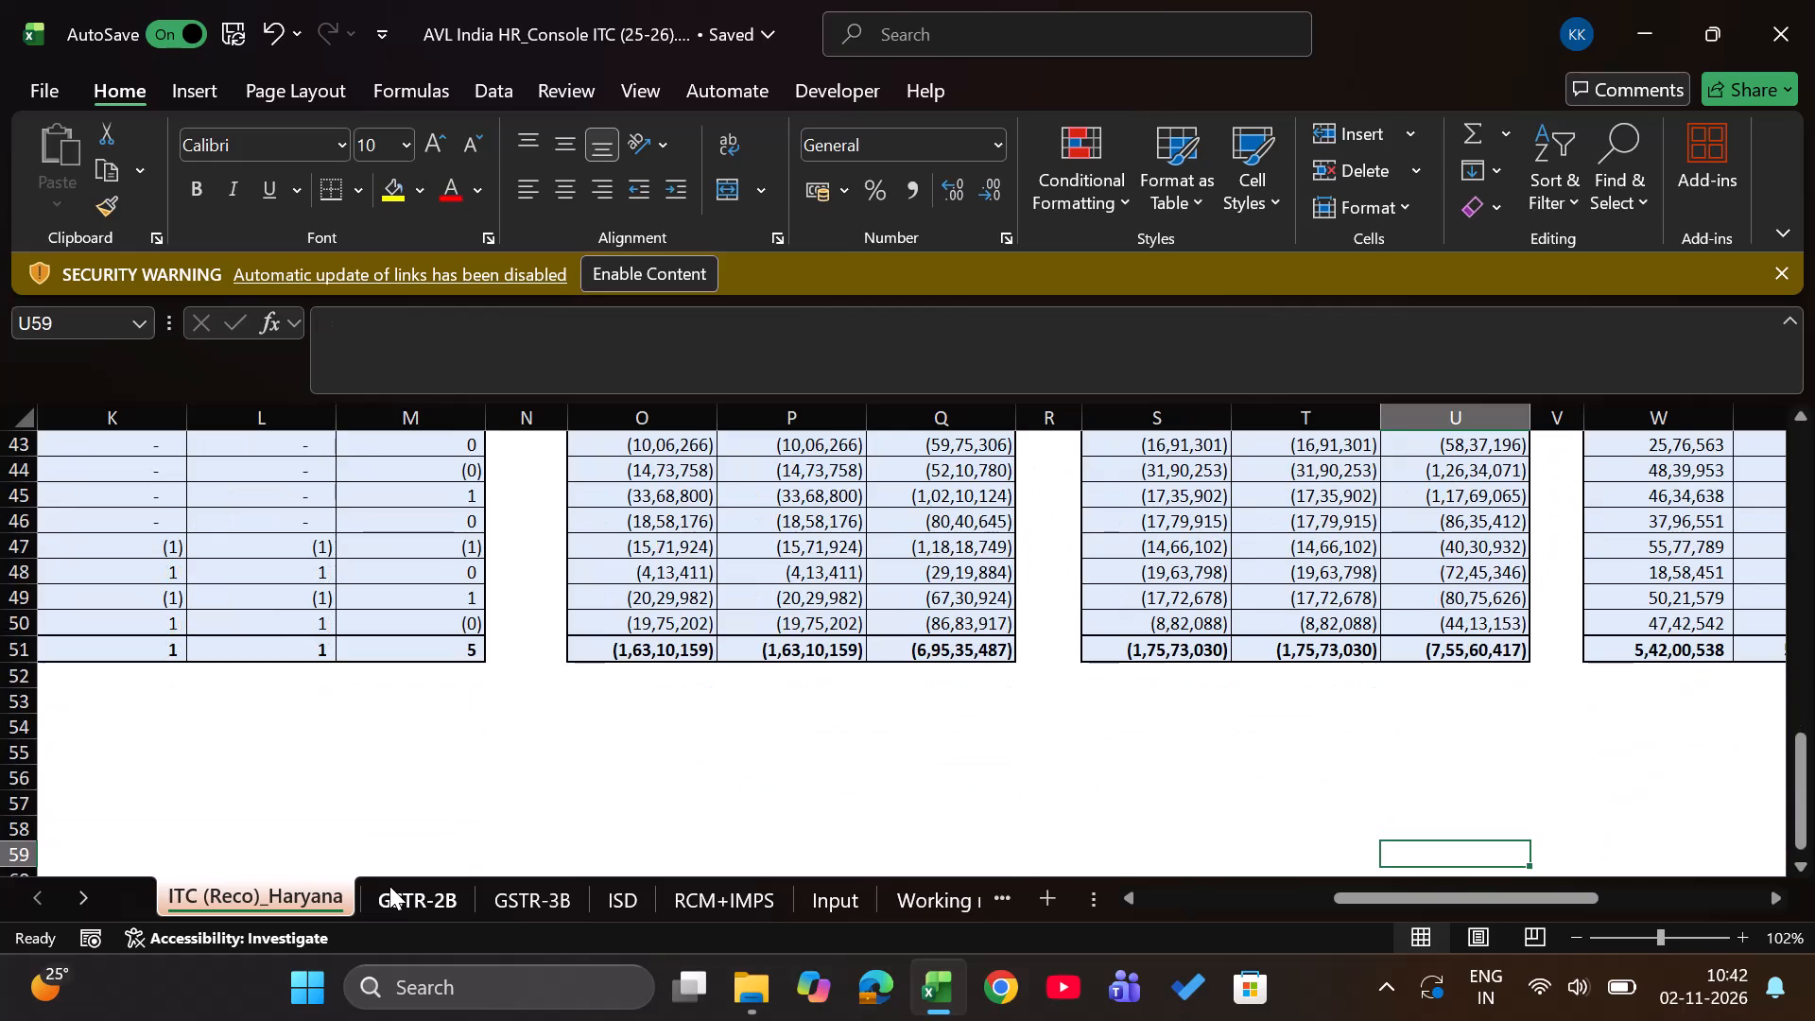
{"action": "scroll", "coordinate": [1079, 770], "scroll_direction": "up", "scroll_amount": 2}
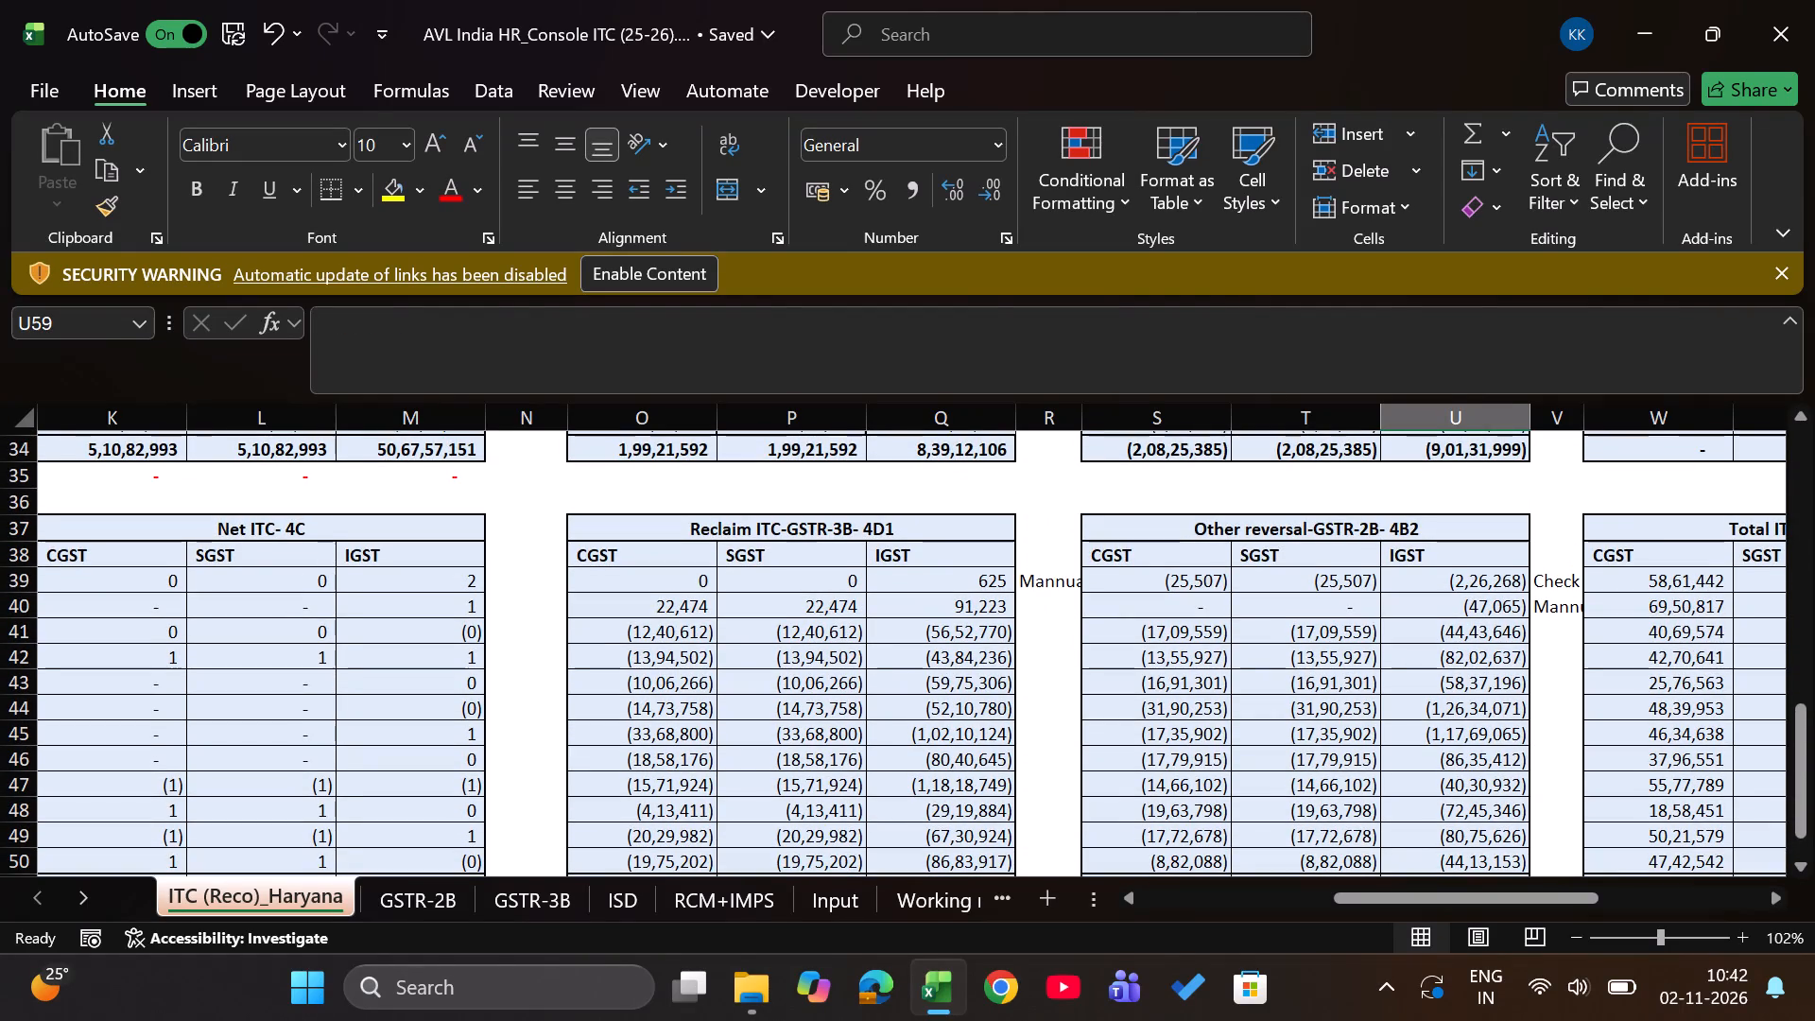
{"action": "left_click", "coordinate": [1547, 601]}
{"action": "key", "text": "Left"}
{"action": "key", "text": "Left"}
{"action": "key", "text": "Left"}
{"action": "key", "text": "Left"}
{"action": "key", "text": "Left"}
{"action": "key", "text": "Left"}
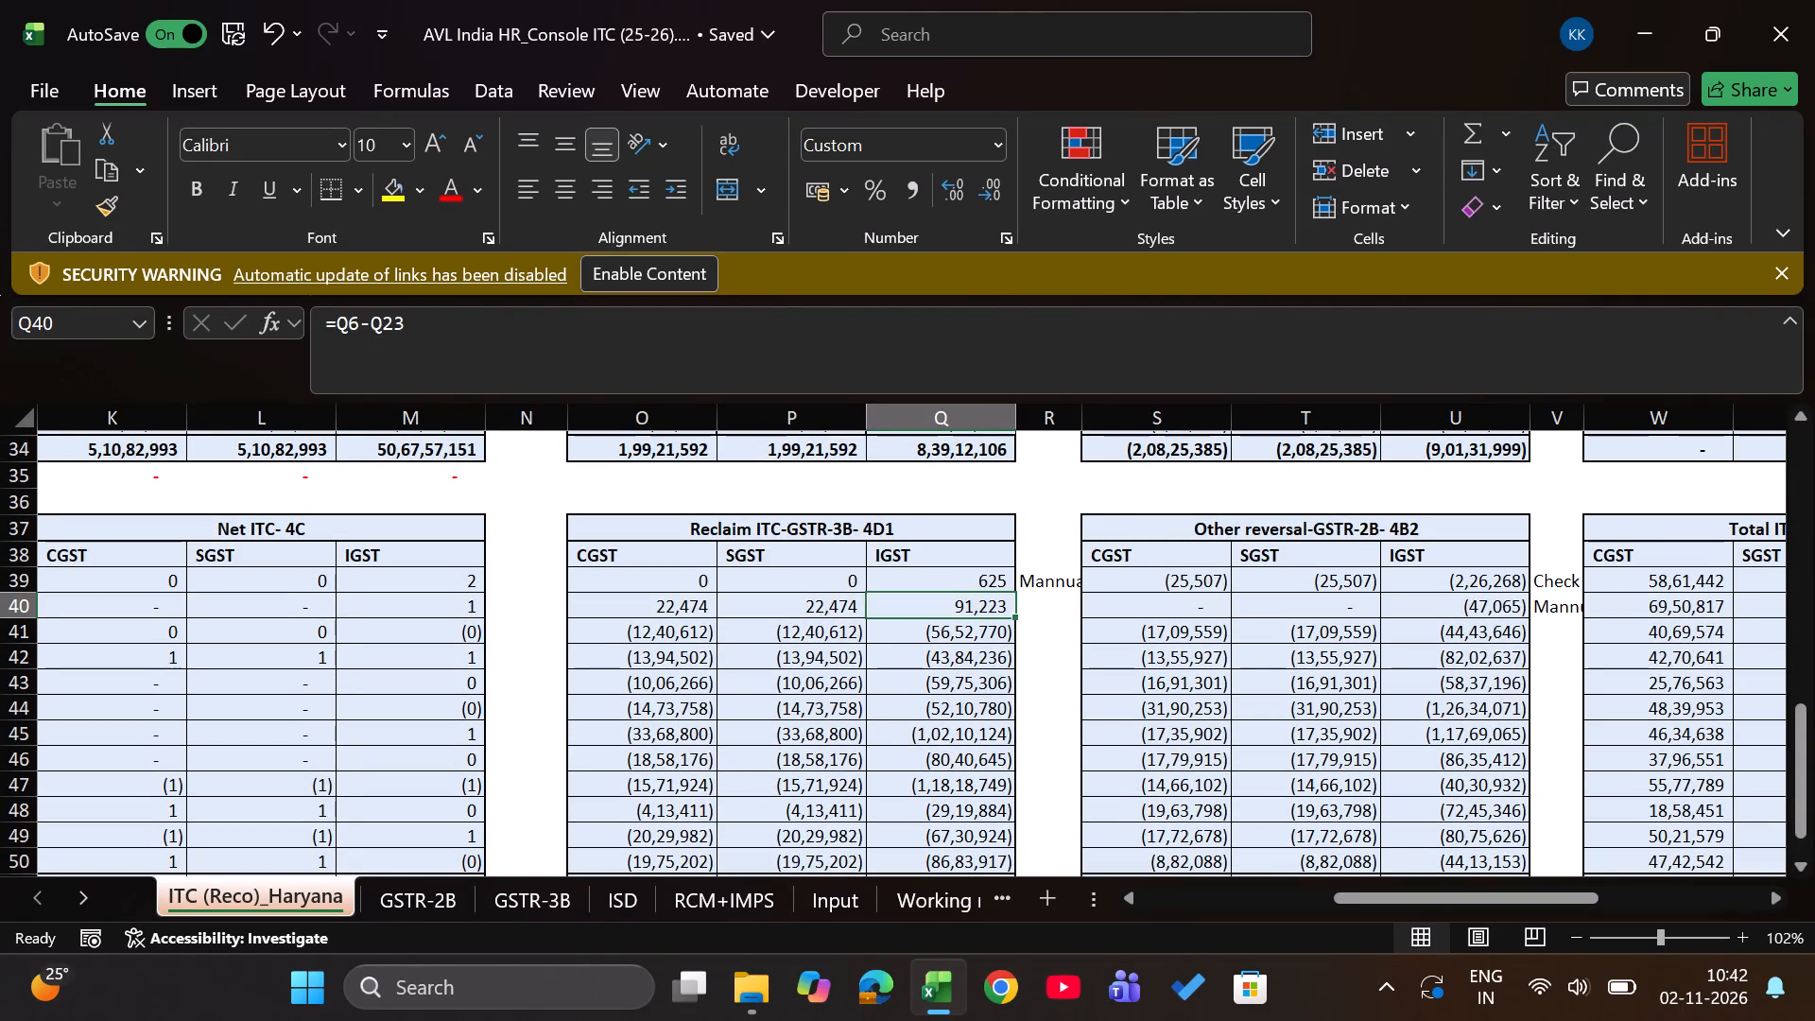
{"action": "key", "text": "Left"}
{"action": "key", "text": "Right"}
{"action": "key", "text": "Right"}
{"action": "key", "text": "Right"}
{"action": "key", "text": "Left"}
Switch to File Explorer and open AVLI HR 3b May-25.xlsx from the 2. May-25 folder under GSTR-9 & 9C for FY 2025-26.
{"action": "key", "text": "alt+Tab"}
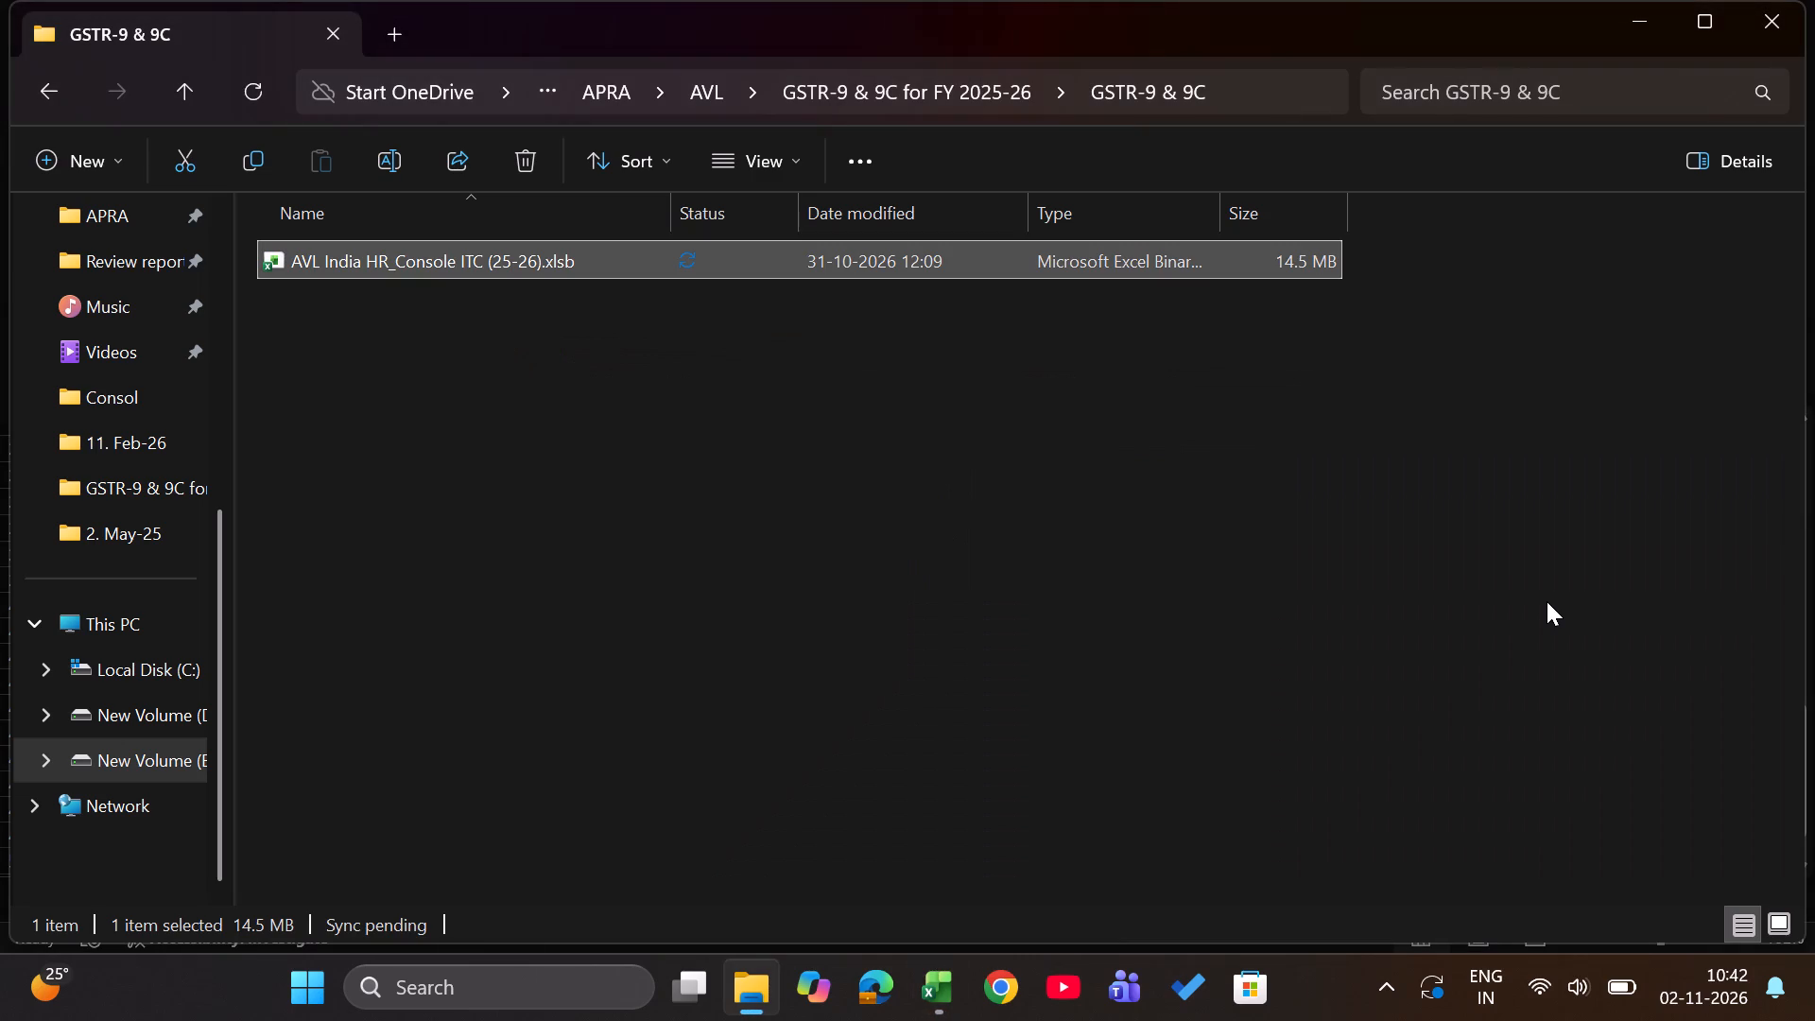
{"action": "key", "text": "Up"}
{"action": "key", "text": "BackSpace"}
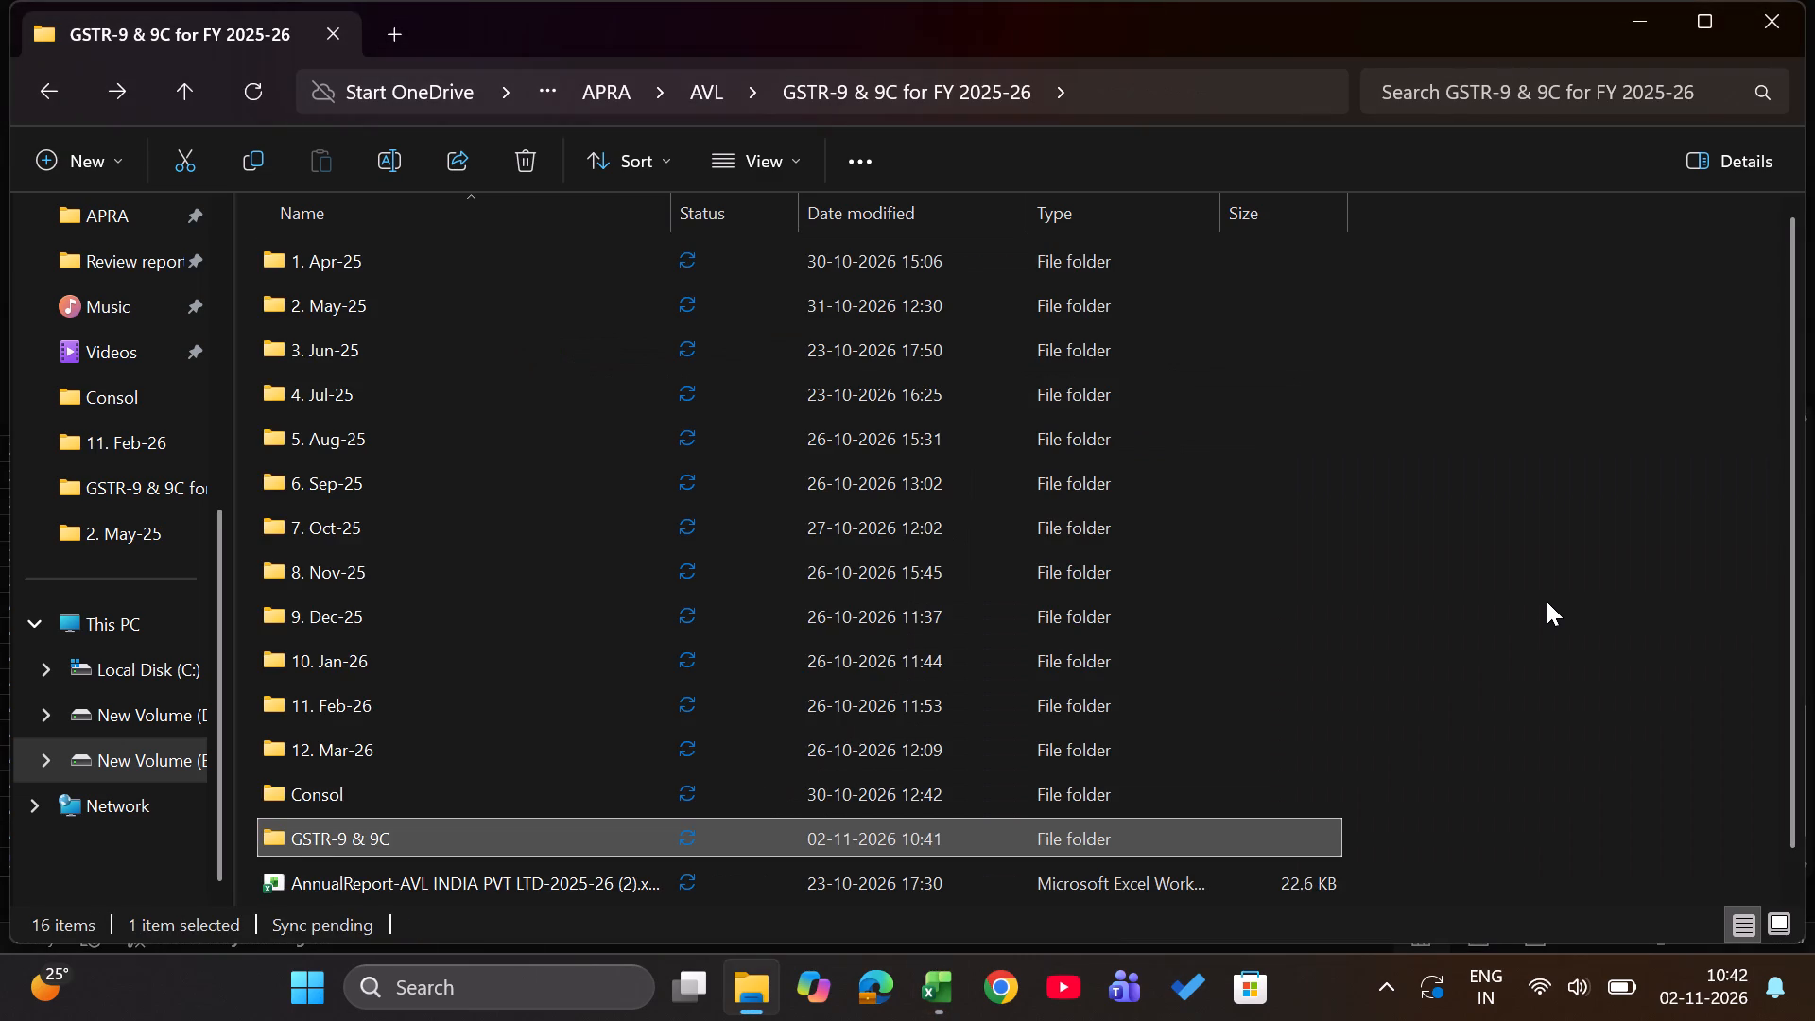
{"action": "key", "text": "Up"}
{"action": "key", "text": "Up"}
{"action": "key", "text": "Up"}
{"action": "key", "text": "Up"}
{"action": "key", "text": "Up"}
{"action": "key", "text": "Up"}
{"action": "key", "text": "Up"}
{"action": "key", "text": "Up"}
{"action": "key", "text": "Up"}
{"action": "key", "text": "Up"}
{"action": "key", "text": "Up"}
{"action": "key", "text": "Up"}
{"action": "key", "text": "Return"}
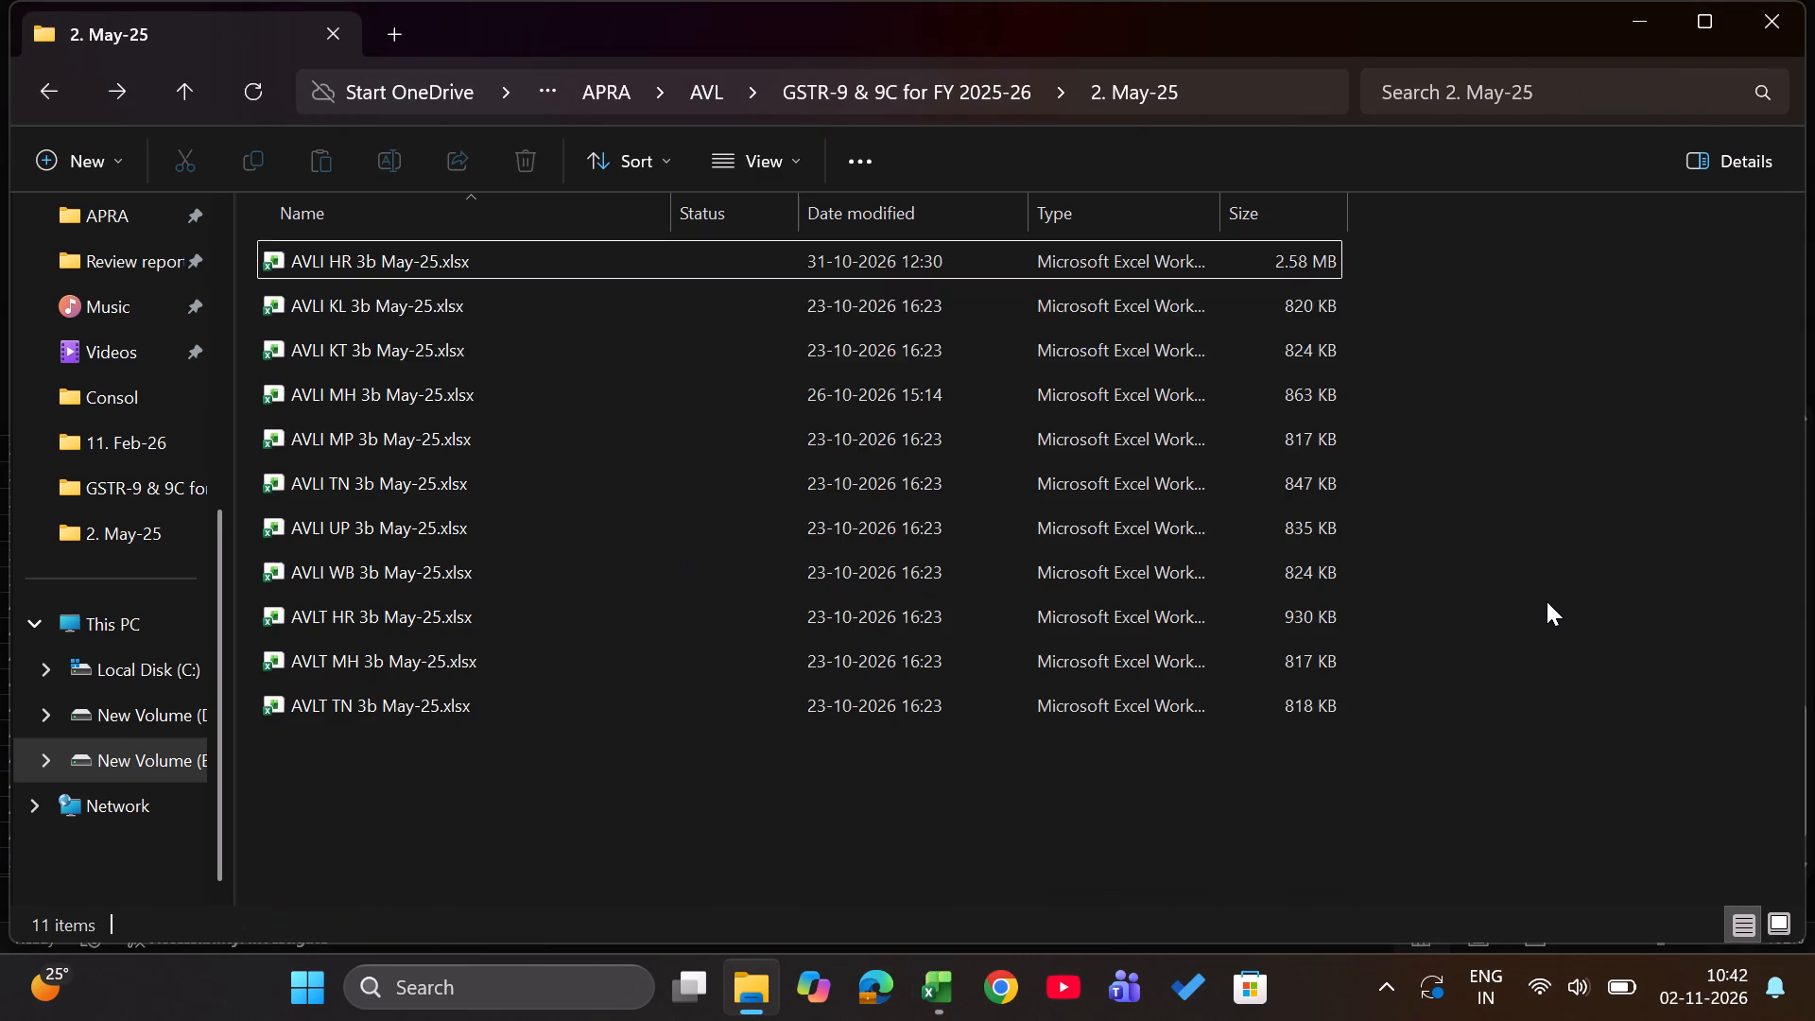
{"action": "key", "text": "Down"}
{"action": "key", "text": "Down"}
{"action": "key", "text": "Up"}
{"action": "key", "text": "Up"}
{"action": "key", "text": "Return"}
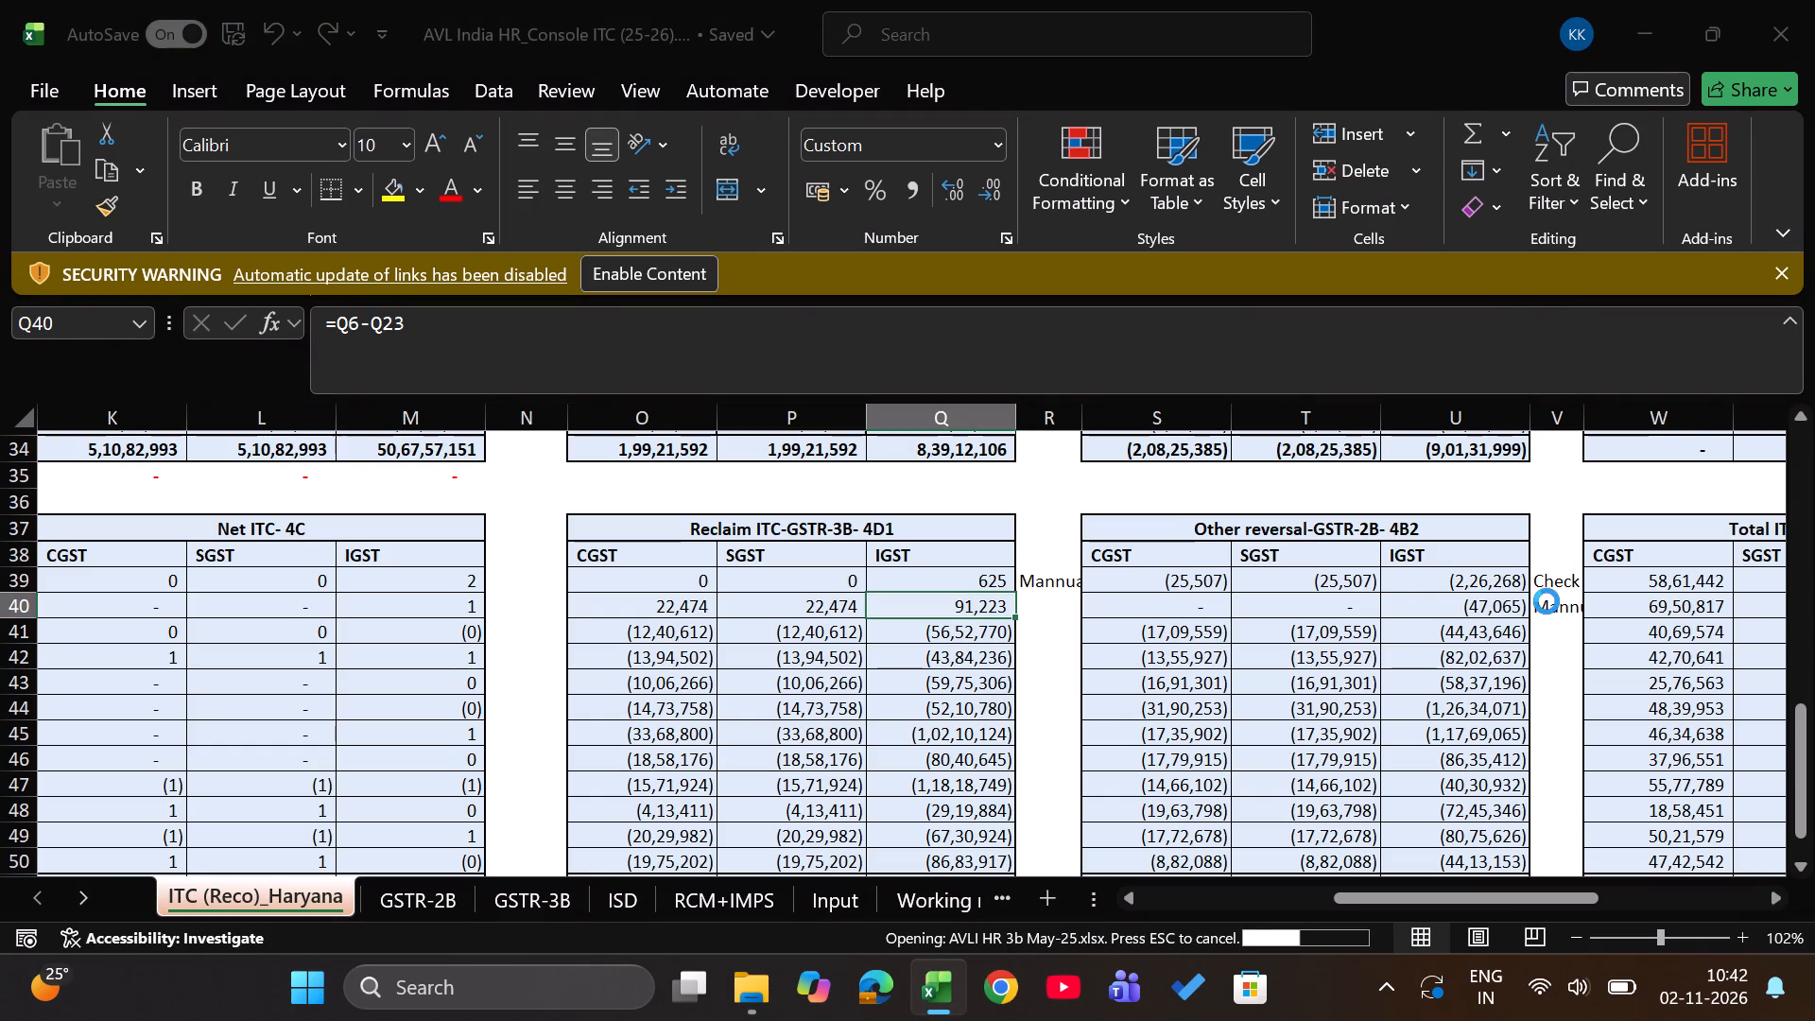
{"action": "key", "text": "Down"}
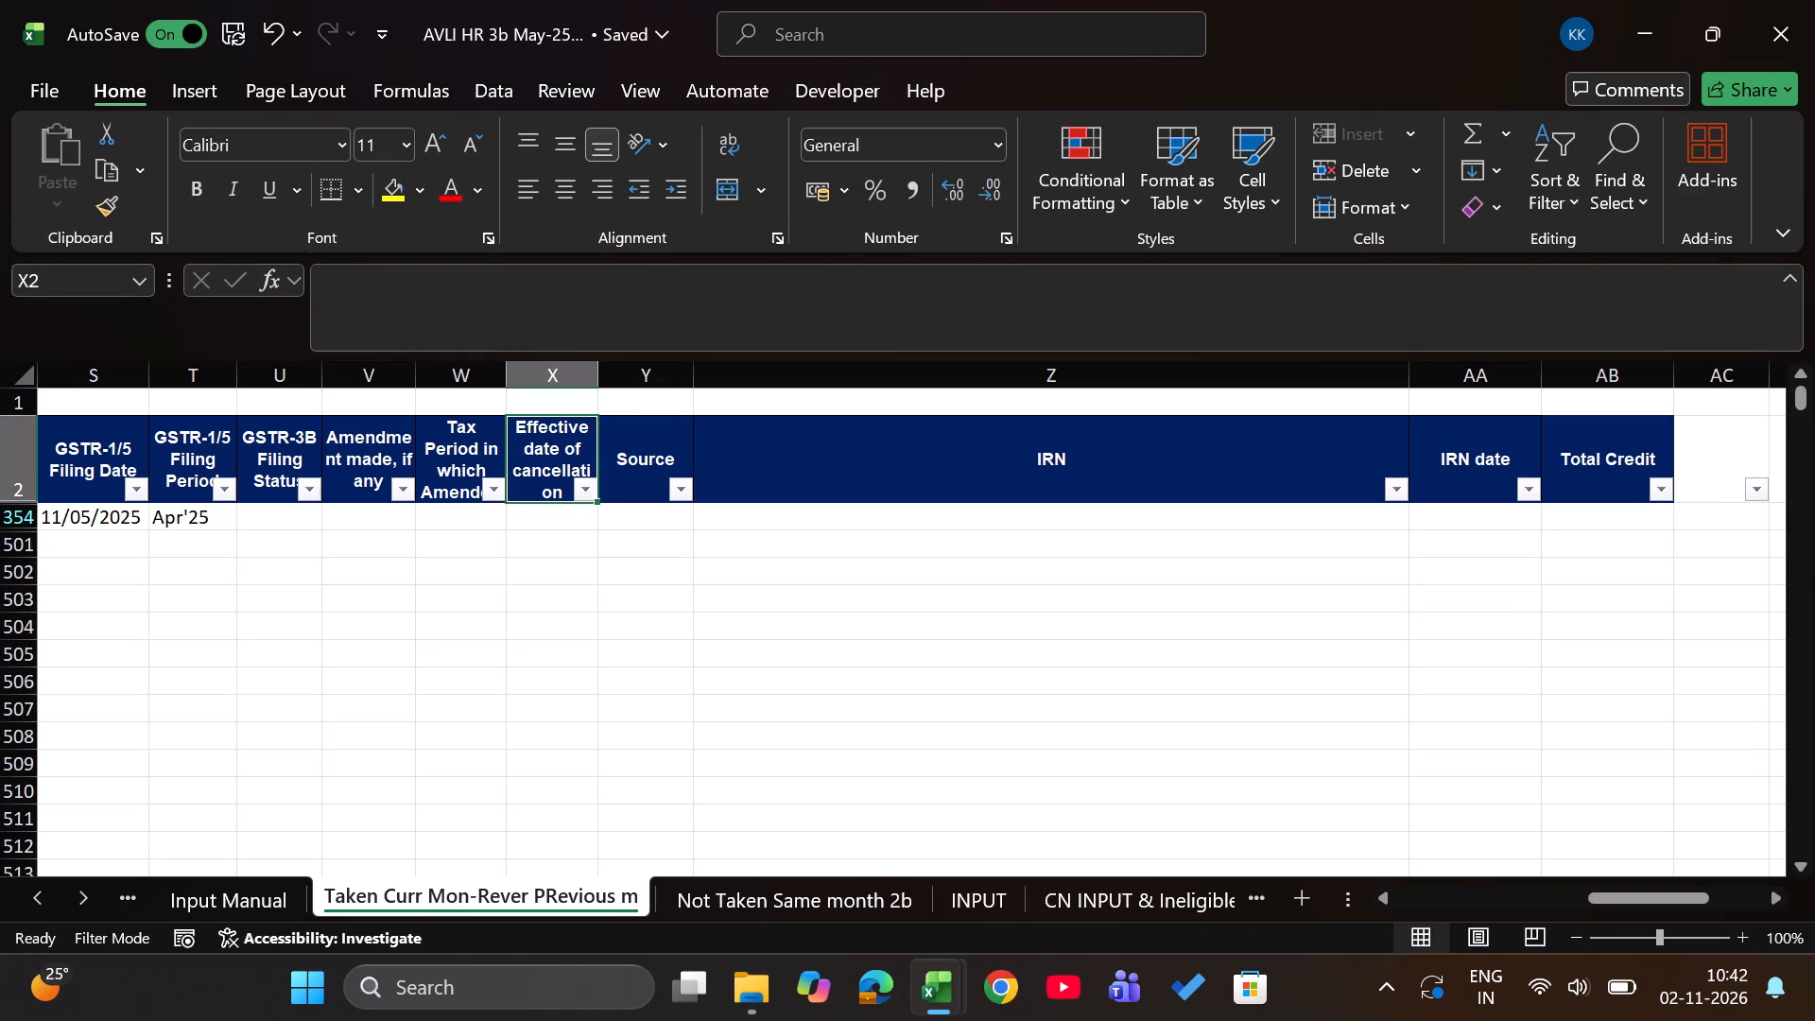
Look through the May-25 workbook's sheets between RCM and Taken Curr Mon-Rever PRevious m.
{"action": "key", "text": "ctrl+Page_Up"}
{"action": "key", "text": "ctrl+Page_Up"}
{"action": "key", "text": "ctrl+Page_Up"}
{"action": "key", "text": "ctrl+Page_Up"}
{"action": "key", "text": "ctrl+Page_Up"}
{"action": "key", "text": "ctrl+Page_Down"}
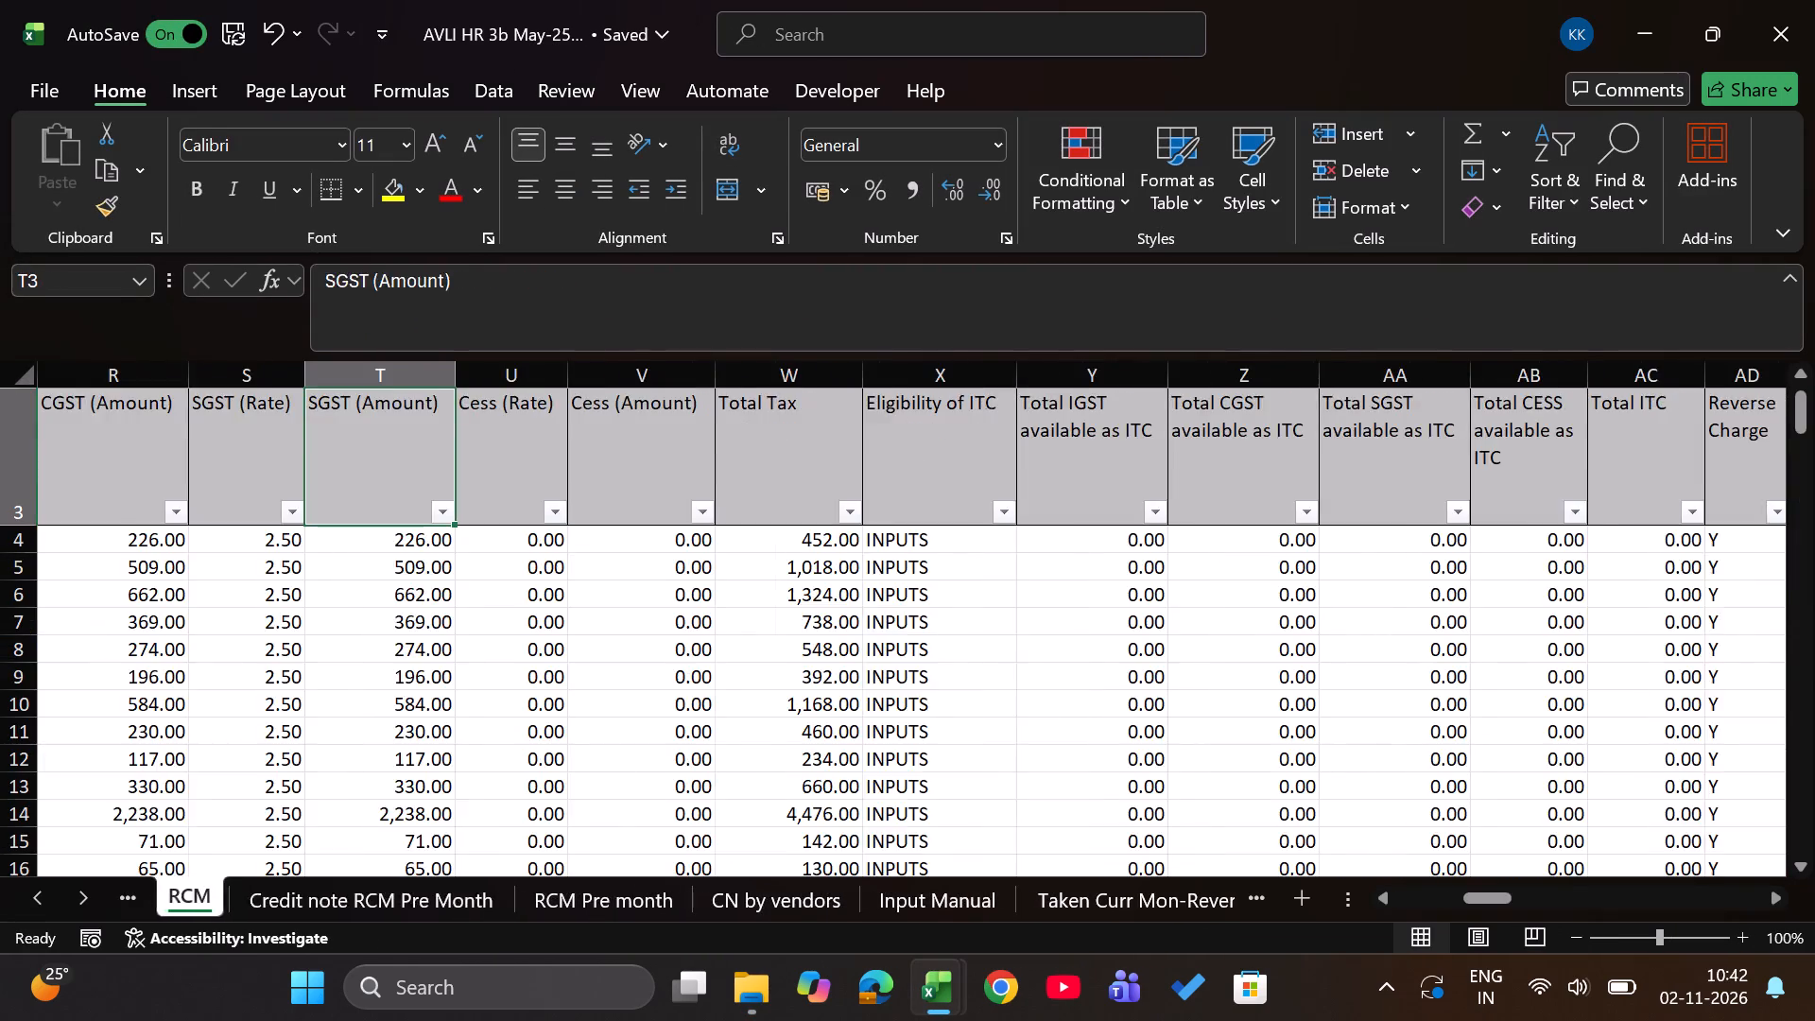
{"action": "key", "text": "ctrl+Page_Down"}
{"action": "key", "text": "ctrl+Page_Down"}
{"action": "key", "text": "ctrl+Page_Down"}
{"action": "key", "text": "ctrl+Page_Down"}
{"action": "key", "text": "ctrl+Page_Down"}
{"action": "key", "text": "ctrl+Page_Up"}
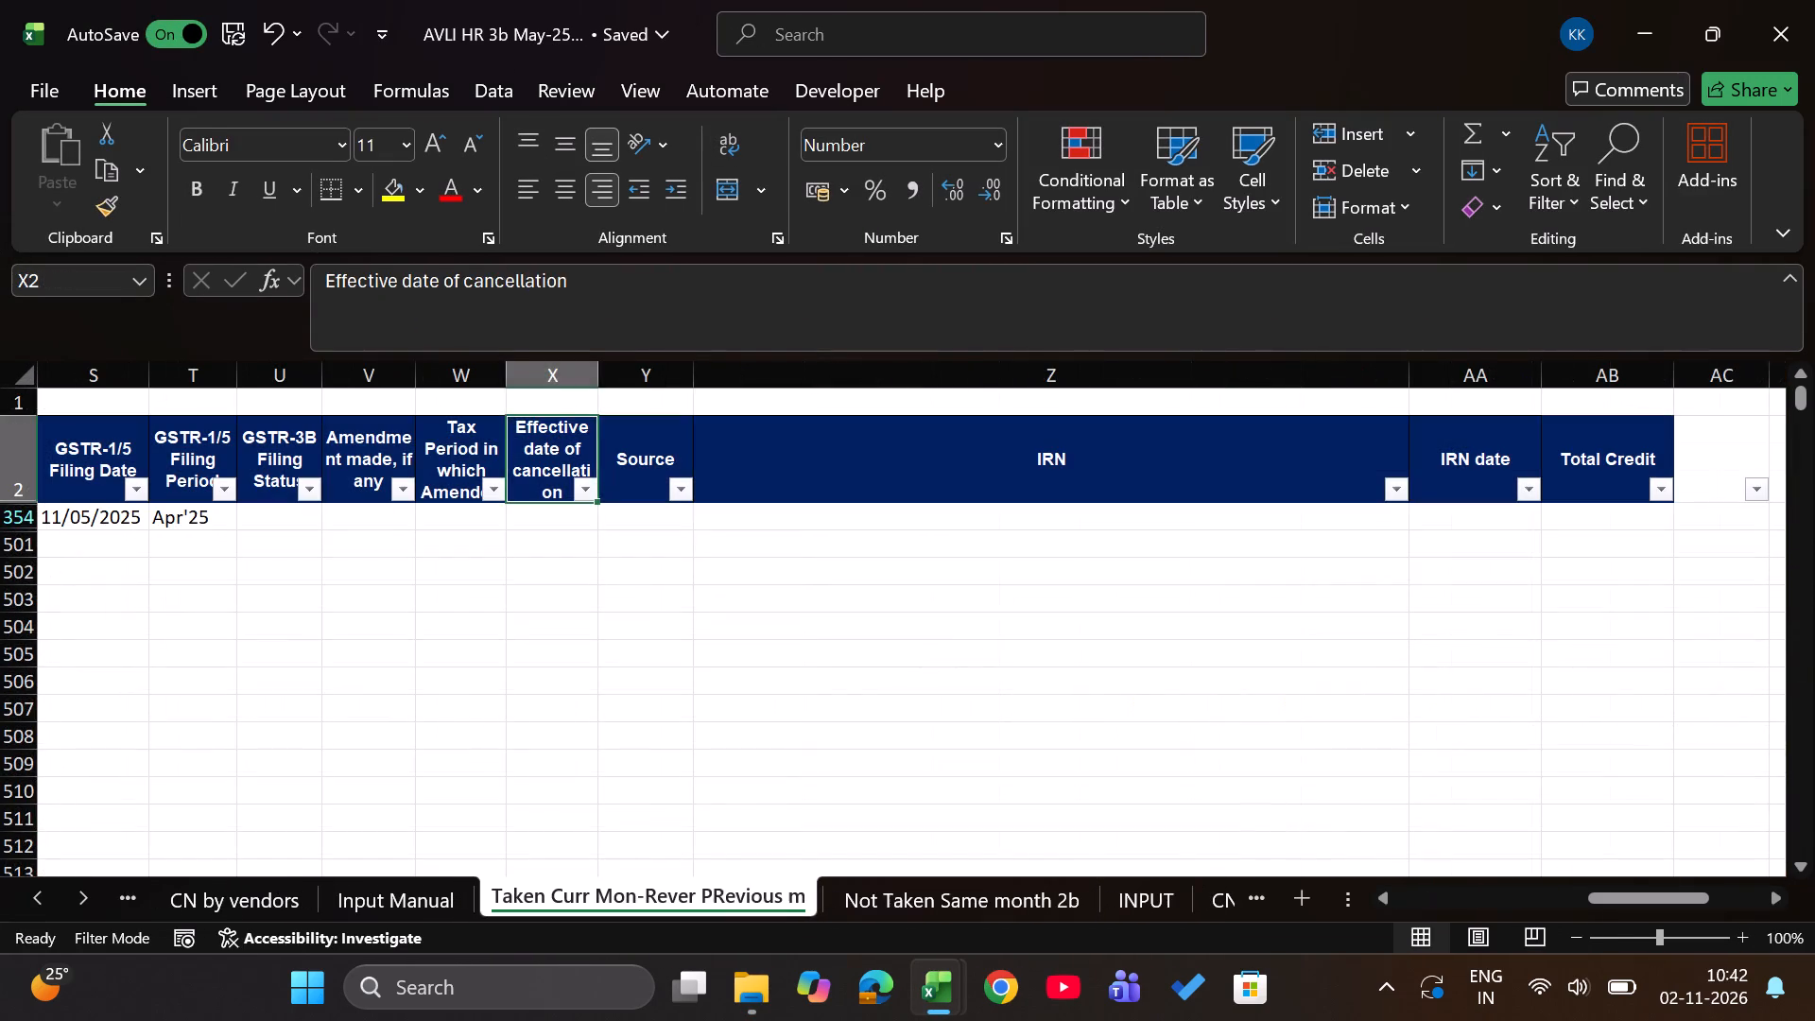
Clear the active filter on the Taken Curr Mon-Rever PRevious m sheet so all rows are shown.
{"action": "key", "text": "Right"}
{"action": "key", "text": "Right"}
{"action": "key", "text": "Down"}
{"action": "key", "text": "Left"}
{"action": "key", "text": "Left"}
{"action": "key", "text": "Left"}
{"action": "key", "text": "Up"}
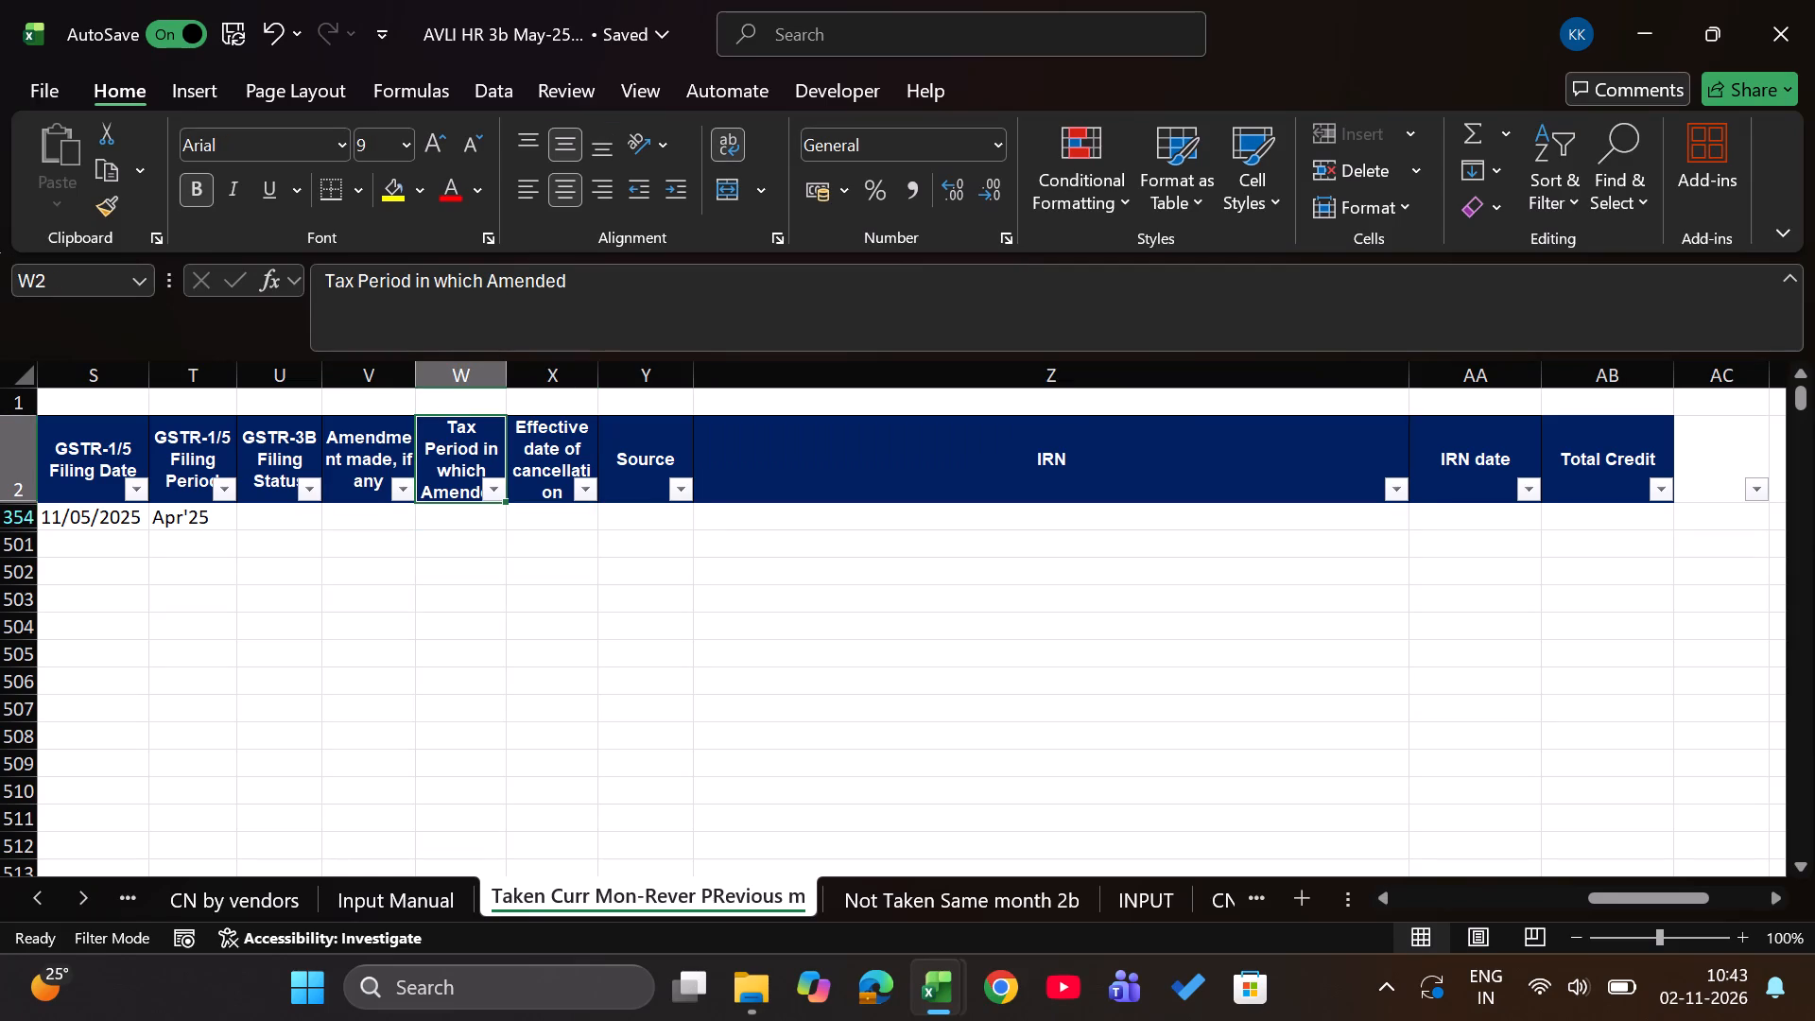
{"action": "type", "text": "ac"}
Enter =SUBTOTAL(9,N3:N500) in cell N1 above the Integrated Tax column on the Taken Curr Mon-Rever PRevious m sheet.
{"action": "key", "text": "Up"}
{"action": "key", "text": "Left"}
{"action": "key", "text": "Left"}
{"action": "key", "text": "Left"}
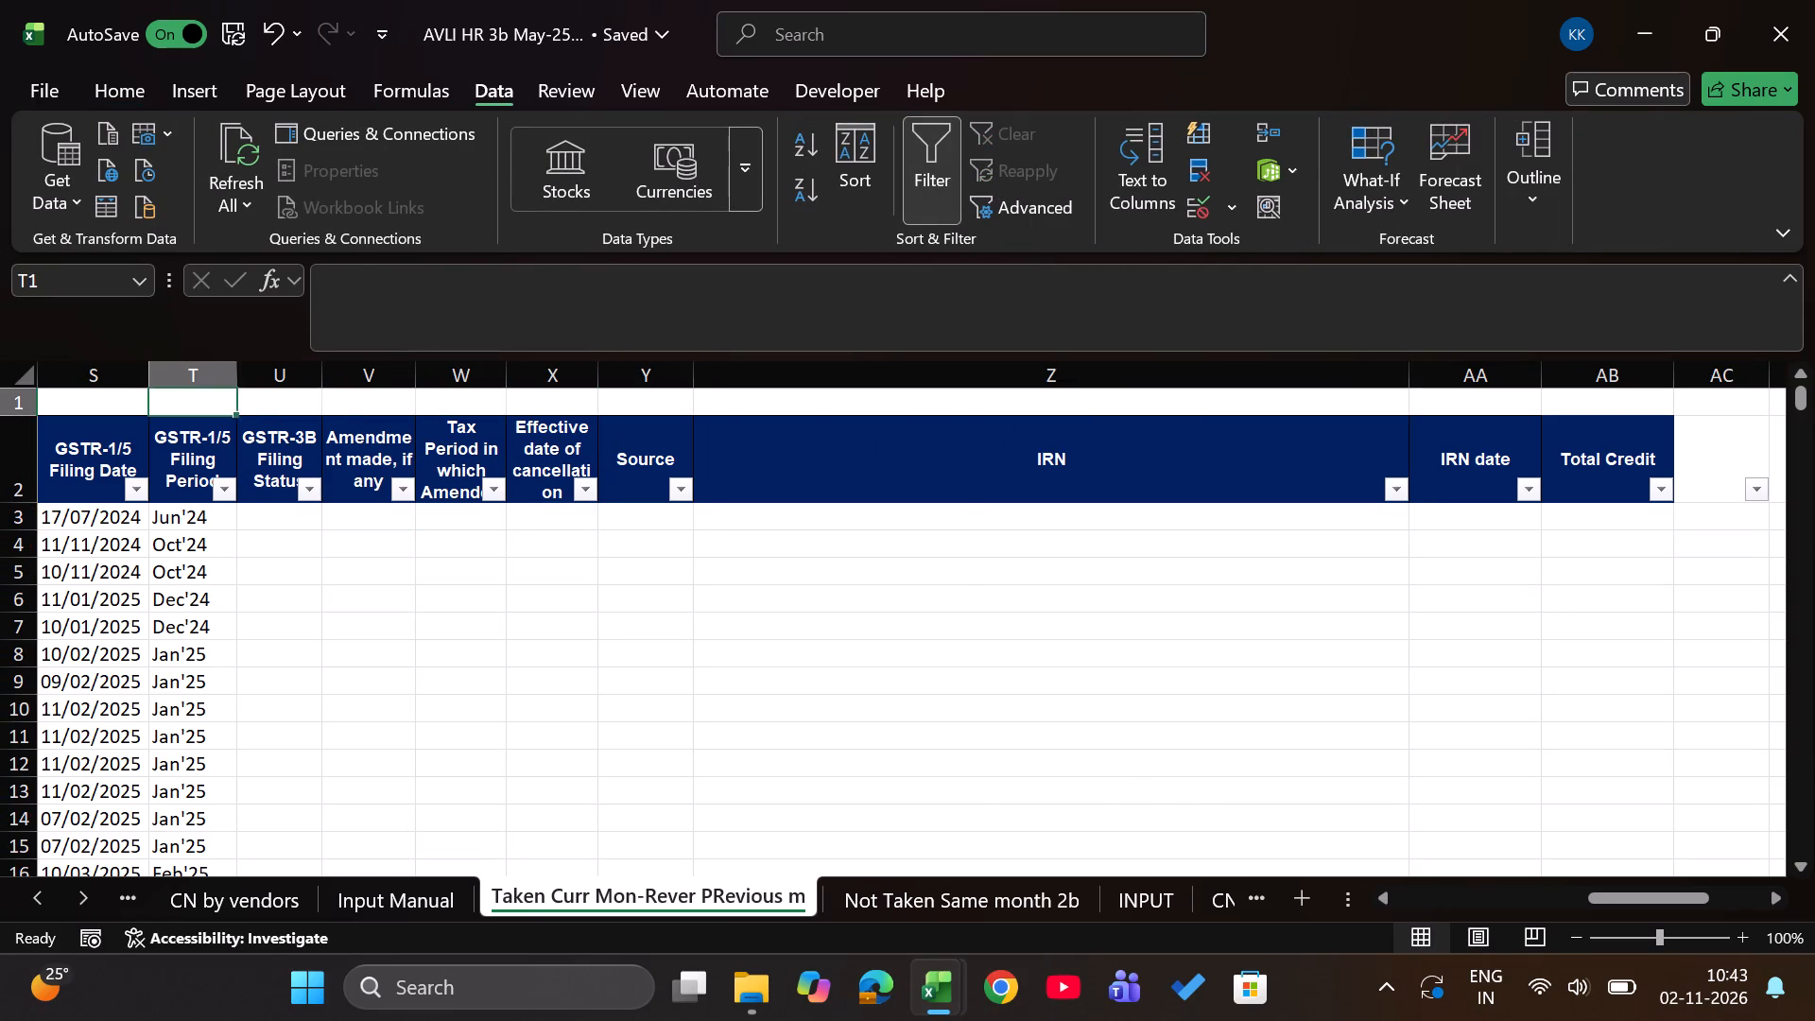
{"action": "key", "text": "Left"}
{"action": "key", "text": "Left"}
{"action": "key", "text": "Left"}
{"action": "key", "text": "Left"}
{"action": "key", "text": "Left"}
{"action": "key", "text": "Left"}
{"action": "key", "text": "Right"}
{"action": "key", "text": "Left"}
{"action": "key", "text": "Left"}
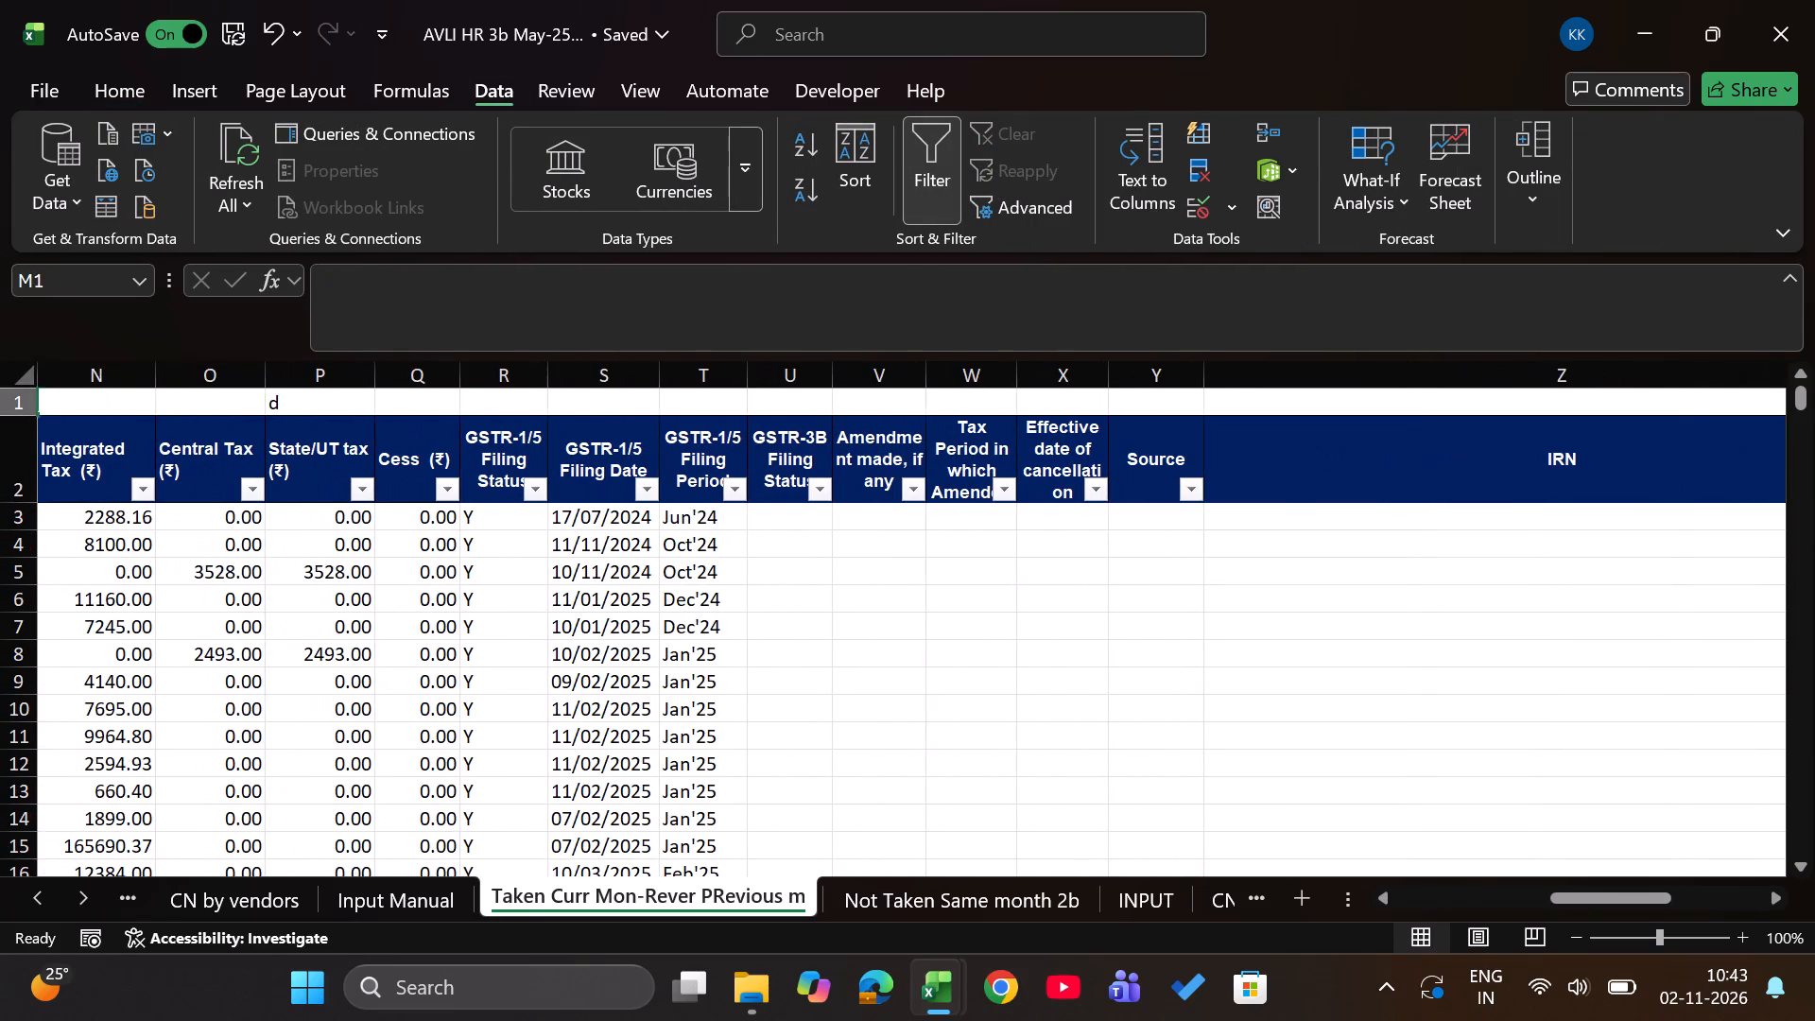
{"action": "key", "text": "Right"}
{"action": "type", "text": "=subt"}
{"action": "key", "text": "Tab"}
{"action": "type", "text": "9,"}
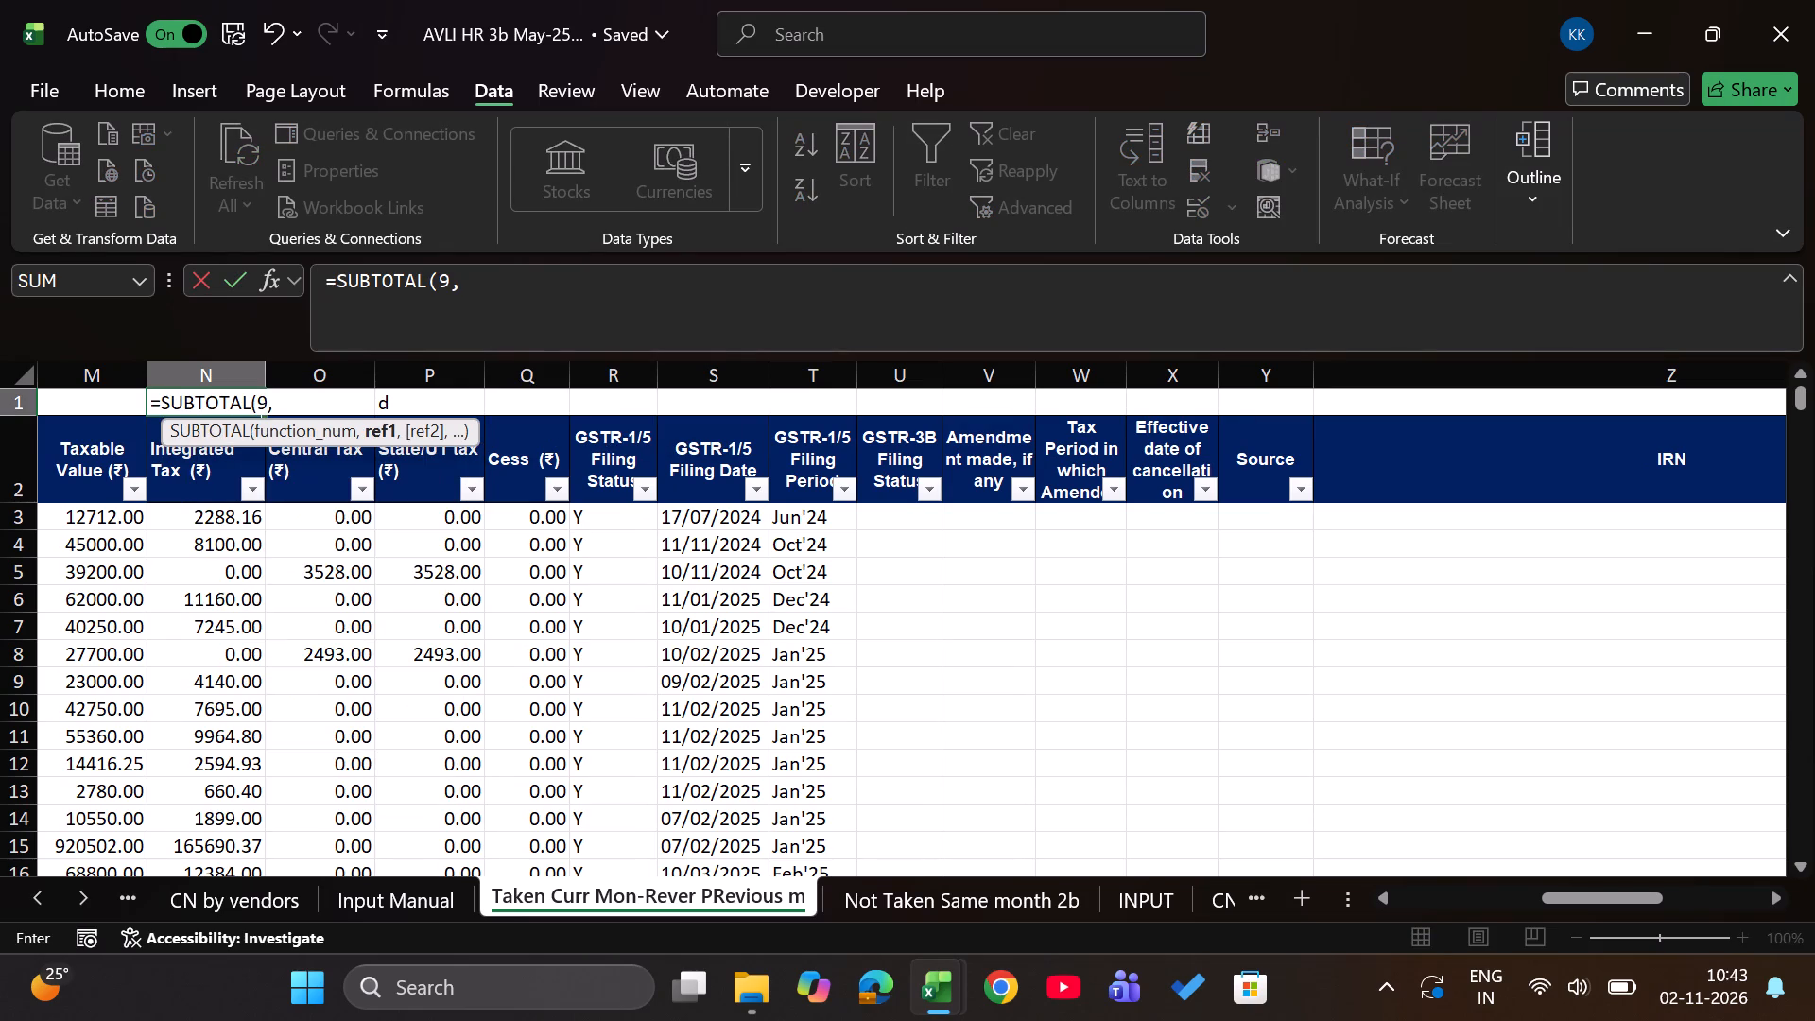
{"action": "key", "text": "Down"}
{"action": "key", "text": "Down"}
{"action": "key", "text": "ctrl+shift+Down"}
{"action": "key", "text": "Return"}
{"action": "key", "text": "Up"}
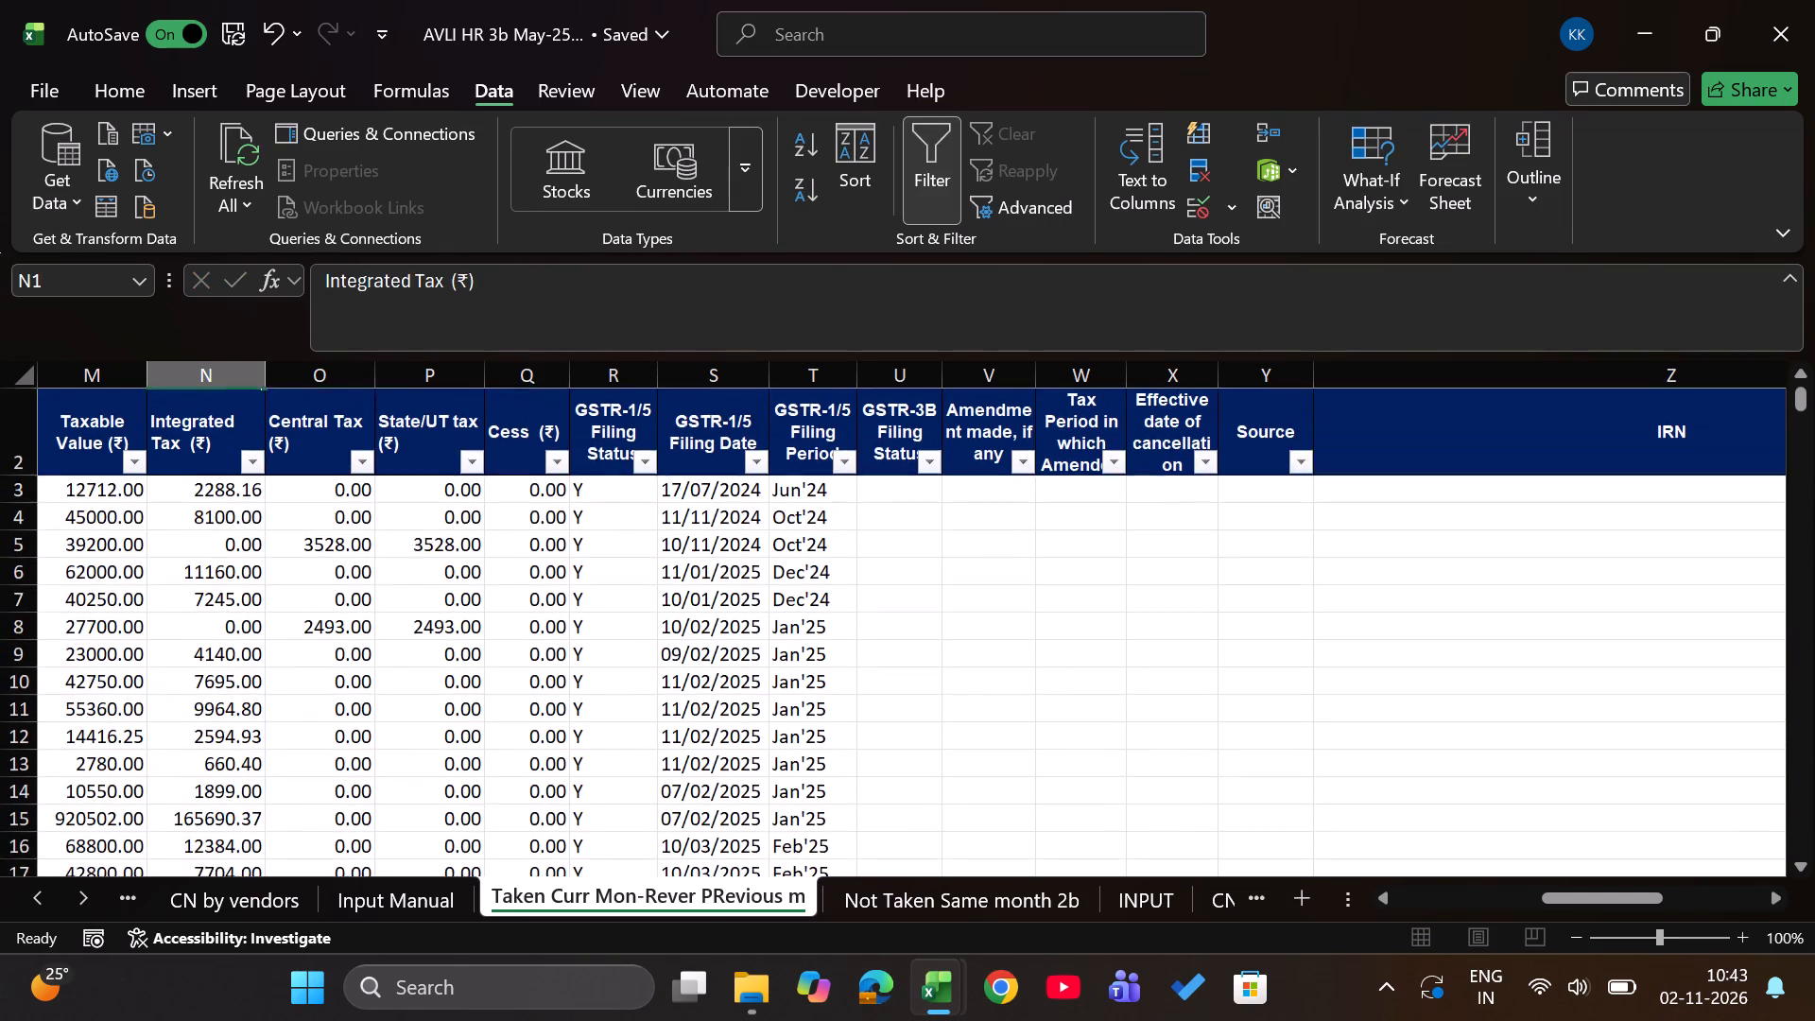
Format the Integrated Tax subtotal in N1 with comma separators and no decimal places.
{"action": "key", "text": "Up"}
{"action": "type", "text": "hk"}
{"action": "key", "text": "alt+h"}
{"action": "key", "text": "9"}
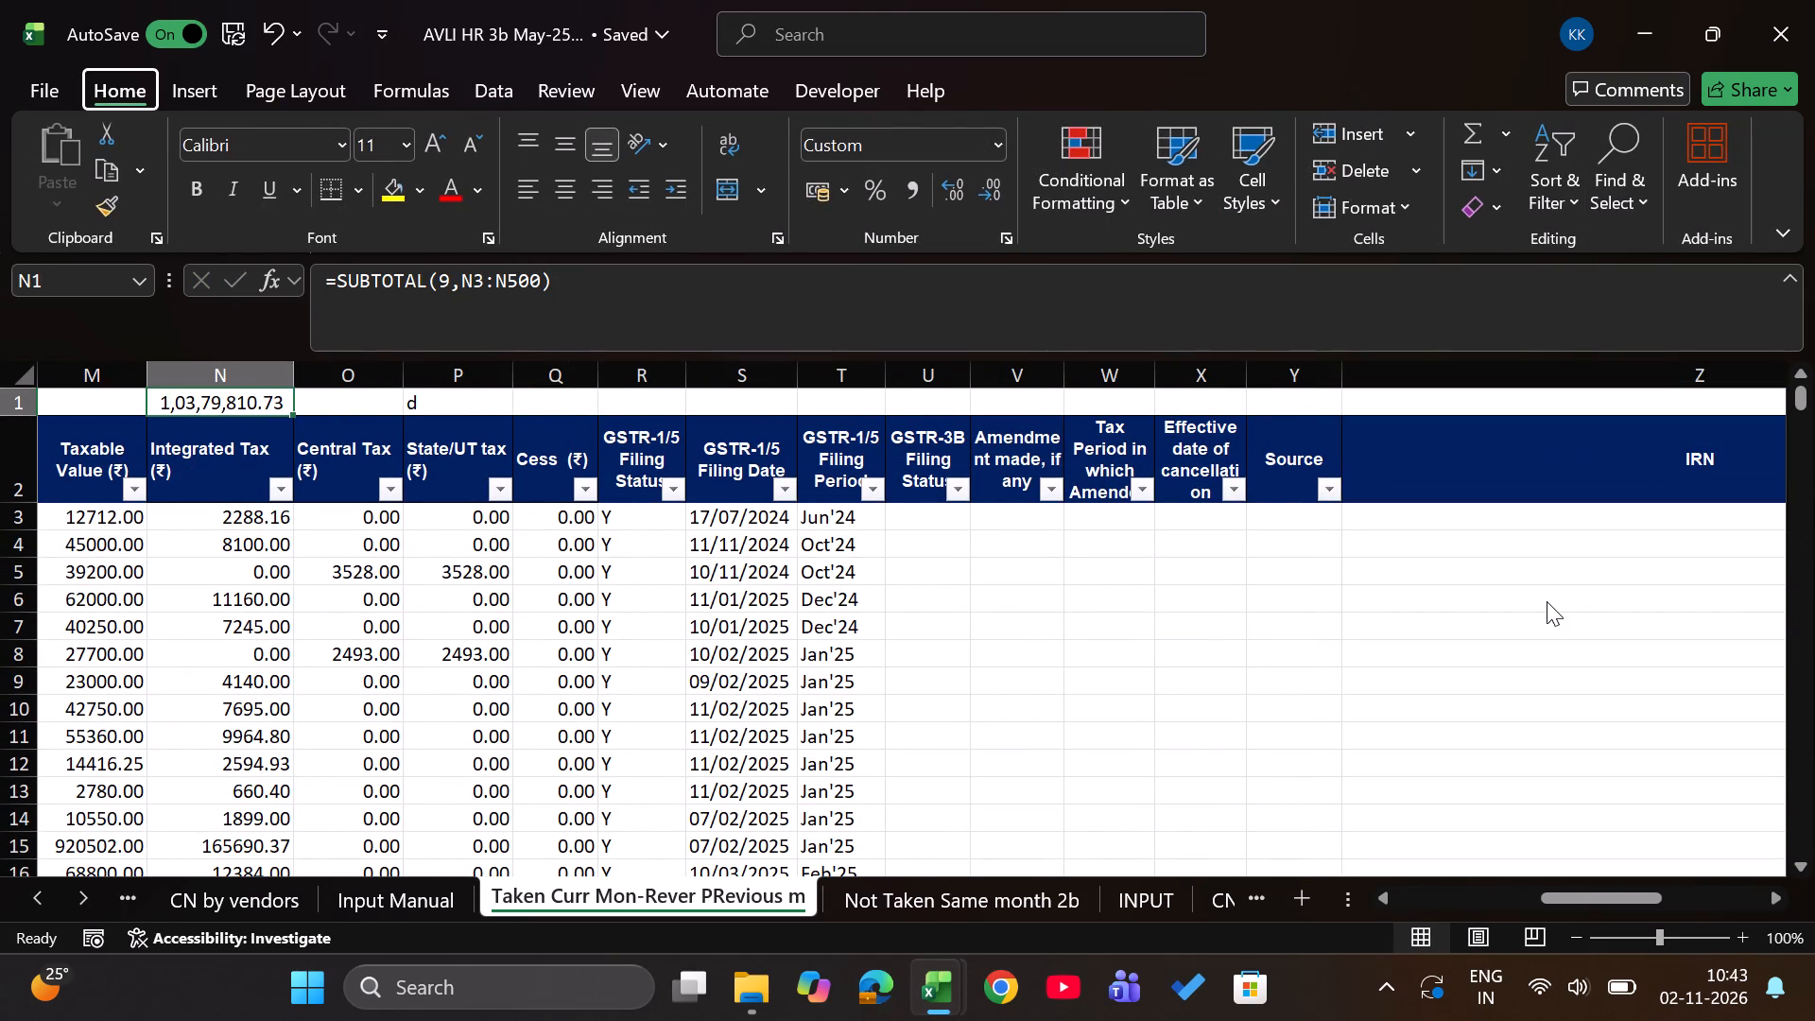
{"action": "key", "text": "alt+h"}
{"action": "key", "text": "9"}
Copy the Integrated Tax subtotal formula into O1 above the Central Tax column.
{"action": "key", "text": "ctrl+c"}
{"action": "key", "text": "Right"}
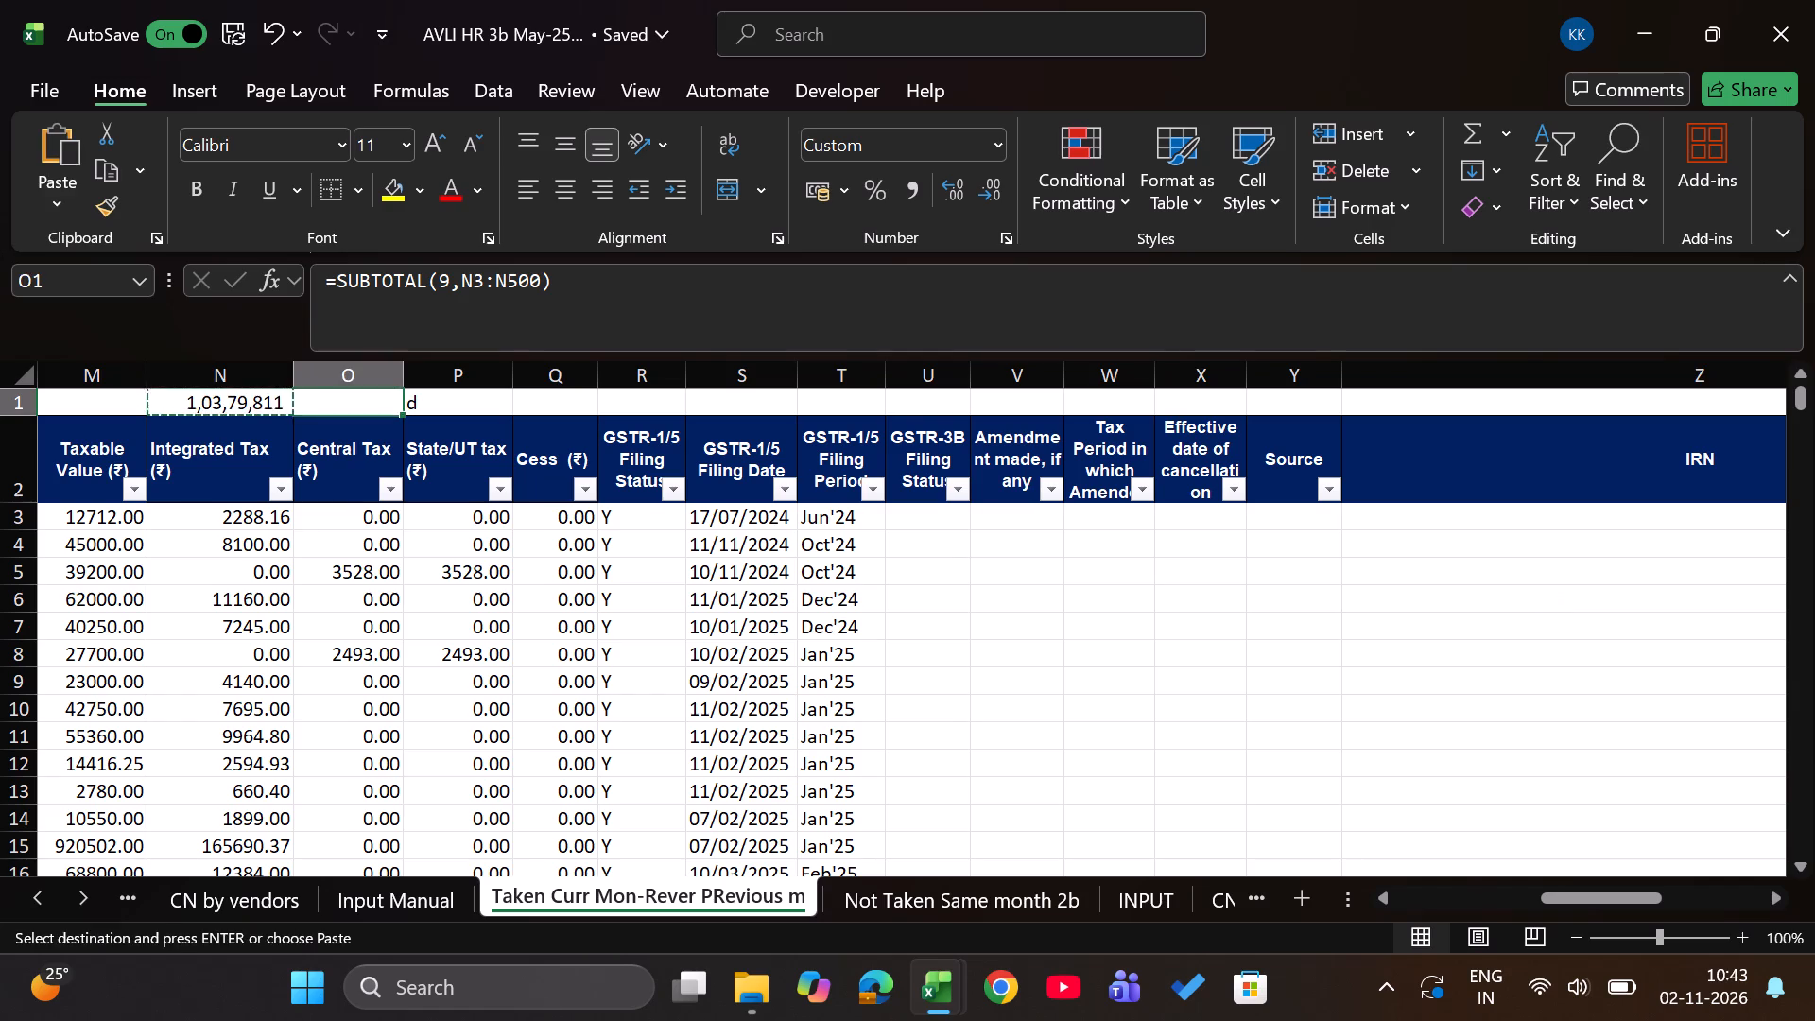
{"action": "key", "text": "Return"}
{"action": "key", "text": "Down"}
{"action": "key", "text": "Left"}
{"action": "key", "text": "Up"}
{"action": "key", "text": "Right"}
Switch to the console workbook and check the May IGST figure in the Reclaim ITC-GSTR-3B- 4D1 table.
{"action": "key", "text": "alt+Tab"}
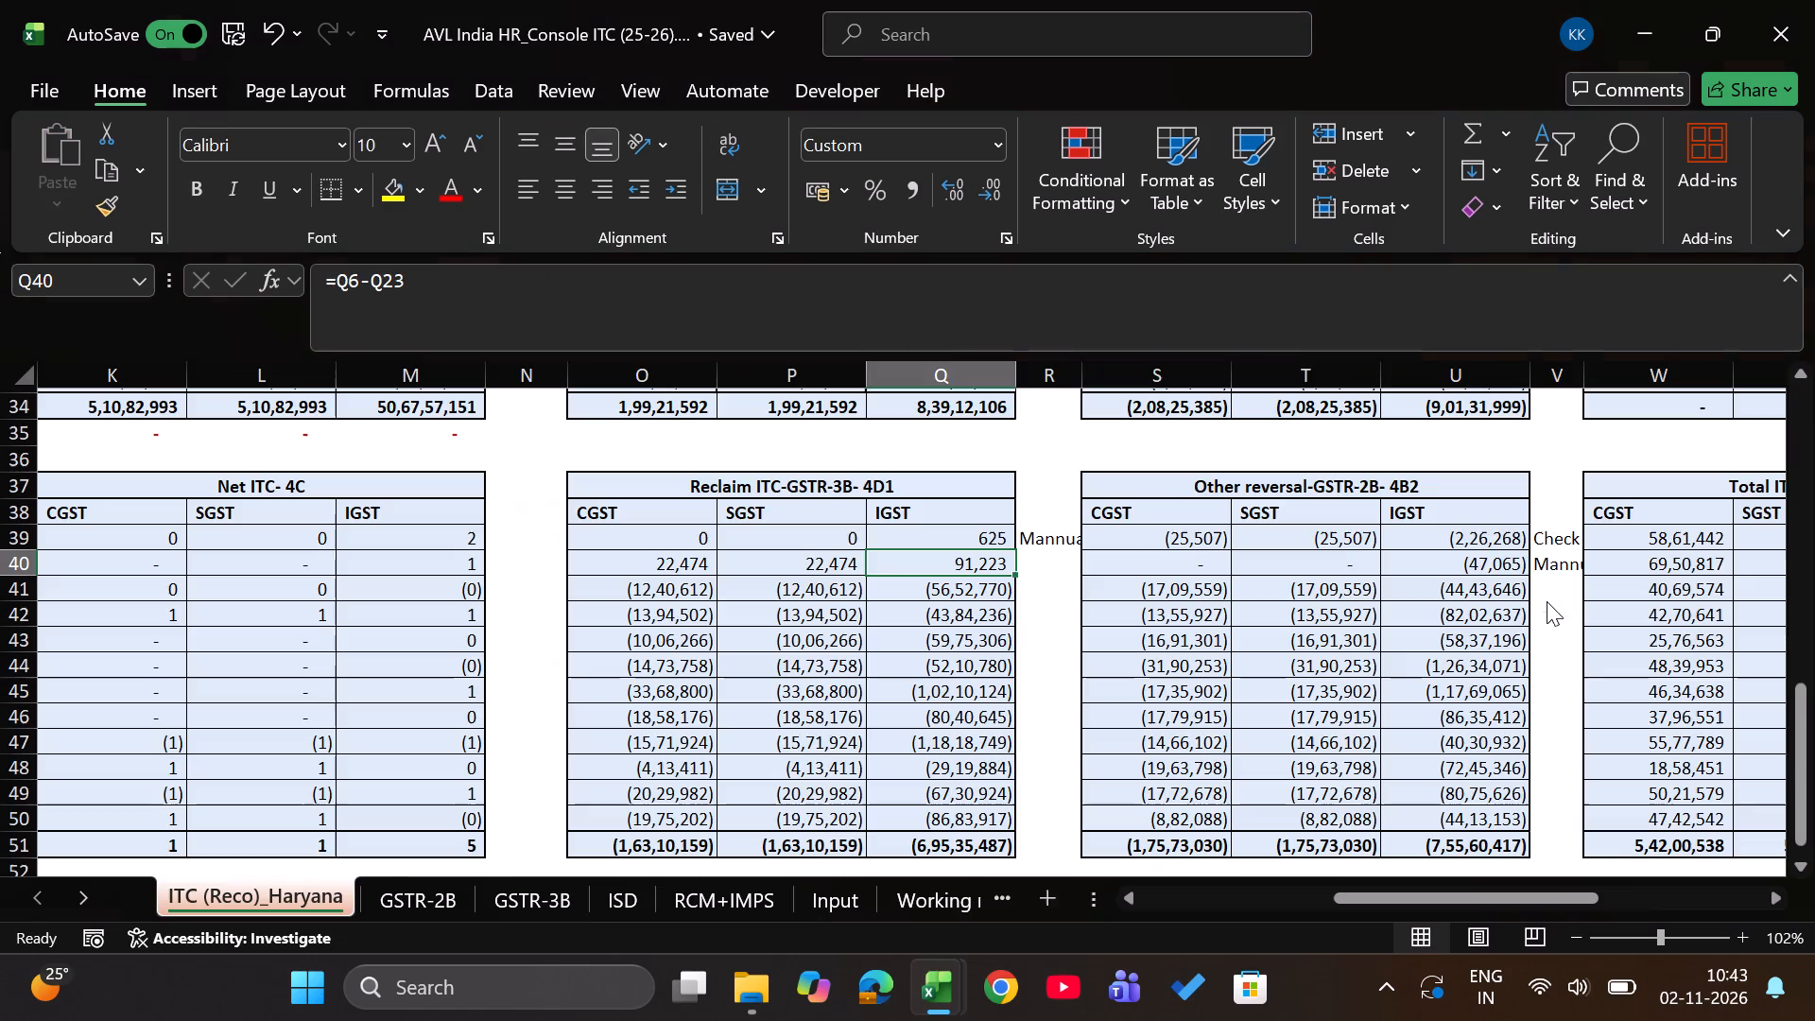
{"action": "key", "text": "Right"}
{"action": "key", "text": "Left"}
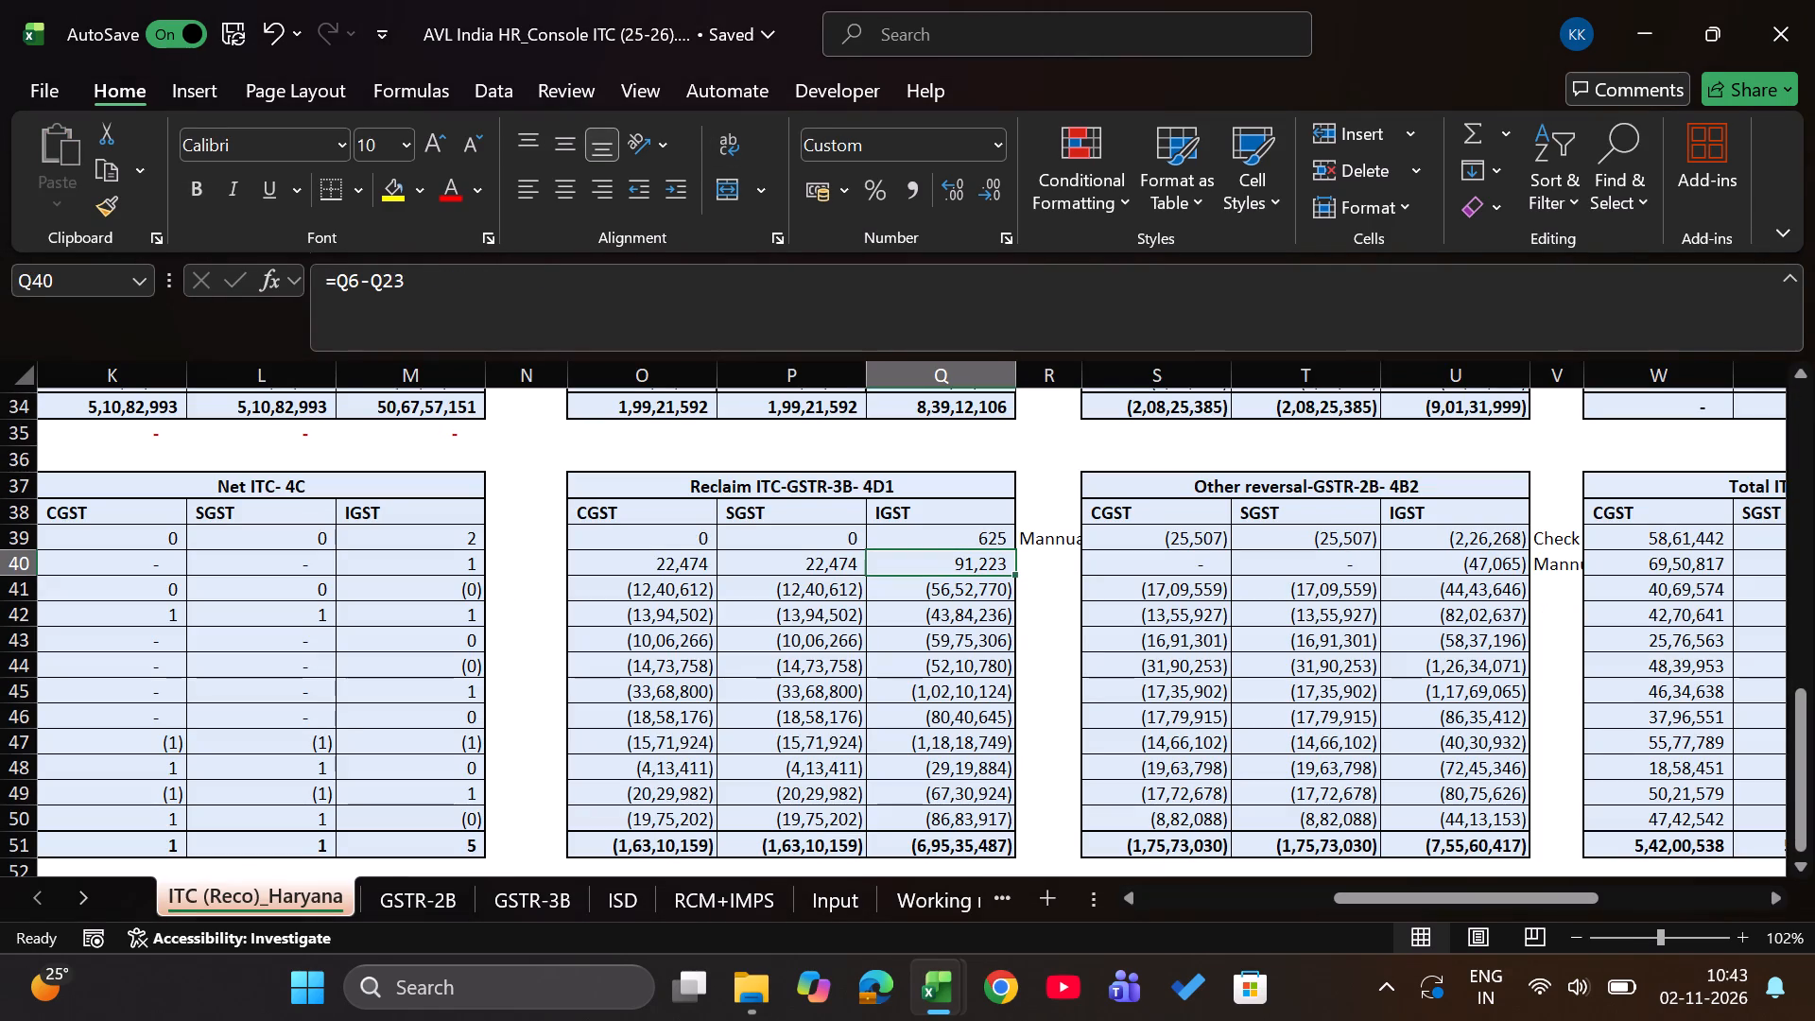
{"action": "scroll", "coordinate": [1247, 677], "scroll_direction": "up", "scroll_amount": 3}
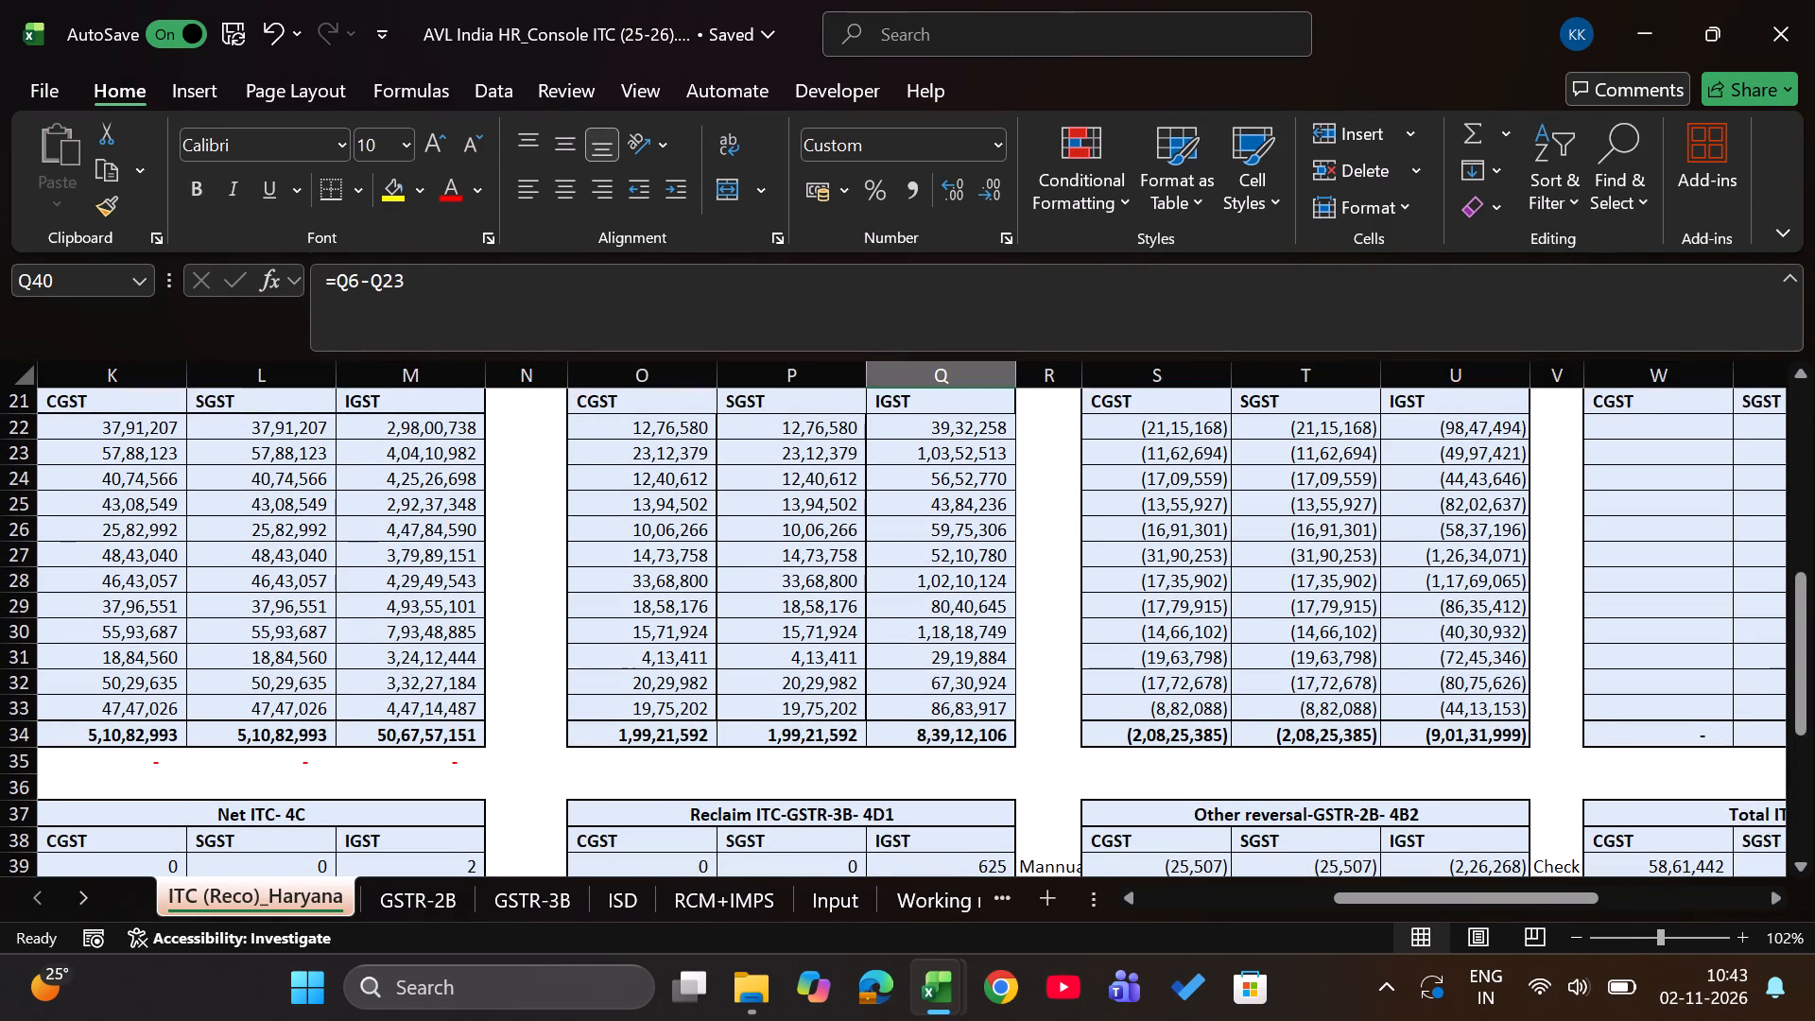
{"action": "left_click", "coordinate": [840, 457]}
In the May-25 workbook, examine the tax adjustment and total rows 527 and 528 below the invoice data in columns N to P.
{"action": "key", "text": "alt+Tab"}
{"action": "key", "text": "Down"}
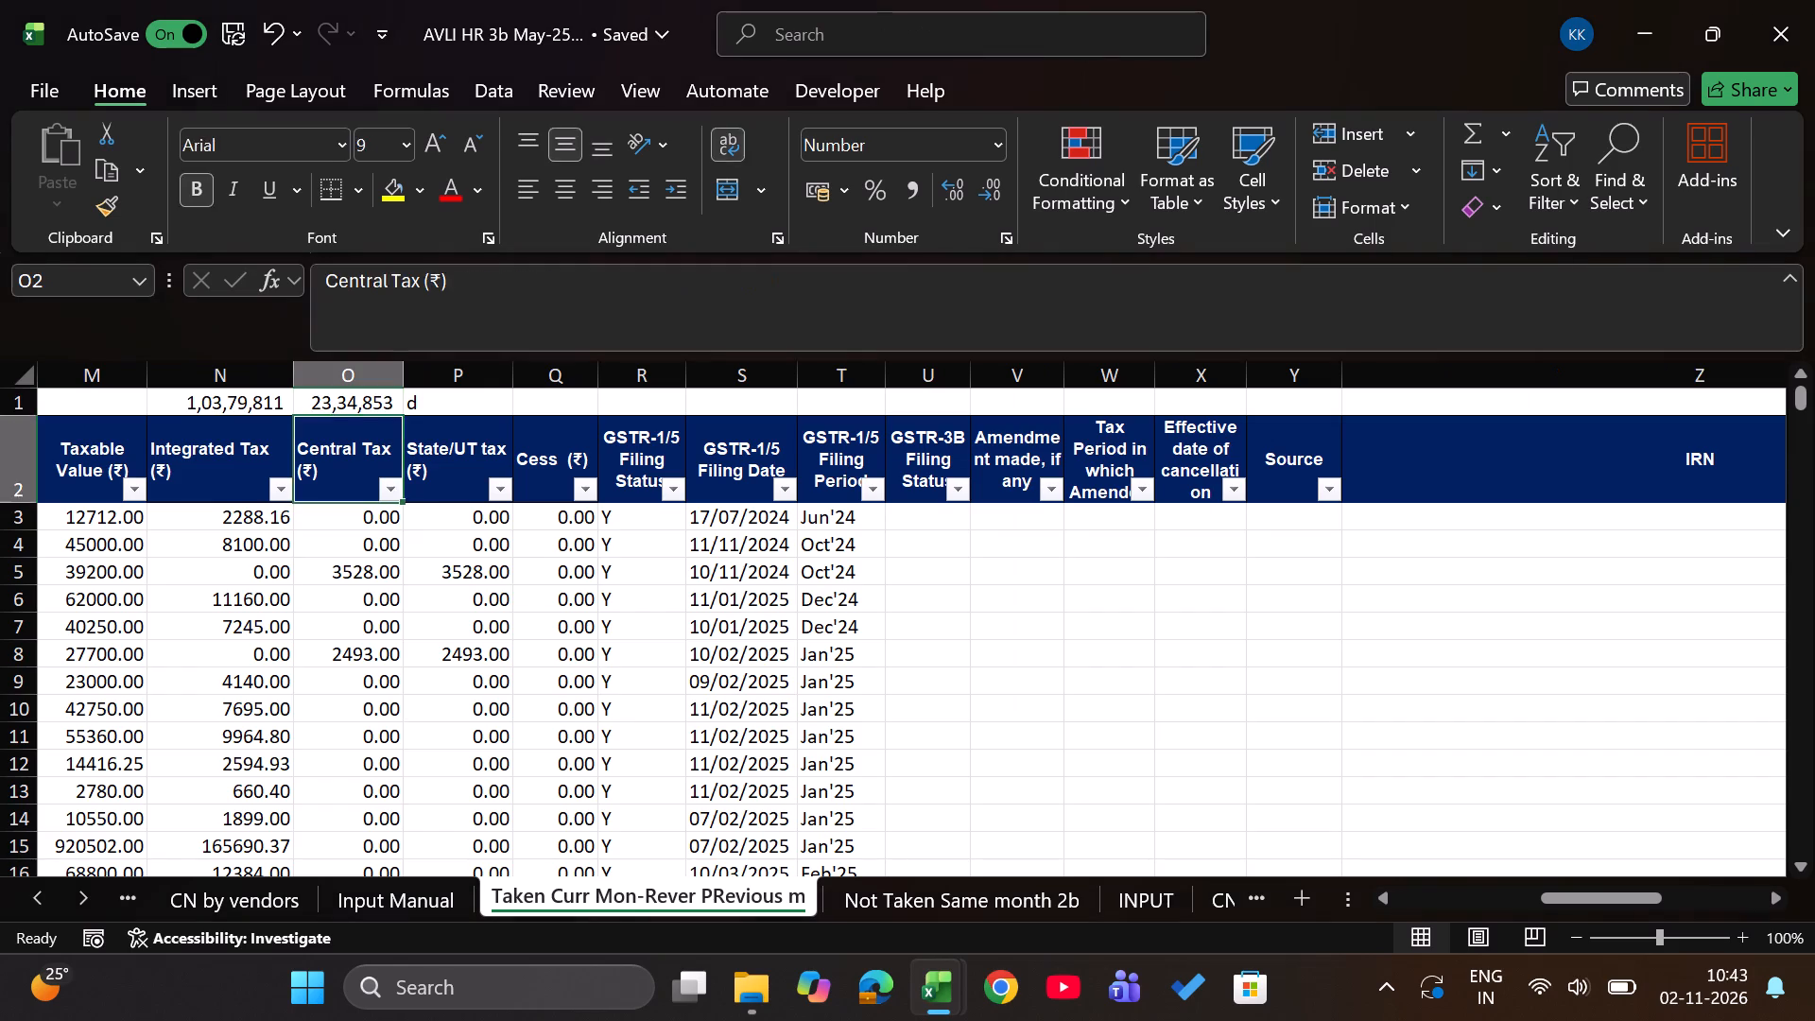
{"action": "key", "text": "Down"}
{"action": "key", "text": "ctrl+Down"}
{"action": "key", "text": "Down"}
{"action": "key", "text": "Down"}
{"action": "key", "text": "Down"}
{"action": "key", "text": "ctrl+Down"}
{"action": "key", "text": "Down"}
{"action": "key", "text": "Down"}
{"action": "key", "text": "Down"}
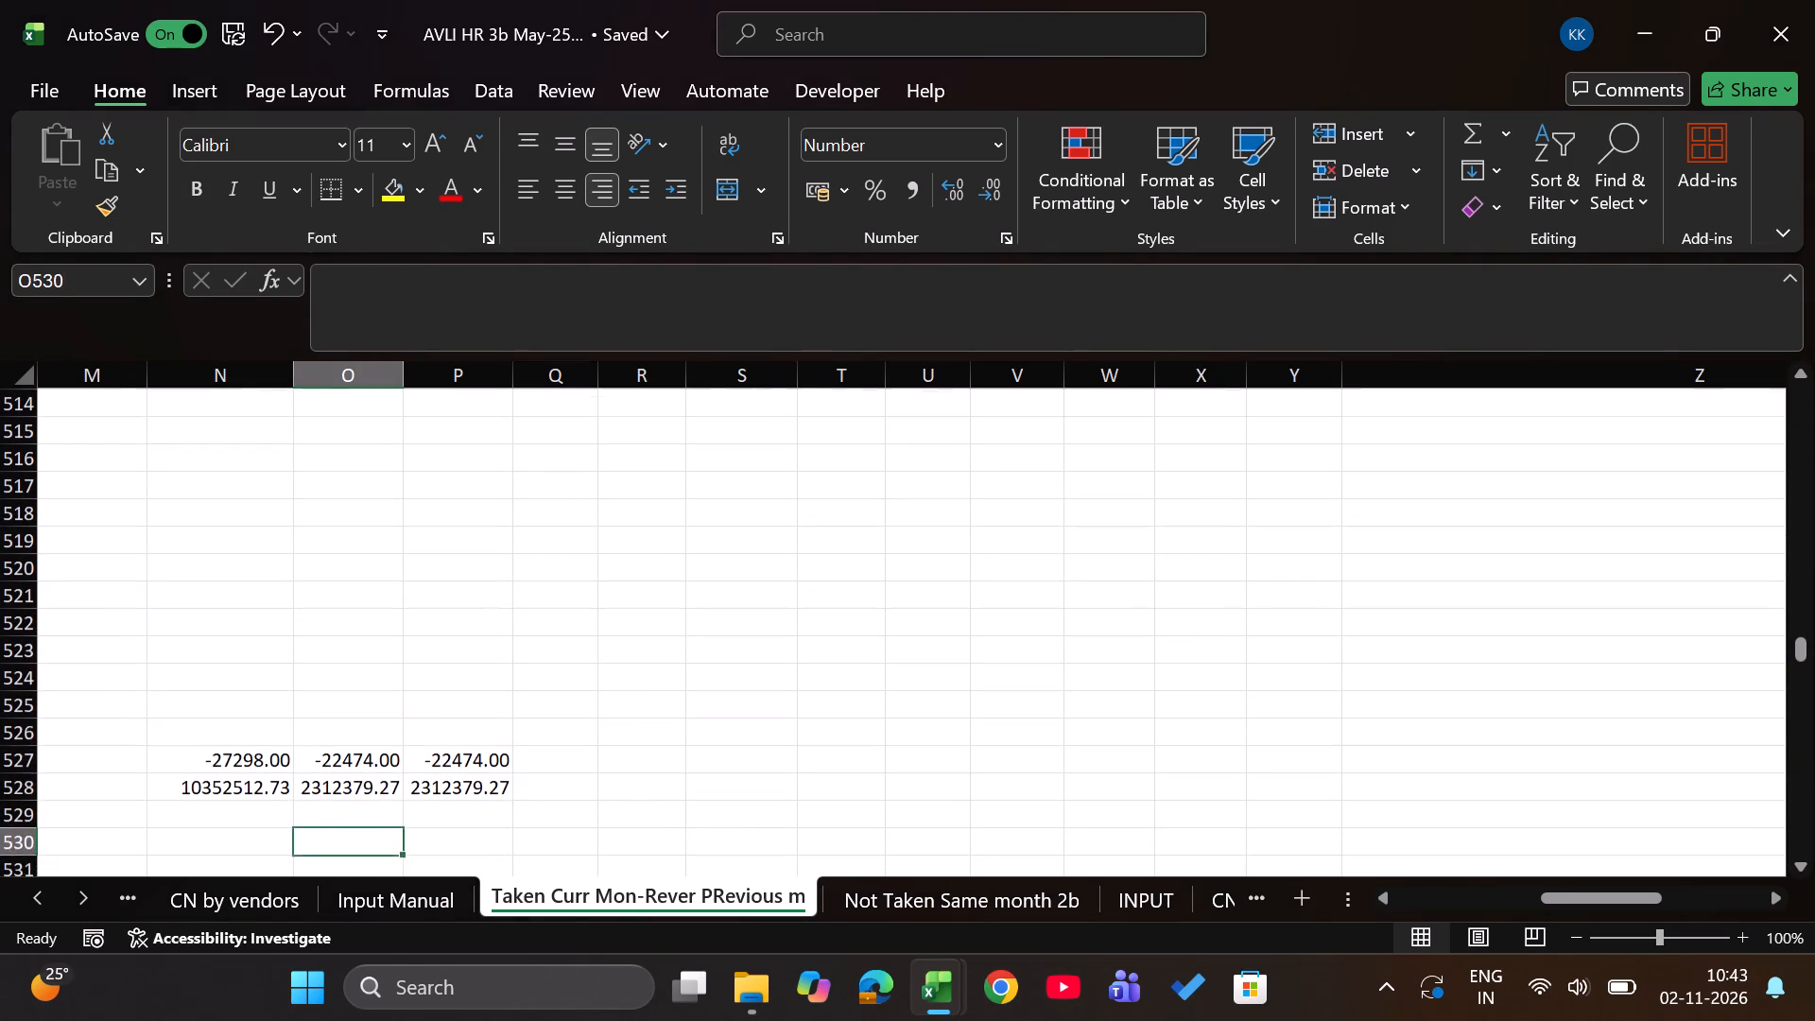
{"action": "key", "text": "Up"}
{"action": "key", "text": "Up"}
{"action": "key", "text": "Up"}
{"action": "key", "text": "shift+Down"}
{"action": "key", "text": "Right"}
{"action": "key", "text": "shift+Down"}
{"action": "key", "text": "Left"}
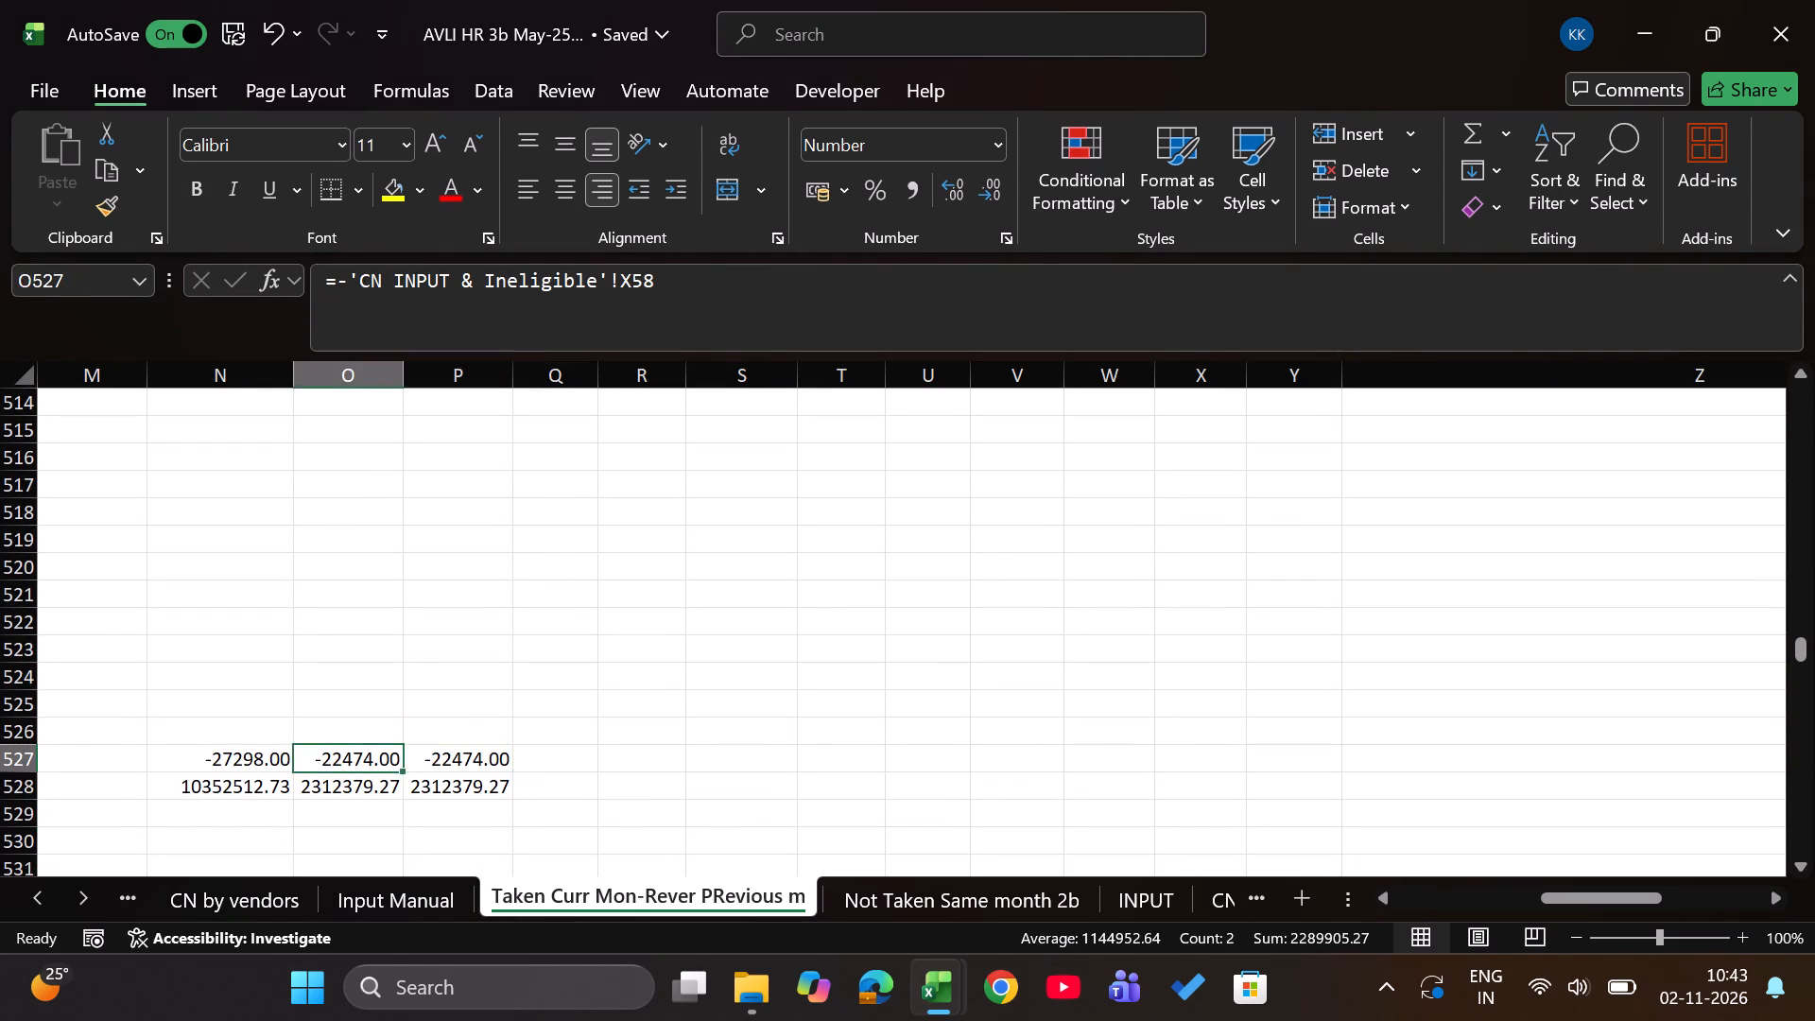
{"action": "key", "text": "Left"}
{"action": "key", "text": "shift+Down"}
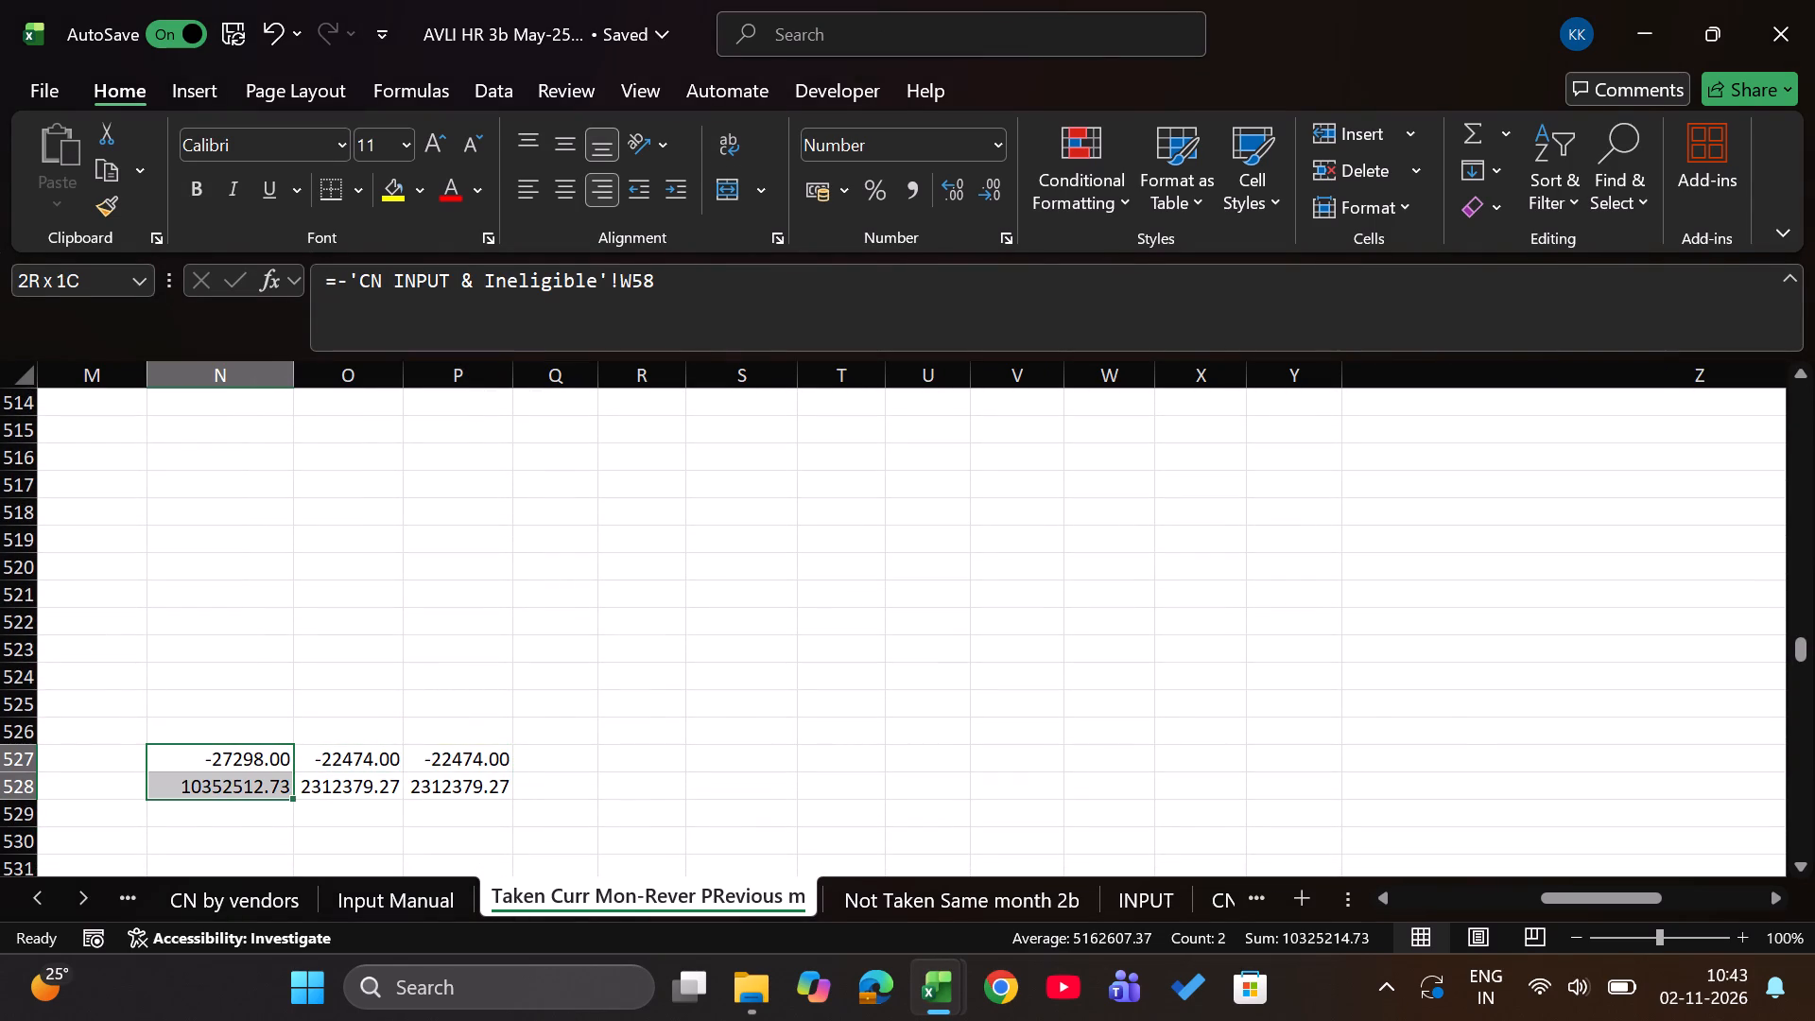
Compare the May-25 workbook's row 528 totals with the console's May figures under Reclaim ITC-GSTR-3B- 4D1.
{"action": "key", "text": "alt+Tab"}
{"action": "key", "text": "Right"}
{"action": "key", "text": "Right"}
{"action": "key", "text": "Left"}
{"action": "key", "text": "alt+Tab"}
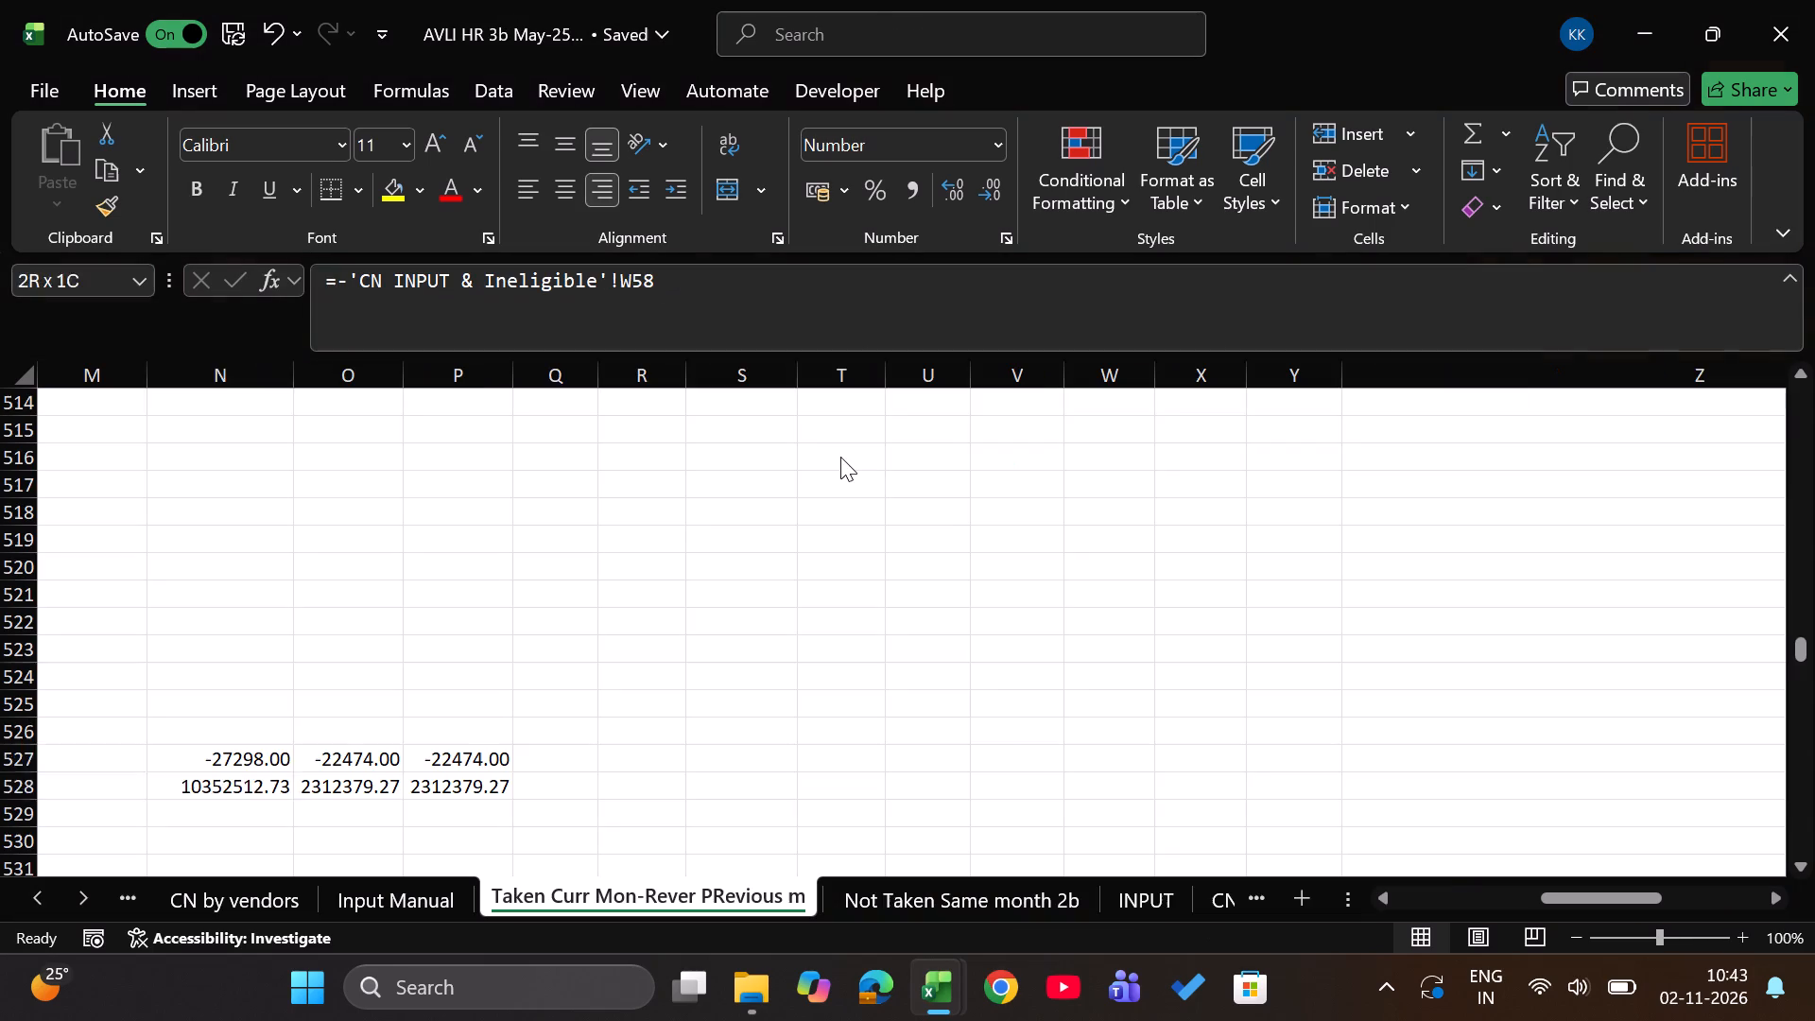
{"action": "key", "text": "alt+Tab"}
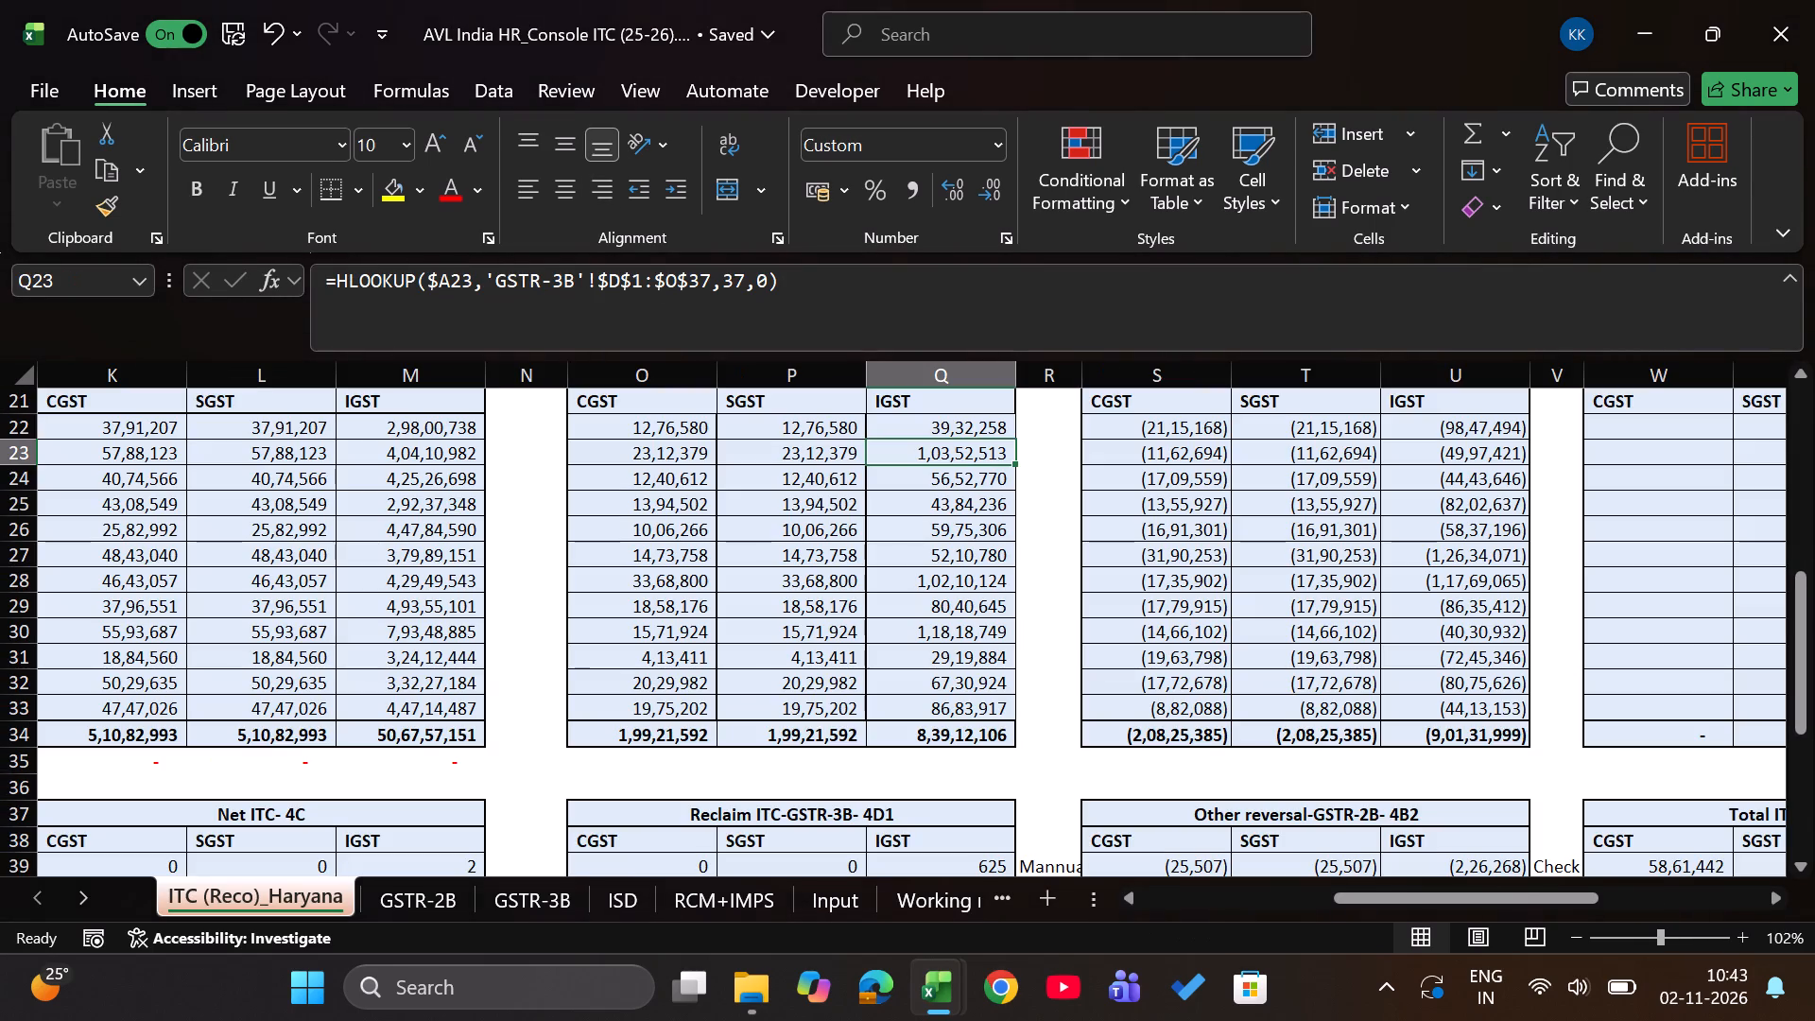
{"action": "key", "text": "alt+Tab"}
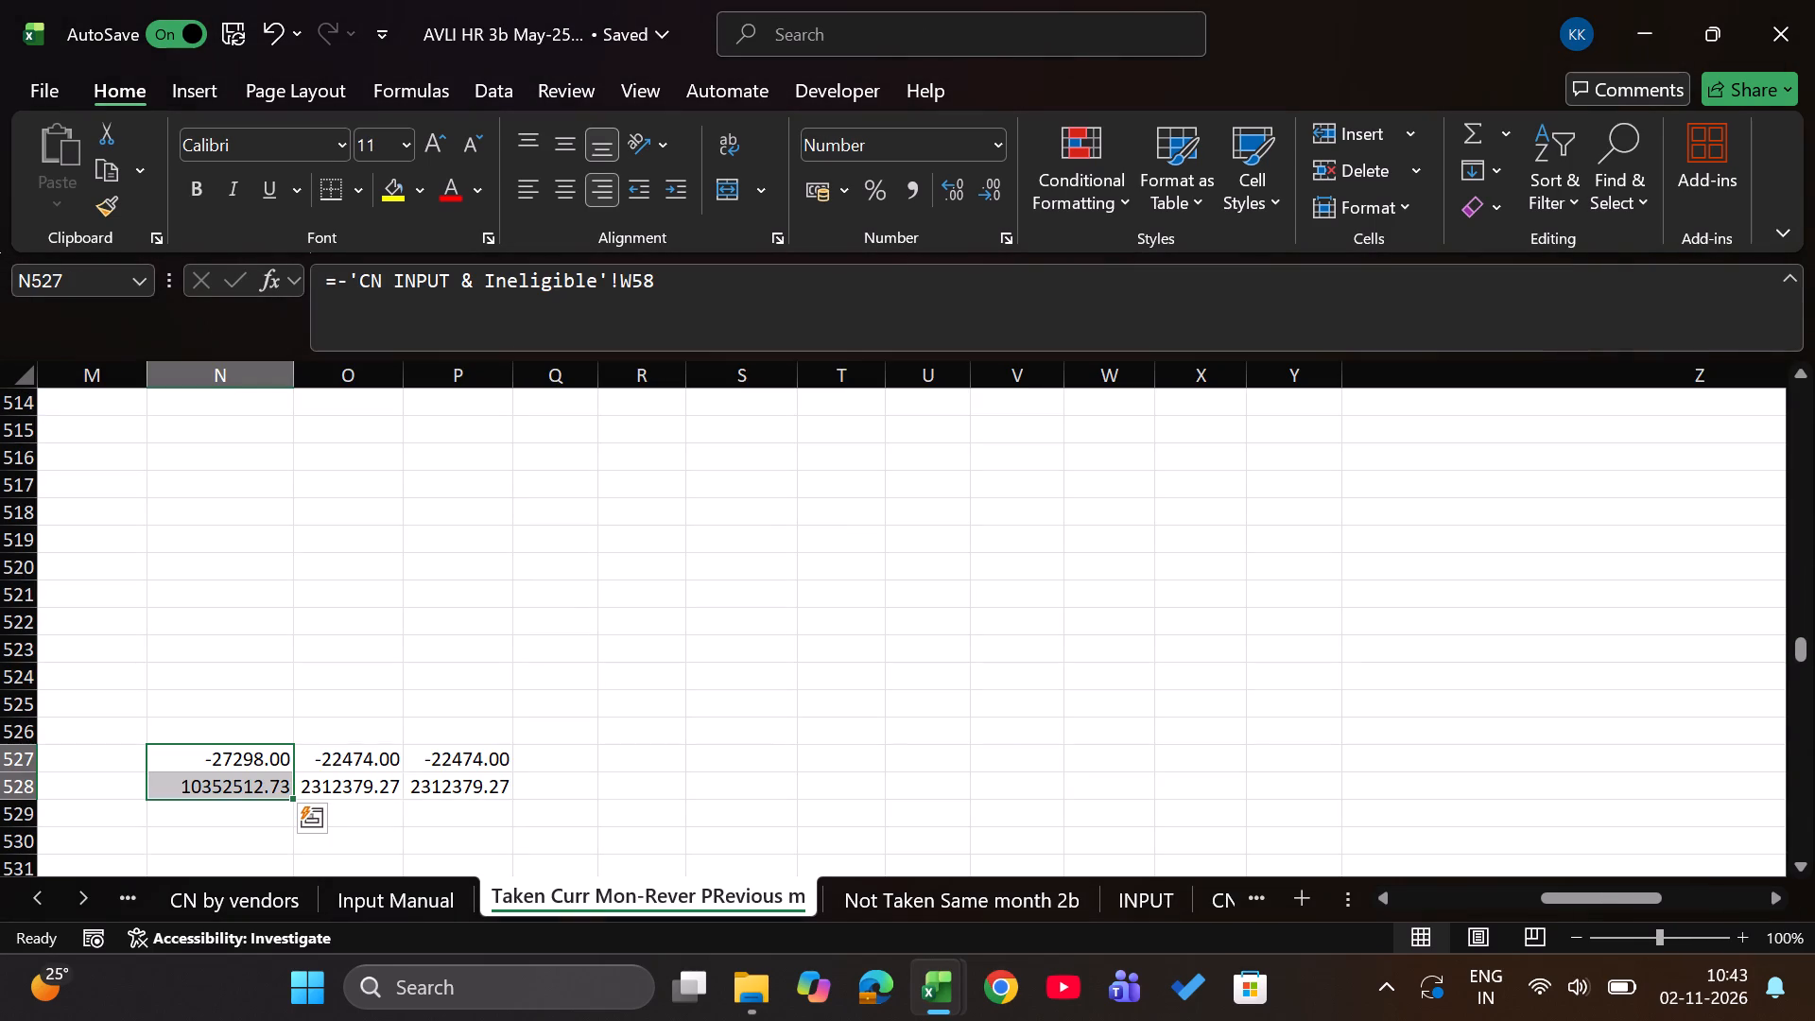
{"action": "key", "text": "Up"}
{"action": "key", "text": "Down"}
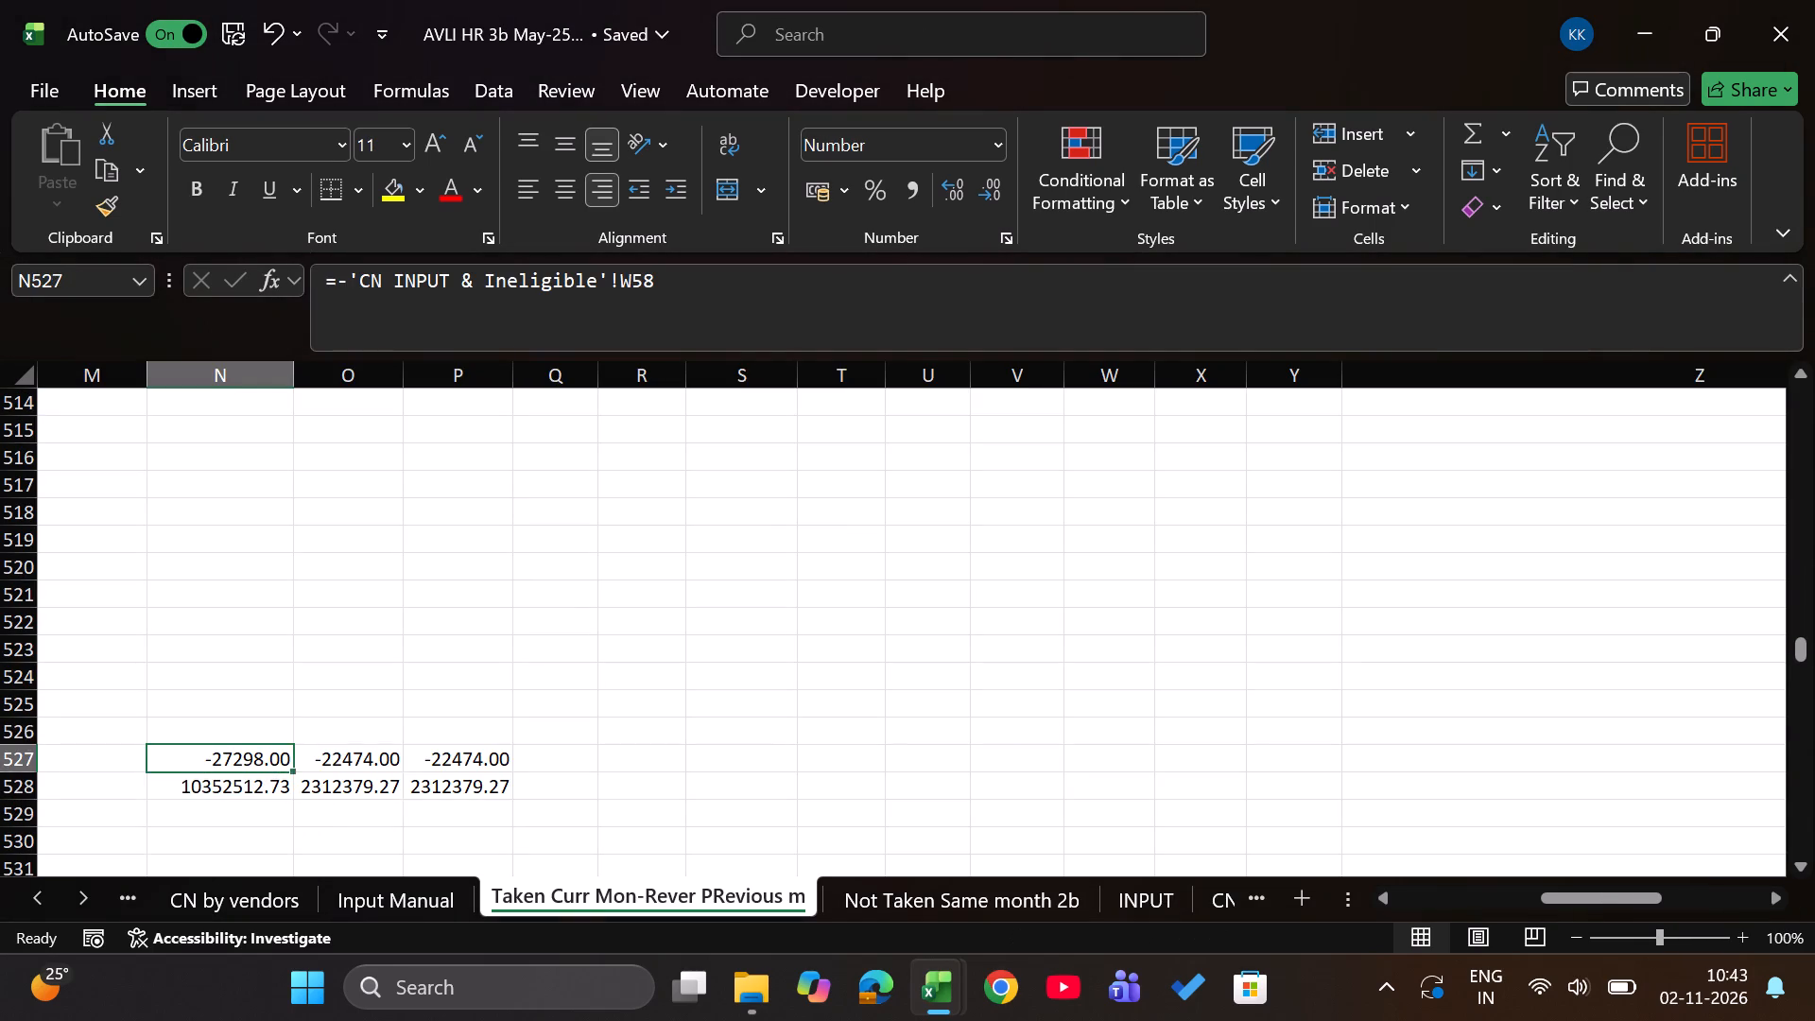
{"action": "key", "text": "Down"}
{"action": "key", "text": "alt+Tab"}
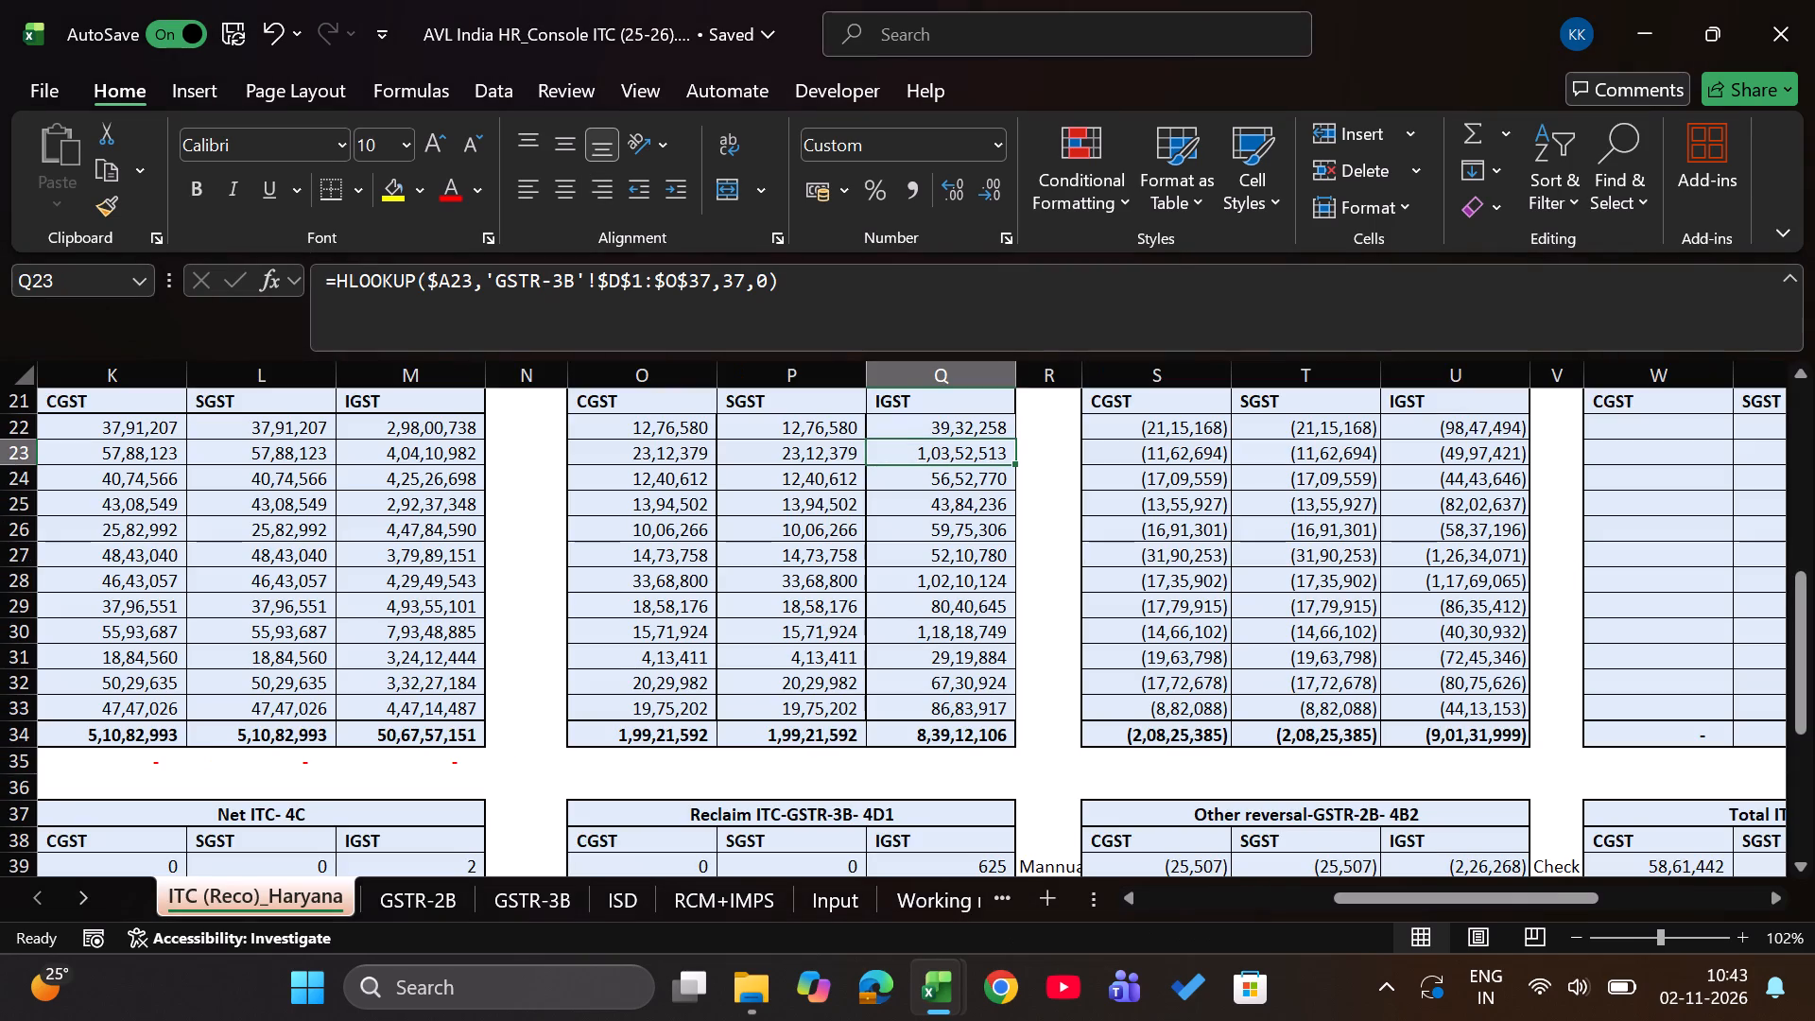
{"action": "key", "text": "Left"}
{"action": "key", "text": "Right"}
{"action": "key", "text": "alt+Tab"}
{"action": "key", "text": "alt+Tab"}
{"action": "key", "text": "alt+Tab"}
Check the console's May Reclaim ITC-GSTR-2B- 4D1 figures against the Integrated Tax adjustment and total in N527 and N528.
{"action": "key", "text": "alt+Tab"}
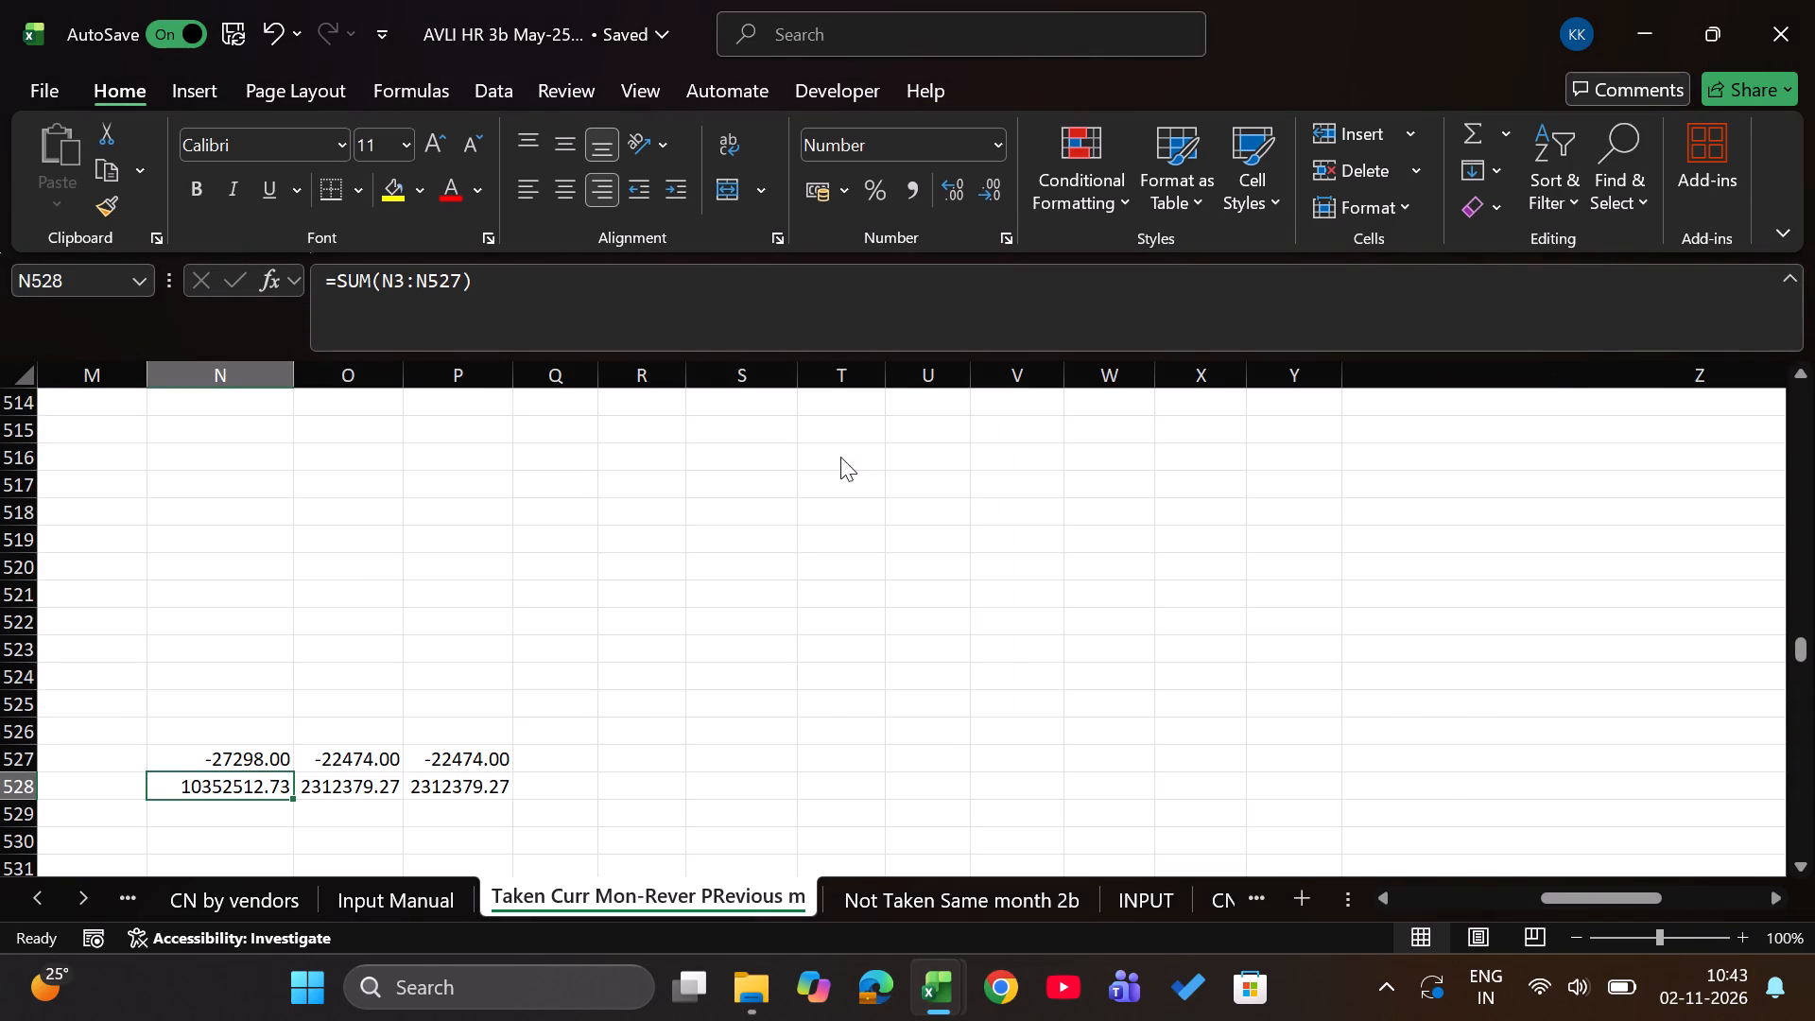
{"action": "scroll", "coordinate": [1030, 552], "scroll_direction": "up", "scroll_amount": 2}
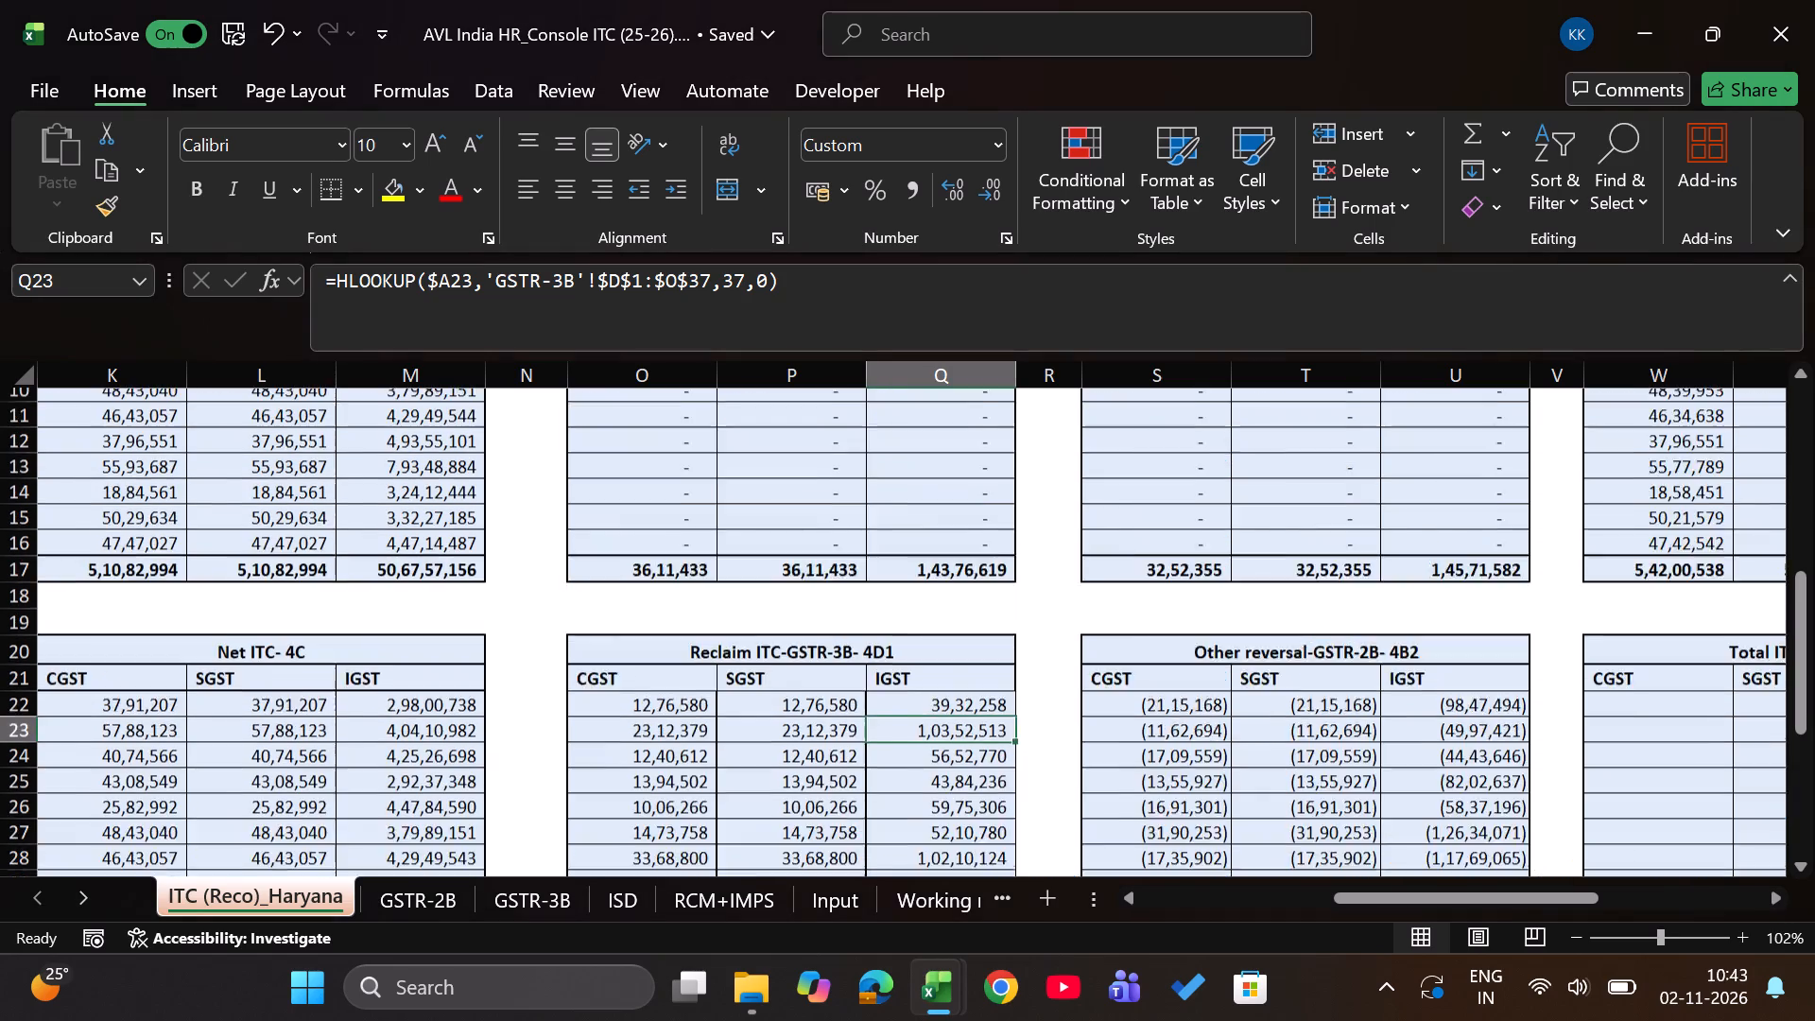
{"action": "scroll", "coordinate": [1030, 552], "scroll_direction": "up", "scroll_amount": 2}
{"action": "scroll", "coordinate": [1030, 552], "scroll_direction": "down", "scroll_amount": 1}
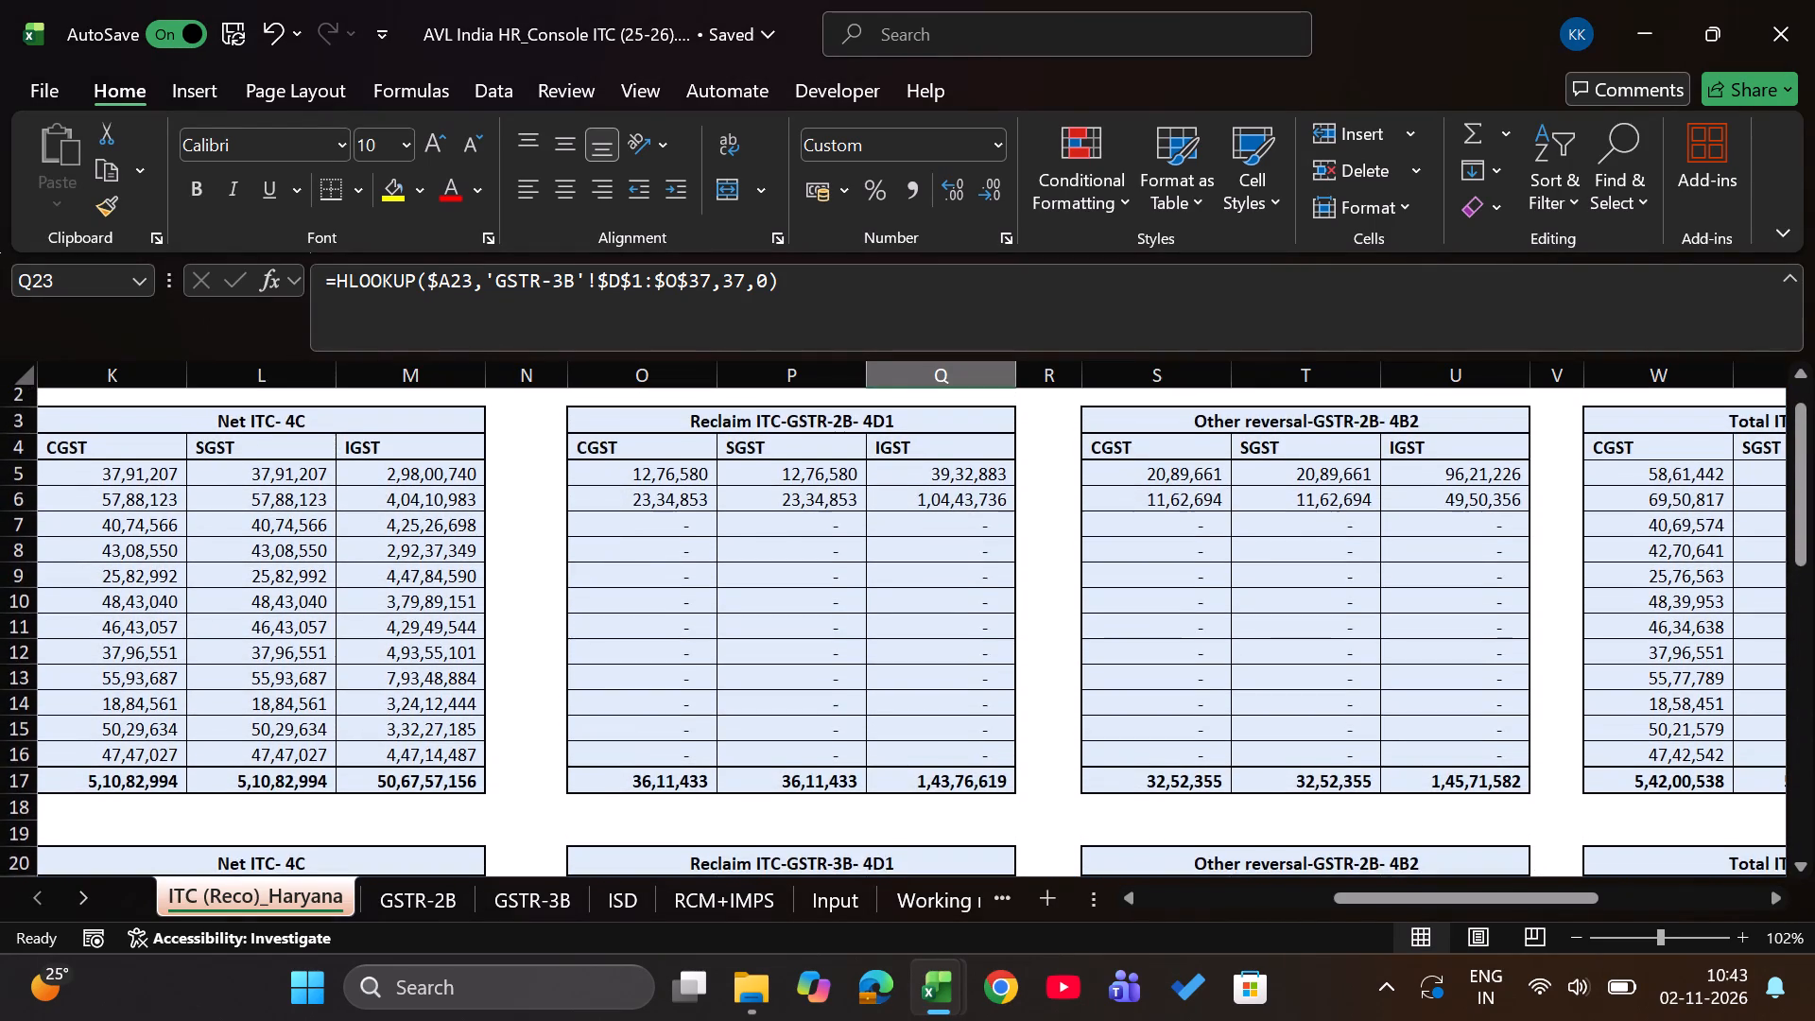
{"action": "scroll", "coordinate": [1030, 552], "scroll_direction": "down", "scroll_amount": 1}
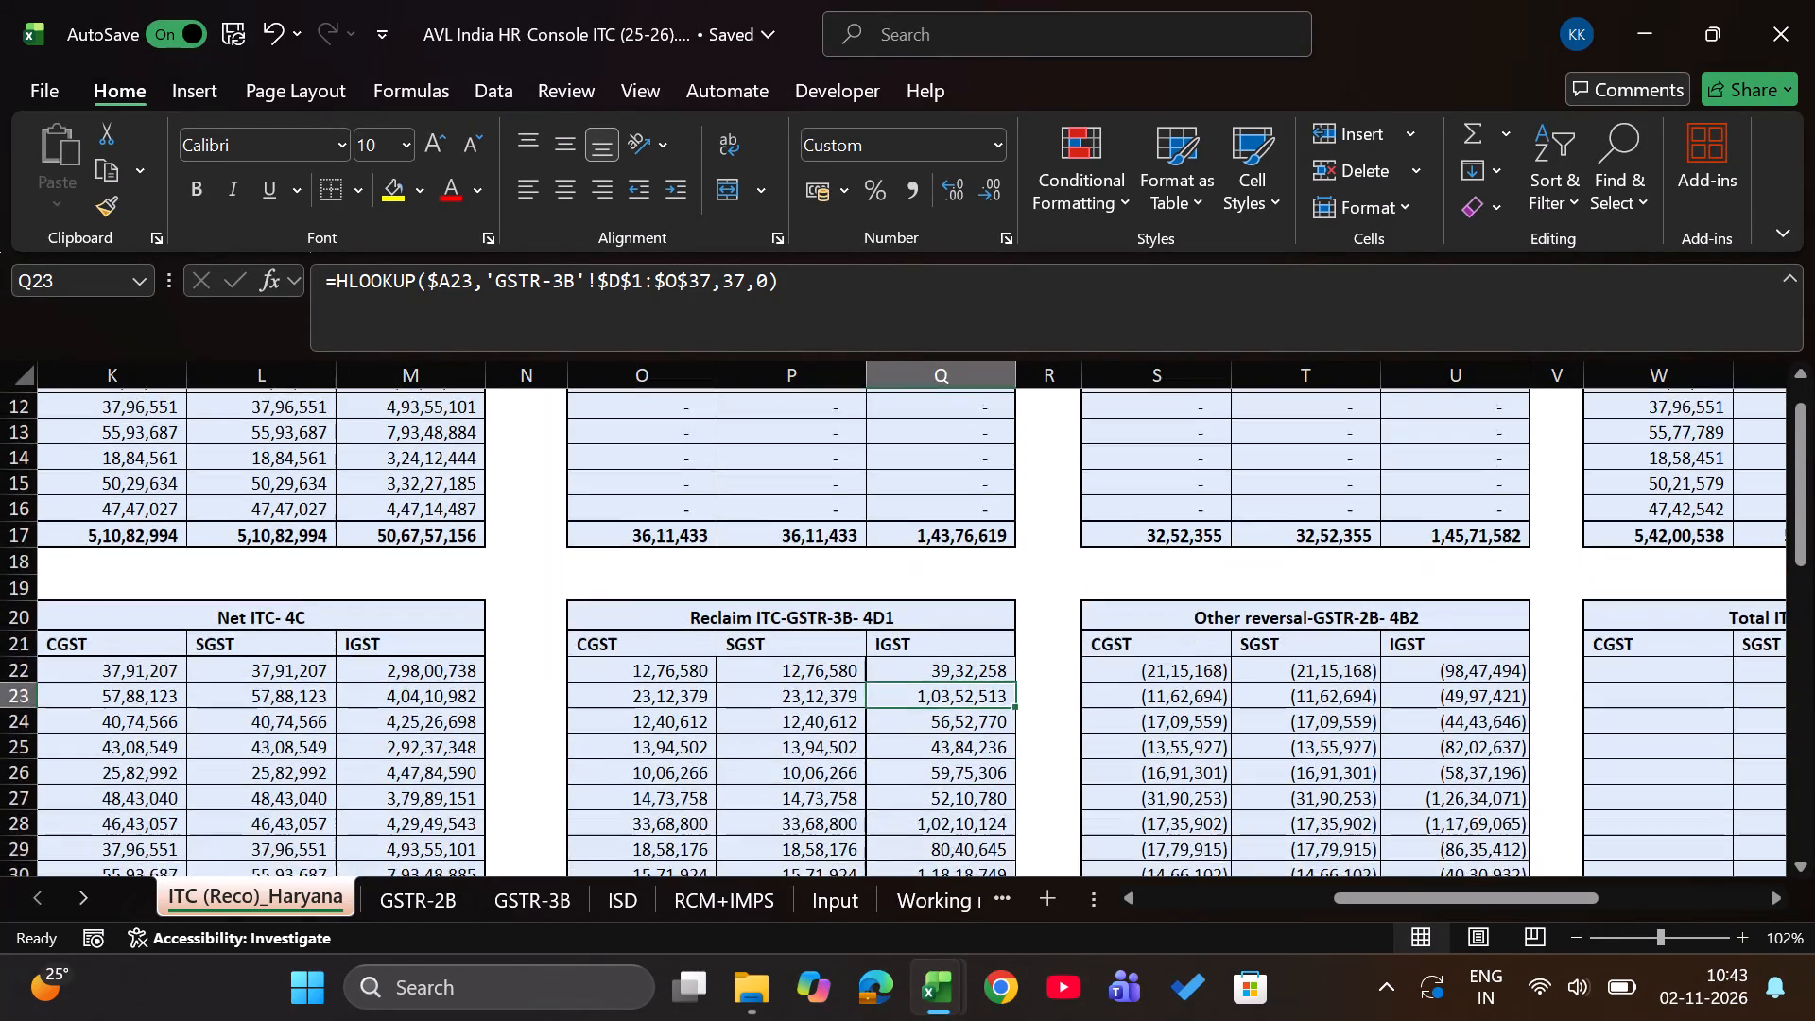
{"action": "scroll", "coordinate": [1030, 552], "scroll_direction": "down", "scroll_amount": 1}
{"action": "key", "text": "alt+Tab"}
{"action": "key", "text": "Up"}
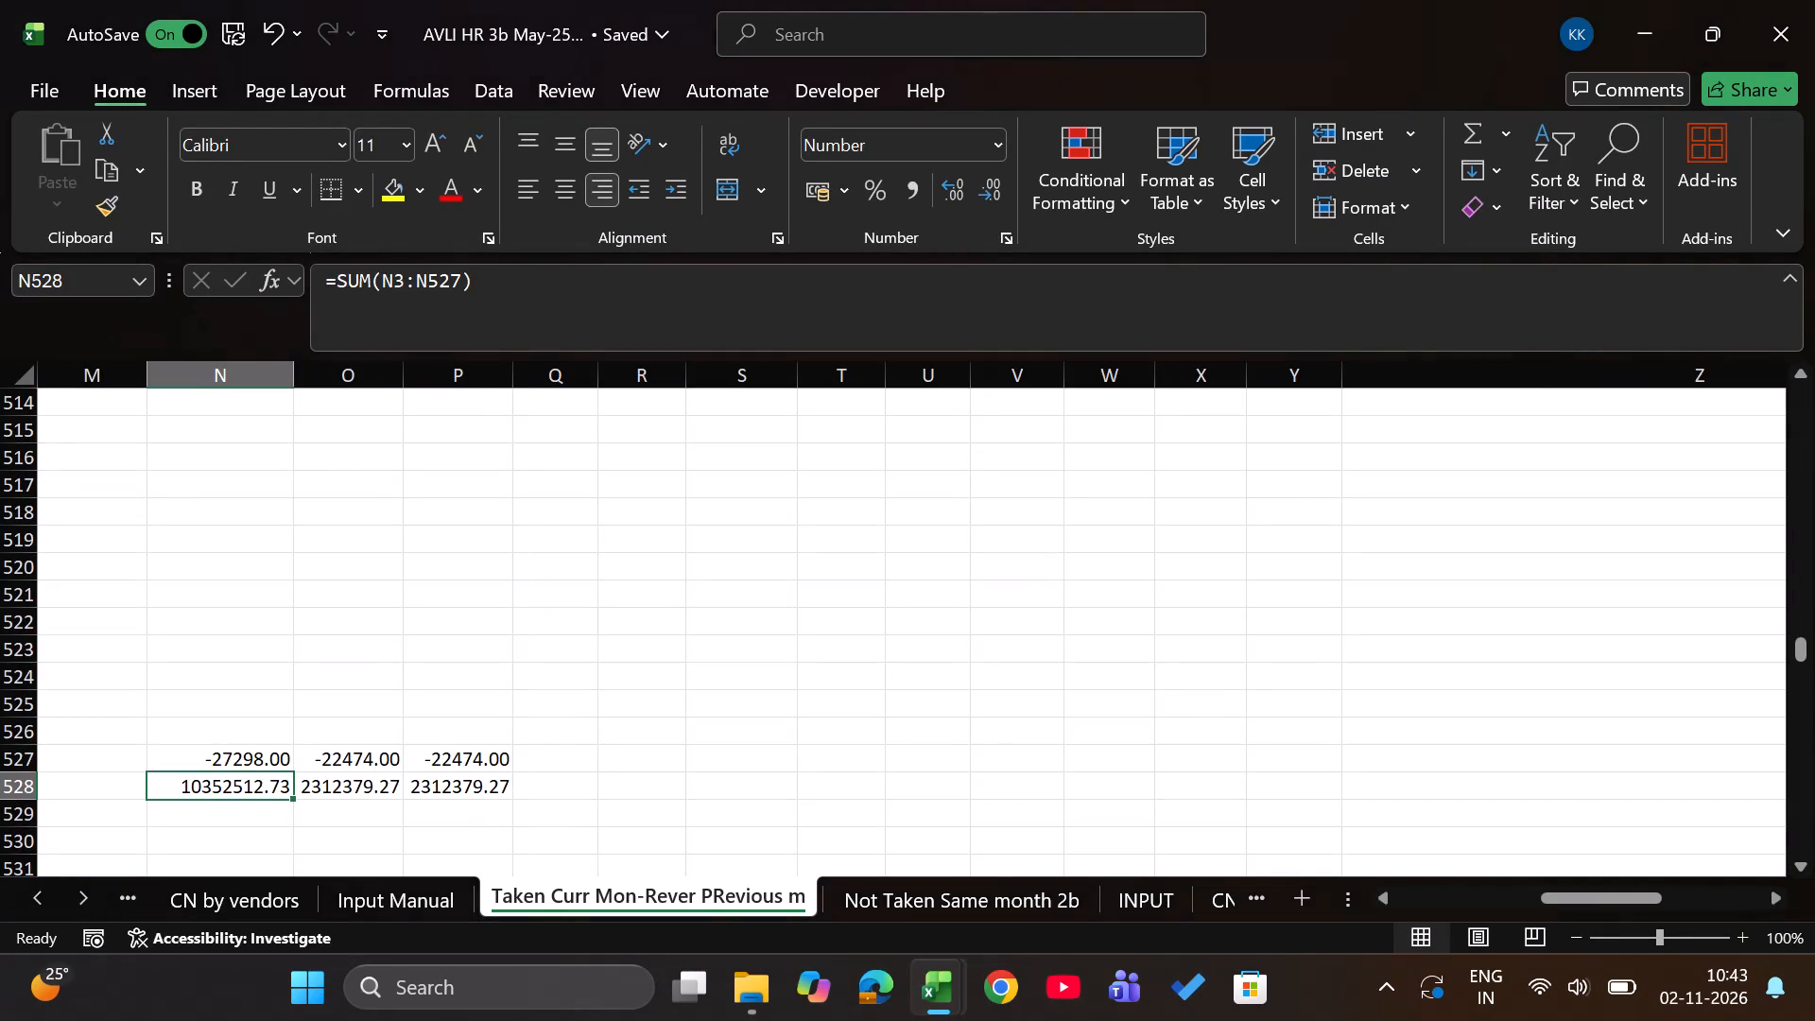
{"action": "key", "text": "Down"}
{"action": "key", "text": "Down"}
{"action": "key", "text": "Up"}
Compare the N1 and O1 subtotals in the May-25 workbook with the console's May row under Reclaim ITC-GSTR-2B- 4D1.
{"action": "key", "text": "Up"}
{"action": "key", "text": "ctrl+Up"}
{"action": "key", "text": "ctrl+Up"}
{"action": "key", "text": "ctrl+Up"}
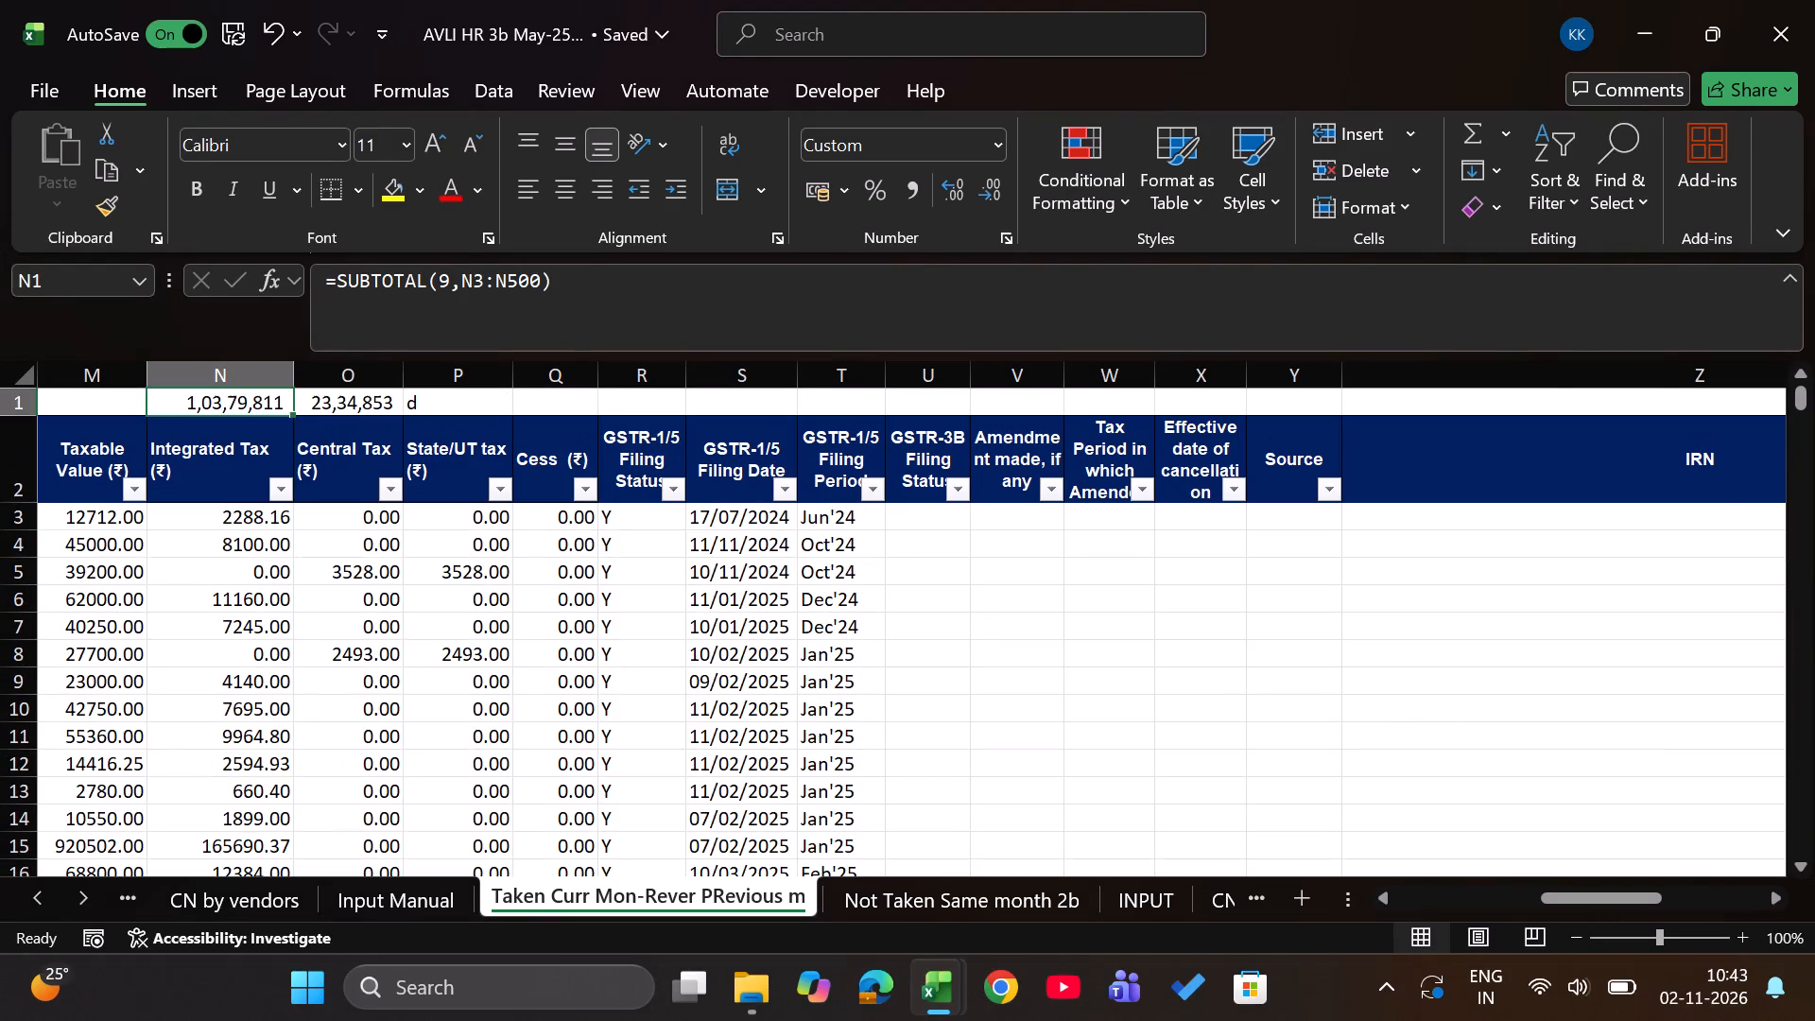
{"action": "key", "text": "alt+Tab"}
{"action": "key", "text": "Right"}
{"action": "key", "text": "Left"}
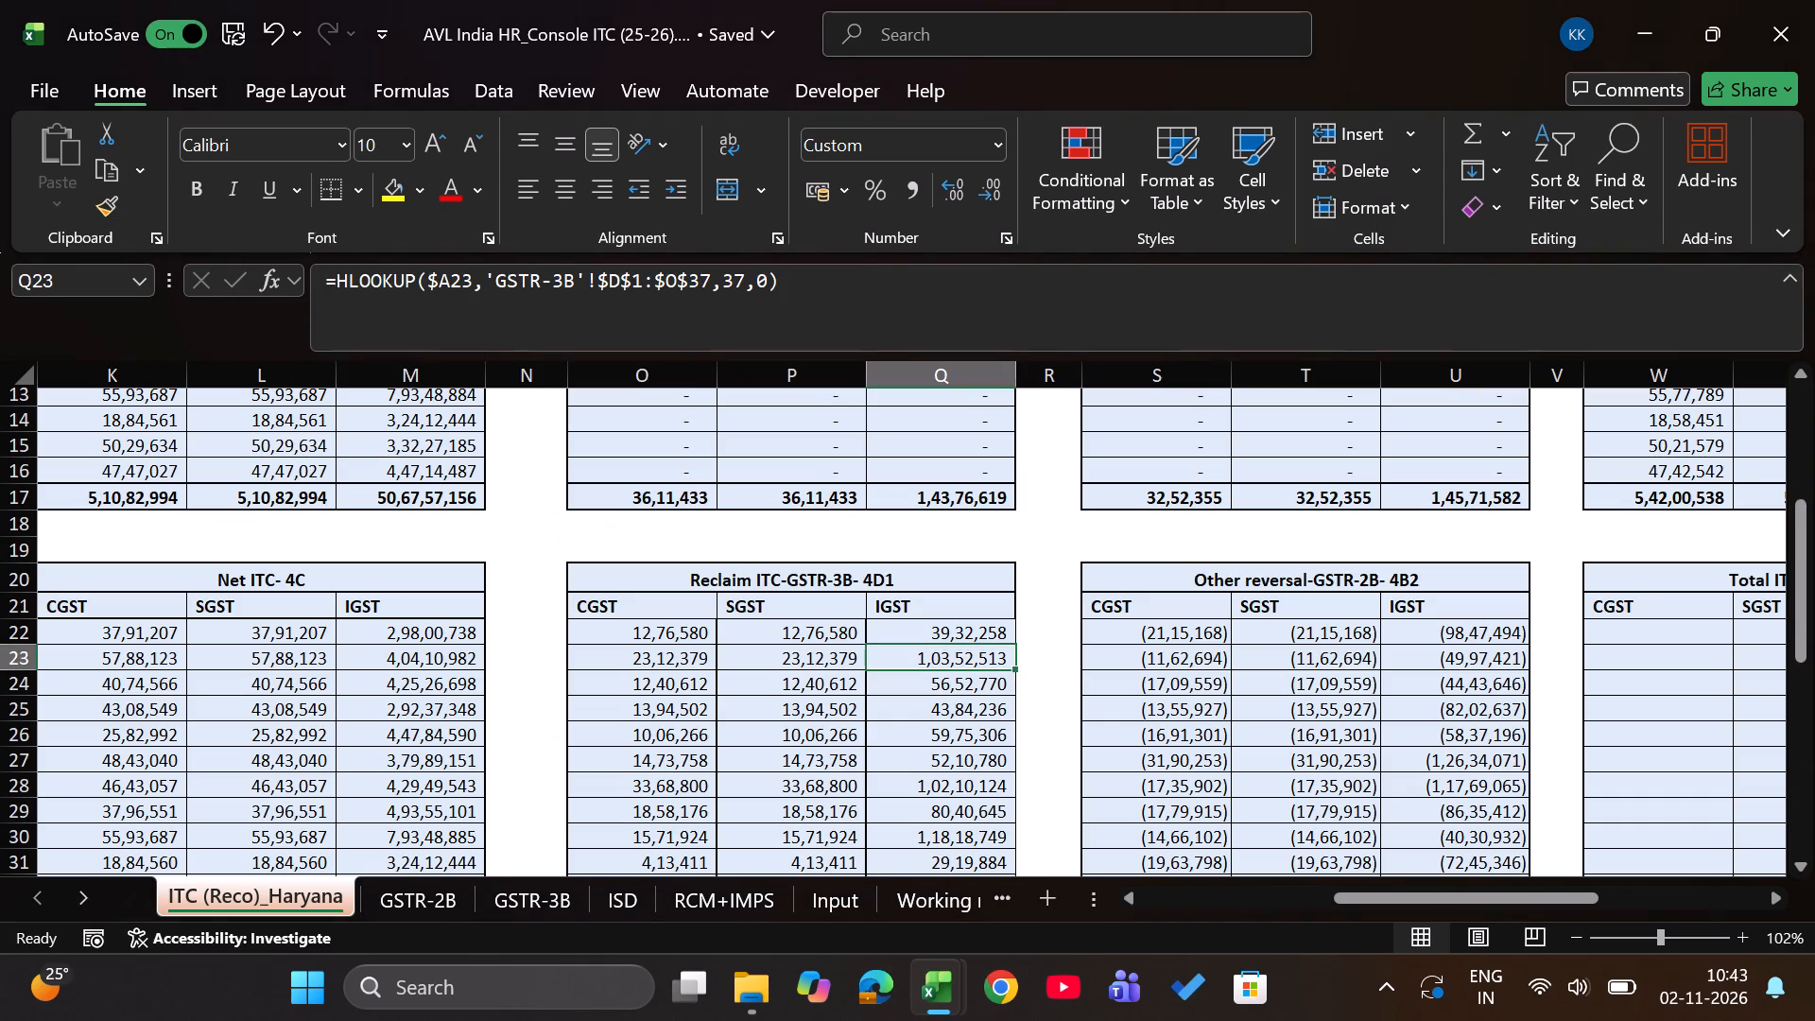
{"action": "key", "text": "Up"}
{"action": "key", "text": "Up"}
{"action": "key", "text": "Up"}
{"action": "key", "text": "Up"}
{"action": "key", "text": "Up"}
{"action": "key", "text": "Up"}
{"action": "key", "text": "Up"}
{"action": "key", "text": "Up"}
{"action": "key", "text": "Up"}
{"action": "key", "text": "Up"}
{"action": "key", "text": "Up"}
{"action": "key", "text": "Up"}
{"action": "key", "text": "Up"}
{"action": "key", "text": "Up"}
{"action": "key", "text": "Up"}
{"action": "key", "text": "Up"}
{"action": "key", "text": "Up"}
{"action": "key", "text": "Up"}
{"action": "key", "text": "Up"}
{"action": "key", "text": "Up"}
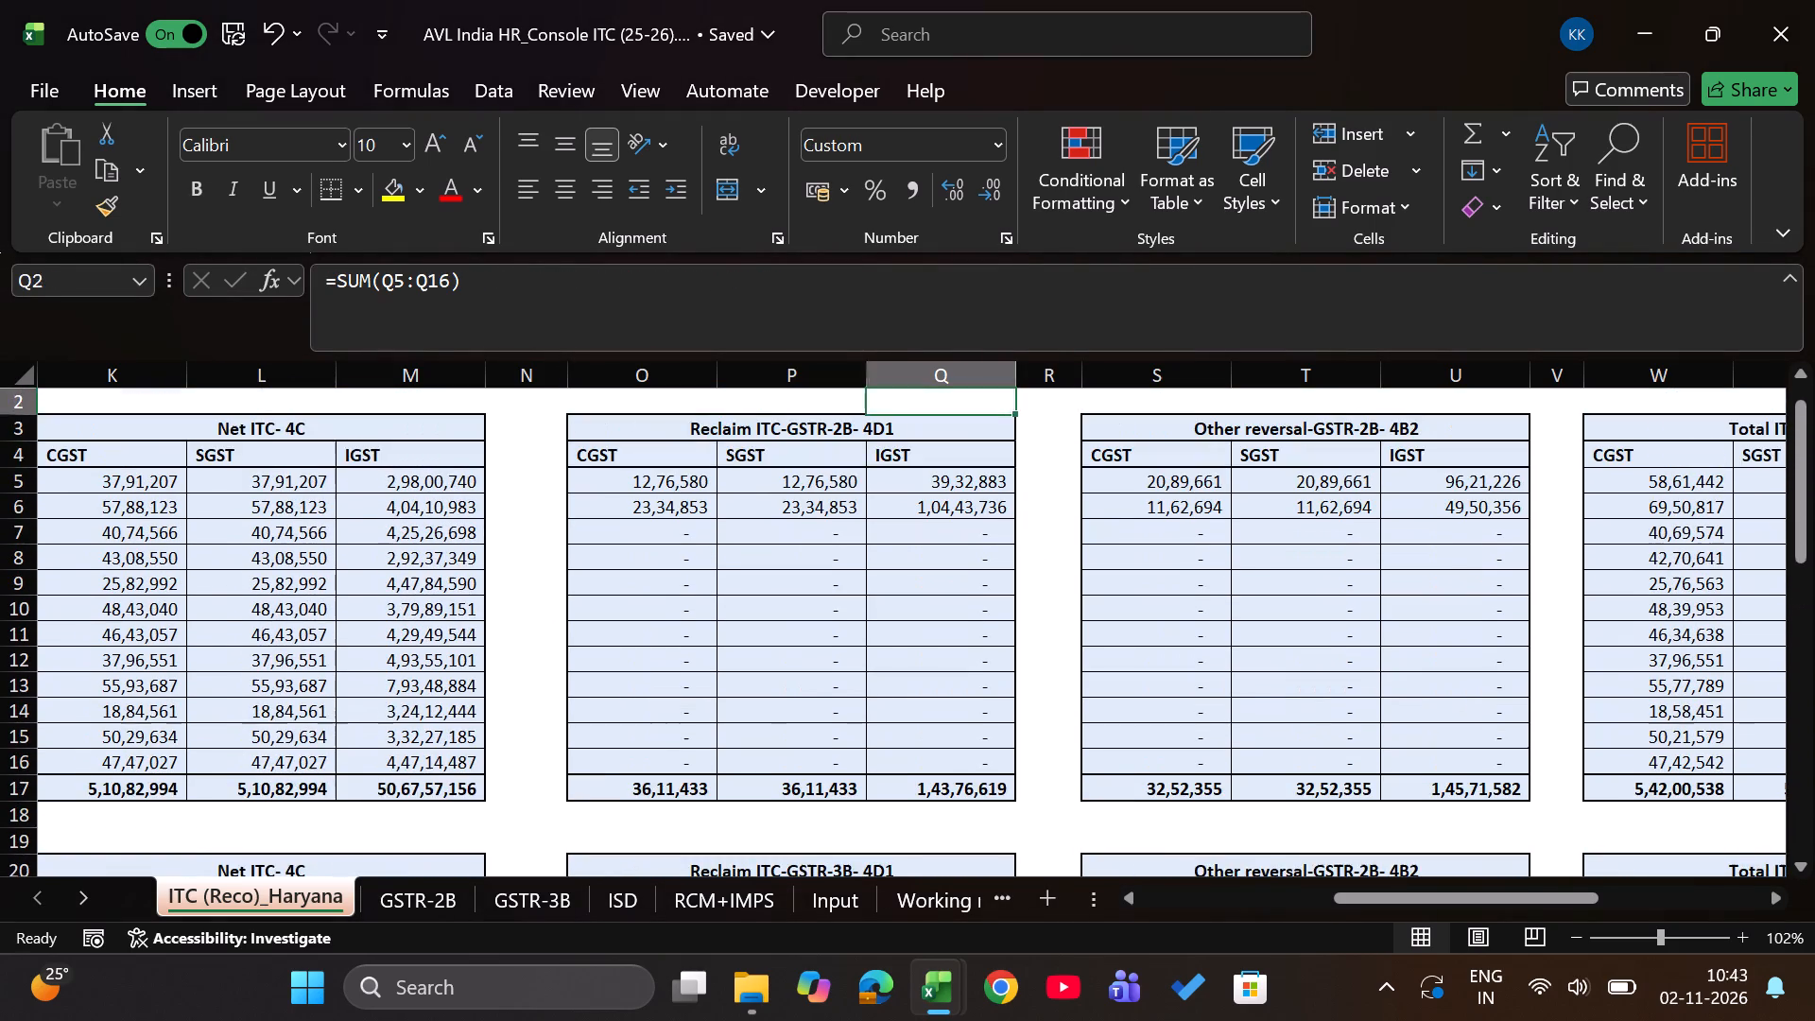
{"action": "key", "text": "Down"}
{"action": "key", "text": "Down"}
{"action": "key", "text": "Down"}
{"action": "key", "text": "Down"}
{"action": "key", "text": "Left"}
{"action": "key", "text": "alt+Tab"}
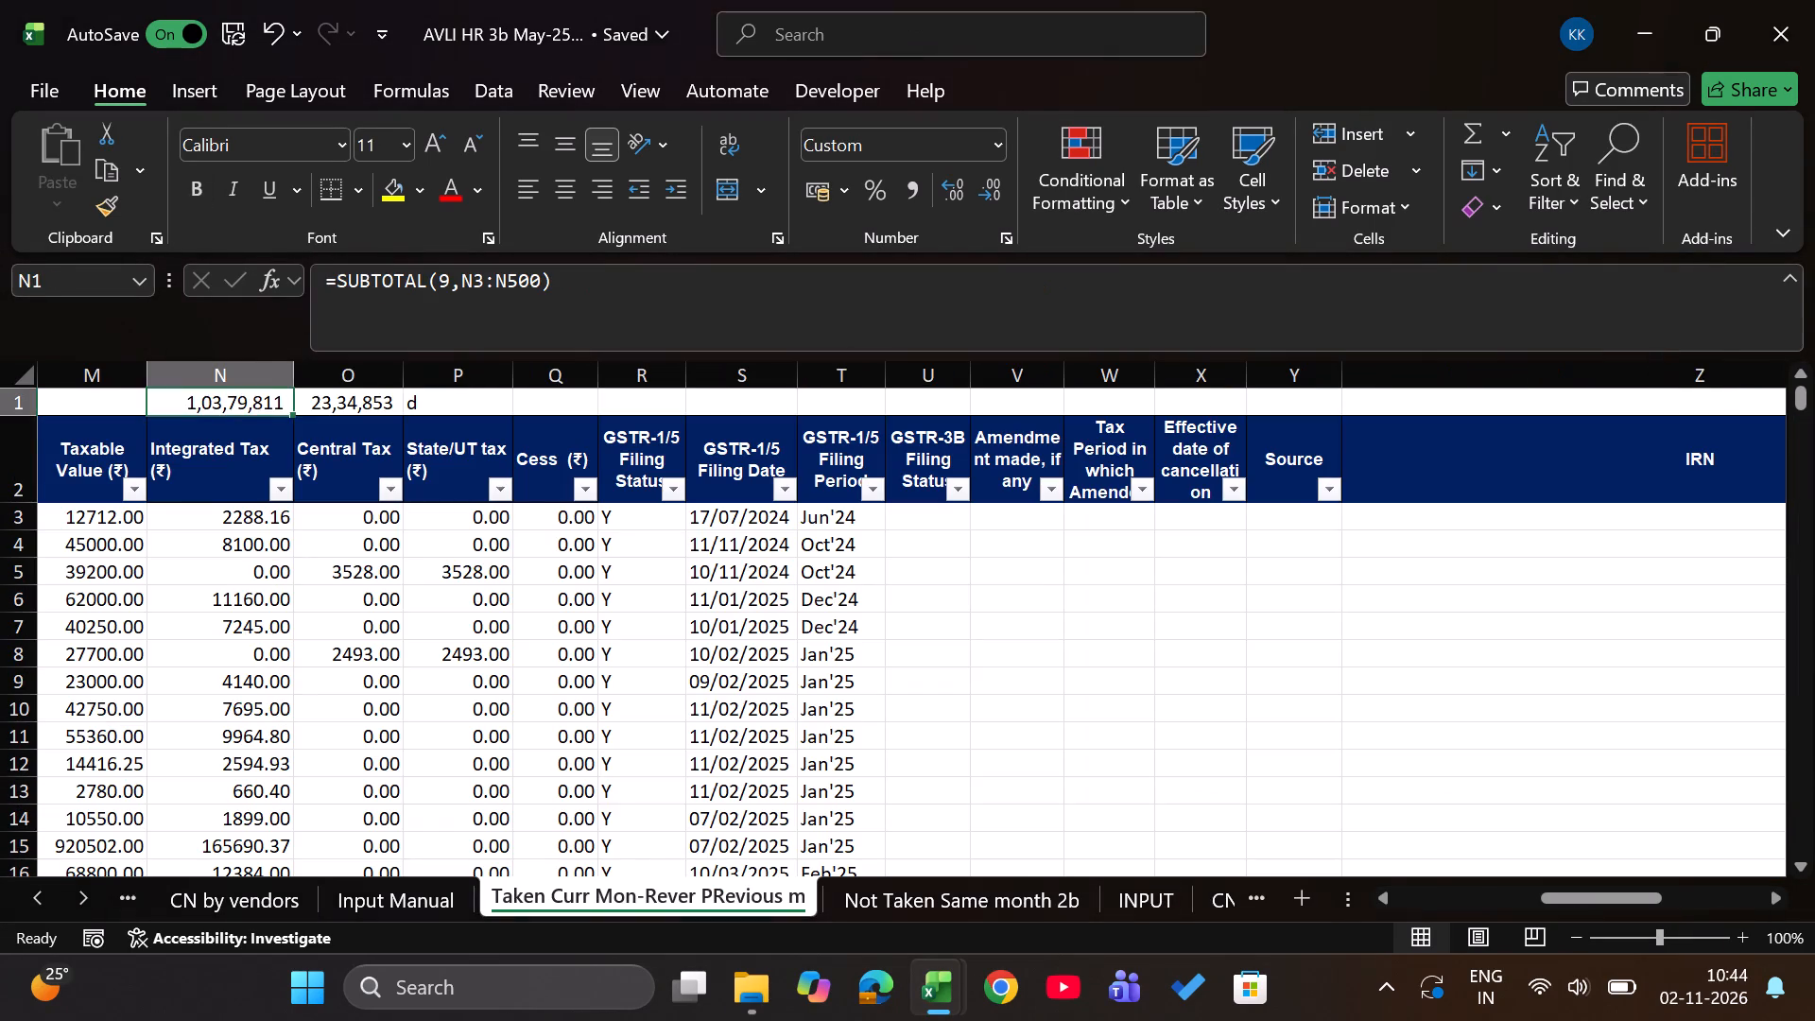
{"action": "key", "text": "Right"}
{"action": "key", "text": "alt+Tab"}
{"action": "key", "text": "Right"}
{"action": "key", "text": "alt+Tab"}
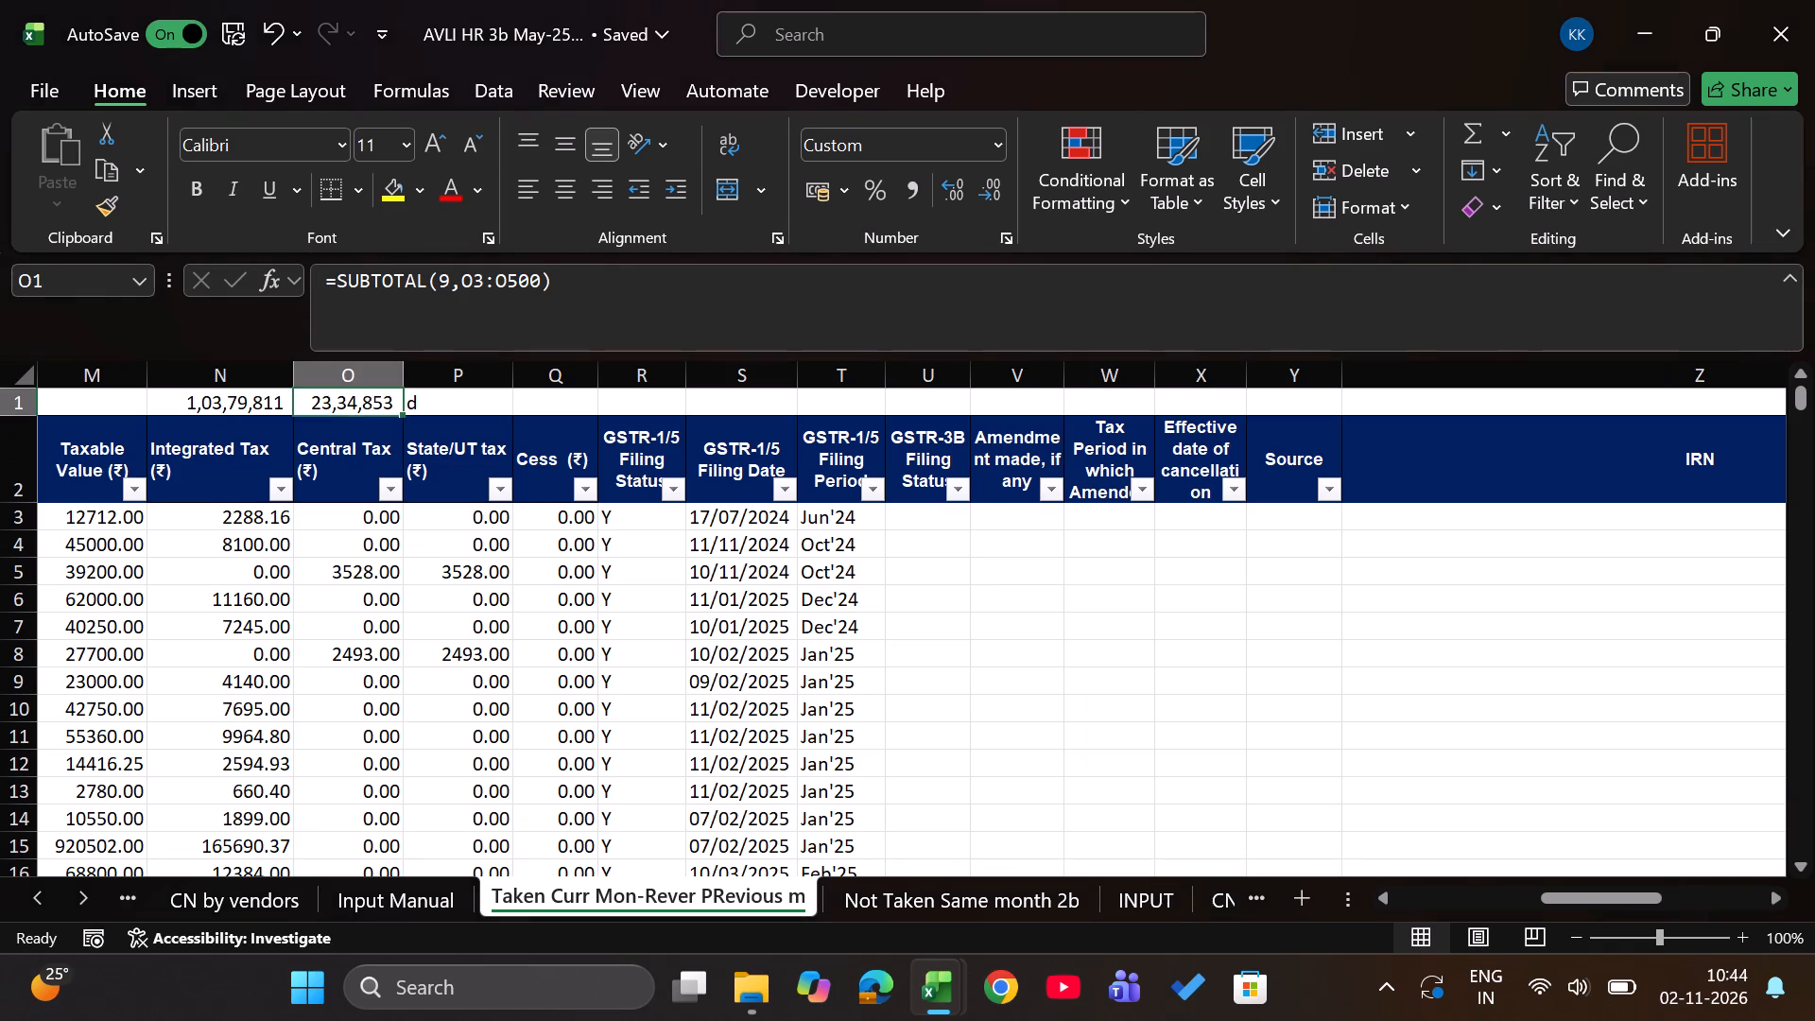
{"action": "key", "text": "Left"}
{"action": "key", "text": "Right"}
{"action": "key", "text": "Right"}
{"action": "key", "text": "Left"}
{"action": "key", "text": "Left"}
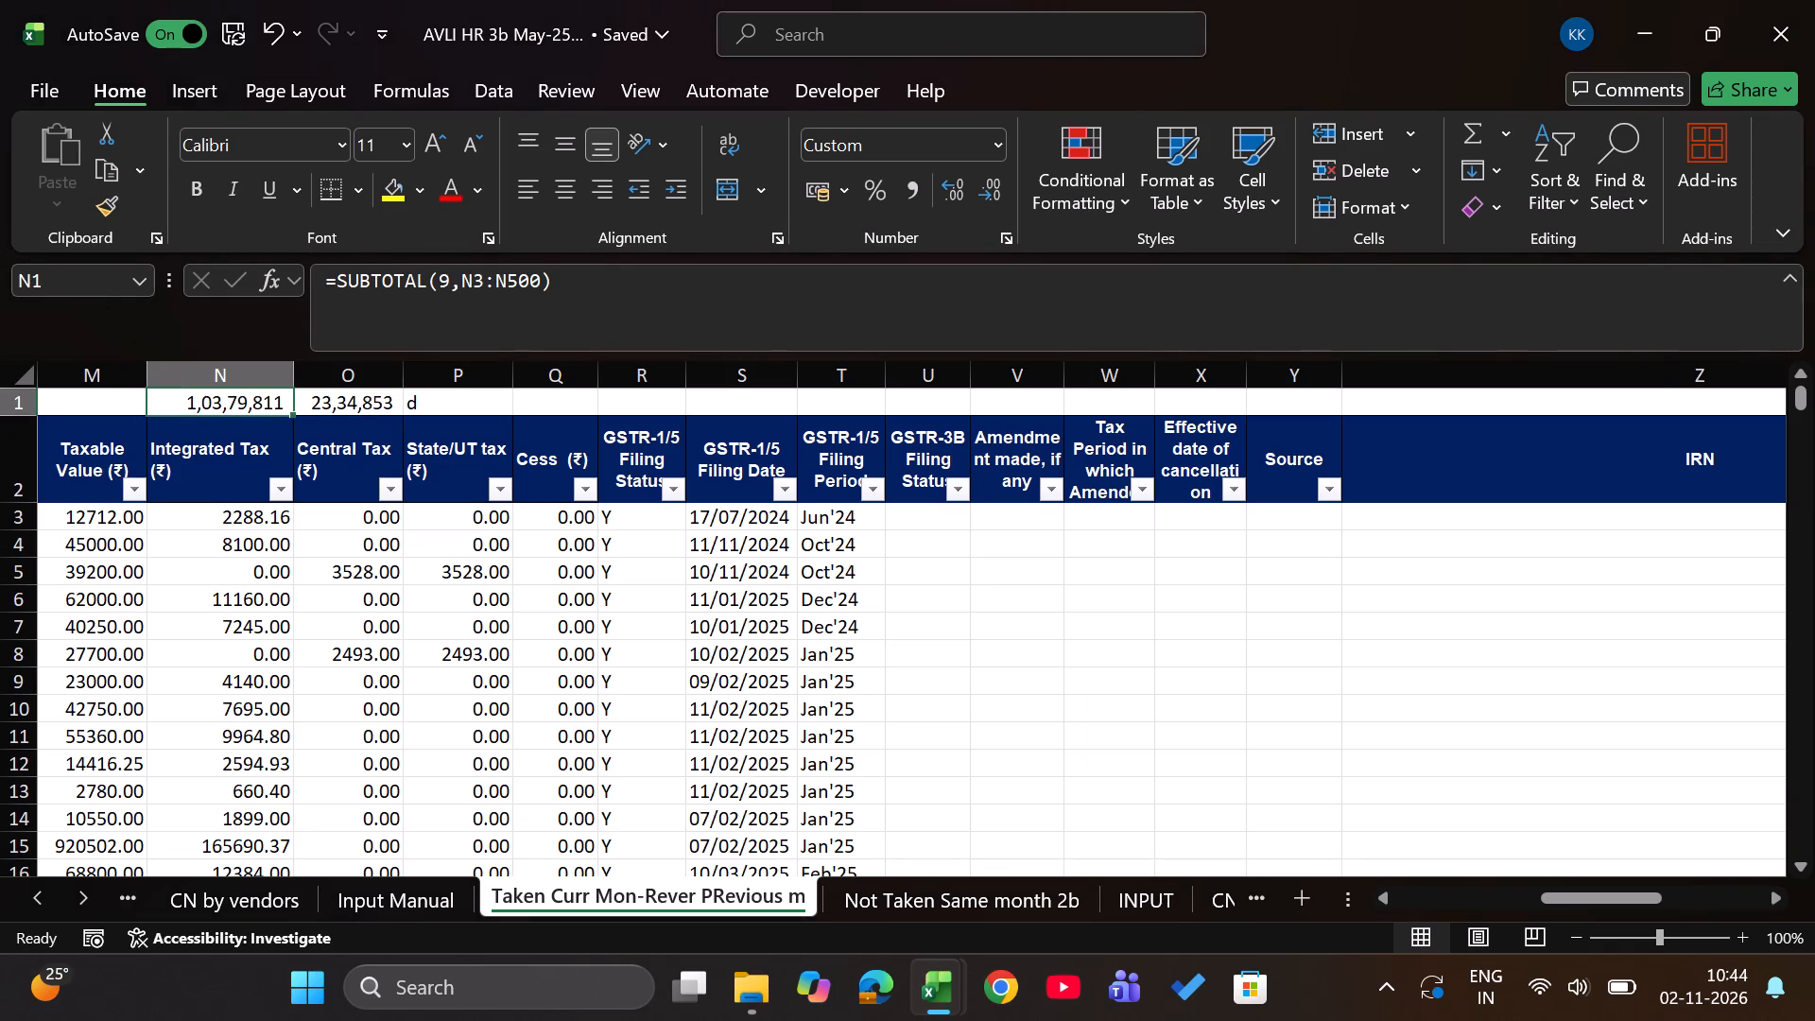
Look through the header row of the May-25 workbook's reclaim sheet, including the filter options for Invoice type and Month.
{"action": "key", "text": "Left"}
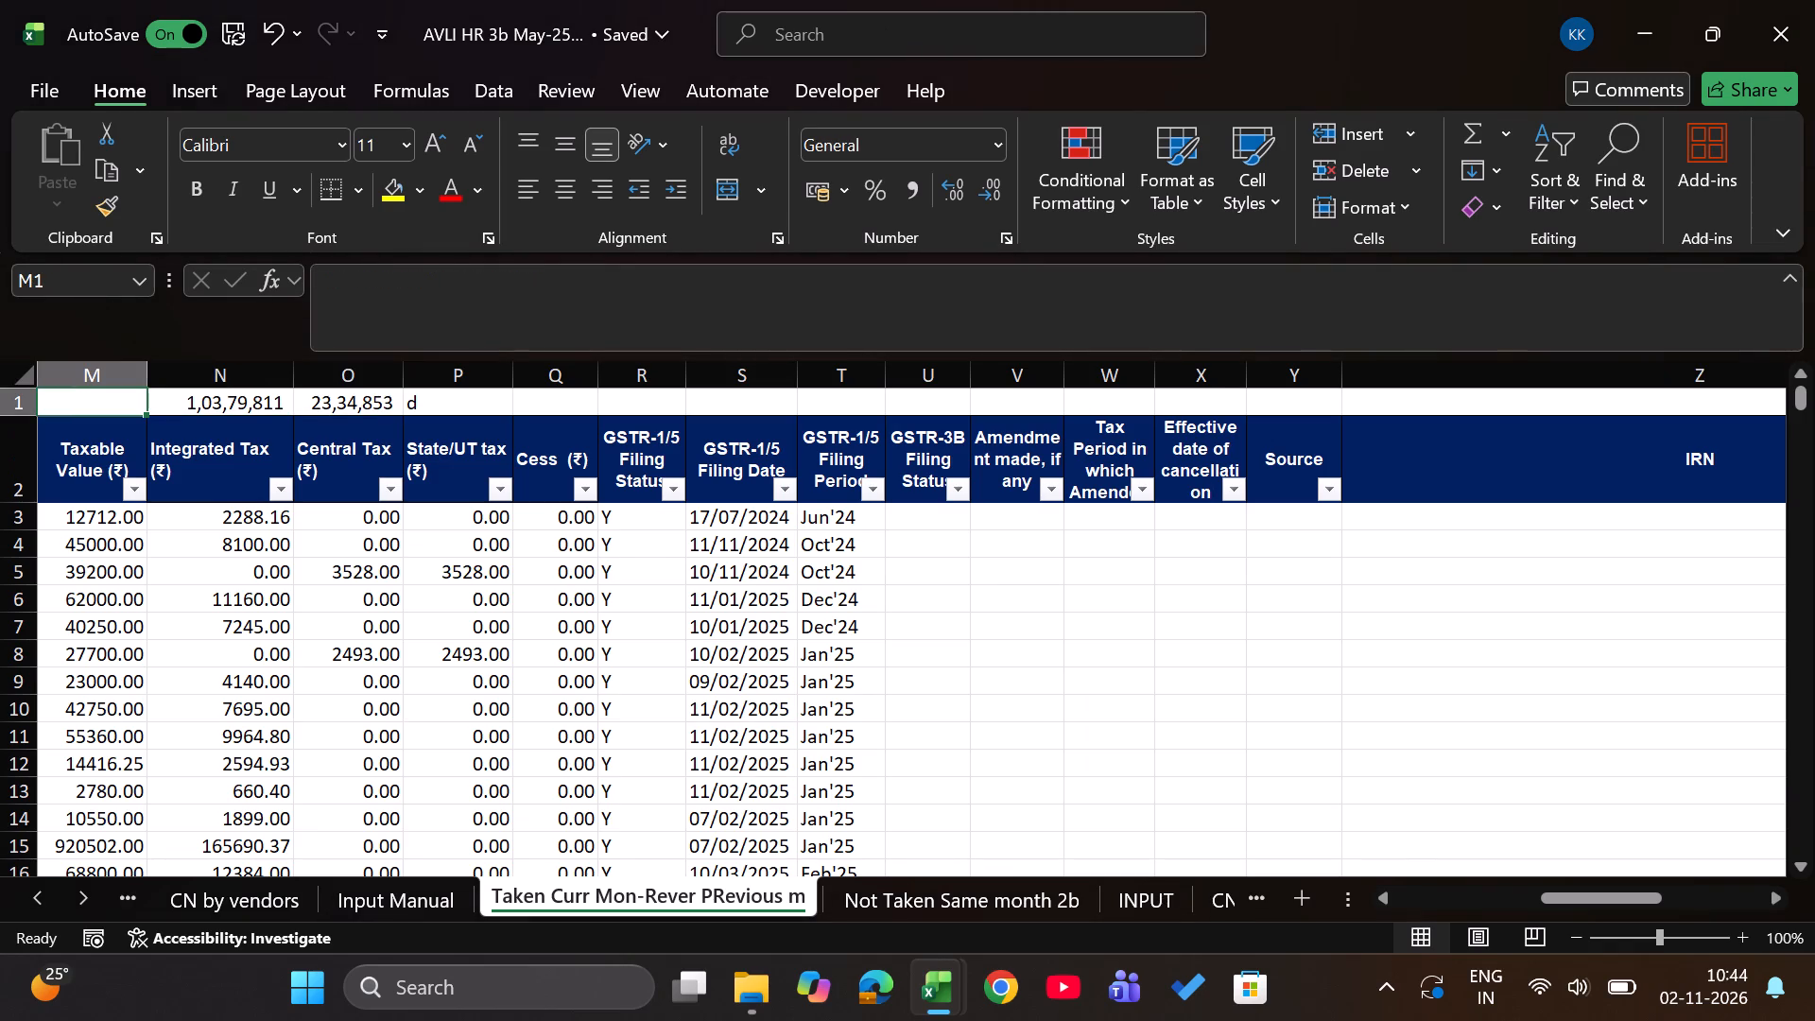
{"action": "key", "text": "Left"}
{"action": "key", "text": "Down"}
{"action": "key", "text": "ctrl+Left"}
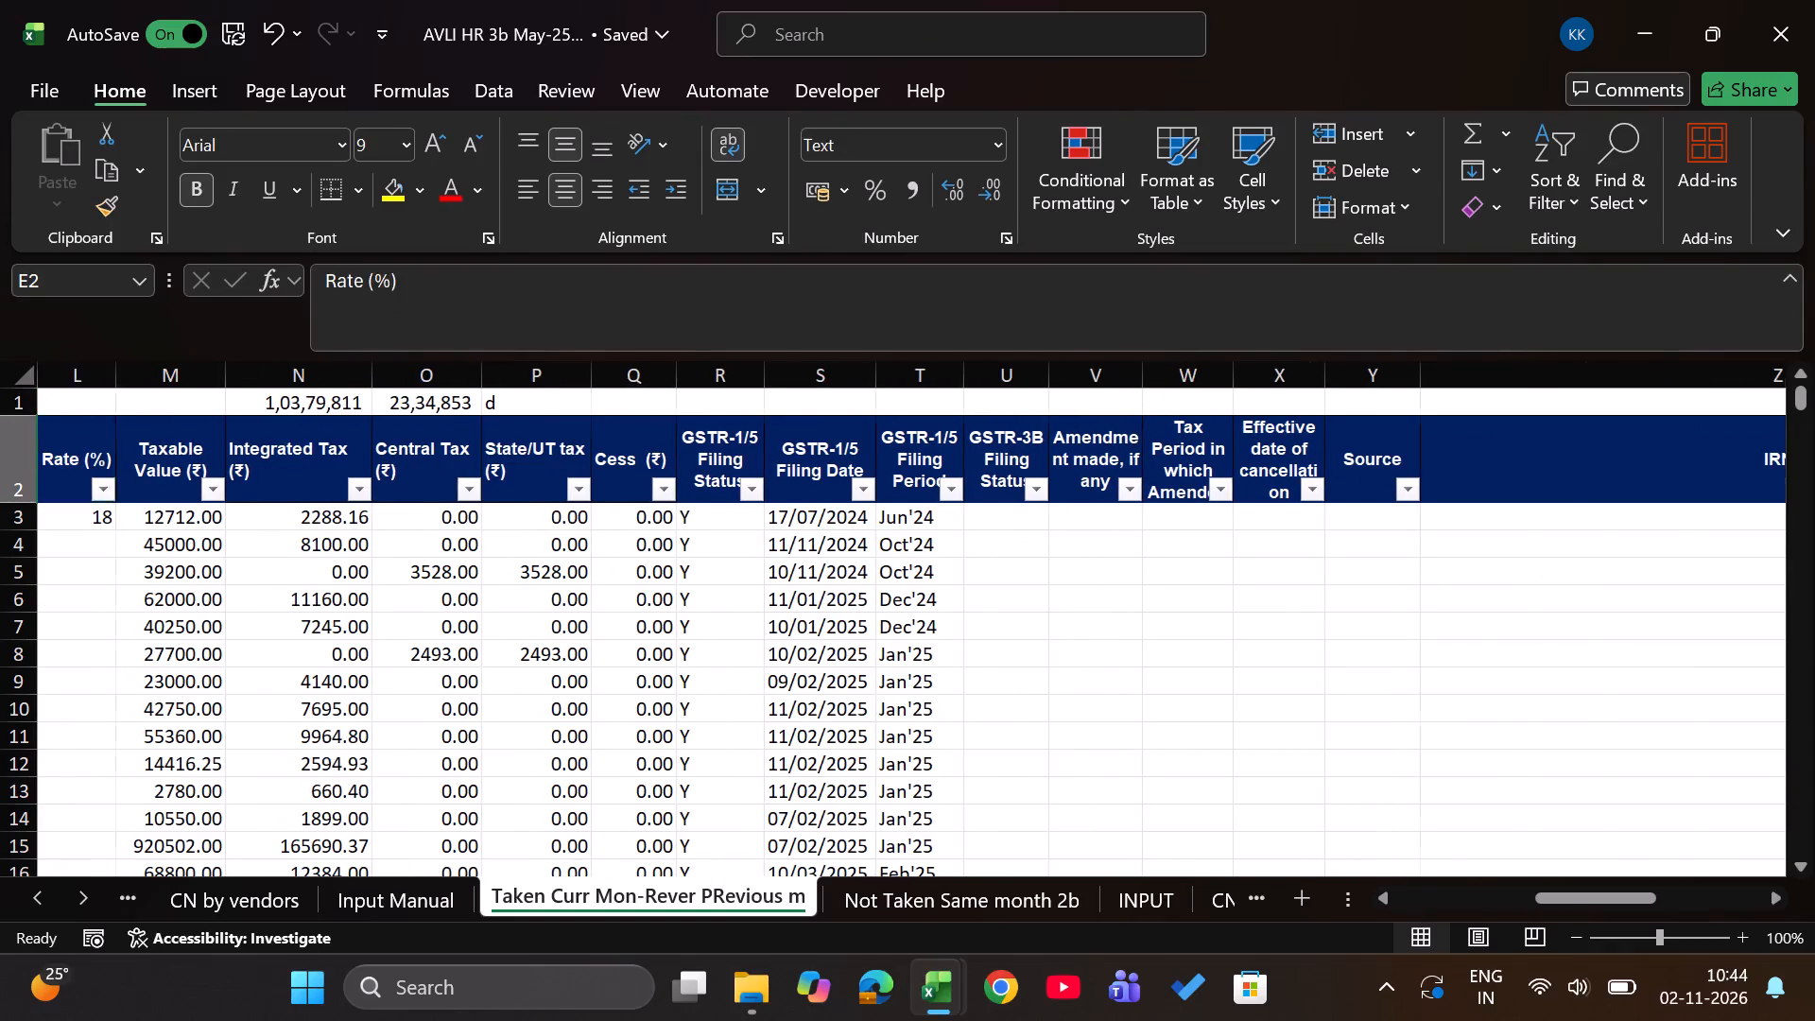
{"action": "key", "text": "Right"}
{"action": "key", "text": "Right"}
{"action": "key", "text": "Left"}
{"action": "key", "text": "Left"}
{"action": "key", "text": "Right"}
{"action": "key", "text": "Right"}
{"action": "key", "text": "alt+Down"}
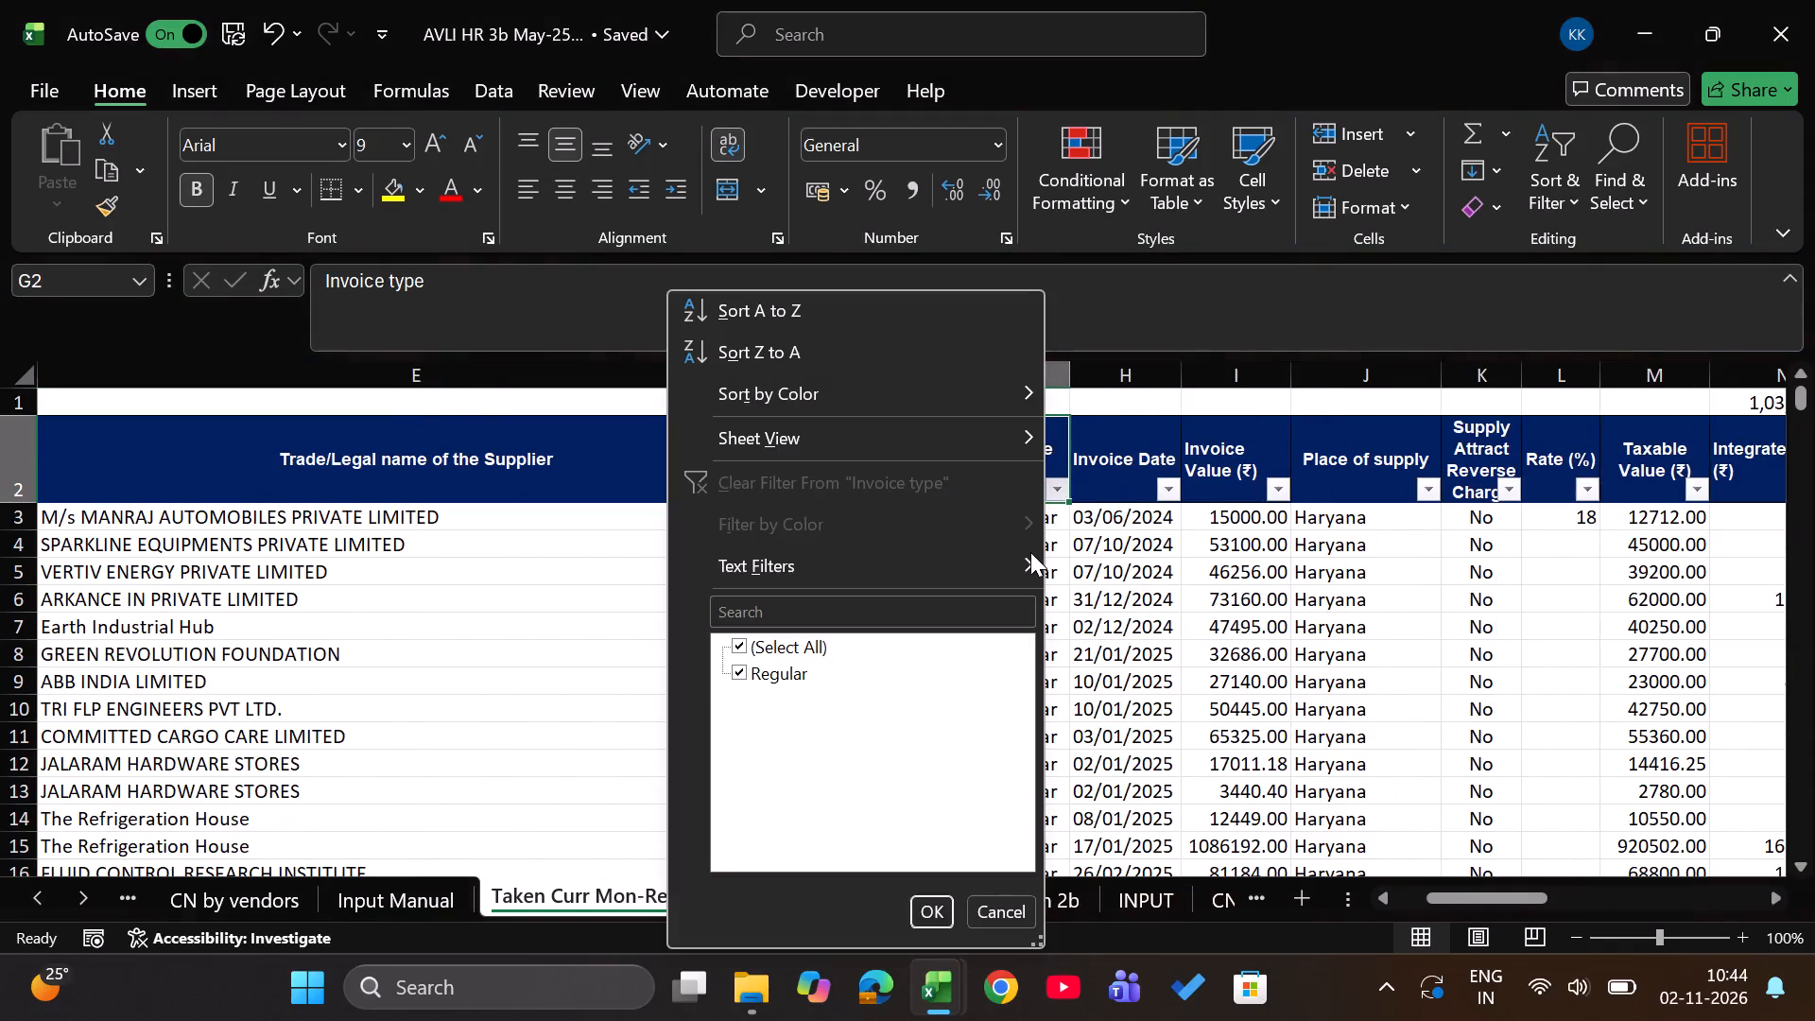
{"action": "left_click", "coordinate": [1290, 665]}
{"action": "key", "text": "Left"}
{"action": "key", "text": "Left"}
{"action": "key", "text": "Left"}
{"action": "key", "text": "Left"}
{"action": "key", "text": "Left"}
{"action": "key", "text": "Left"}
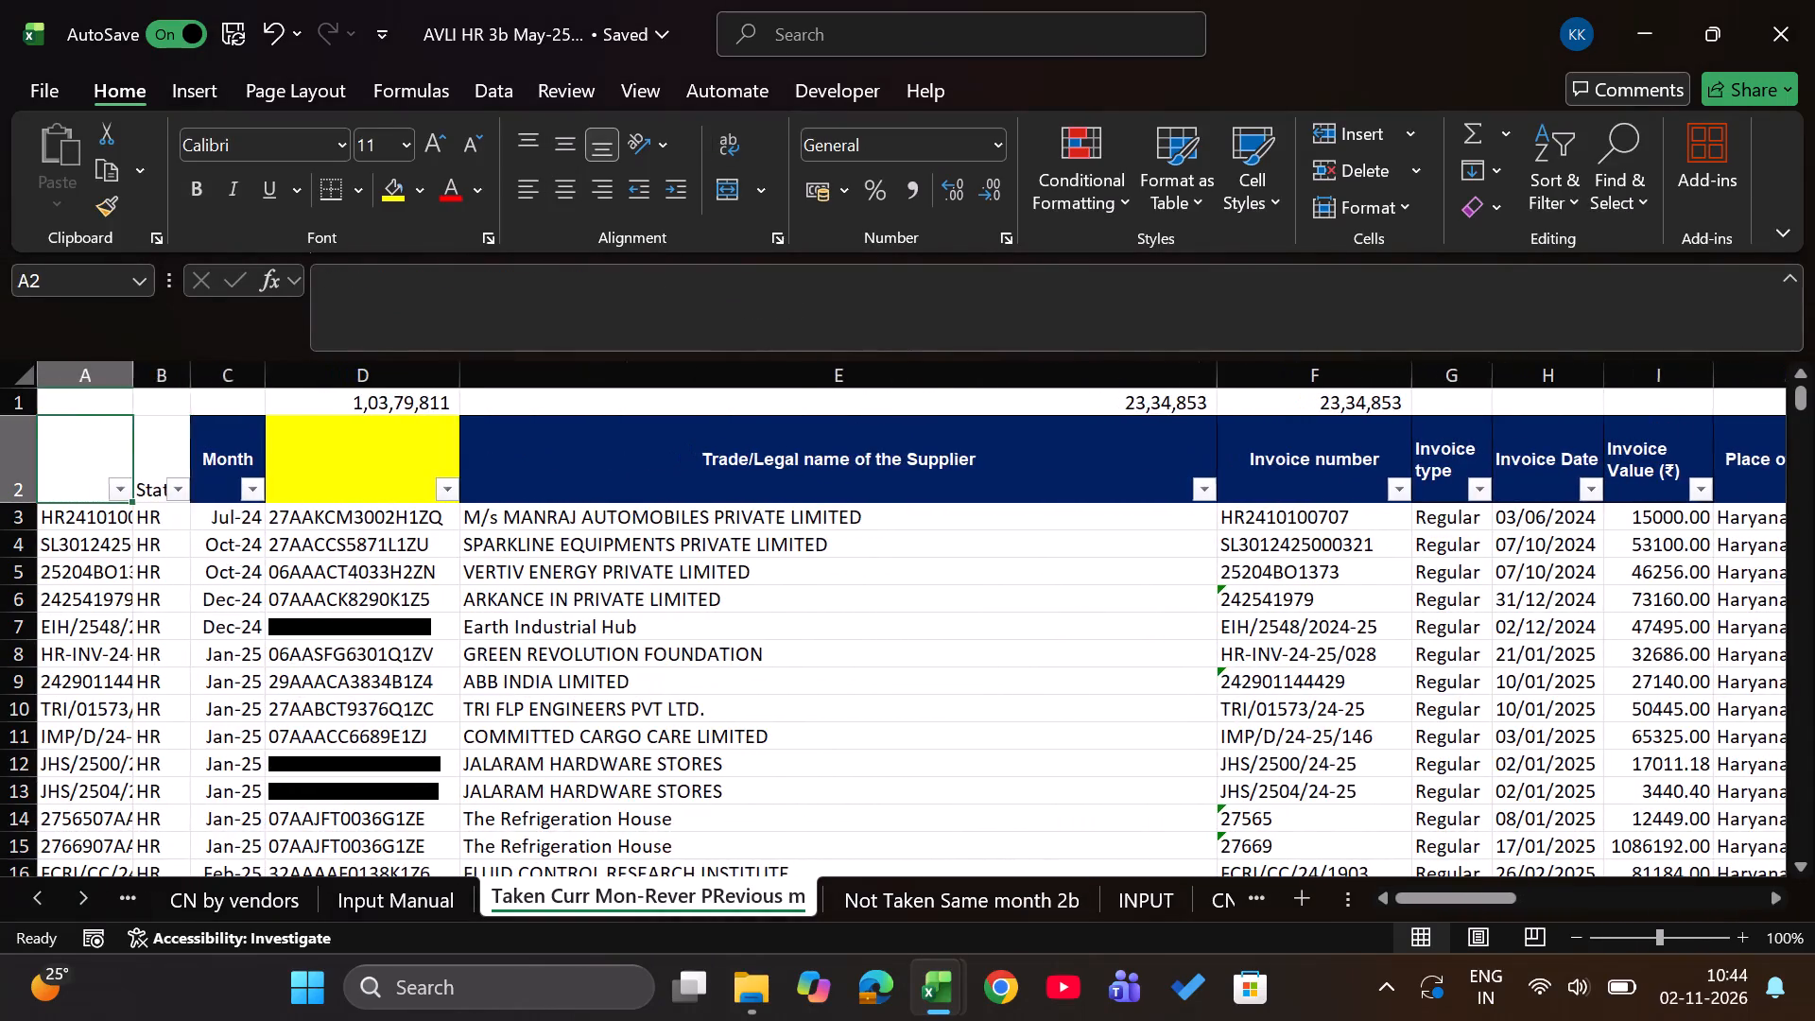
{"action": "key", "text": "Right"}
{"action": "key", "text": "Right"}
{"action": "key", "text": "alt+Down"}
{"action": "left_click", "coordinate": [1091, 611]}
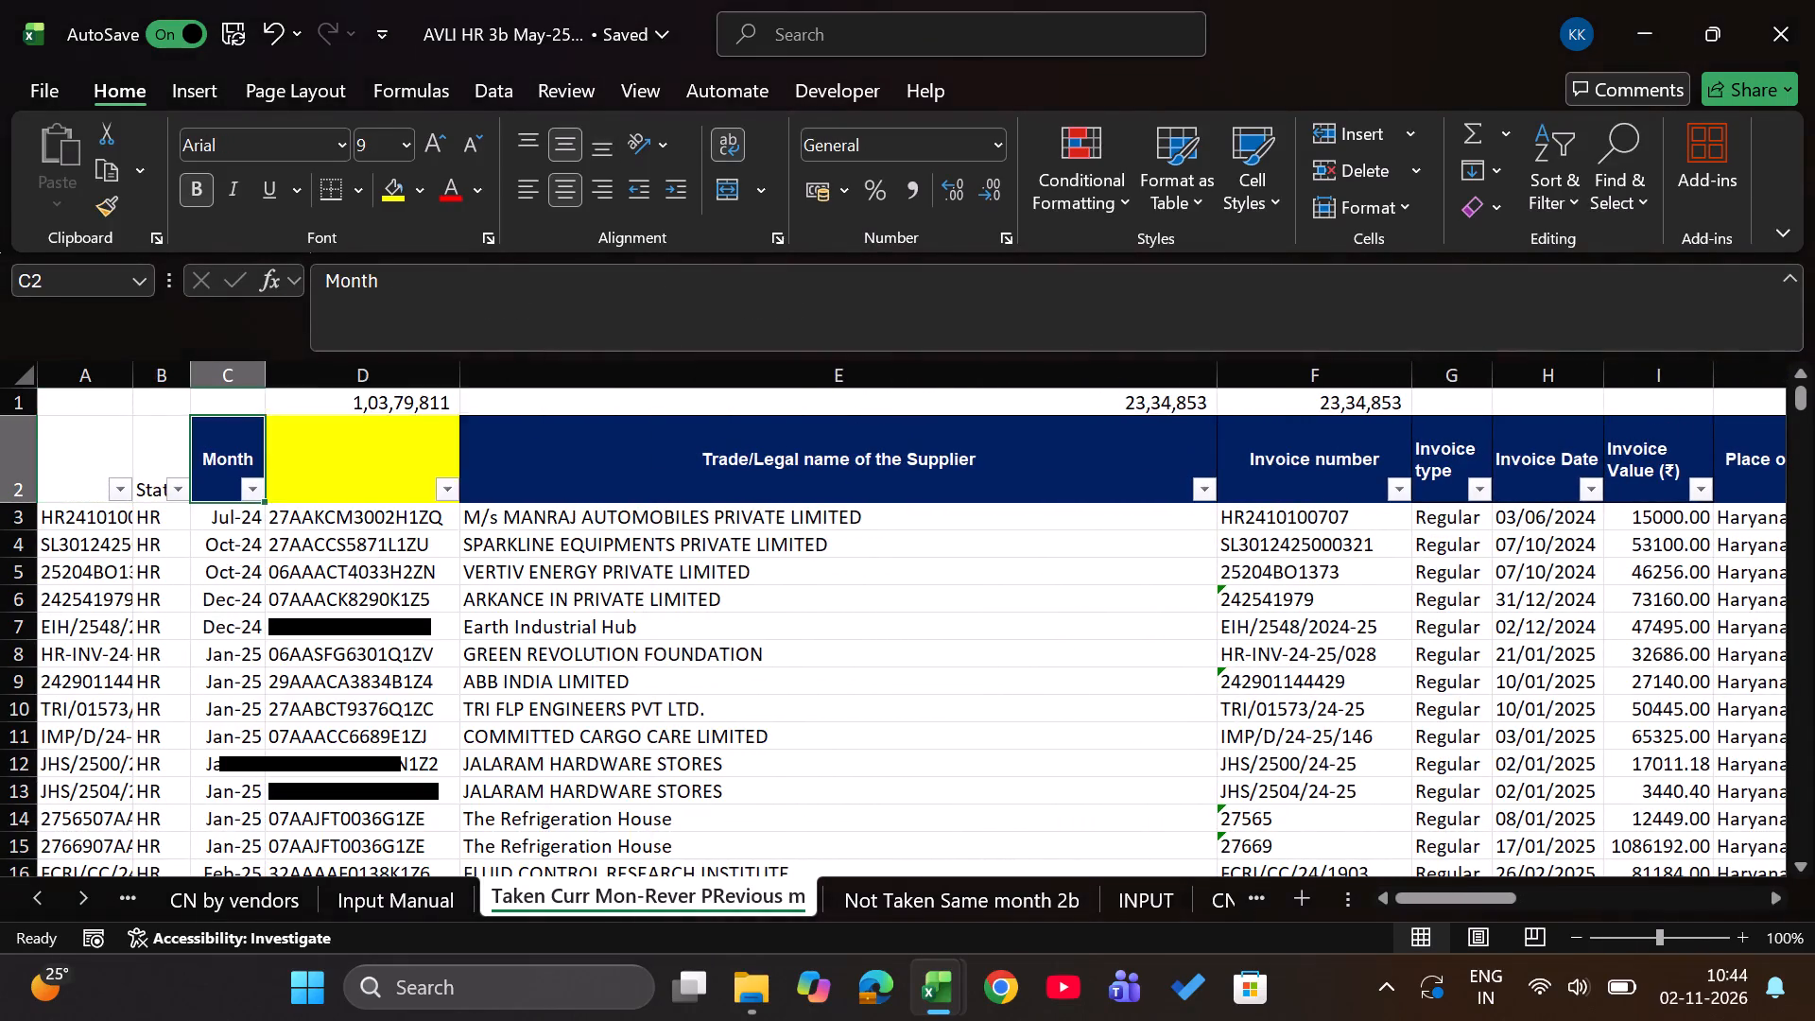
Examine the May-25 reclaim sheet's N1 and O1 tax subtotals and the filing details, amounts and dates across its invoice rows.
{"action": "key", "text": "Right"}
{"action": "key", "text": "Right"}
{"action": "key", "text": "Right"}
{"action": "key", "text": "Right"}
{"action": "key", "text": "Right"}
{"action": "key", "text": "Up"}
{"action": "key", "text": "Up"}
{"action": "key", "text": "Right"}
{"action": "key", "text": "Right"}
{"action": "key", "text": "Right"}
{"action": "key", "text": "ctrl+Right"}
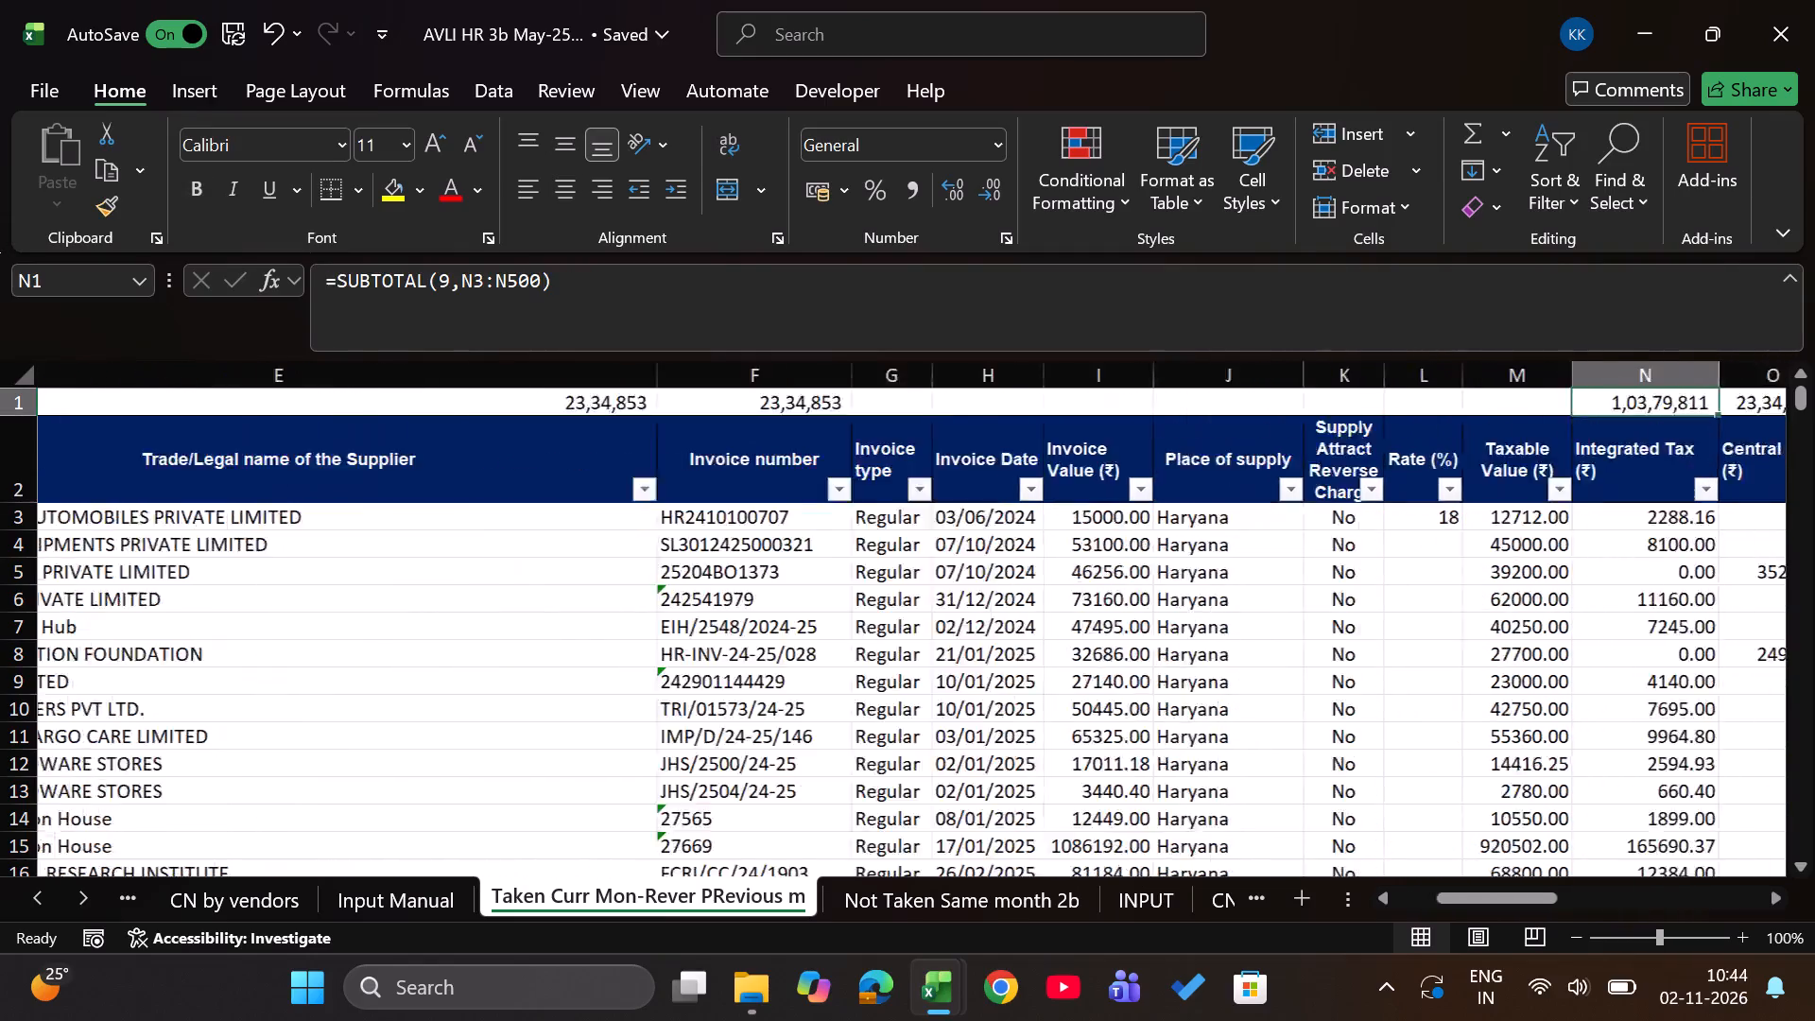
{"action": "key", "text": "Right"}
{"action": "key", "text": "Right"}
{"action": "key", "text": "Left"}
{"action": "key", "text": "Right"}
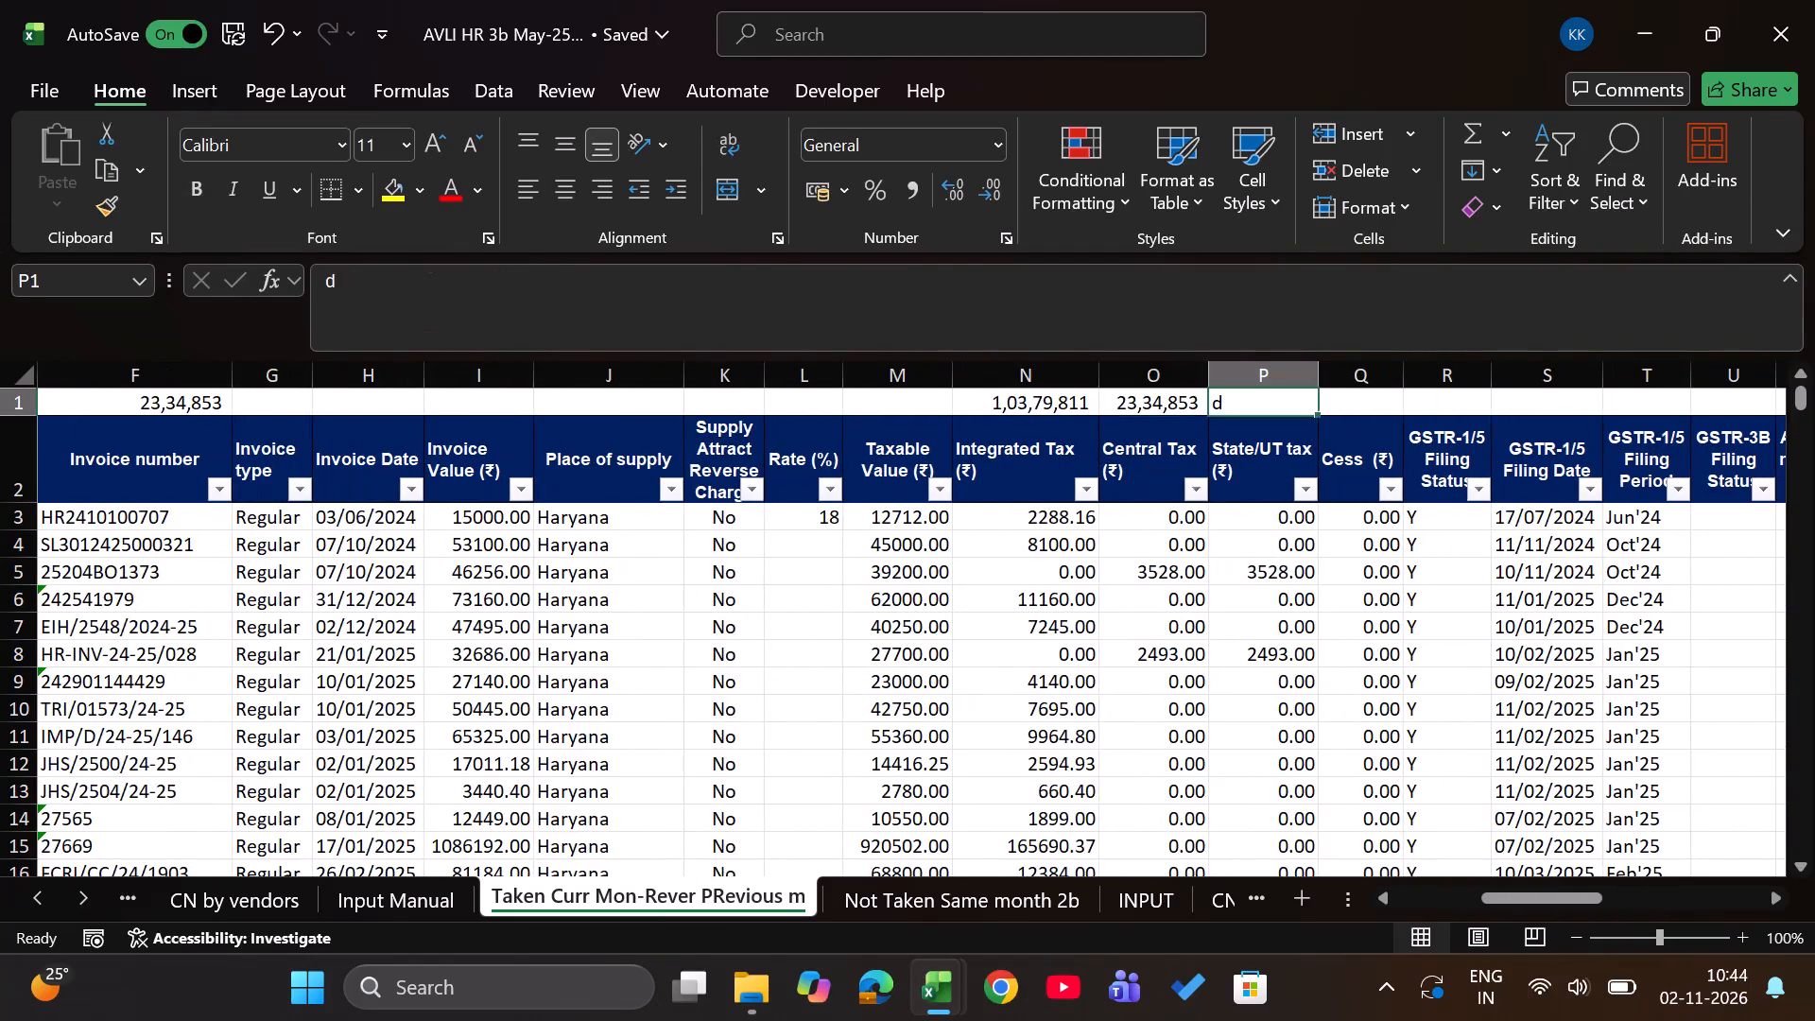
{"action": "key", "text": "Right"}
{"action": "key", "text": "Right"}
{"action": "key", "text": "Down"}
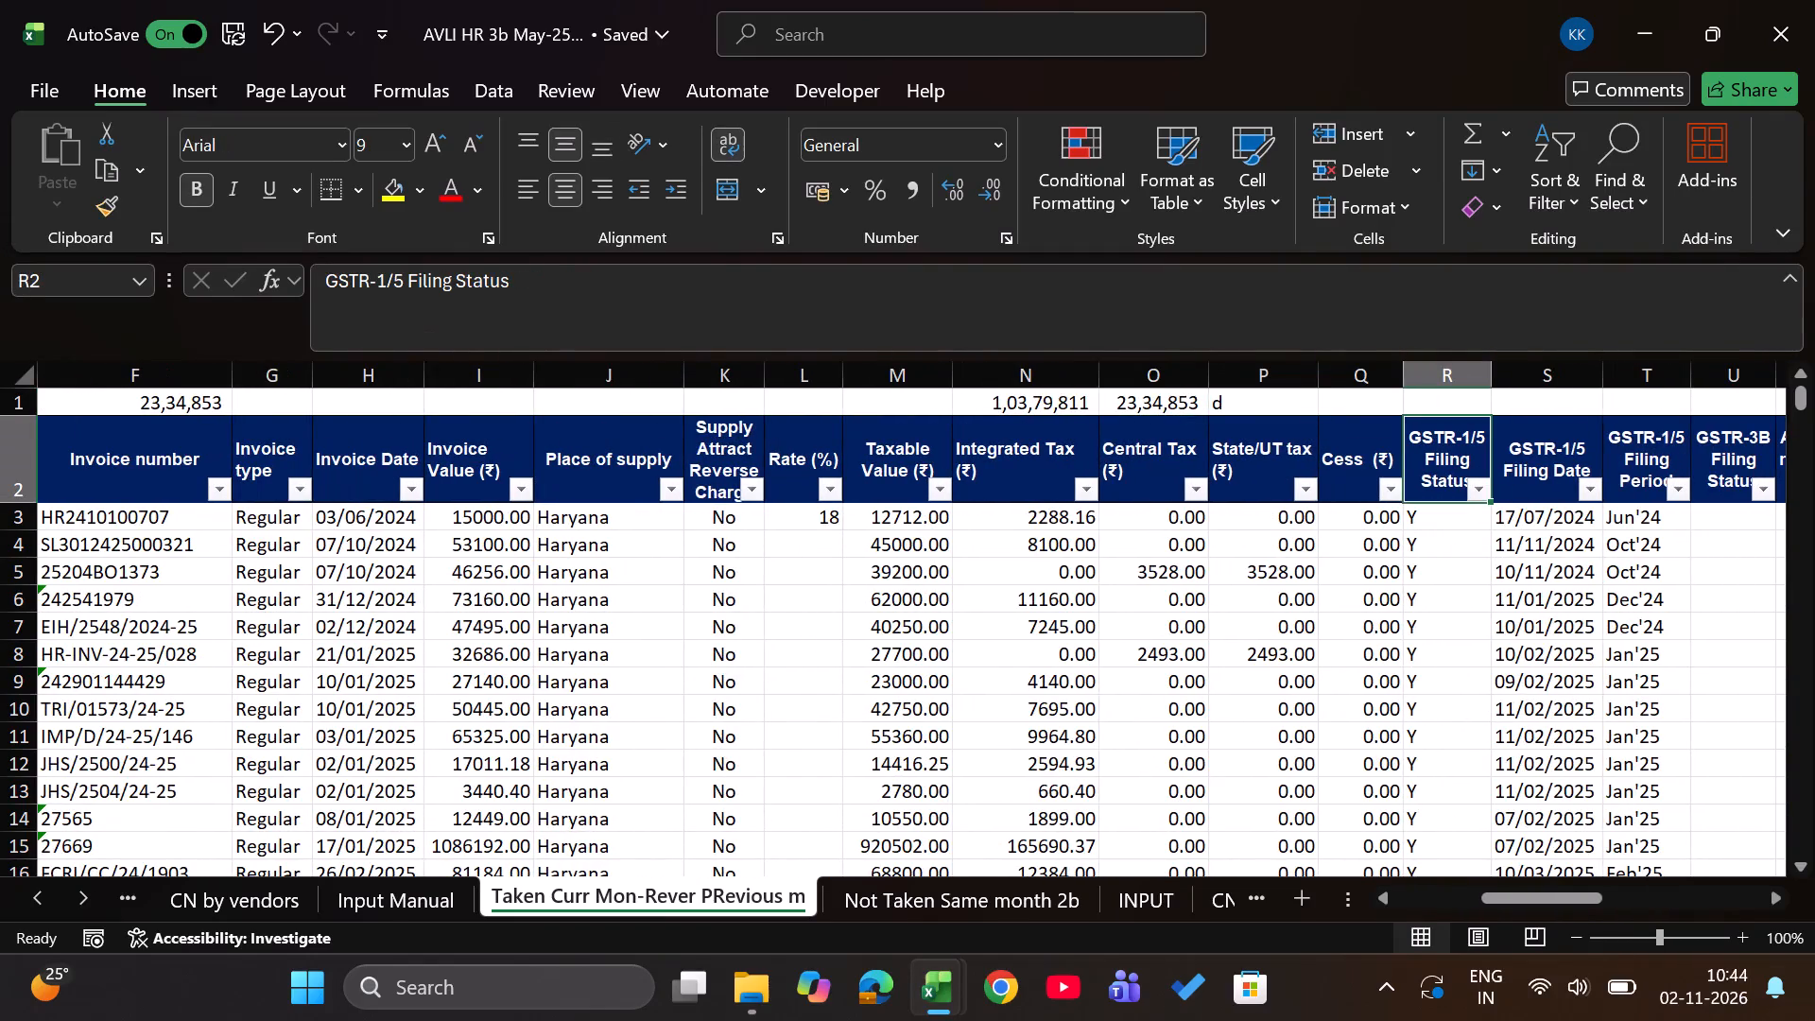
{"action": "scroll", "coordinate": [1266, 715], "scroll_direction": "down", "scroll_amount": 12}
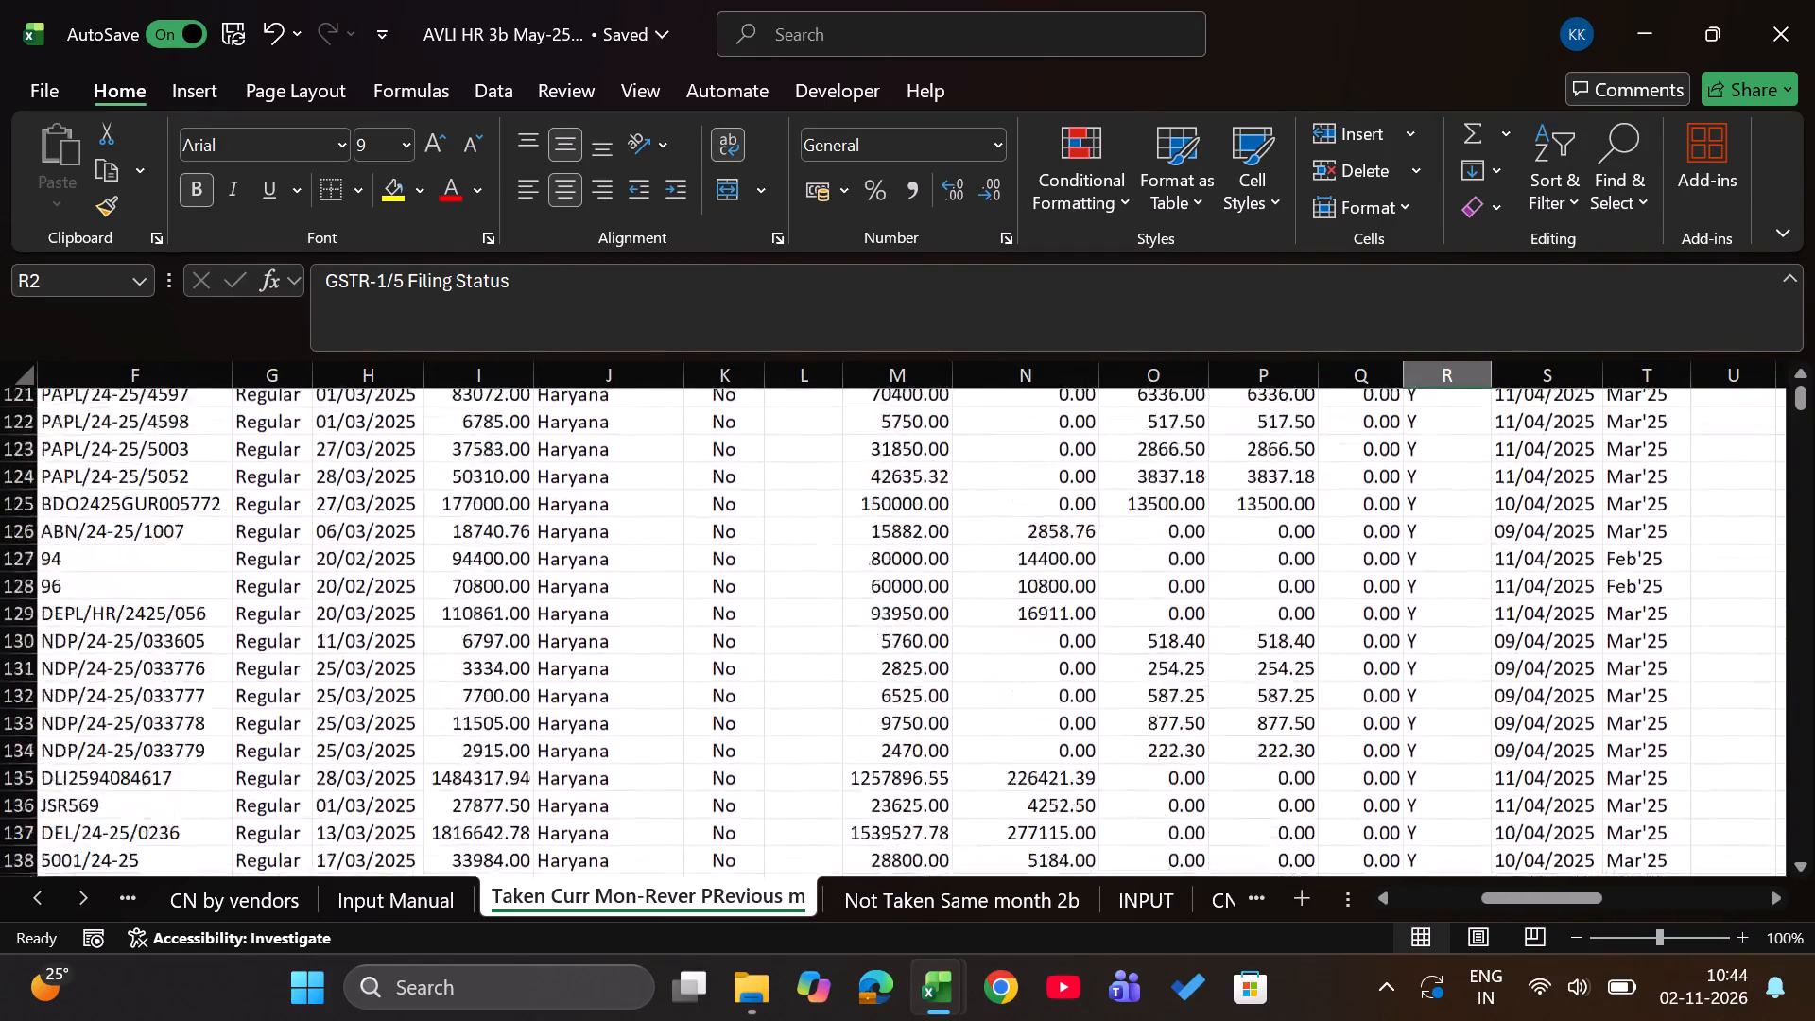
{"action": "scroll", "coordinate": [1266, 715], "scroll_direction": "down", "scroll_amount": 10}
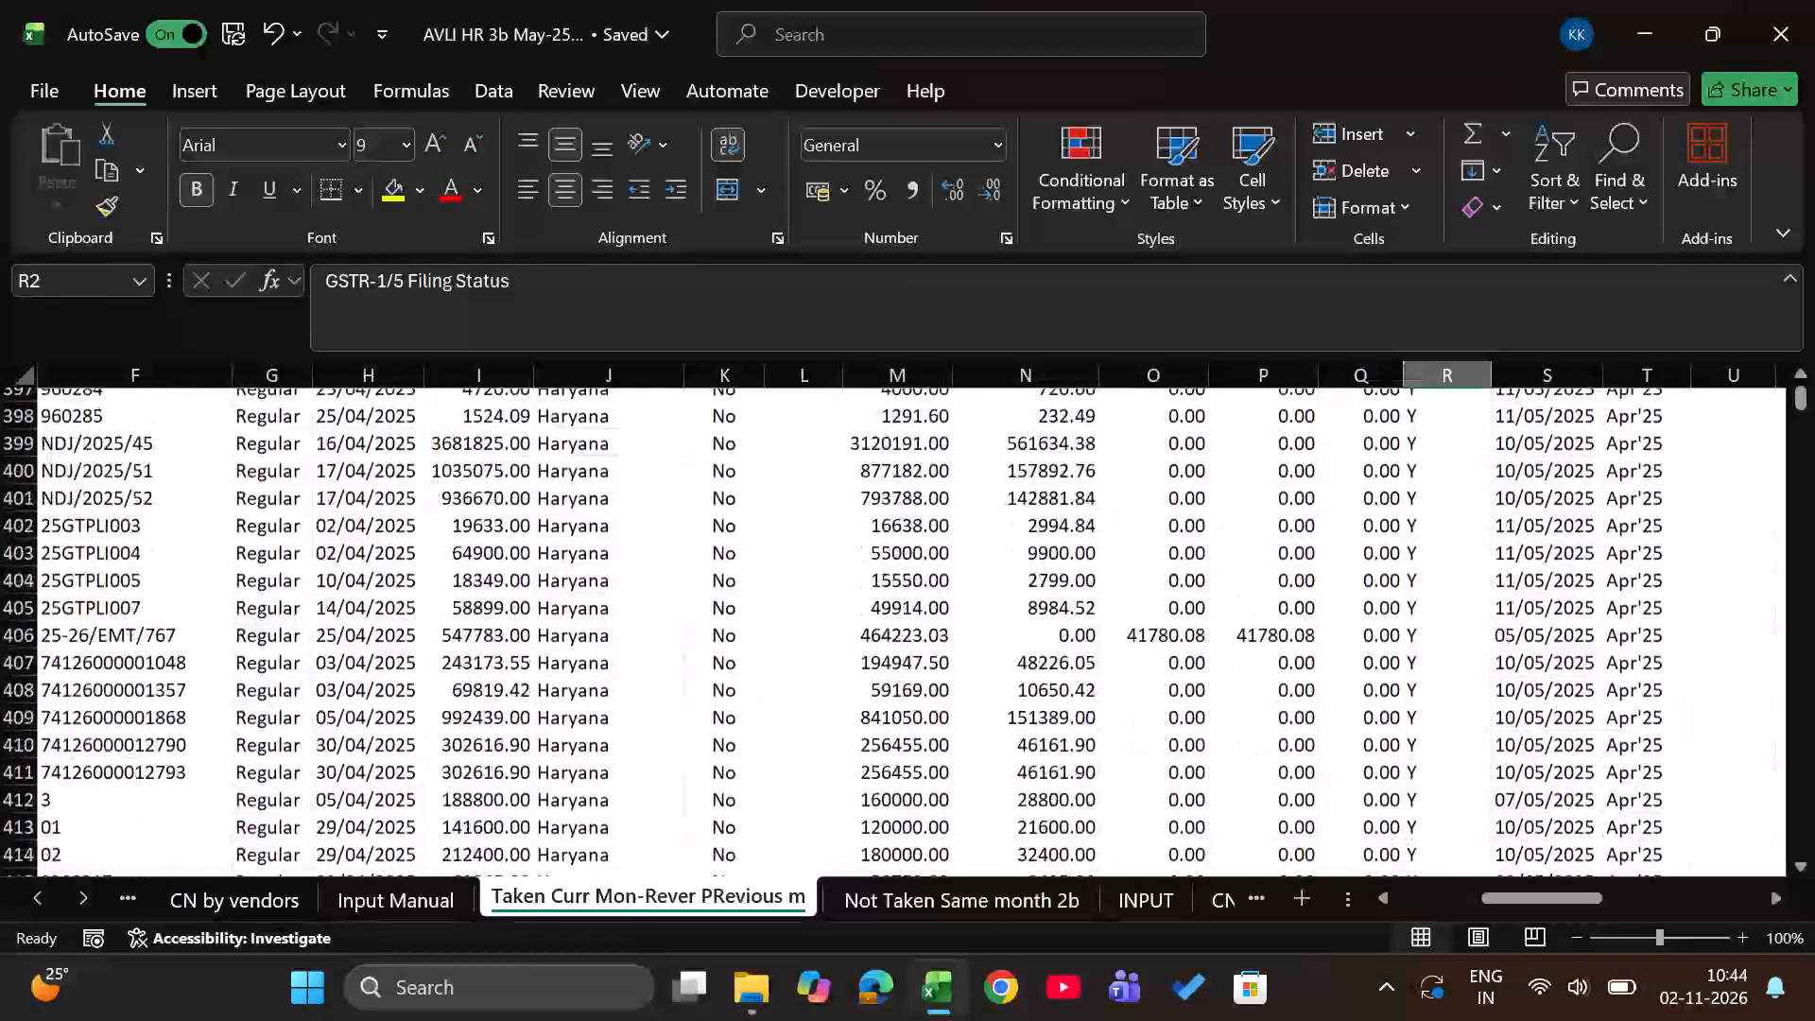
{"action": "scroll", "coordinate": [1266, 715], "scroll_direction": "down", "scroll_amount": 1}
{"action": "scroll", "coordinate": [1266, 715], "scroll_direction": "up", "scroll_amount": 7}
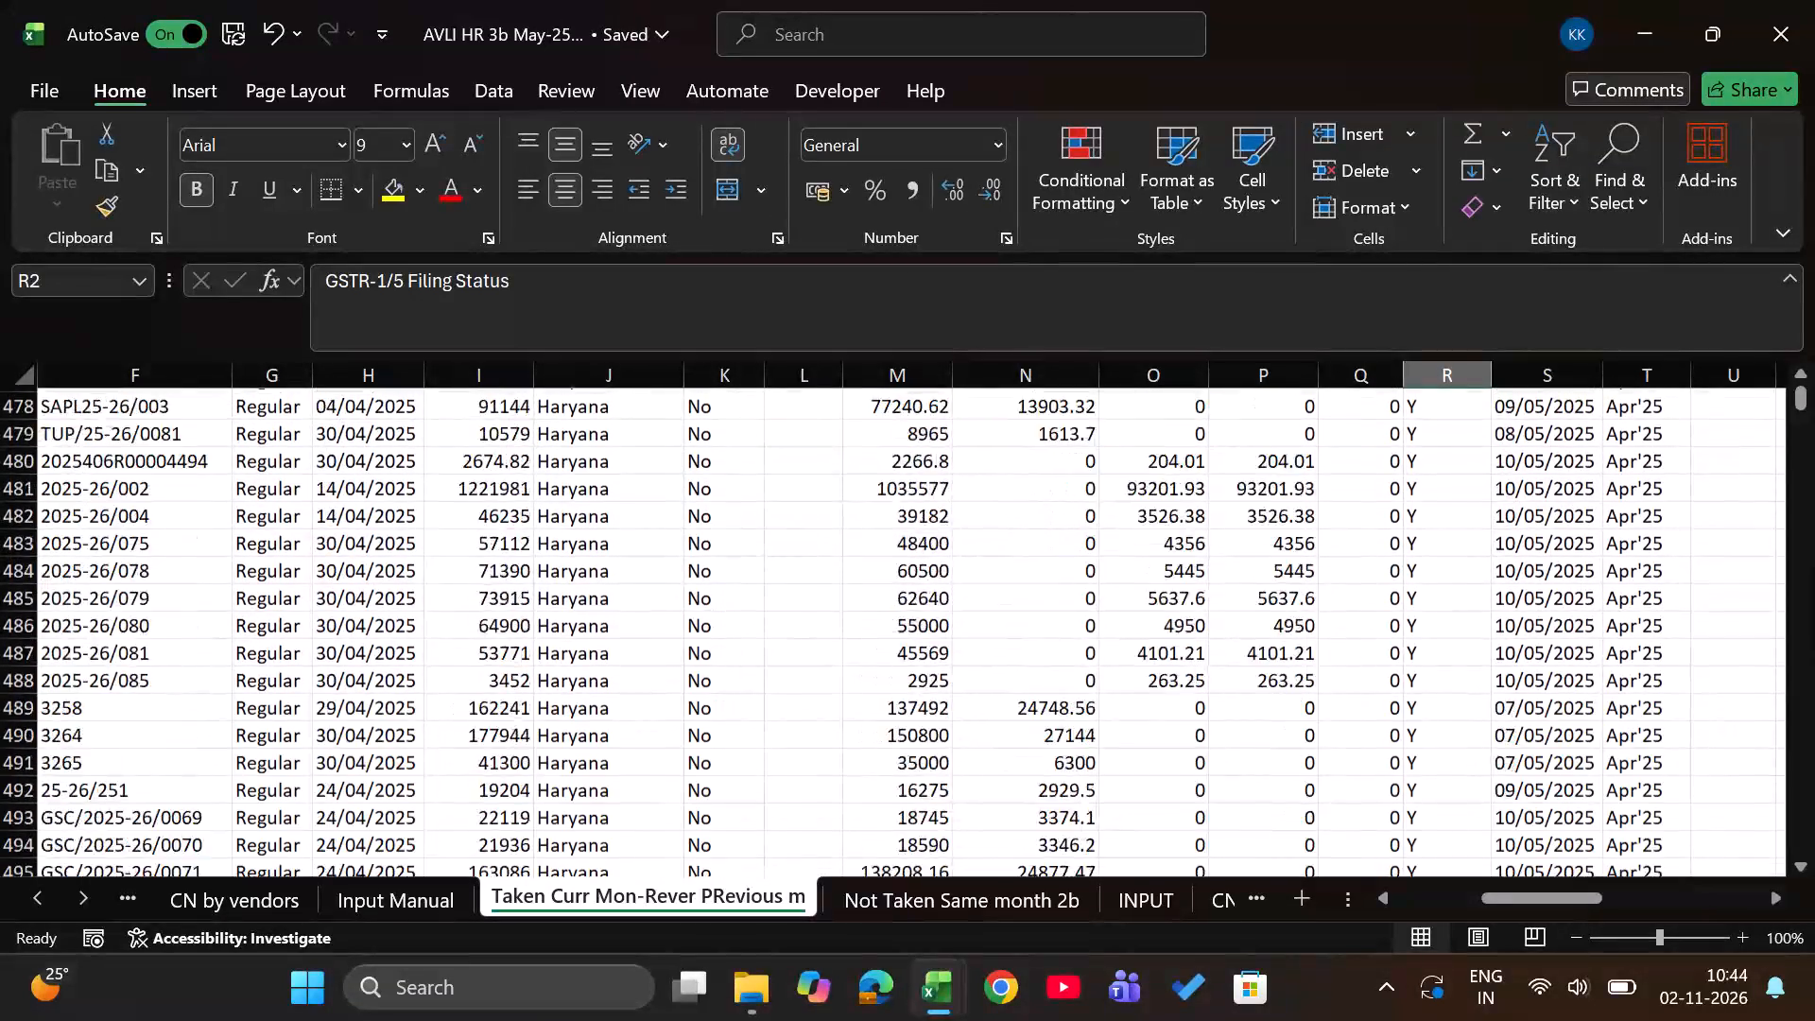
{"action": "scroll", "coordinate": [1266, 715], "scroll_direction": "up", "scroll_amount": 5}
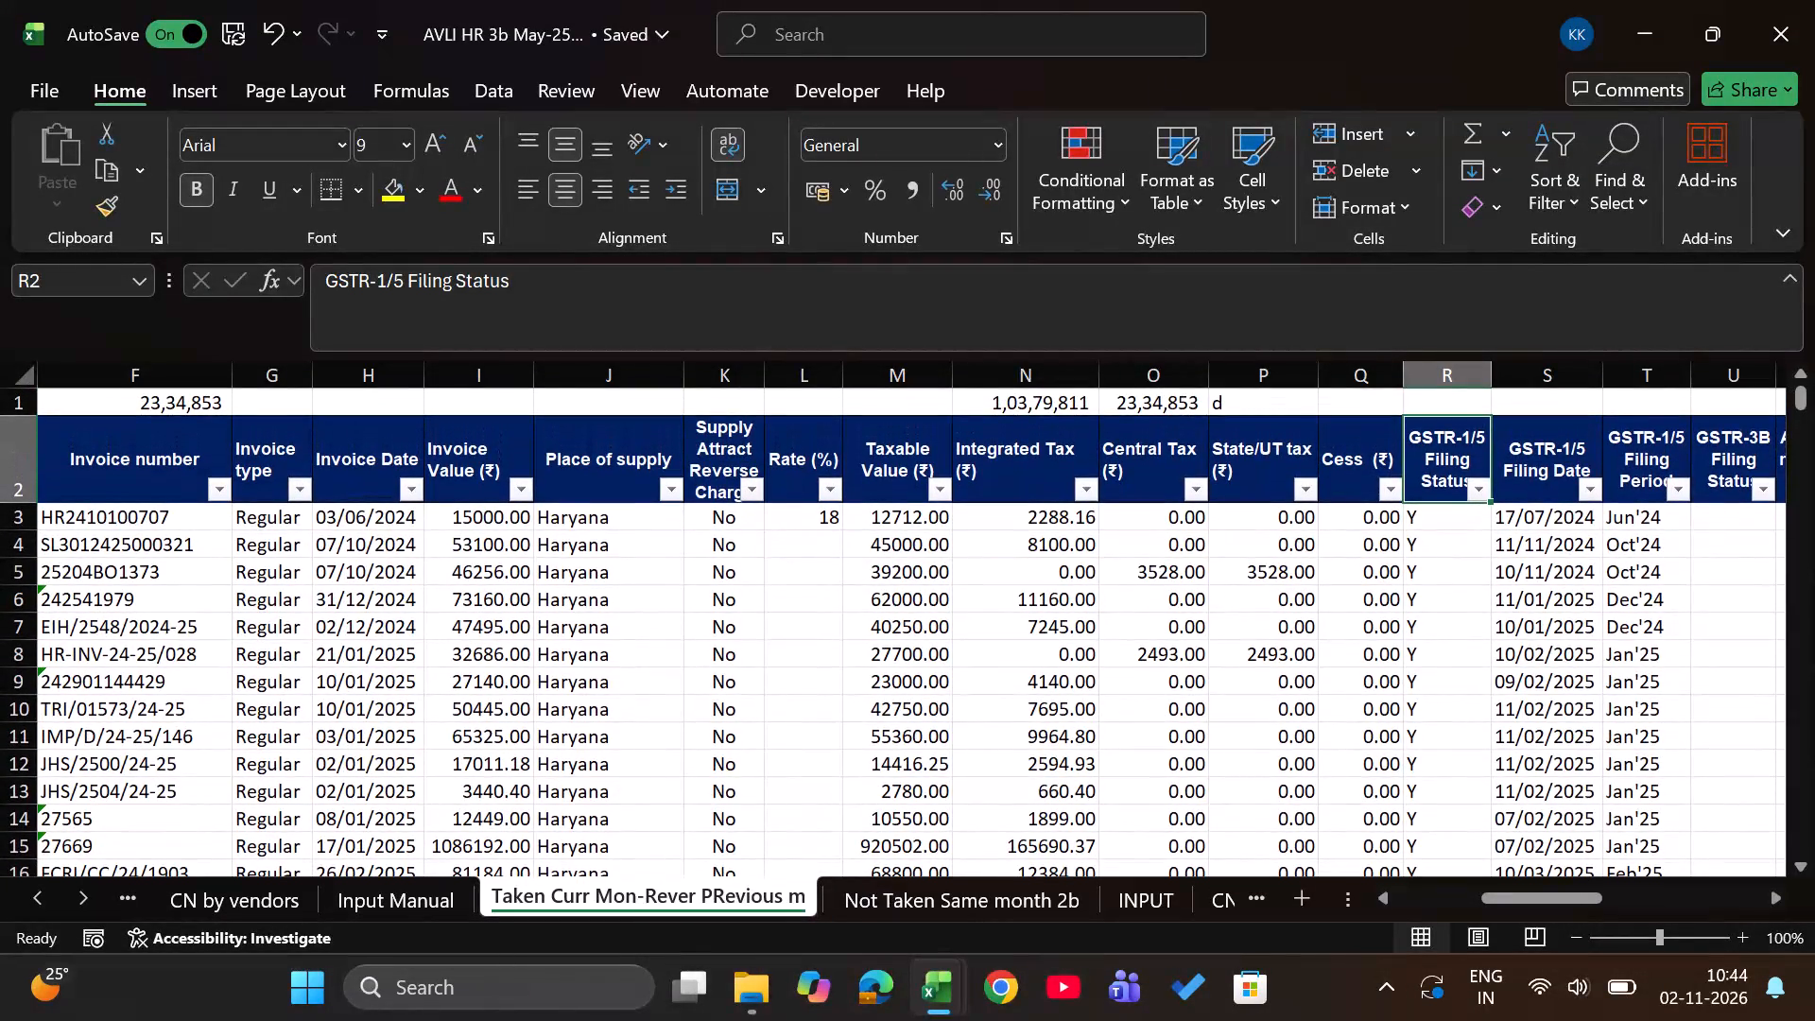
{"action": "left_click", "coordinate": [1055, 401]}
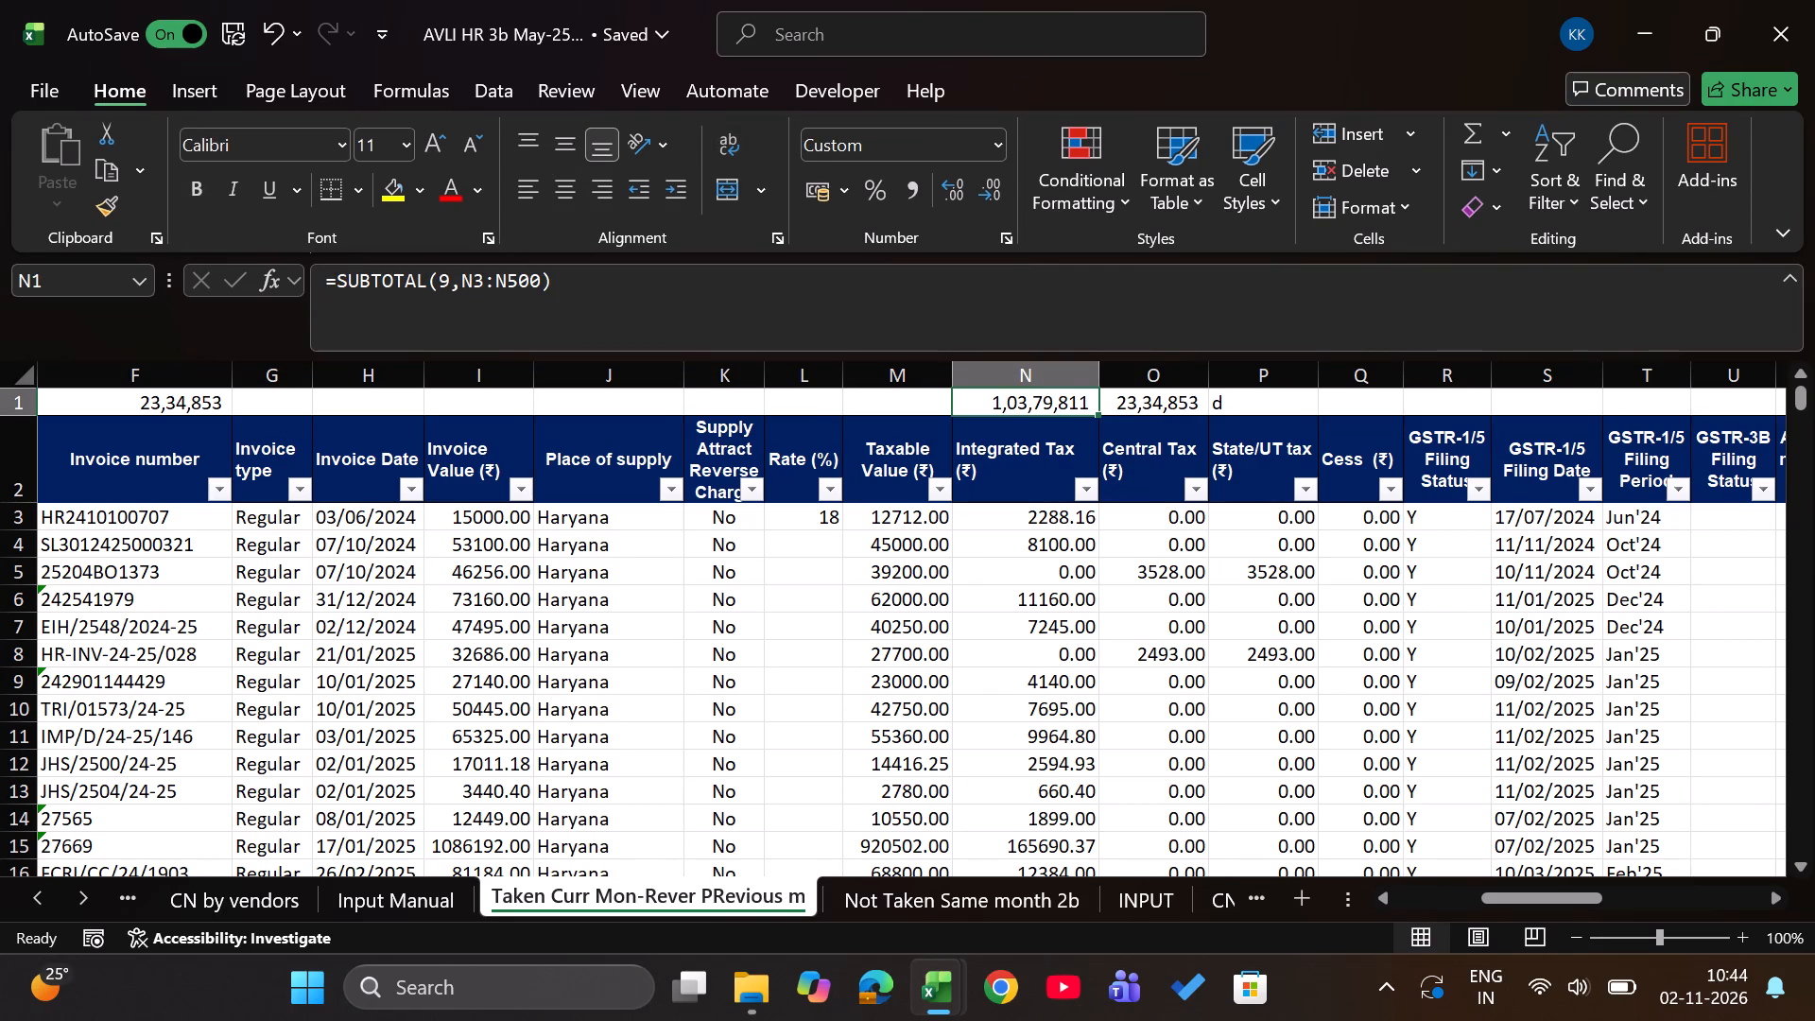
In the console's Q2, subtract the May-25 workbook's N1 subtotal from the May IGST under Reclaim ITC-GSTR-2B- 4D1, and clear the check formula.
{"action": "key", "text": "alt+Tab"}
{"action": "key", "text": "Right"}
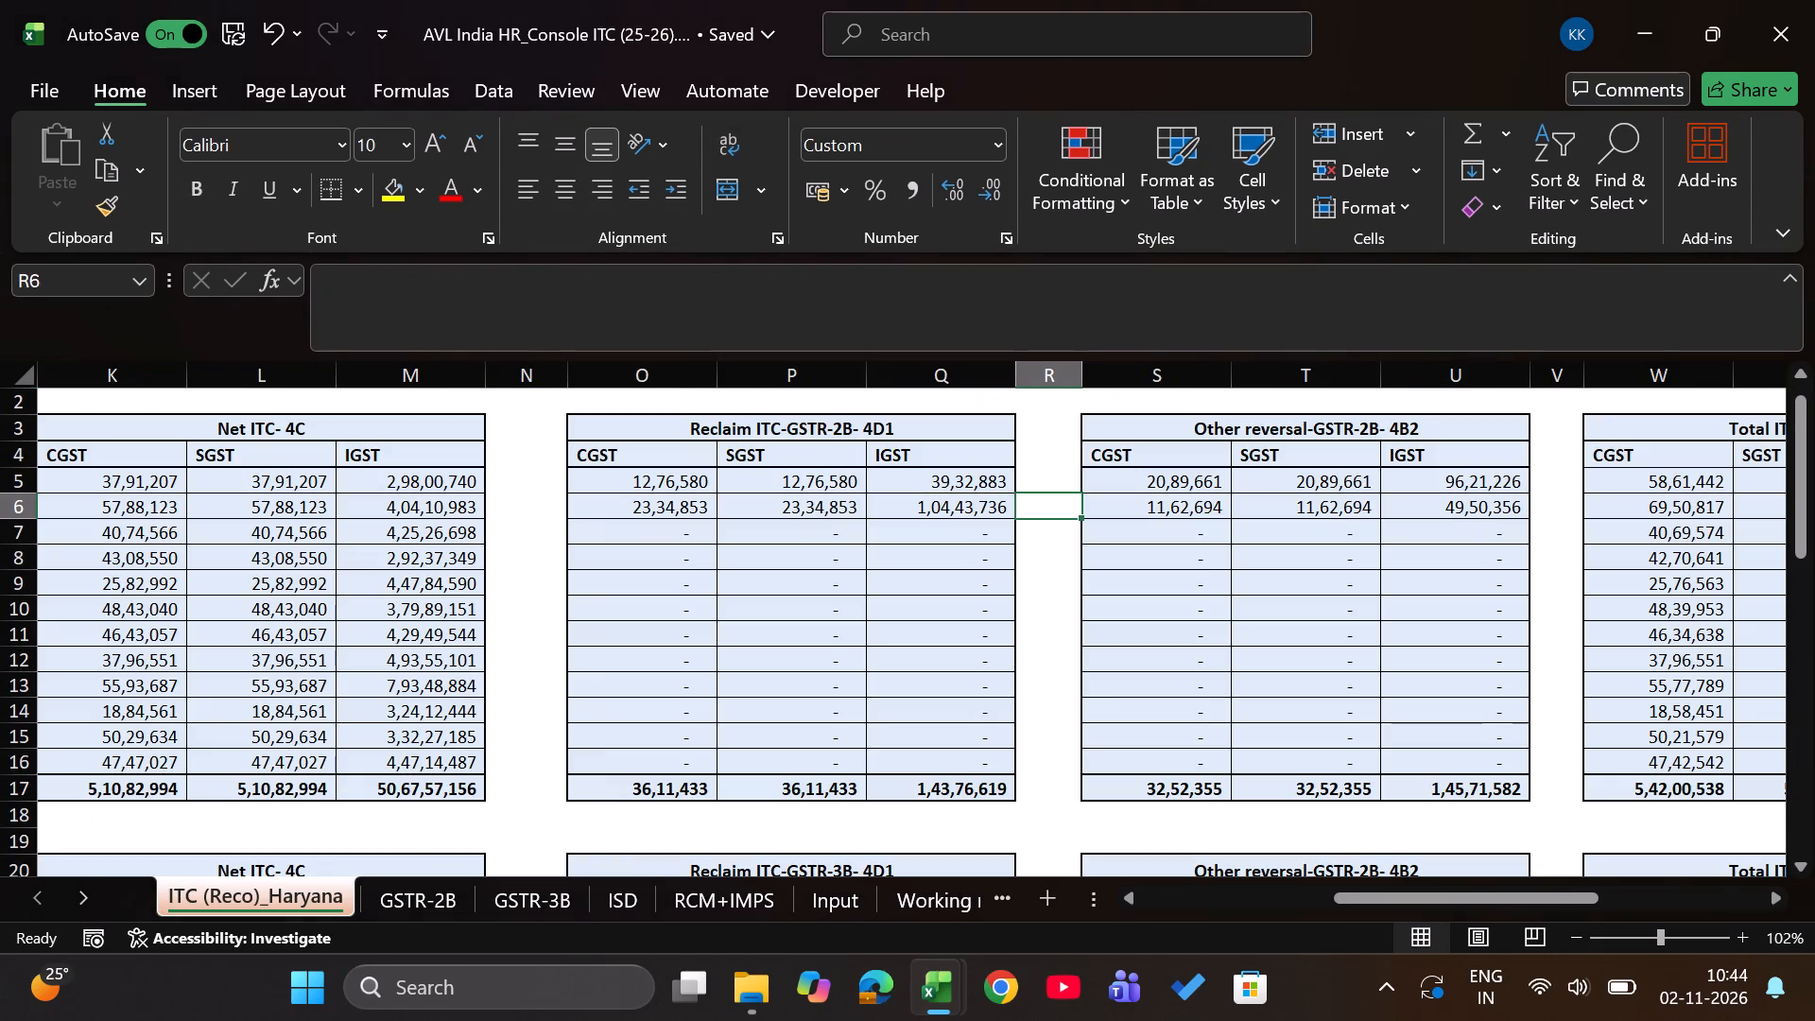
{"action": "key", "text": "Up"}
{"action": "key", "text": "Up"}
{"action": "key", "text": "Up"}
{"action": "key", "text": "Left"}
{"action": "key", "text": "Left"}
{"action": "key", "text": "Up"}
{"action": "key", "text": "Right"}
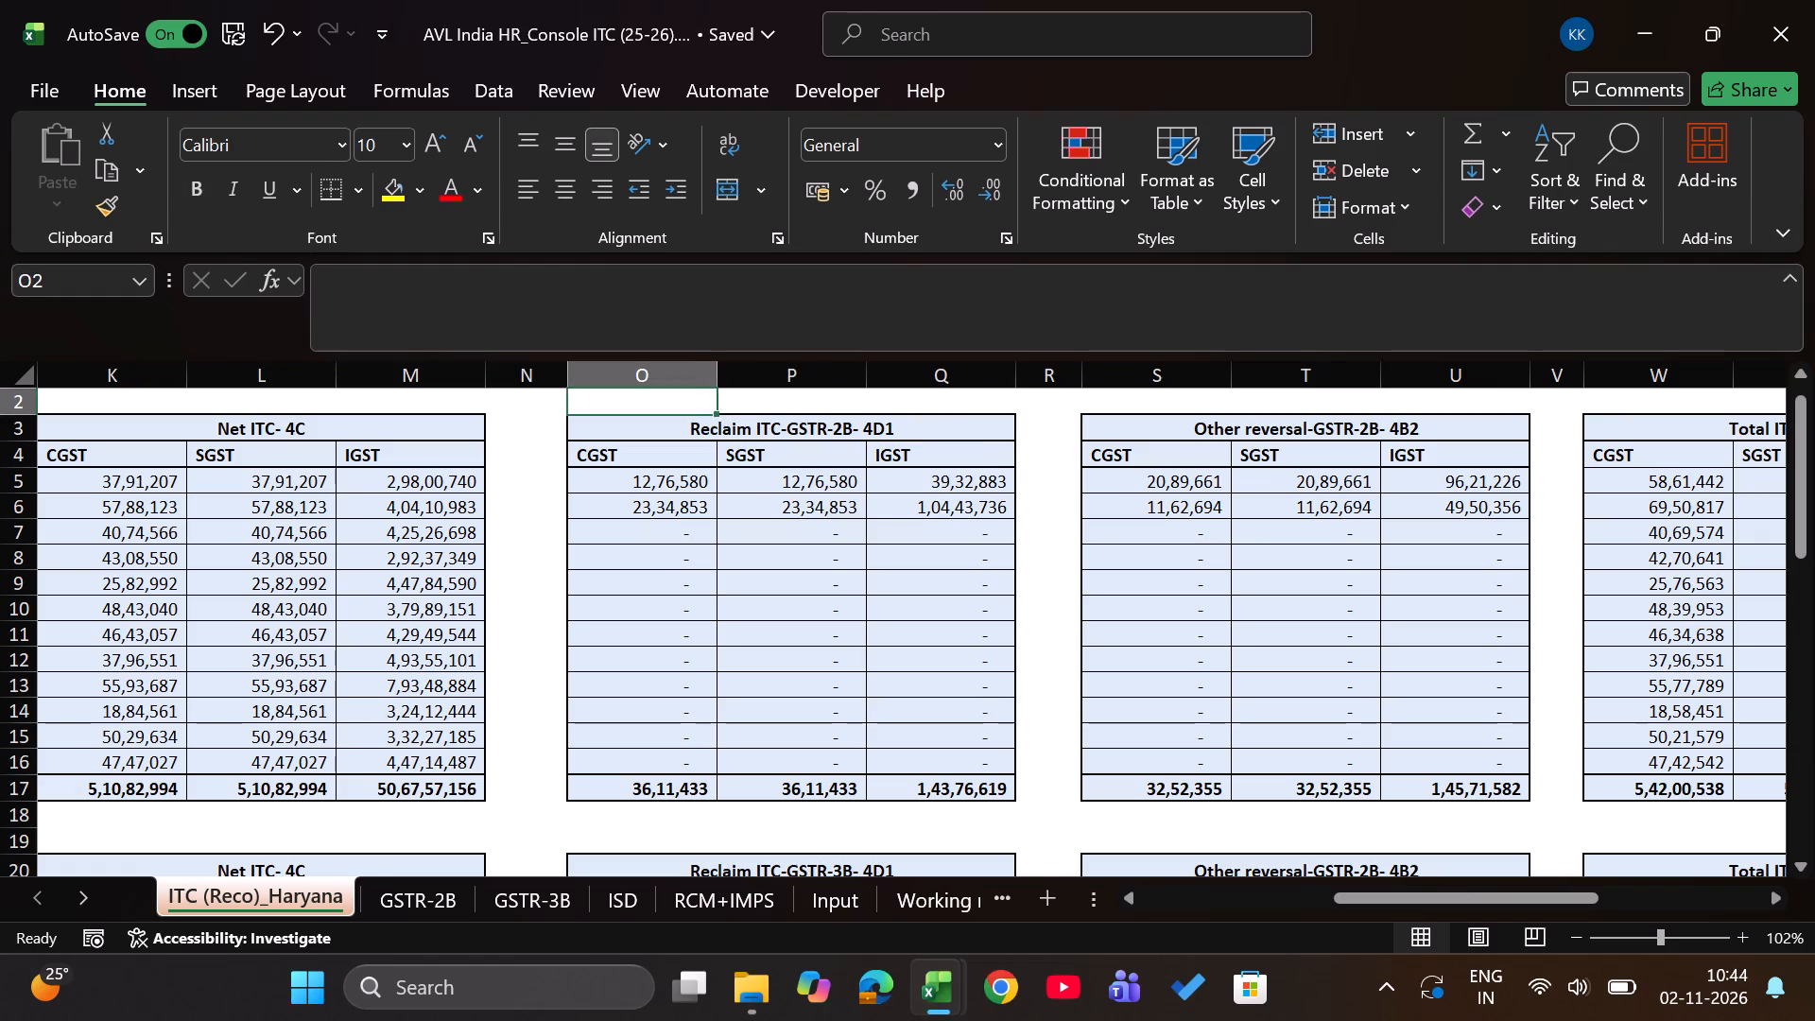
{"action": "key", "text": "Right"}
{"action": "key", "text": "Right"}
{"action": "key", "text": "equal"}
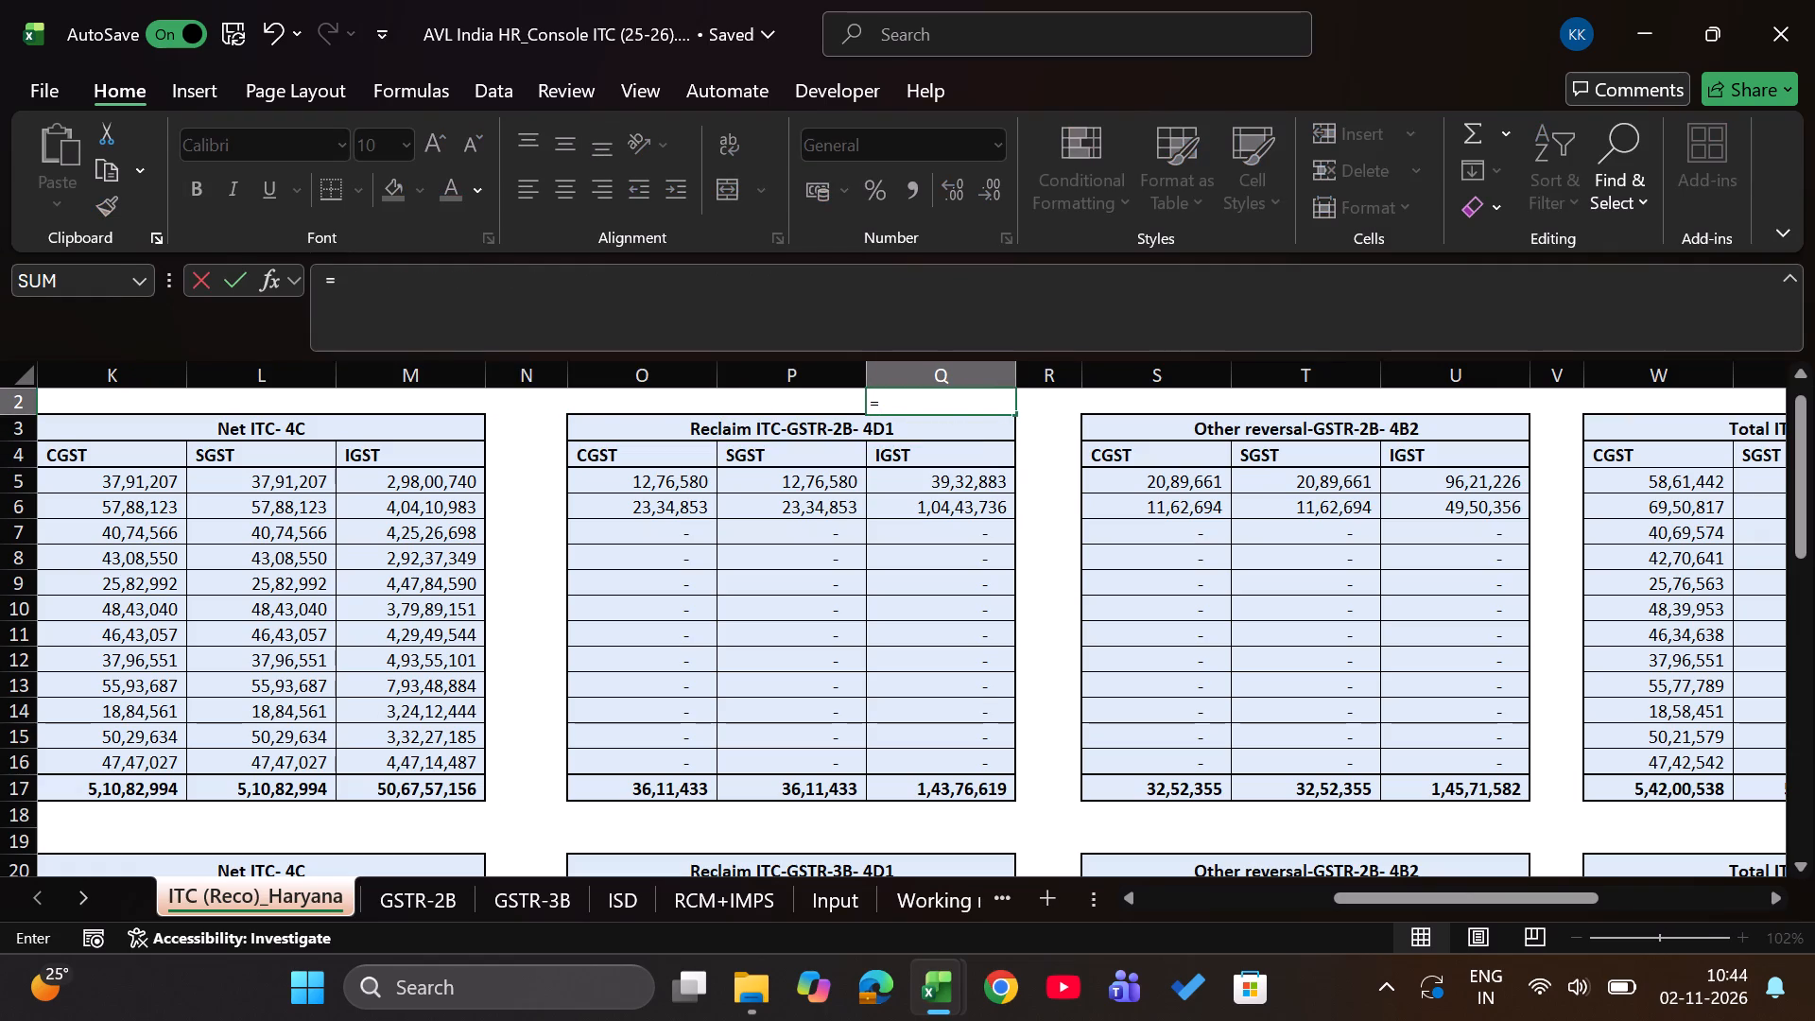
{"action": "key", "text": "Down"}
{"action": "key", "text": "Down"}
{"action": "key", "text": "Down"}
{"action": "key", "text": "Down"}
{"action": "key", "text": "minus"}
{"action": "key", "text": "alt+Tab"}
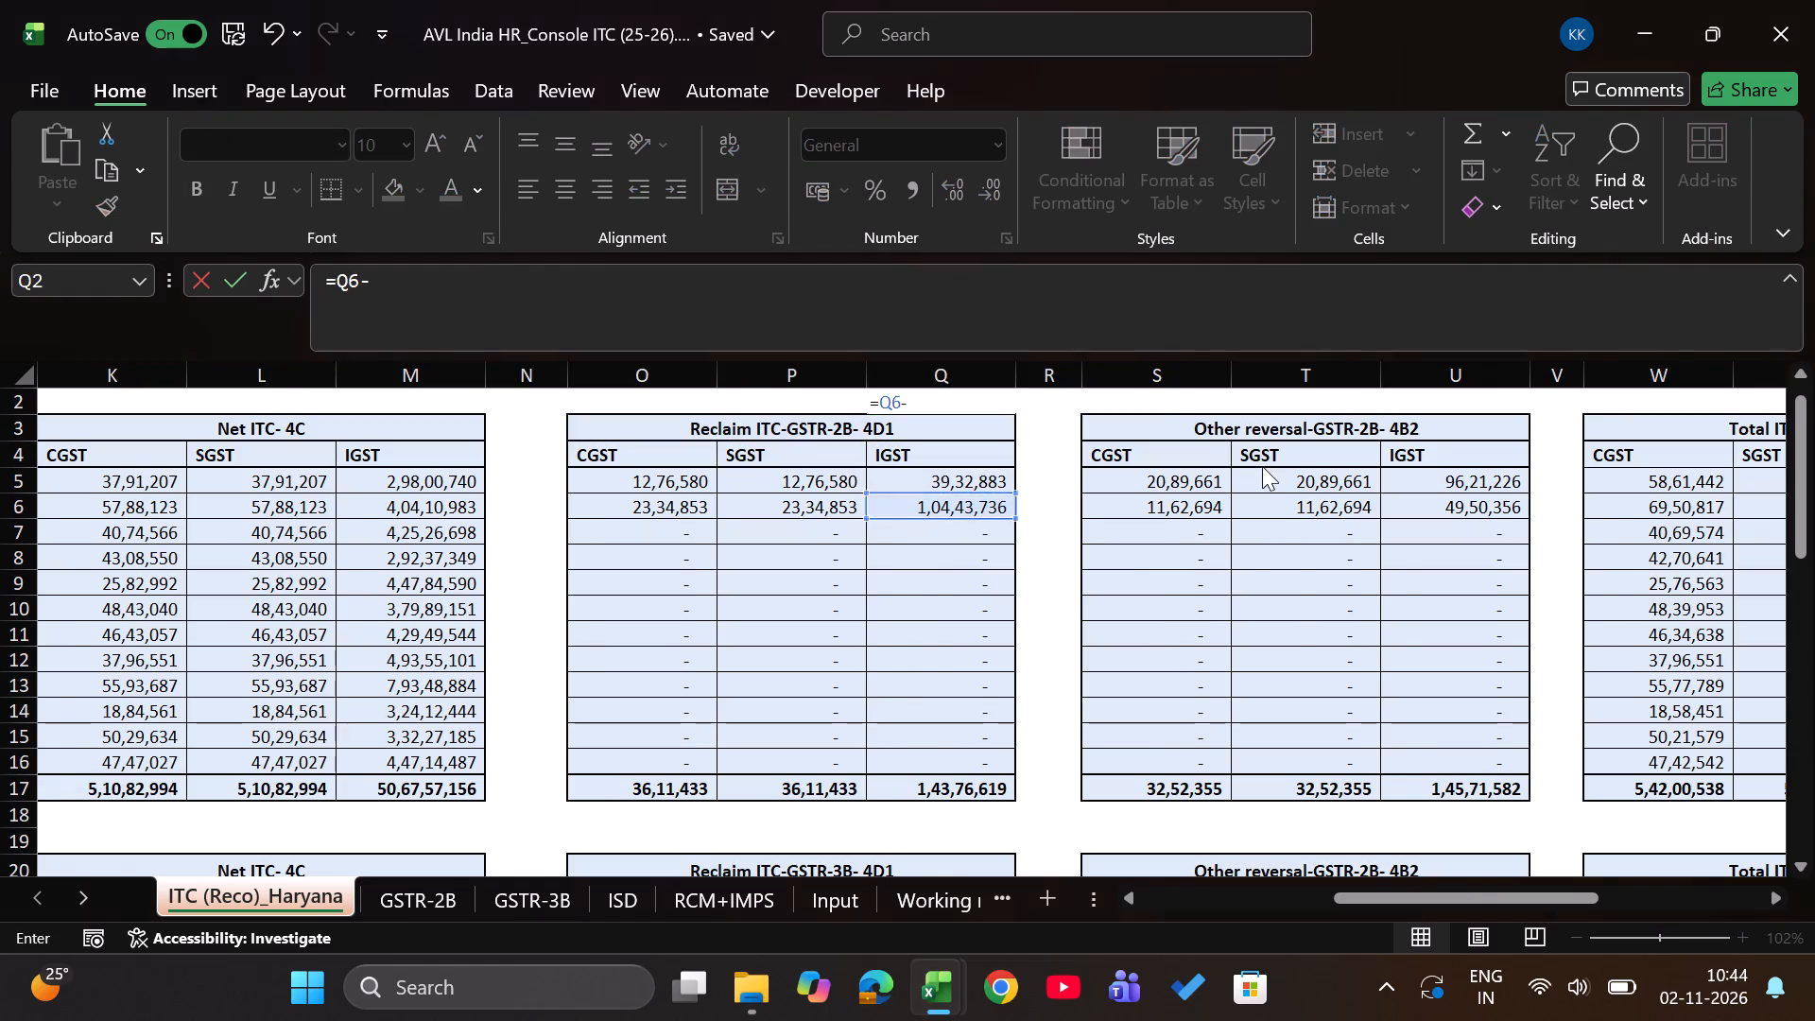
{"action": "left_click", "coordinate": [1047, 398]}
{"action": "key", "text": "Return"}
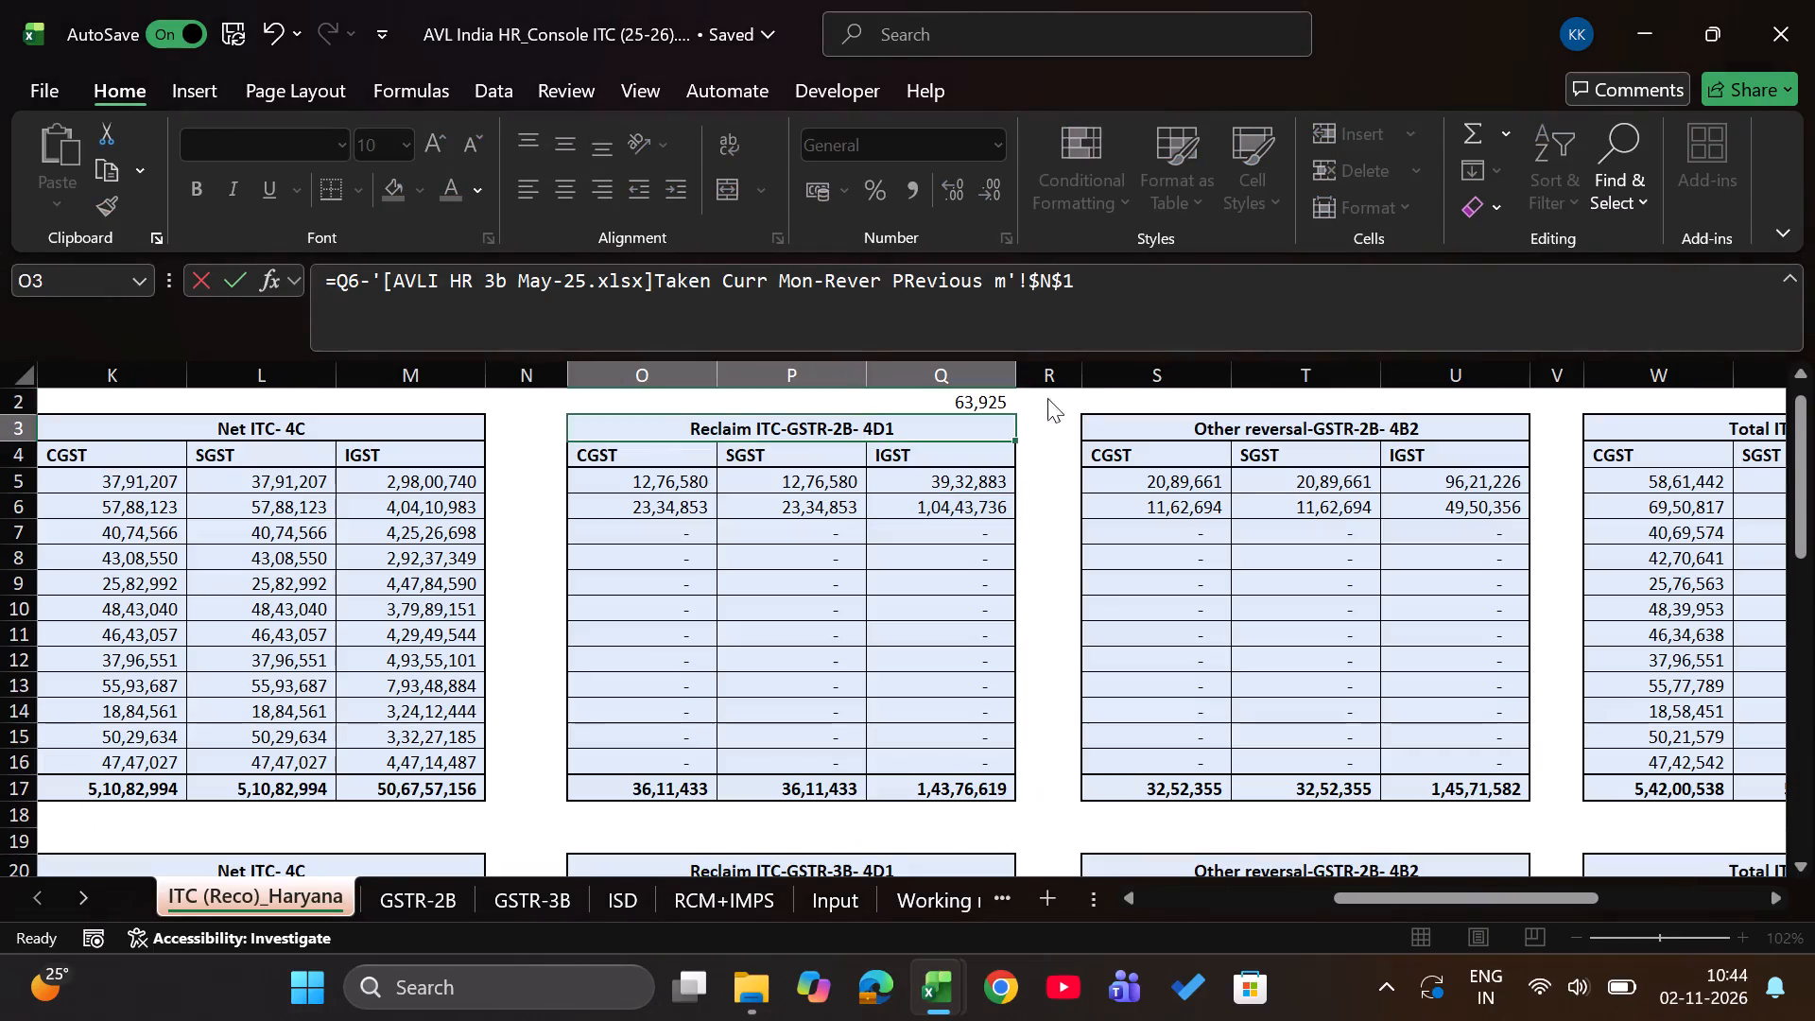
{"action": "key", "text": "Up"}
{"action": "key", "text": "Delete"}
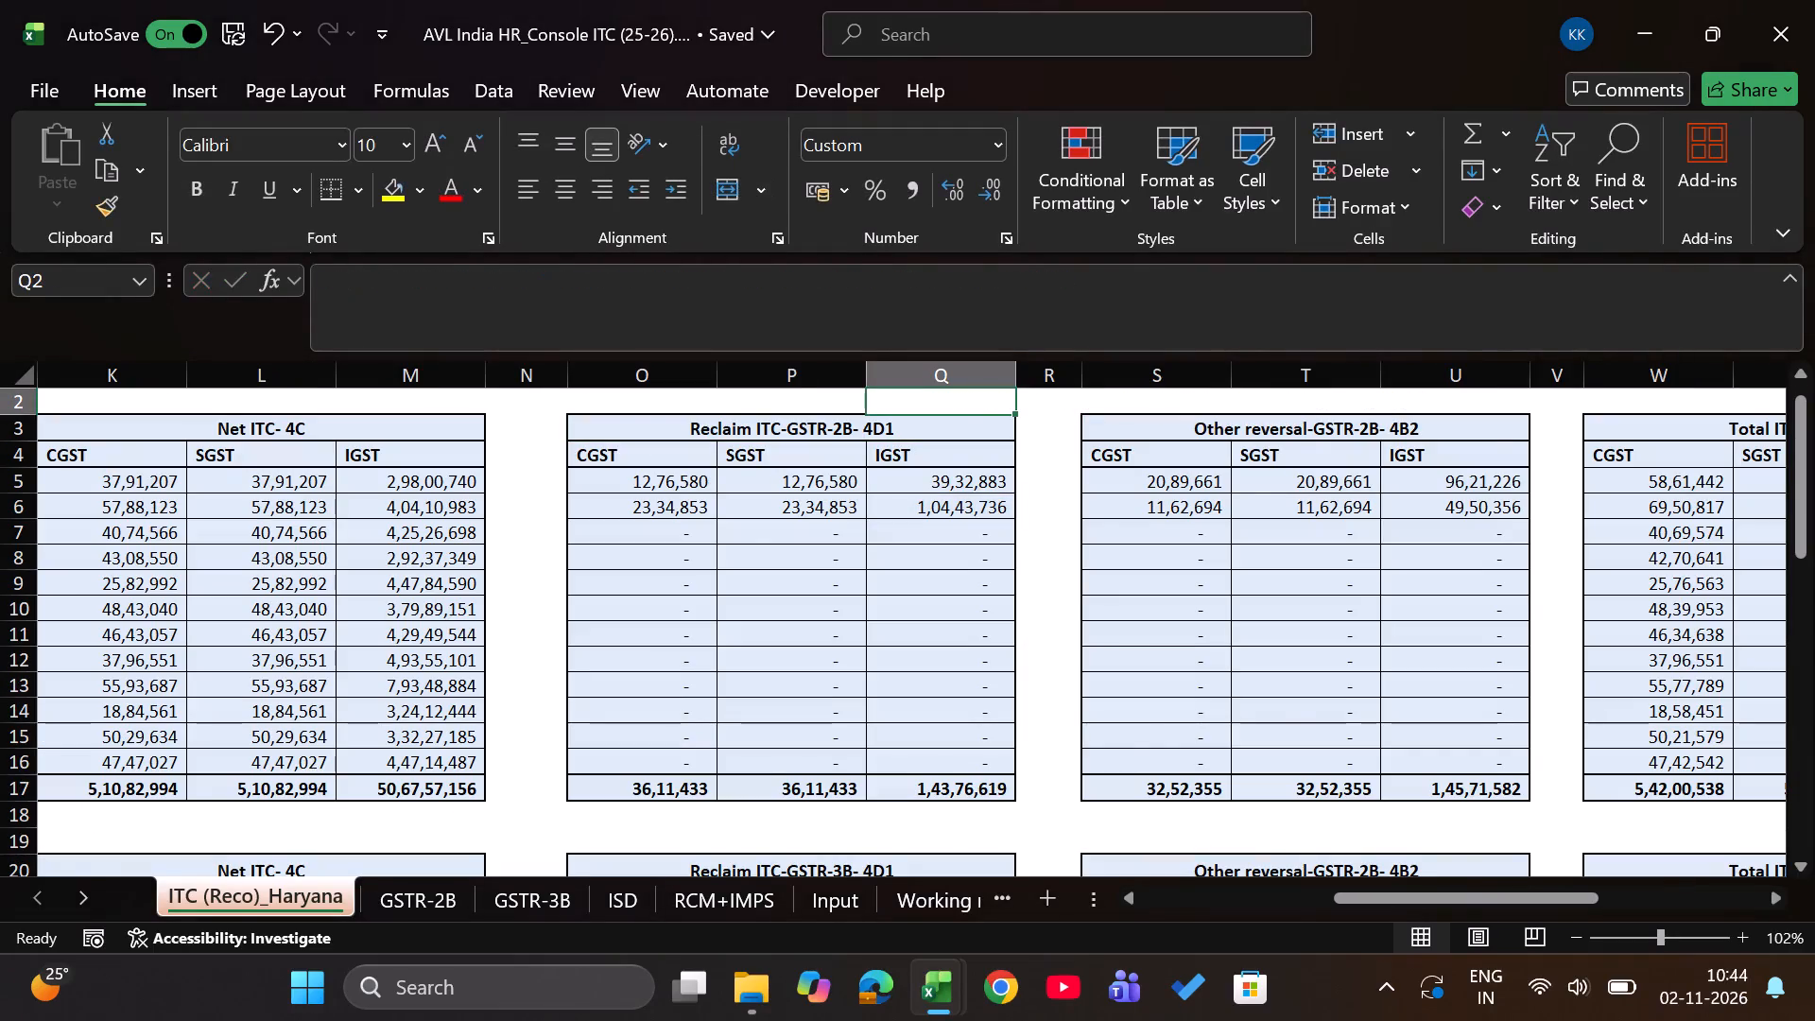
On the console's GSTR-2B sheet, filter Reclaim Month to show only May 2025.
{"action": "key", "text": "ctrl+Page_Down"}
{"action": "key", "text": "Right"}
{"action": "key", "text": "Left"}
{"action": "key", "text": "Left"}
{"action": "key", "text": "Right"}
{"action": "key", "text": "alt+Down"}
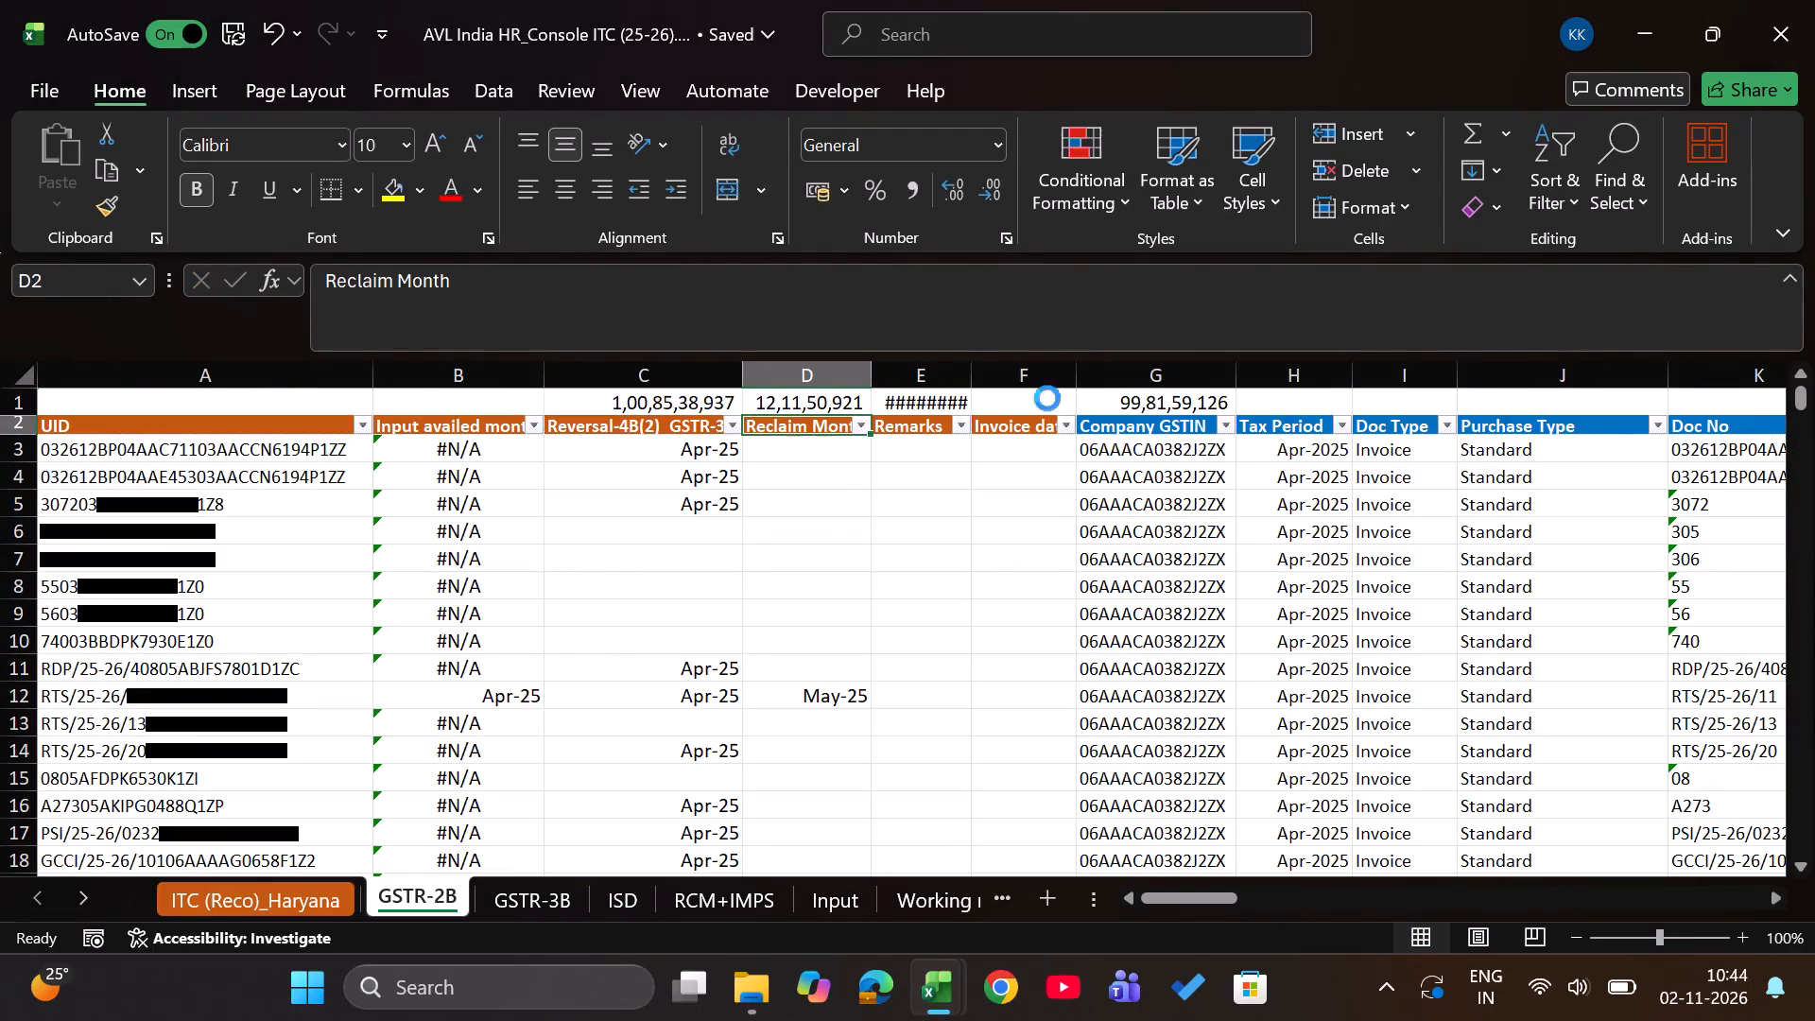
{"action": "left_click", "coordinate": [576, 650]}
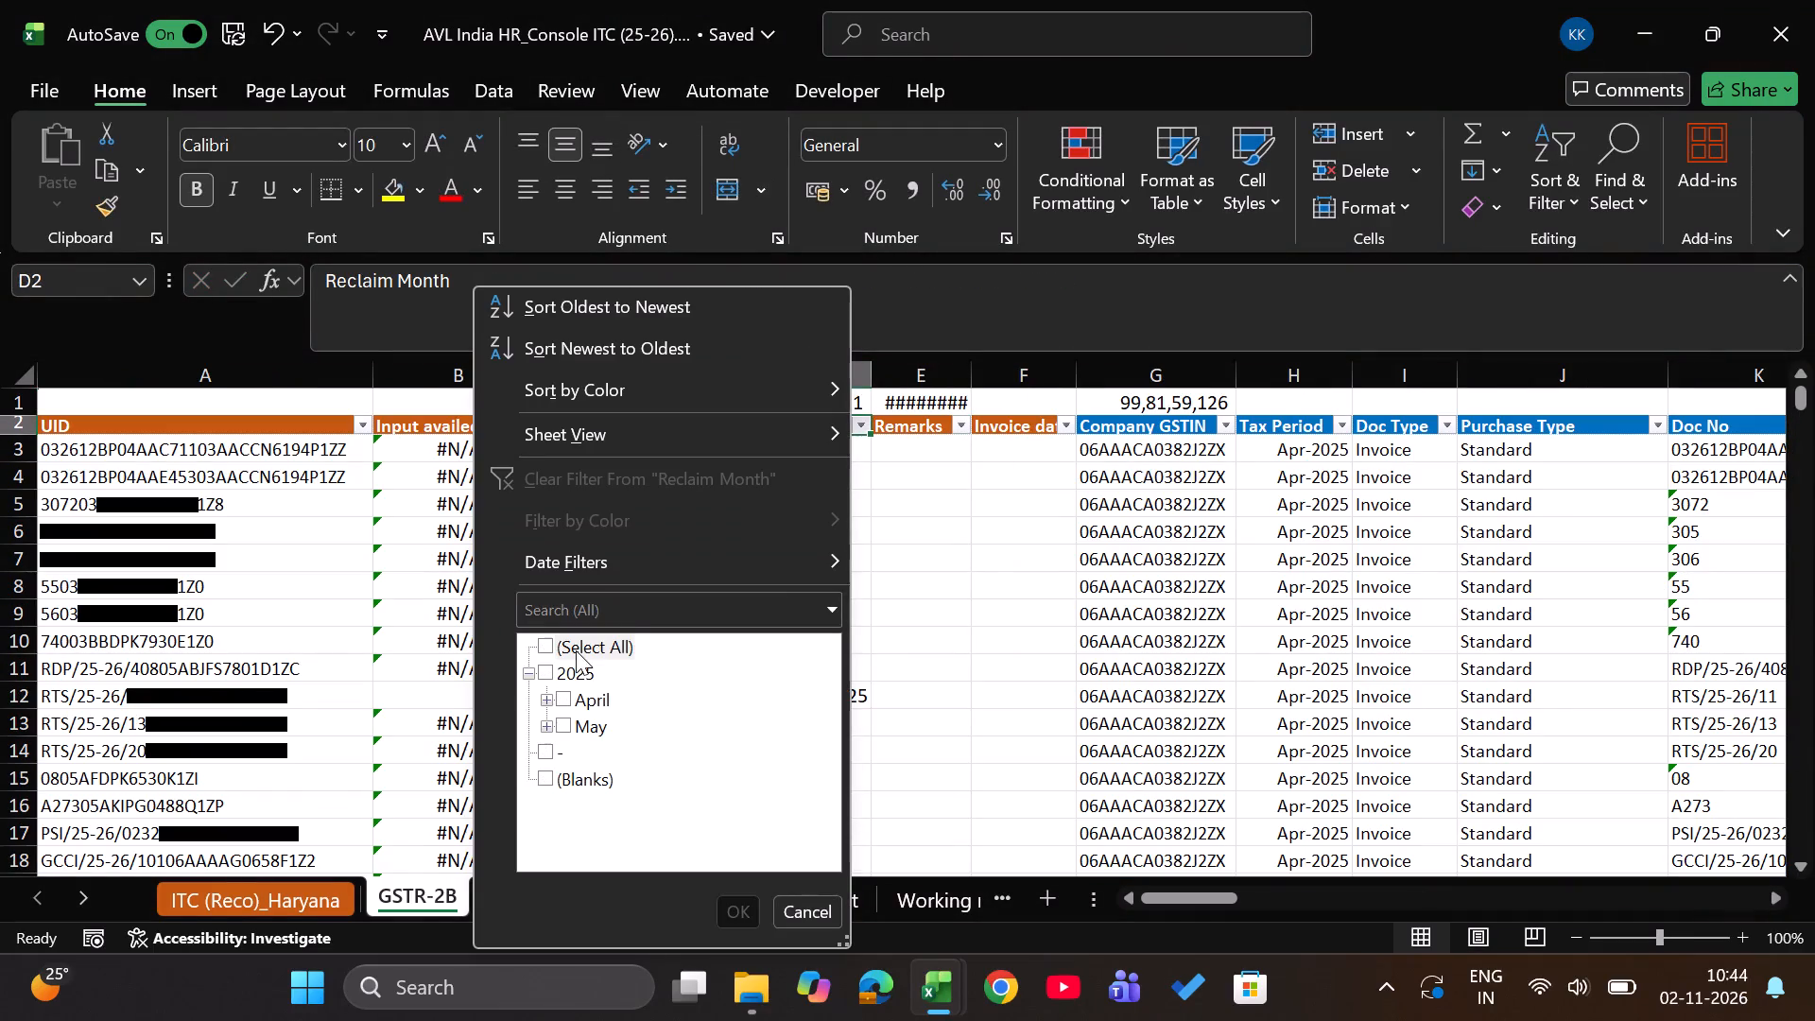
{"action": "key", "text": "Down"}
{"action": "key", "text": "Down"}
{"action": "key", "text": "Down"}
{"action": "key", "text": "space"}
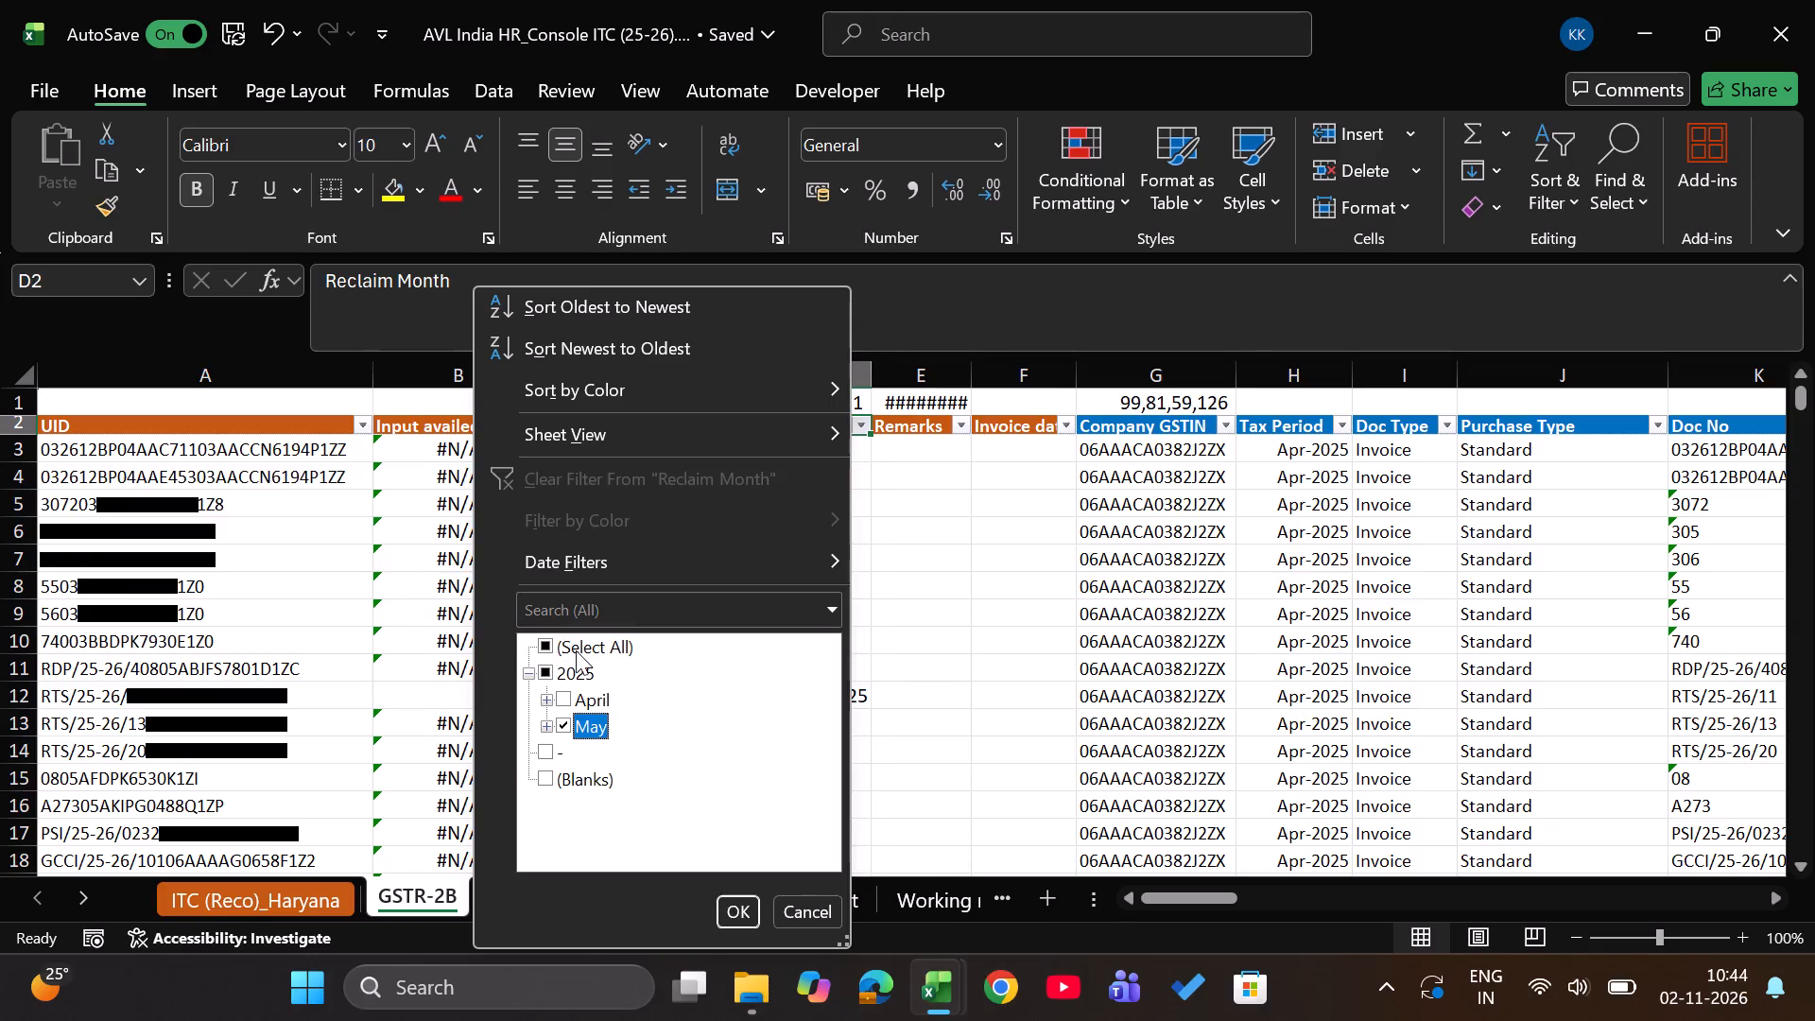
{"action": "key", "text": "Return"}
Examine the filtered row 1 totals on the GSTR-2B sheet and the difference formula in G1 linked to the May-25 workbook.
{"action": "key", "text": "Right"}
{"action": "key", "text": "Right"}
{"action": "key", "text": "Right"}
{"action": "key", "text": "Right"}
{"action": "key", "text": "Right"}
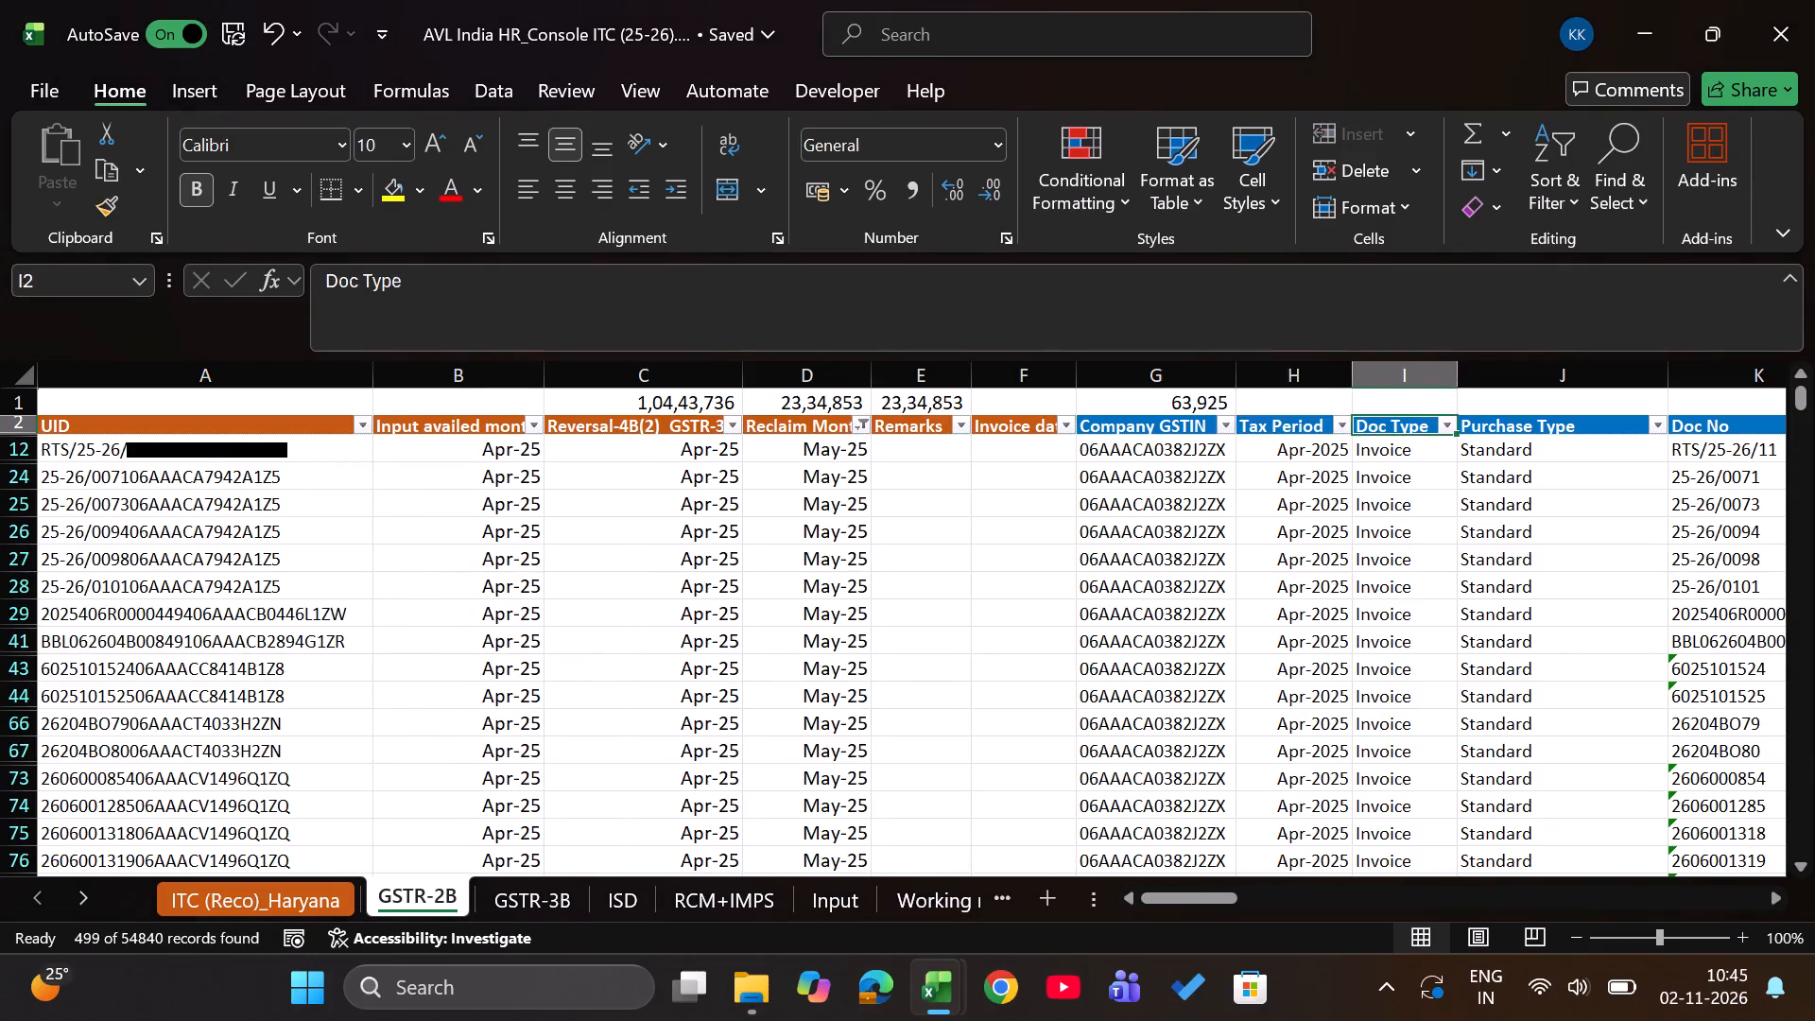
{"action": "key", "text": "Left"}
{"action": "key", "text": "Left"}
{"action": "key", "text": "alt+Tab"}
{"action": "key", "text": "alt+Tab"}
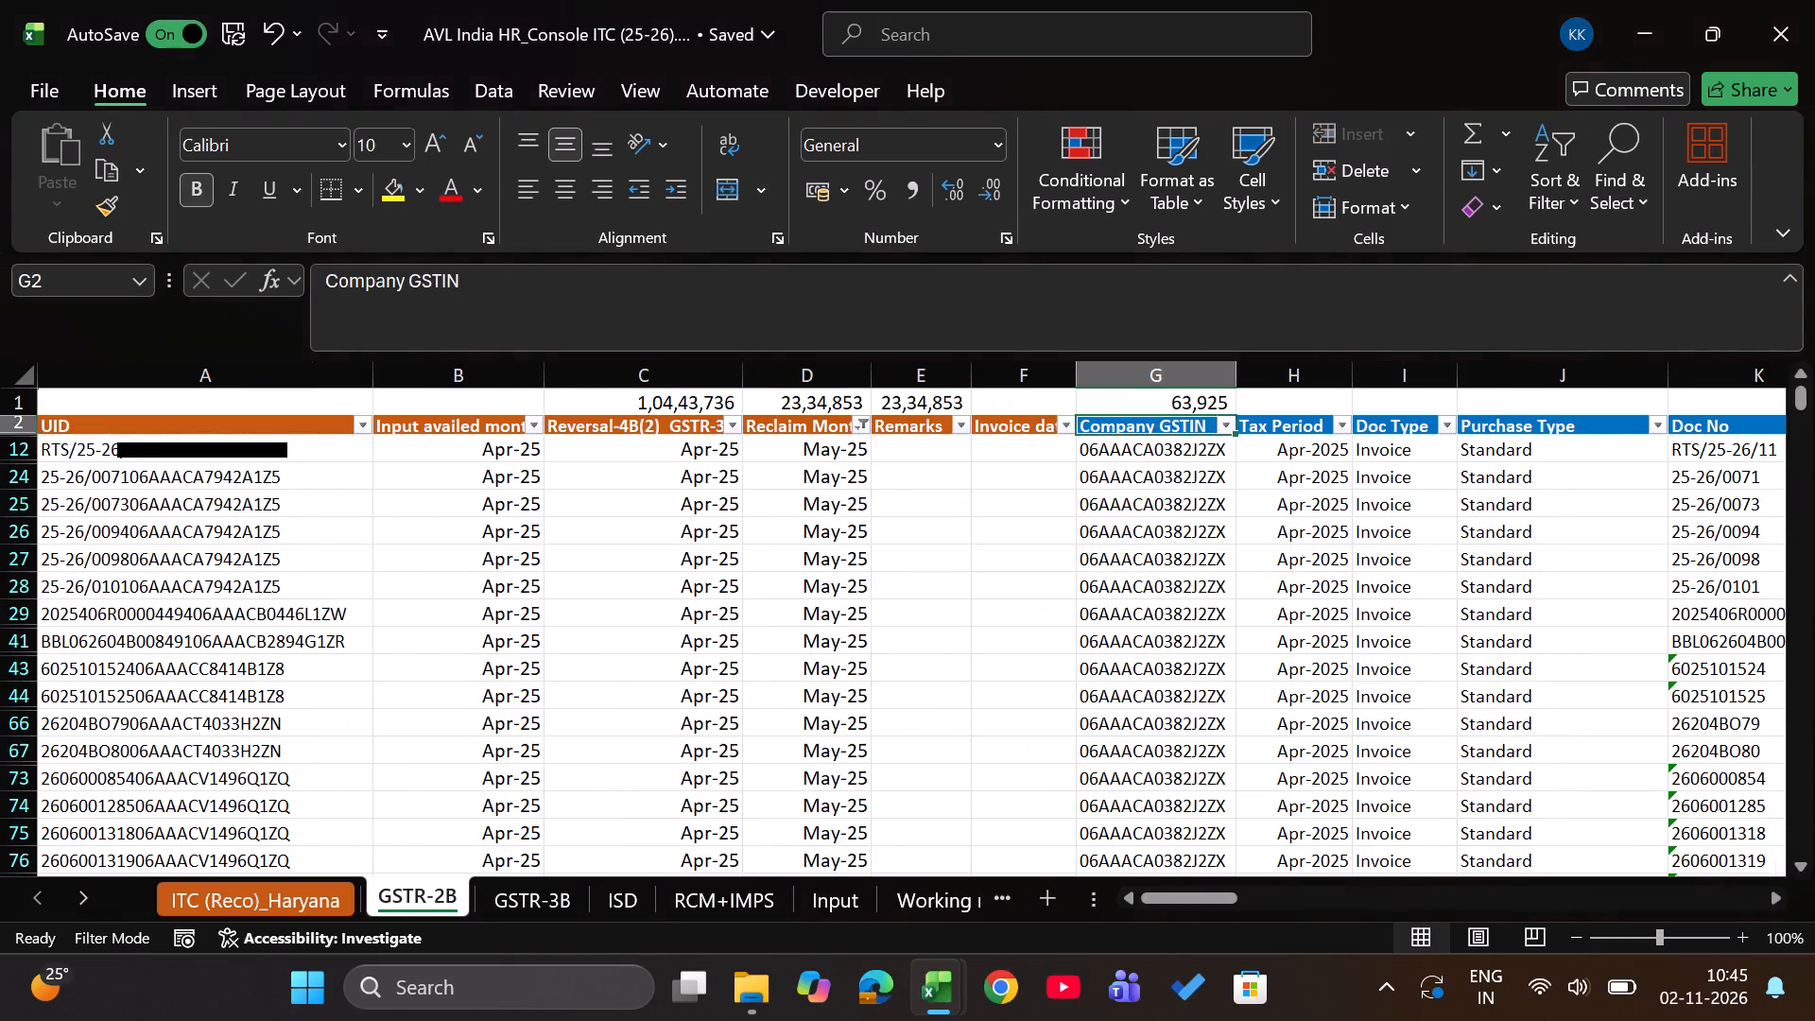
{"action": "key", "text": "Up"}
{"action": "key", "text": "Left"}
{"action": "key", "text": "Left"}
{"action": "key", "text": "Left"}
{"action": "key", "text": "Up"}
{"action": "key", "text": "Left"}
{"action": "key", "text": "Right"}
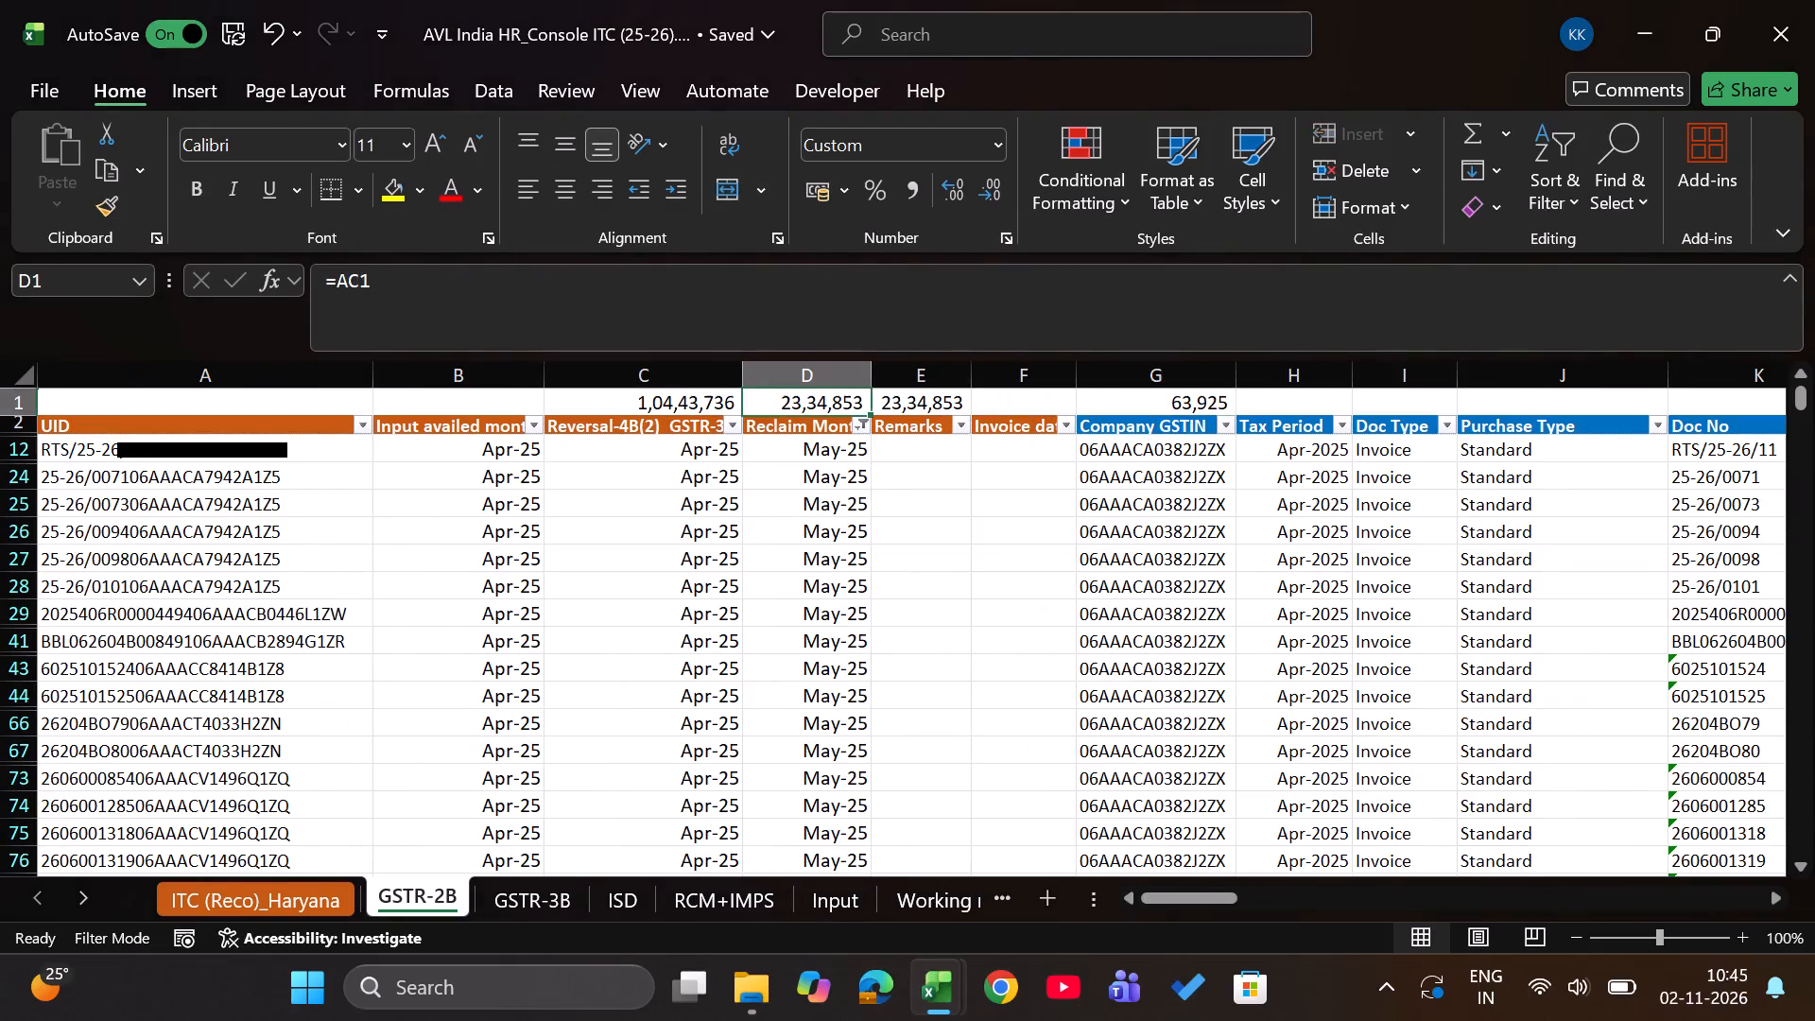
{"action": "key", "text": "Right"}
{"action": "key", "text": "Right"}
{"action": "key", "text": "Right"}
{"action": "key", "text": "Right"}
{"action": "key", "text": "Left"}
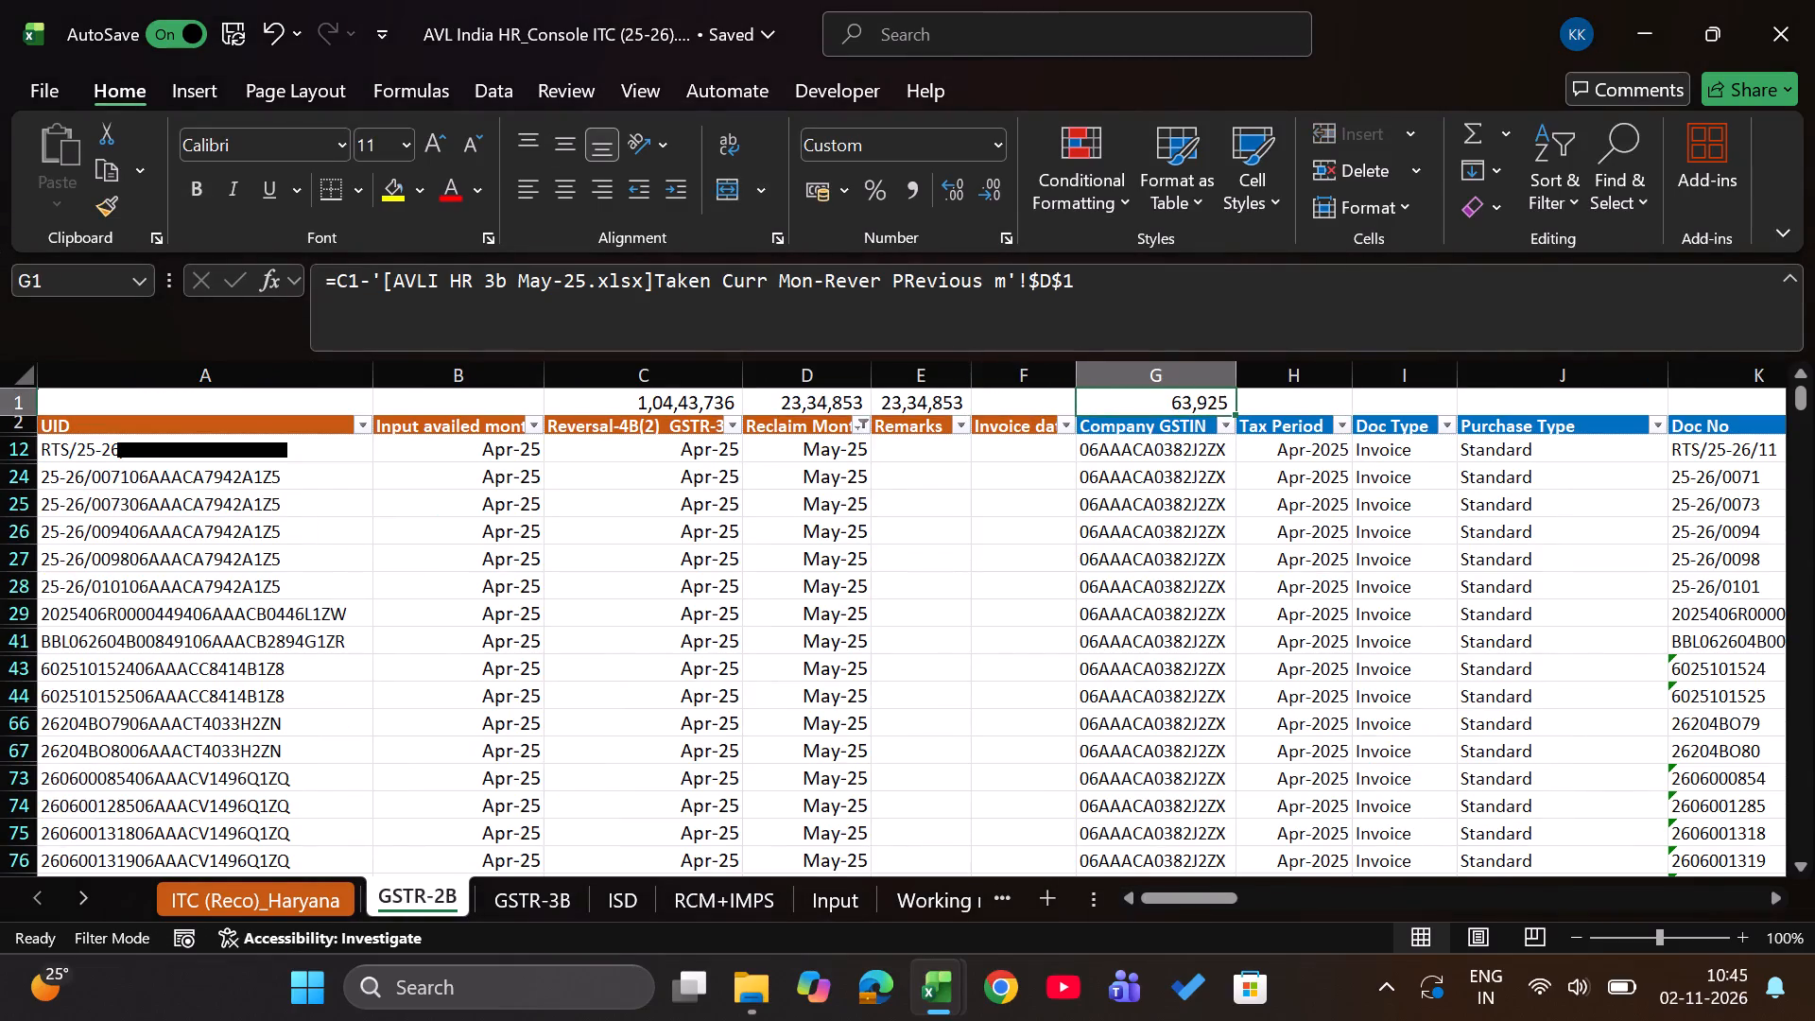
In the May-25 workbook's Taken Curr Mon-Rever PRevious m sheet, filter the Month column to January 2025.
{"action": "key", "text": "alt+Tab"}
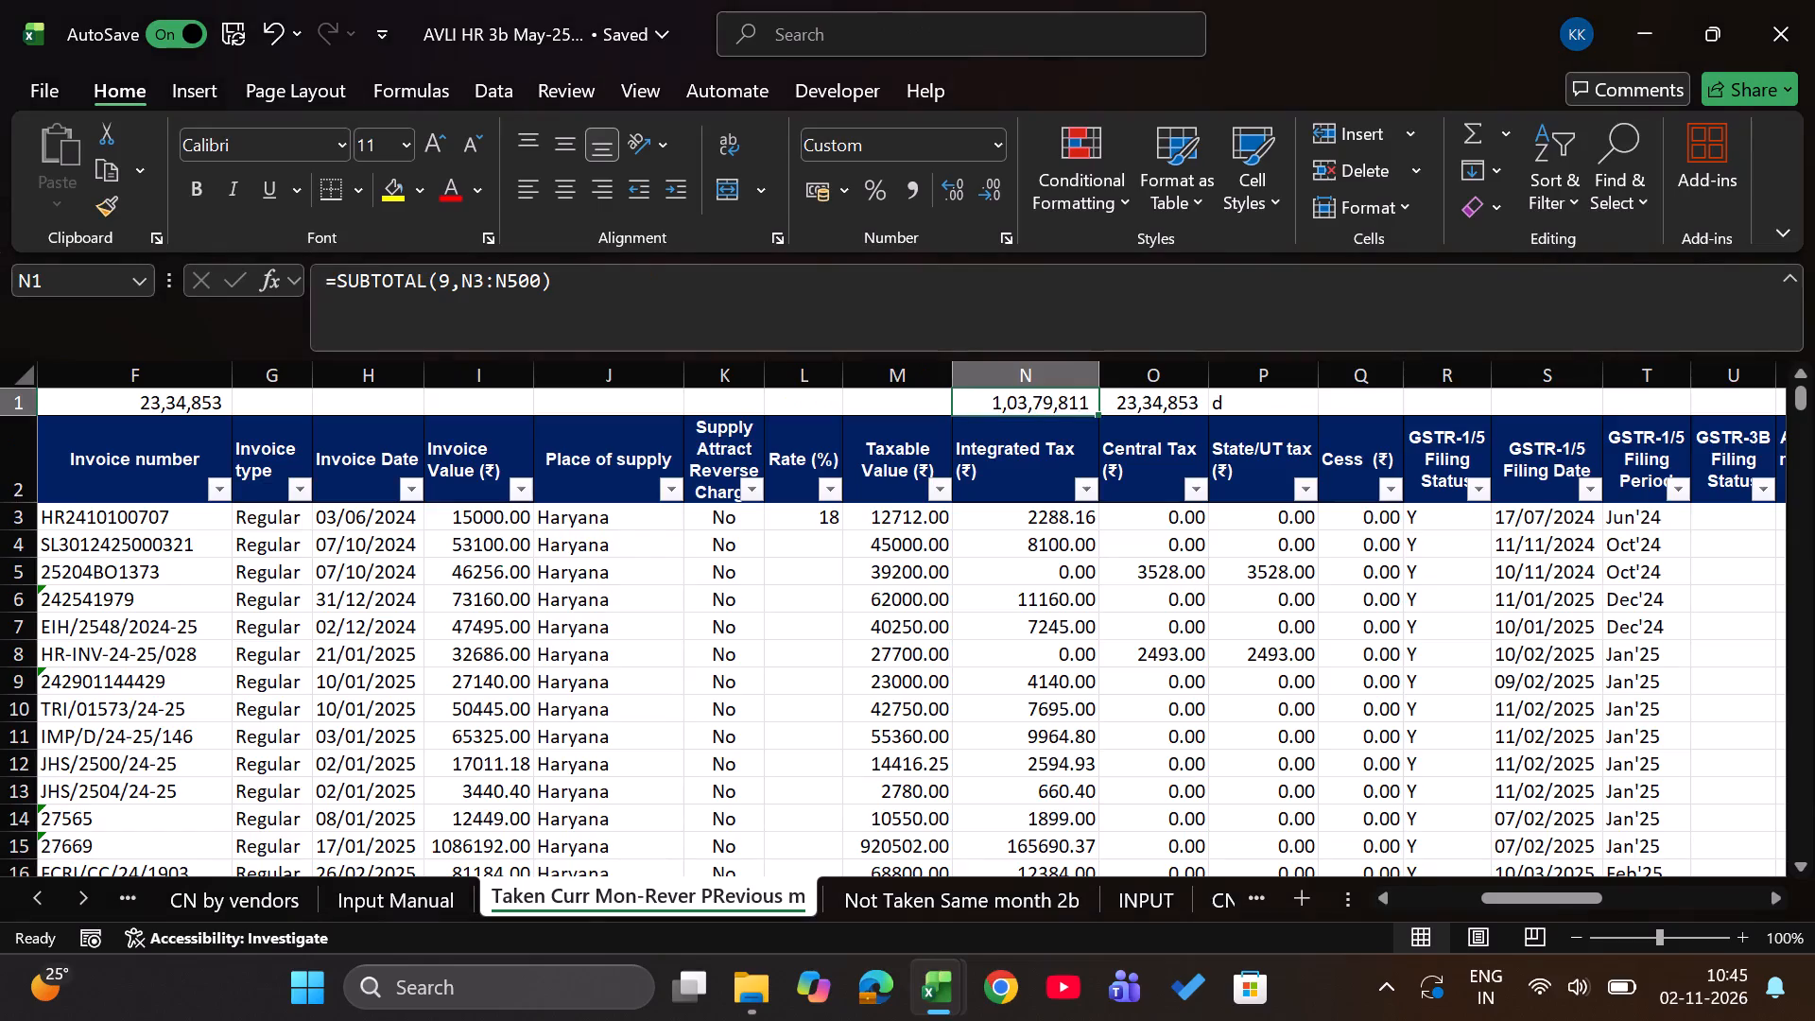
{"action": "key", "text": "Down"}
{"action": "key", "text": "Left"}
{"action": "key", "text": "Left"}
{"action": "key", "text": "Left"}
{"action": "key", "text": "Left"}
{"action": "key", "text": "Left"}
{"action": "key", "text": "Left"}
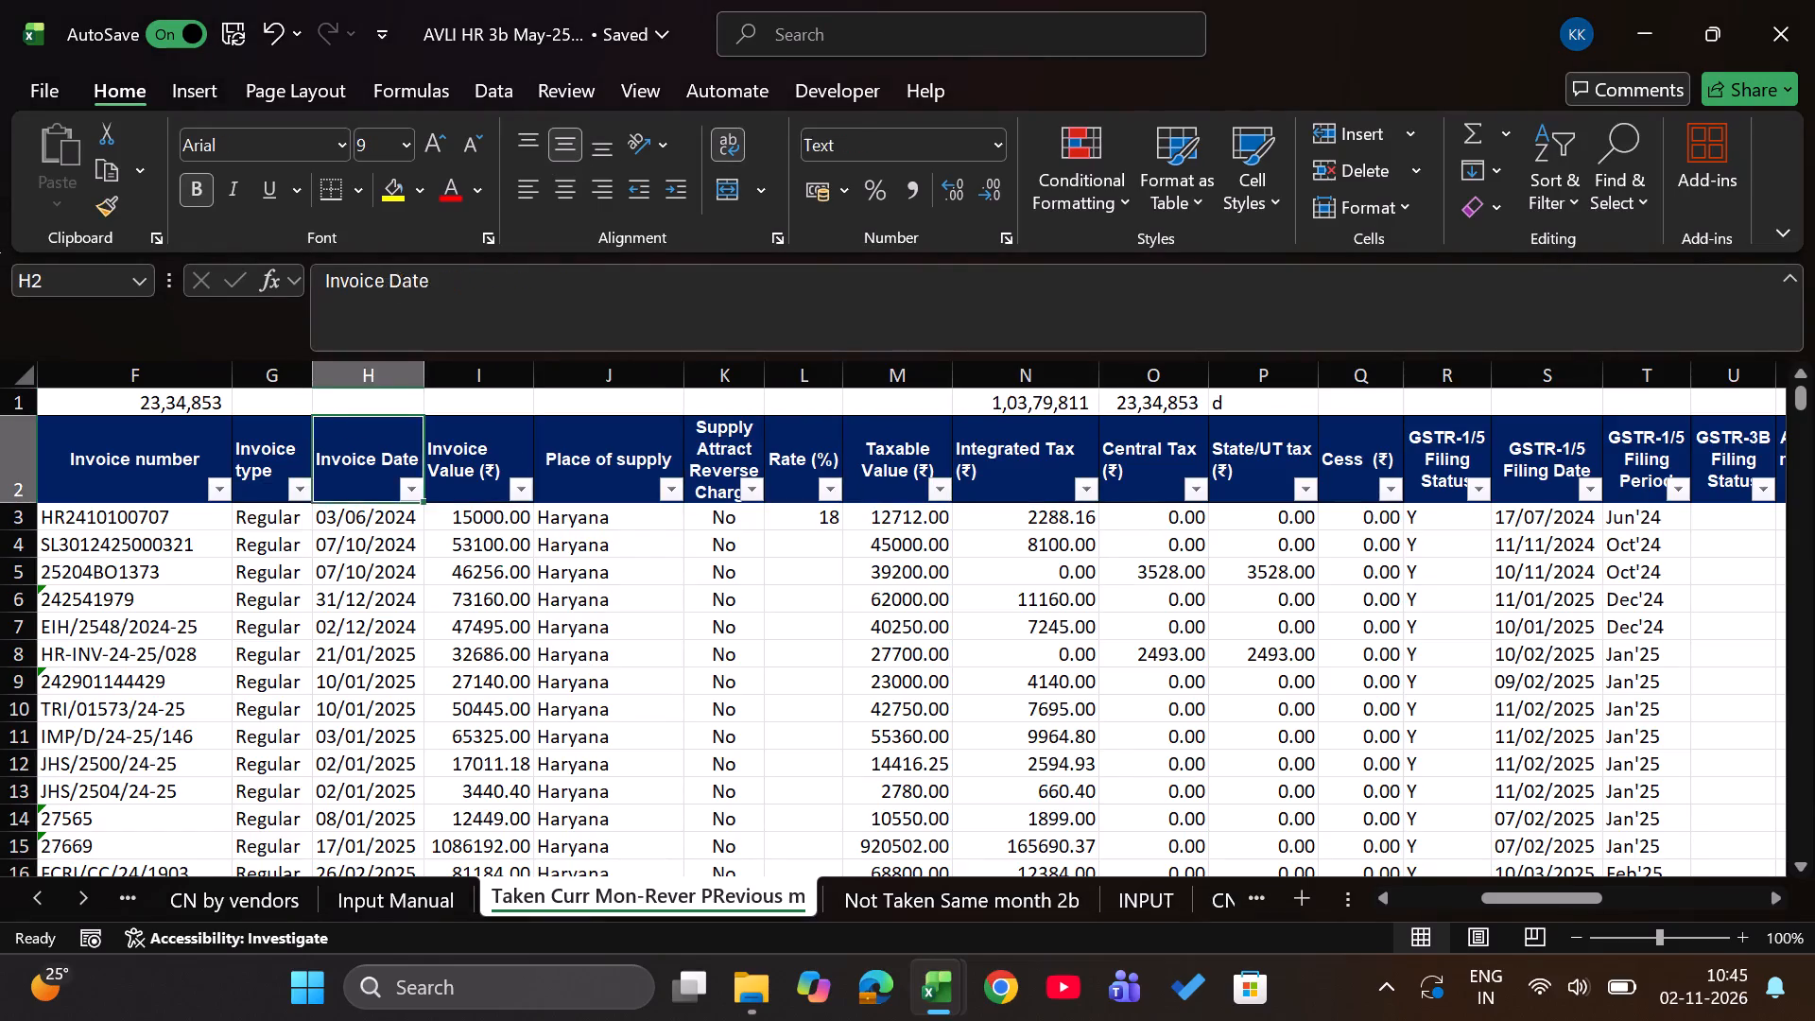
{"action": "key", "text": "Left"}
{"action": "key", "text": "Left"}
{"action": "key", "text": "Left"}
{"action": "key", "text": "Left"}
{"action": "key", "text": "Right"}
{"action": "key", "text": "Right"}
{"action": "key", "text": "Right"}
{"action": "key", "text": "Left"}
{"action": "key", "text": "Left"}
{"action": "key", "text": "Left"}
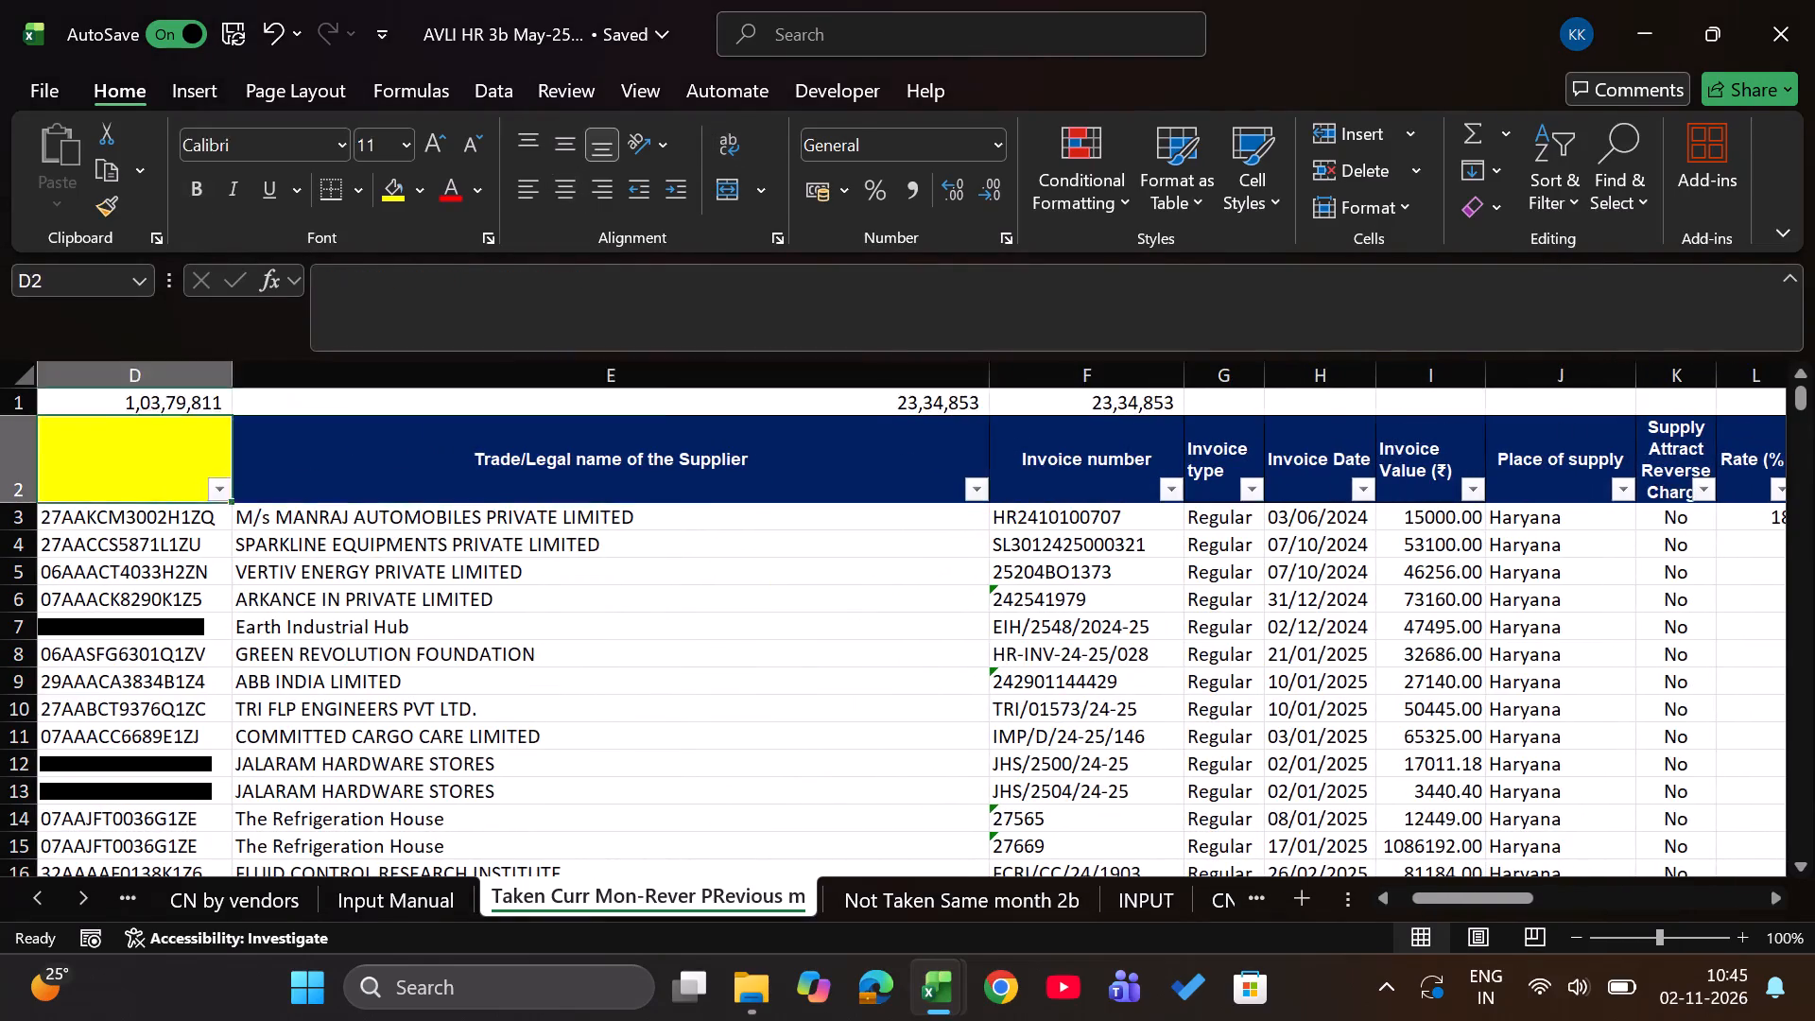
{"action": "key", "text": "Left"}
{"action": "key", "text": "Left"}
{"action": "key", "text": "Right"}
{"action": "key", "text": "alt+Down"}
{"action": "key", "text": "alt+Down"}
{"action": "key", "text": "alt+Down"}
{"action": "key", "text": "alt+Down"}
{"action": "key", "text": "alt+Down"}
{"action": "key", "text": "alt+Down"}
{"action": "key", "text": "alt+Down"}
{"action": "key", "text": "alt+Down"}
{"action": "key", "text": "alt+Down"}
{"action": "key", "text": "alt+Down"}
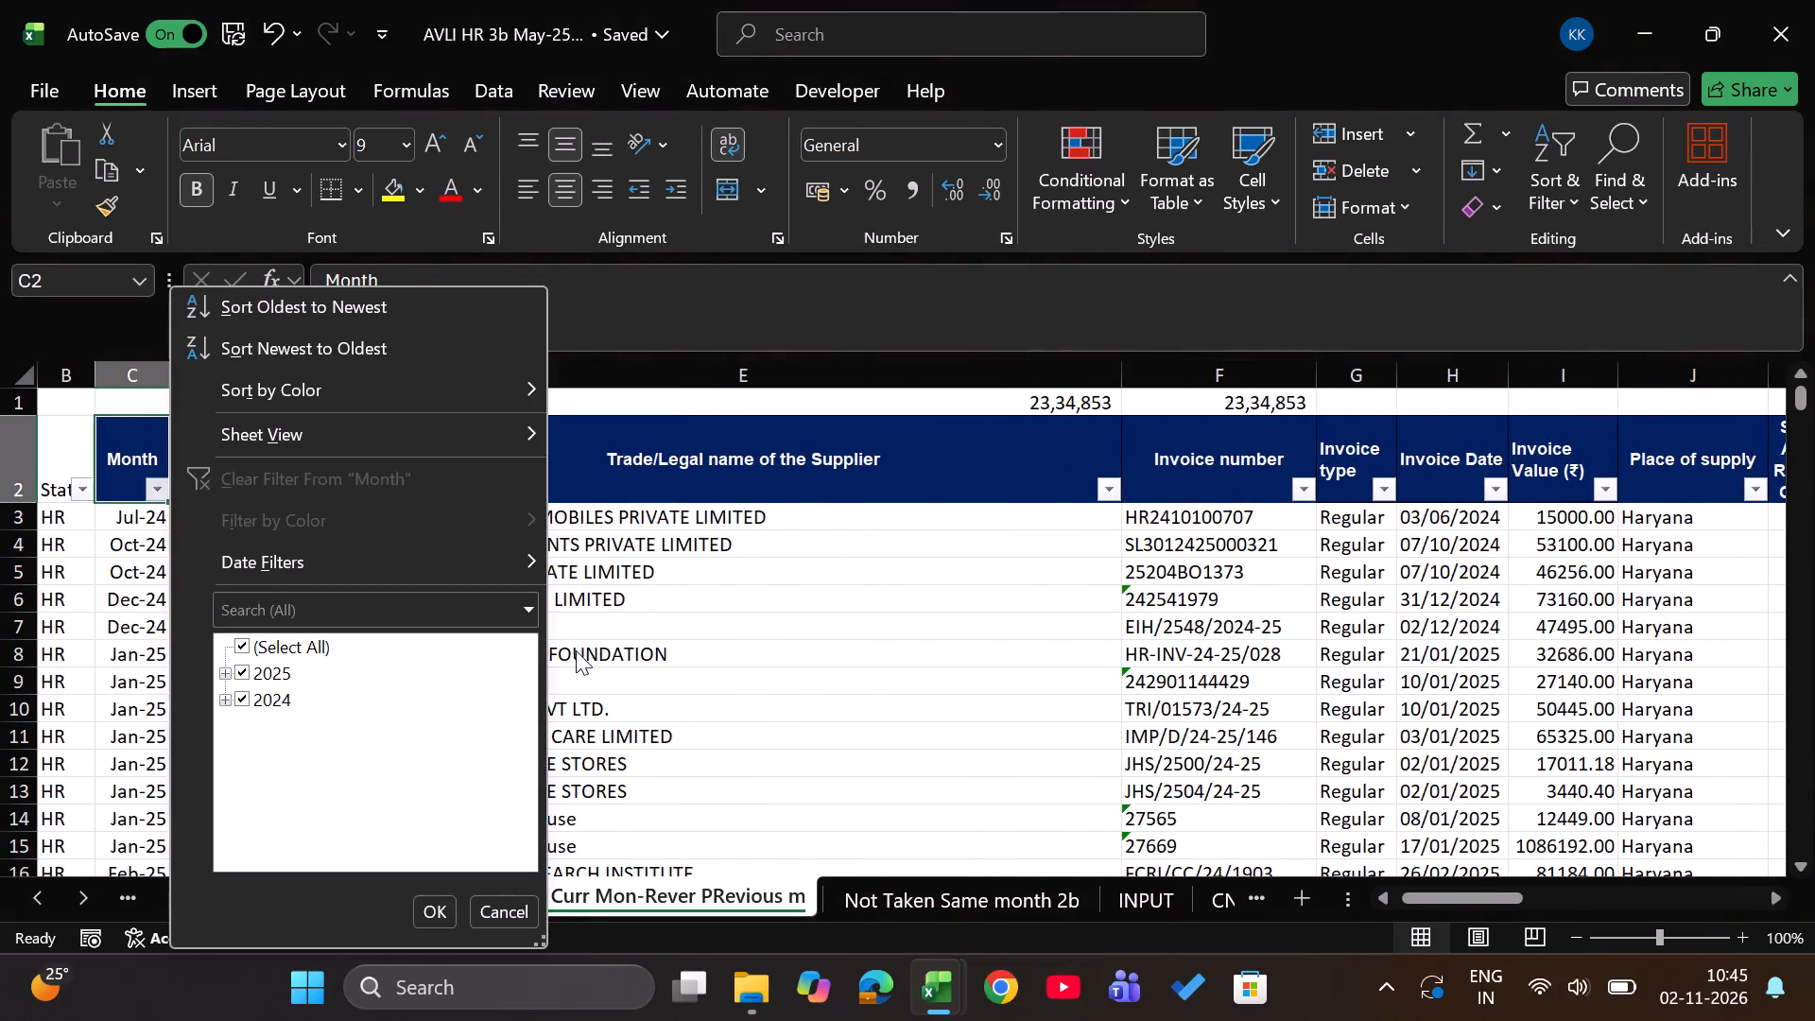
{"action": "key", "text": "Tab"}
{"action": "key", "text": "space"}
{"action": "key", "text": "Down"}
{"action": "key", "text": "Right"}
{"action": "key", "text": "Down"}
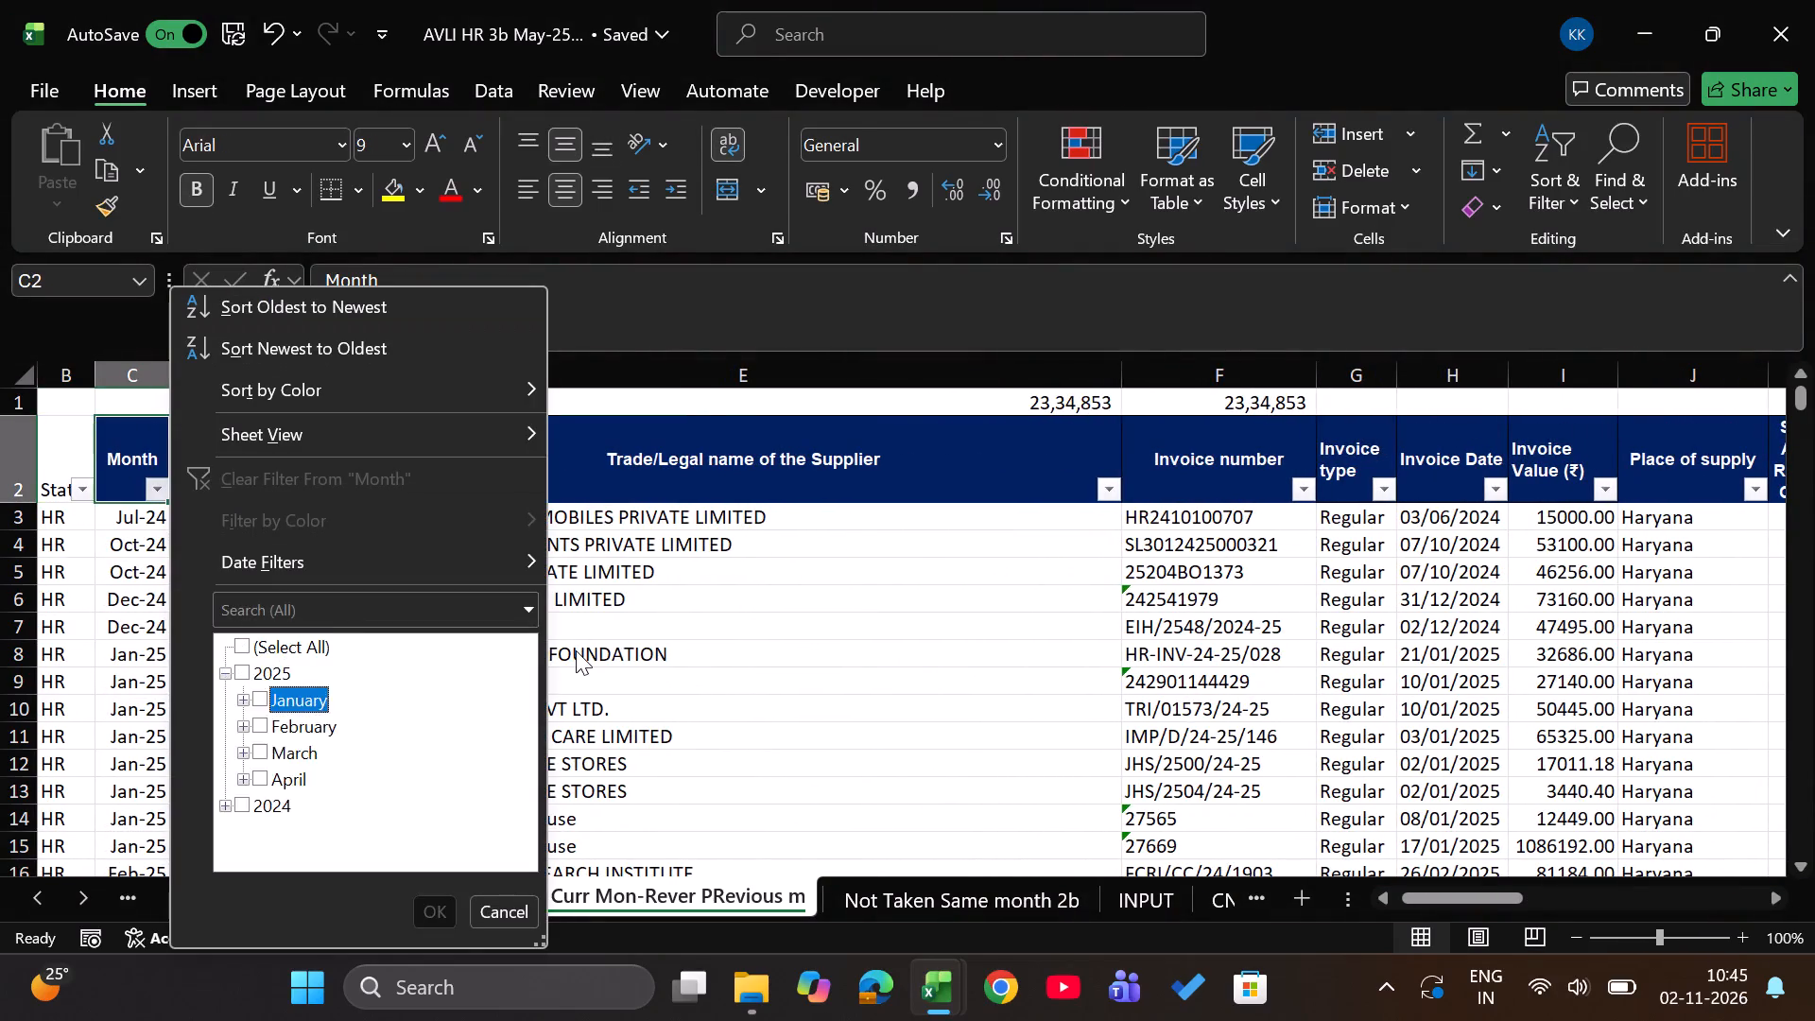
{"action": "key", "text": "Down"}
{"action": "key", "text": "Up"}
{"action": "key", "text": "space"}
{"action": "key", "text": "Return"}
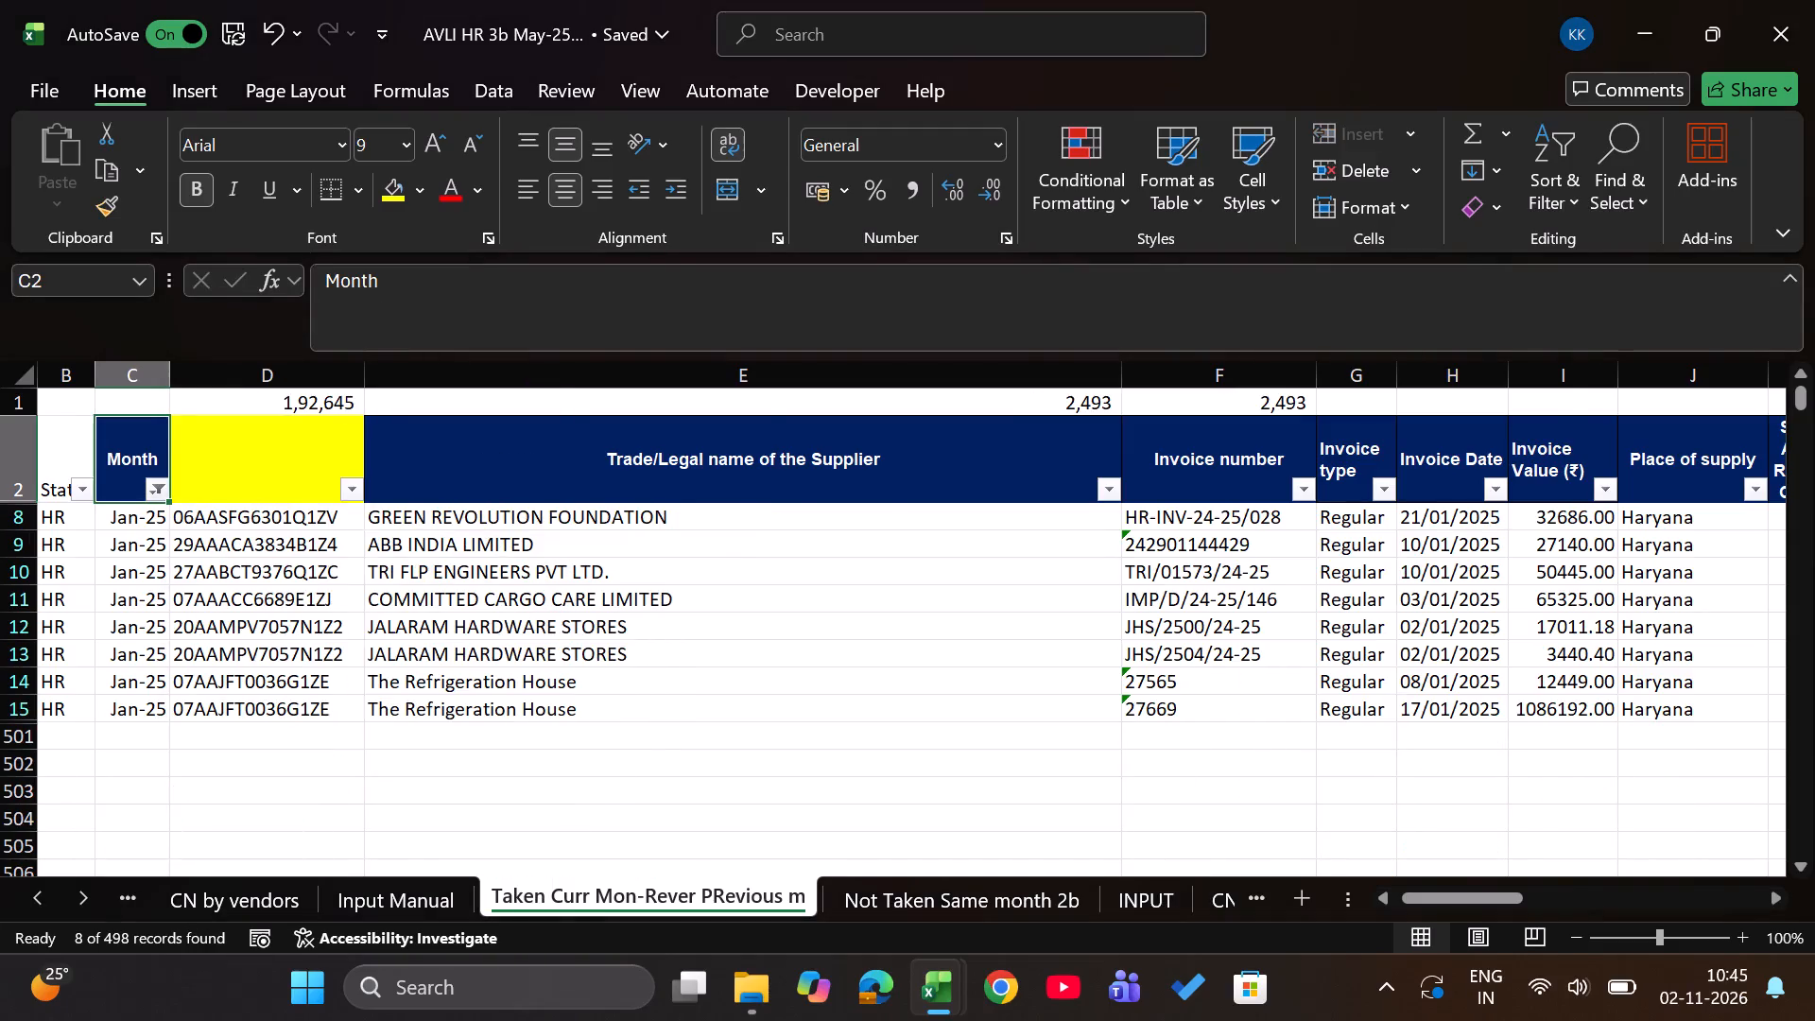
Back in the console's GSTR-2B sheet, filter Tax Period to January 2025 alongside the existing Reclaim Month filter.
{"action": "key", "text": "alt+Tab"}
{"action": "key", "text": "Return"}
{"action": "key", "text": "Right"}
{"action": "key", "text": "Left"}
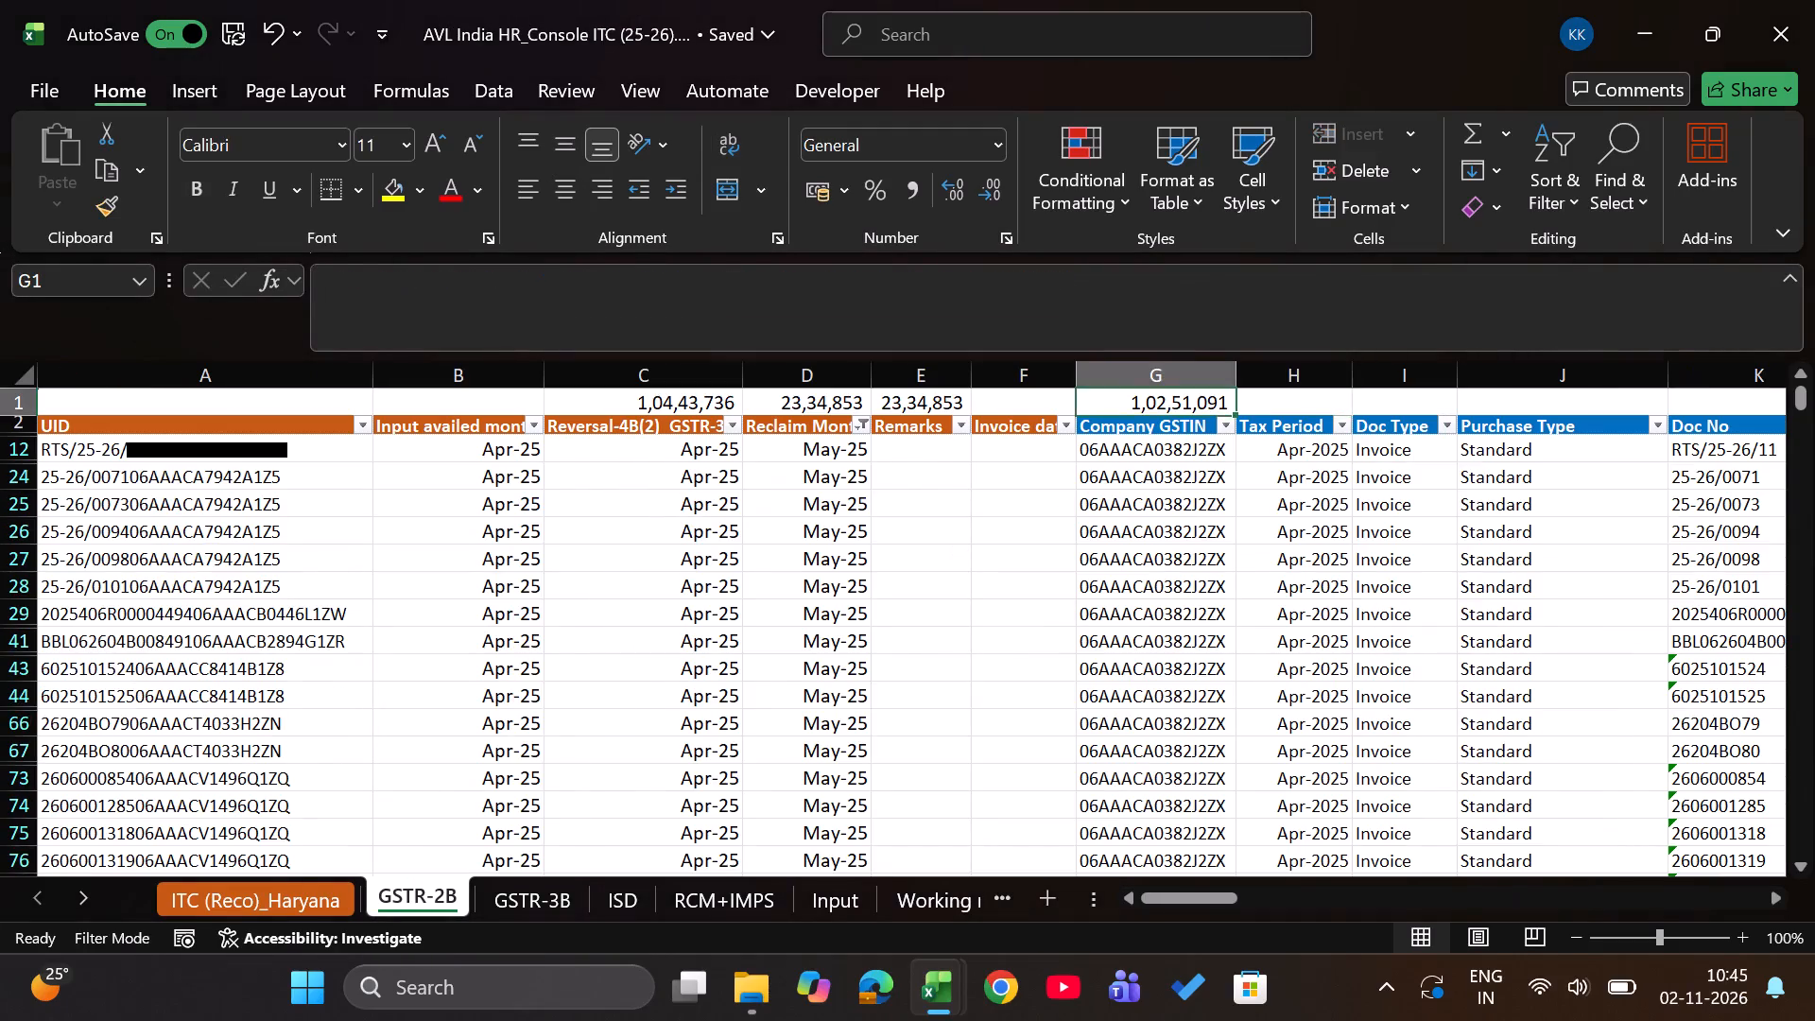
{"action": "key", "text": "Down"}
{"action": "key", "text": "Right"}
{"action": "key", "text": "alt+Down"}
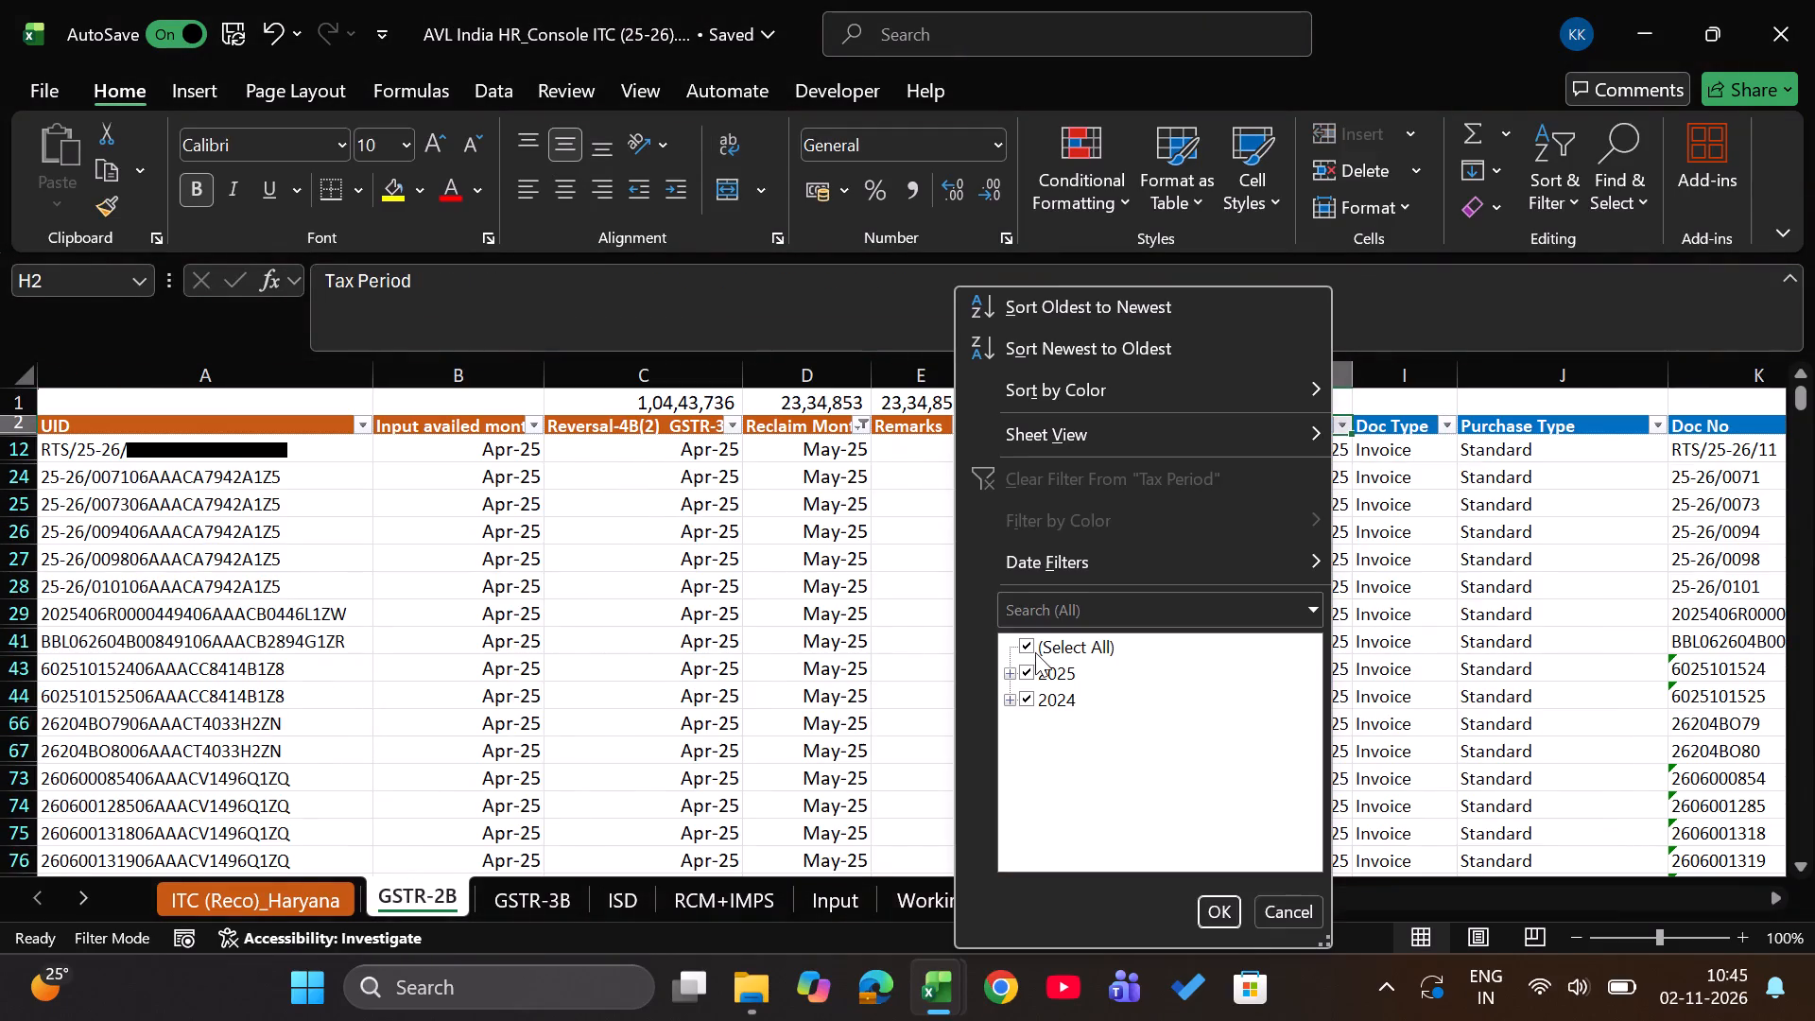
{"action": "left_click", "coordinate": [1037, 652]}
{"action": "key", "text": "Down"}
{"action": "key", "text": "Right"}
{"action": "key", "text": "Down"}
{"action": "key", "text": "space"}
{"action": "key", "text": "Return"}
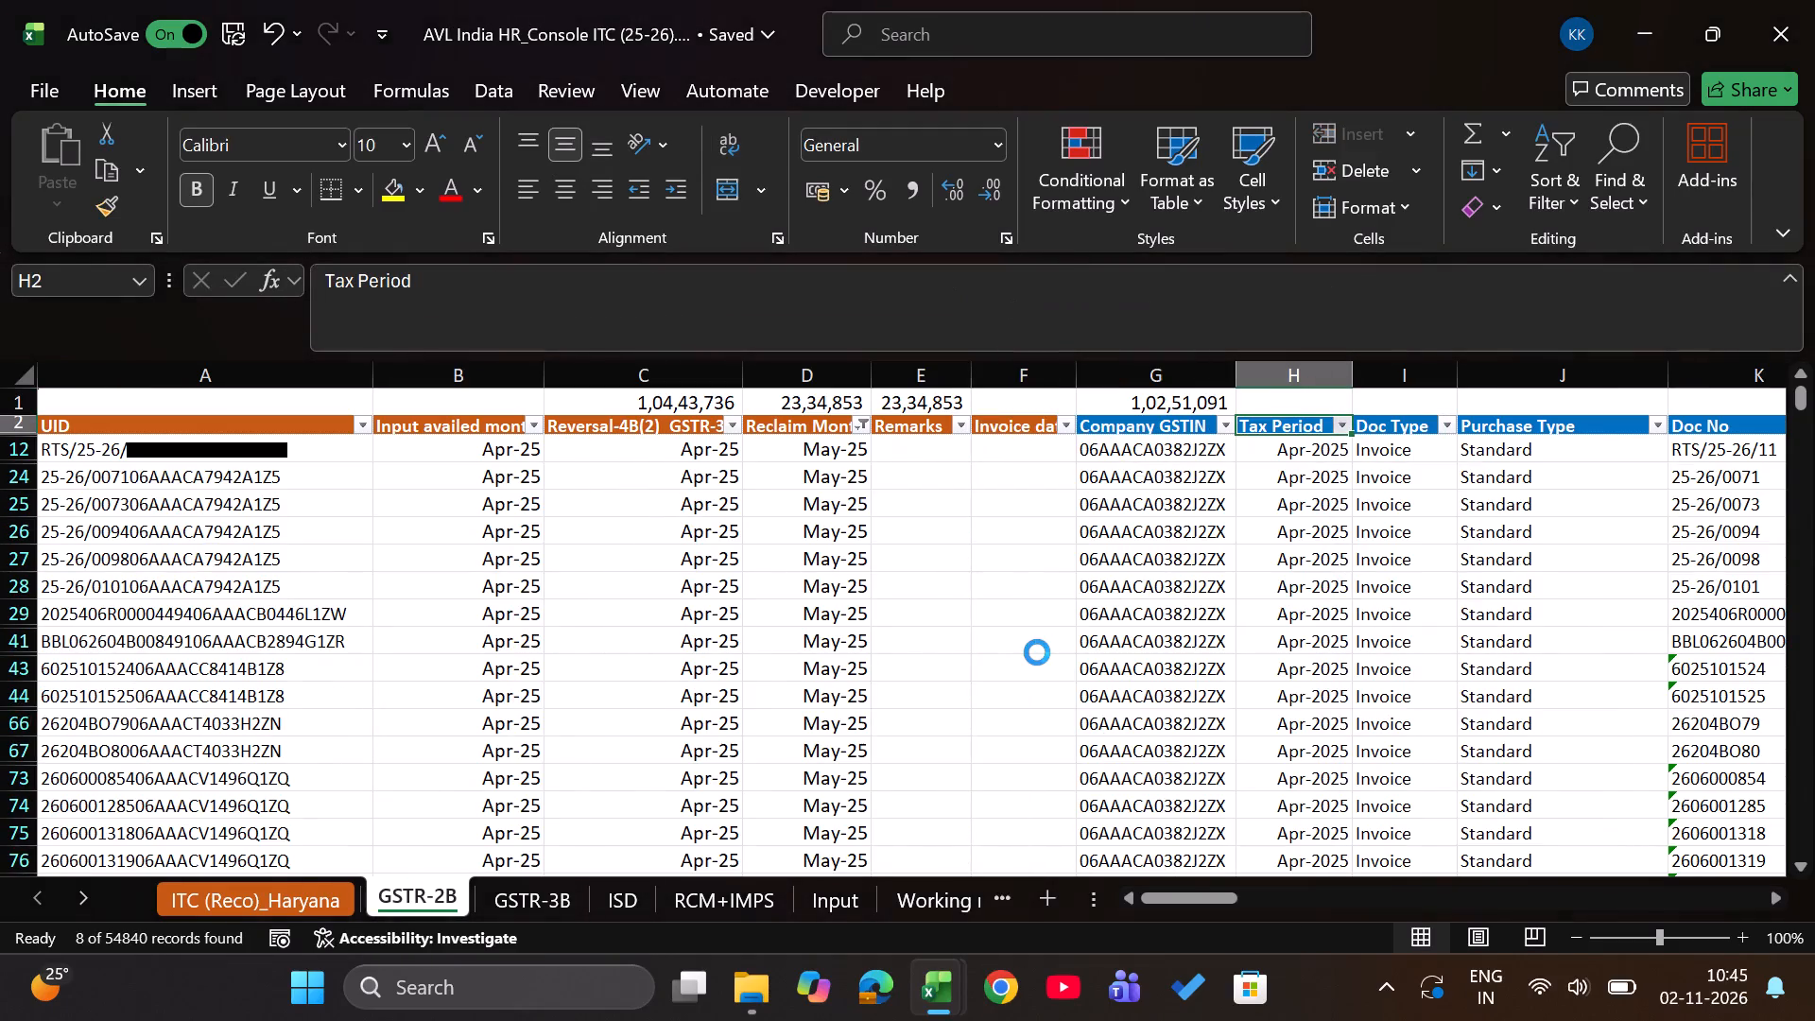
On the console's GSTR-2B sheet, change the Tax Period filter to show only February 2025.
{"action": "key", "text": "alt+Tab"}
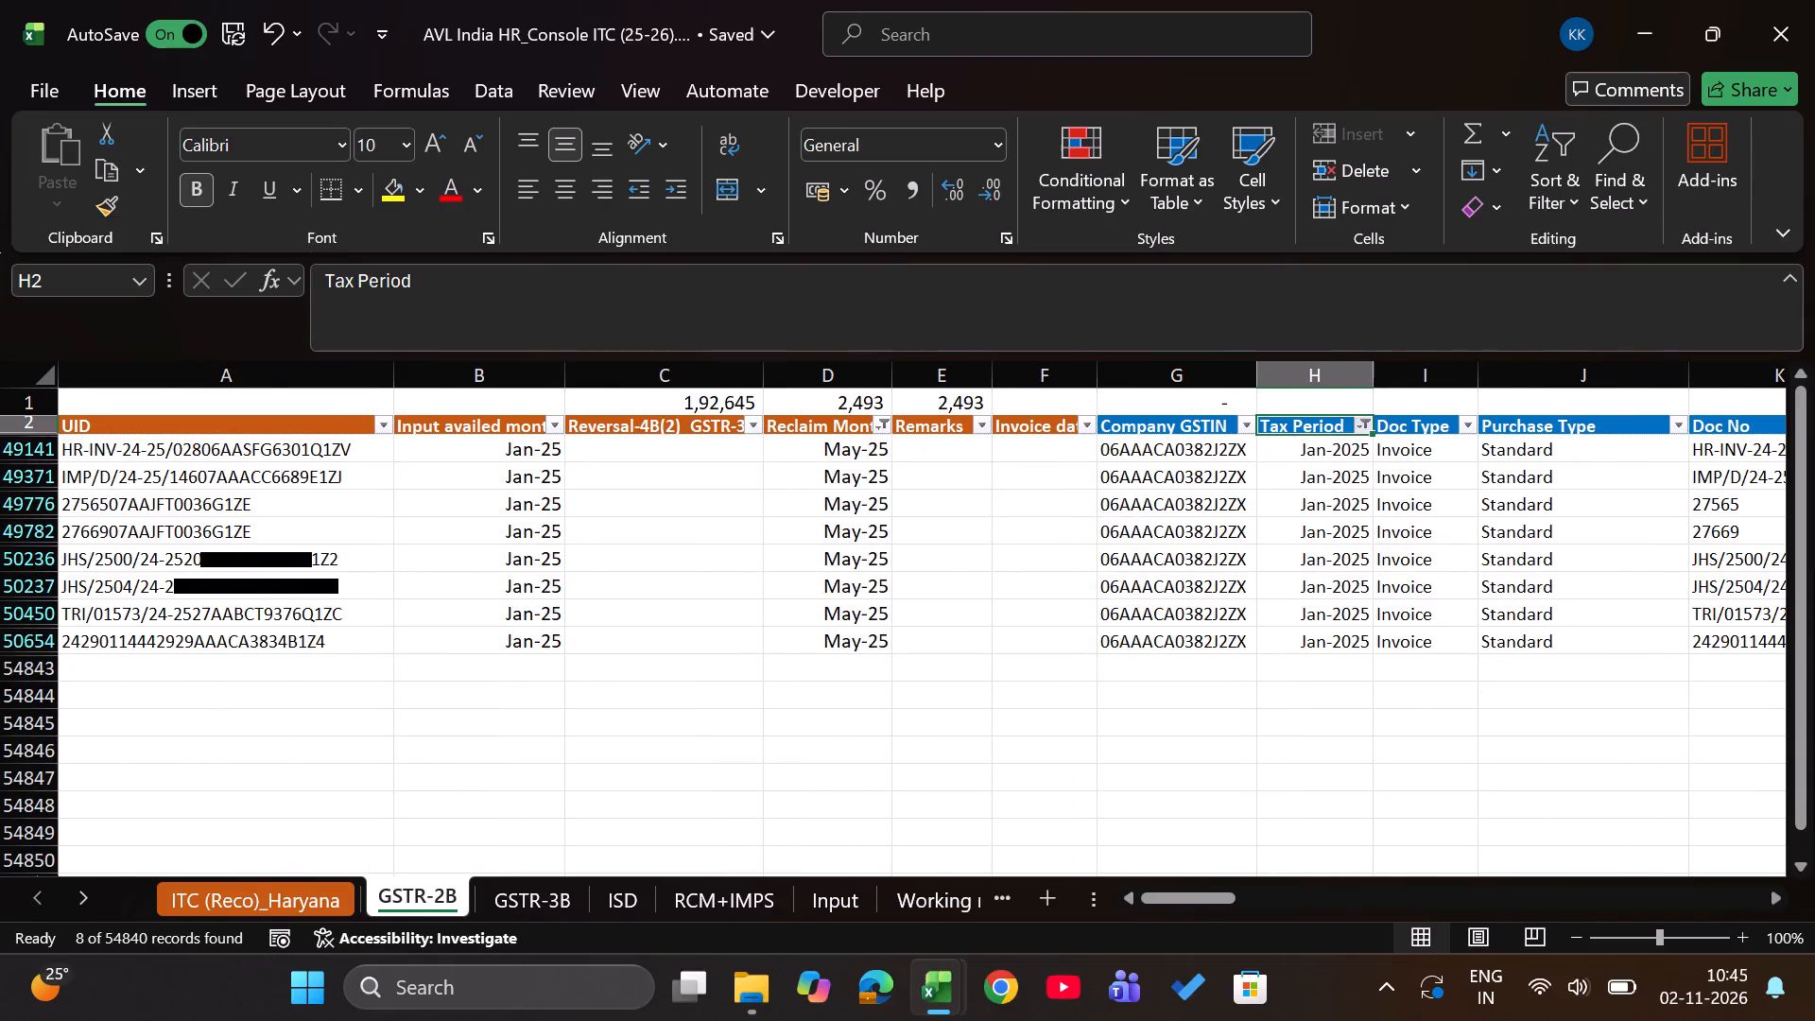
{"action": "key", "text": "alt+Tab"}
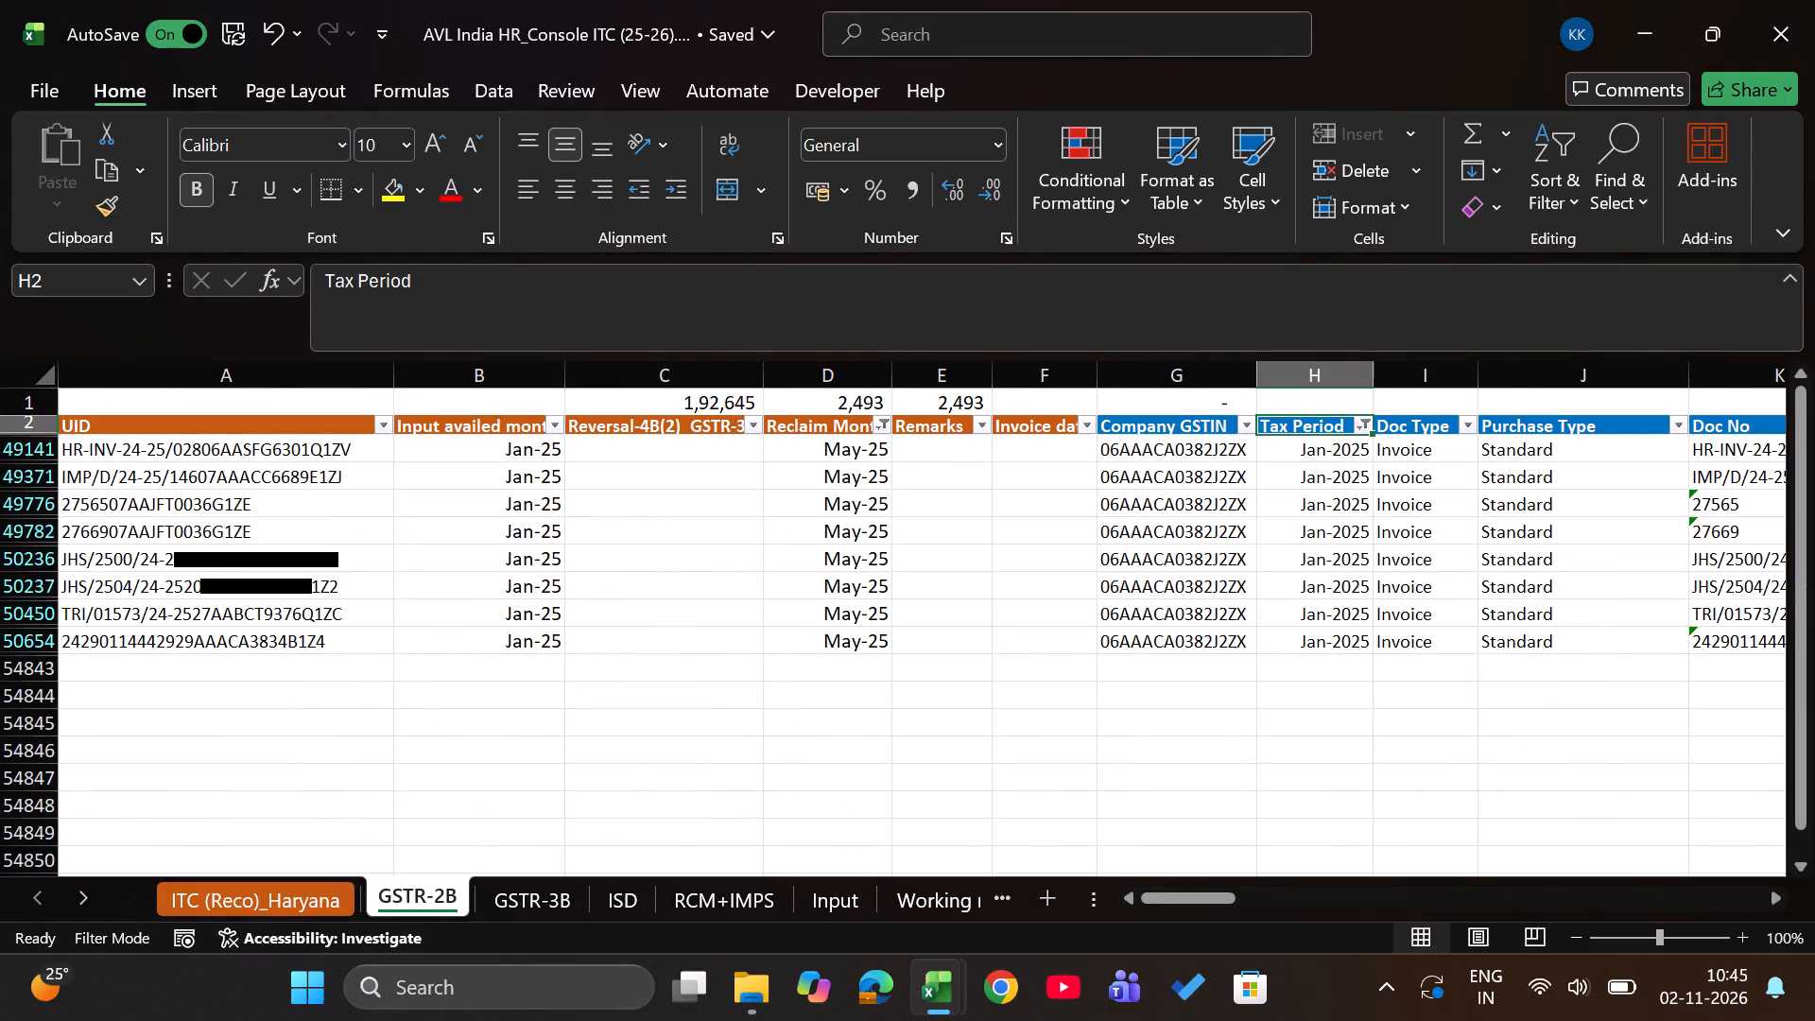
{"action": "key", "text": "alt+Down"}
{"action": "key", "text": "alt+Down"}
{"action": "key", "text": "alt+Down"}
{"action": "key", "text": "alt+Down"}
{"action": "key", "text": "alt+Down"}
{"action": "key", "text": "alt+Down"}
{"action": "key", "text": "alt+Down"}
{"action": "key", "text": "alt+Down"}
{"action": "key", "text": "alt+Down"}
{"action": "key", "text": "Tab"}
{"action": "key", "text": "Tab"}
{"action": "key", "text": "Tab"}
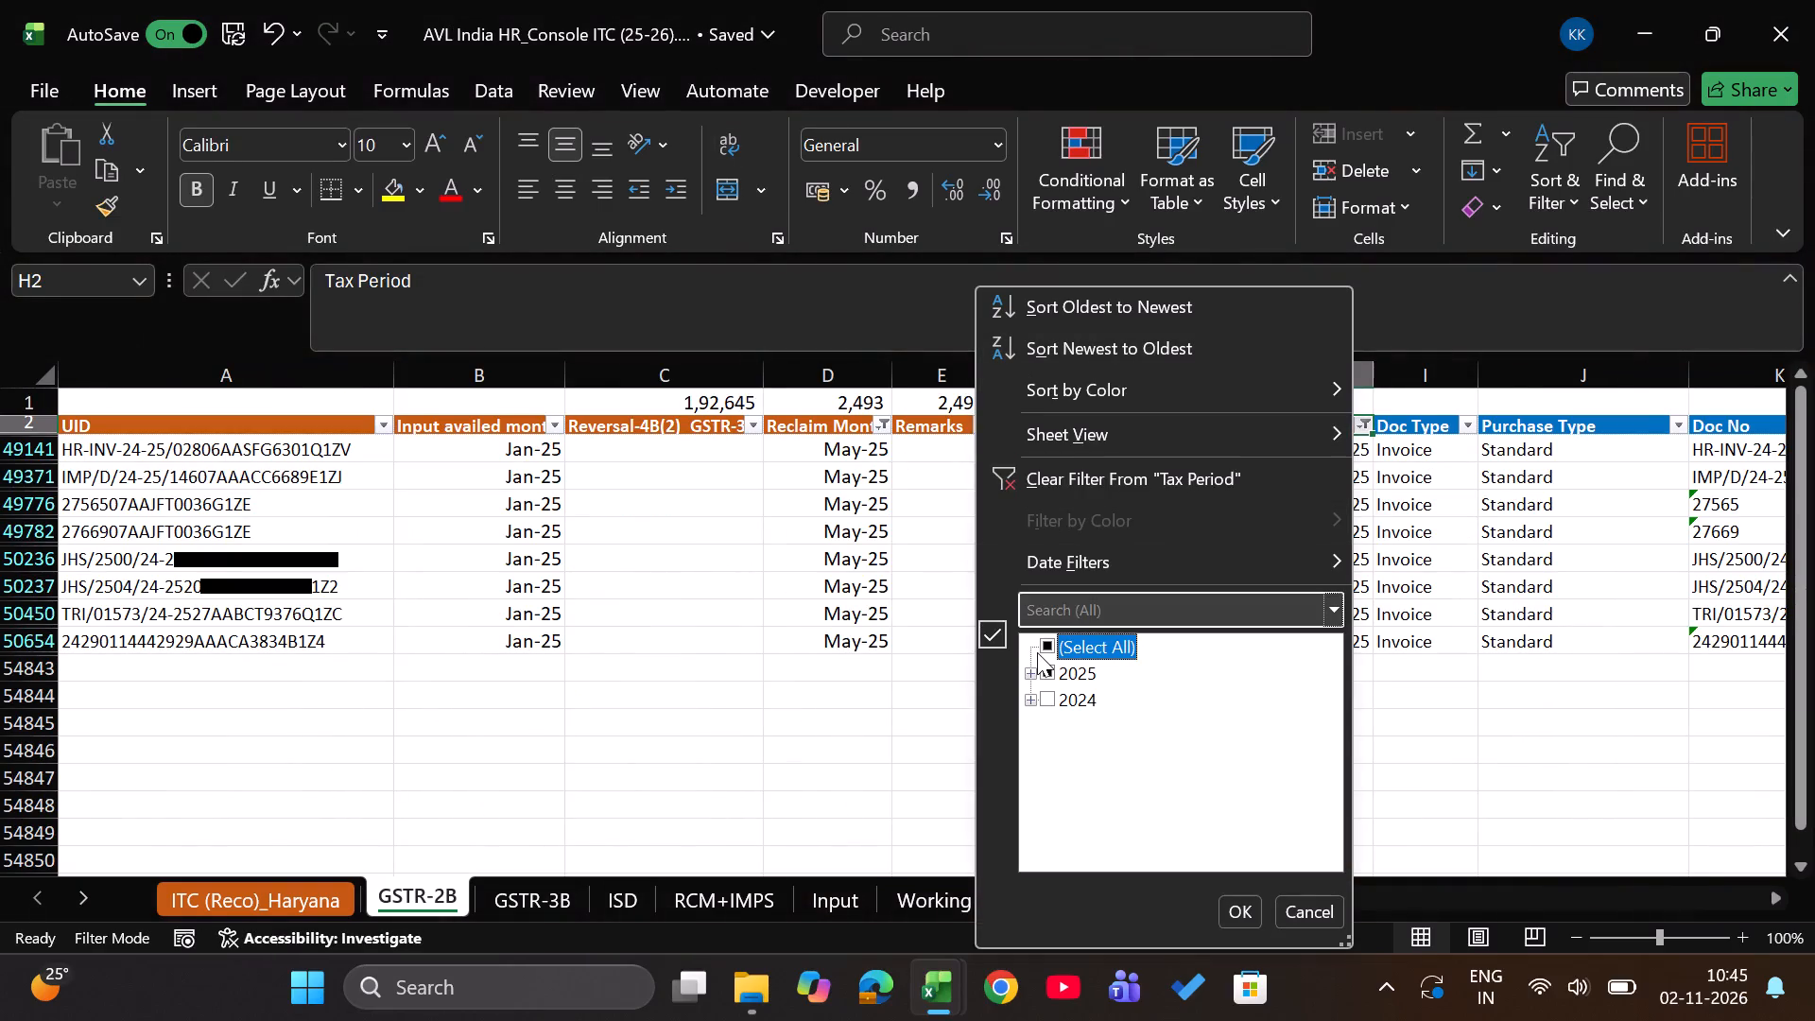
{"action": "key", "text": "Down"}
{"action": "key", "text": "Right"}
{"action": "key", "text": "Down"}
{"action": "key", "text": "space"}
{"action": "key", "text": "Down"}
{"action": "key", "text": "space"}
{"action": "key", "text": "Return"}
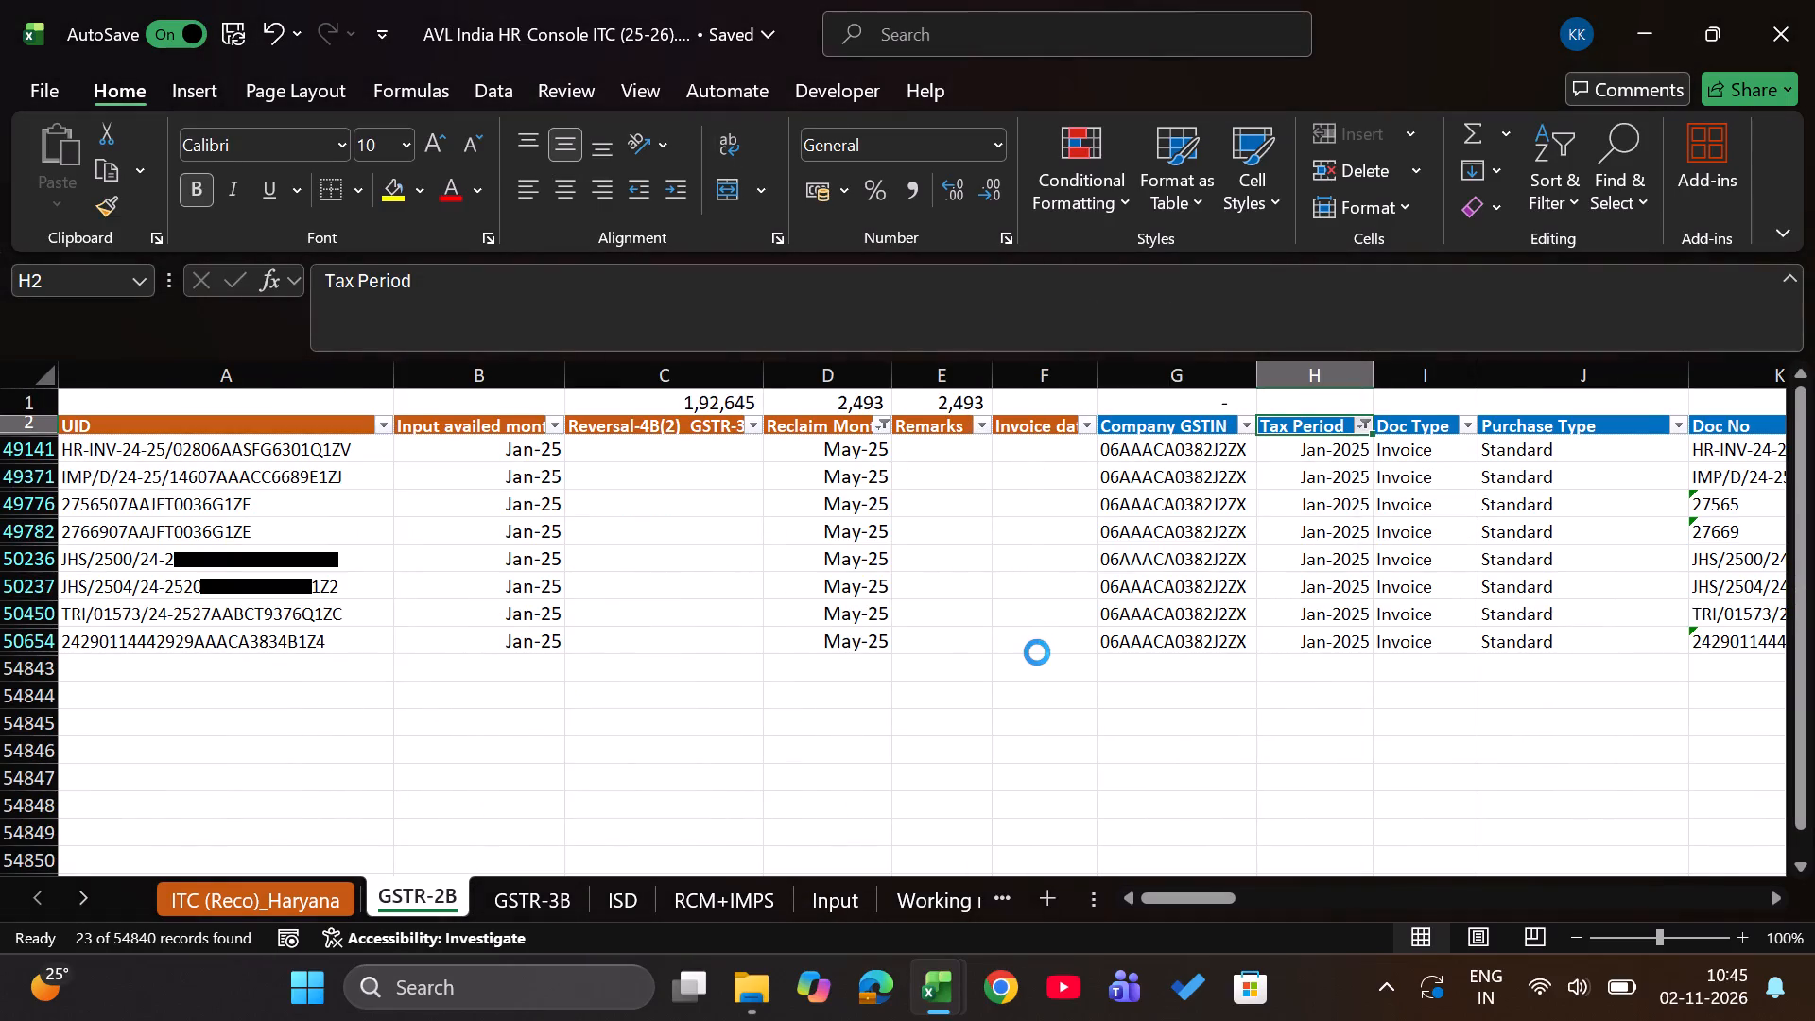
In the May-25 workbook's Taken Curr Mon-Rever PRevious m sheet, change the Month filter to February 2025 only.
{"action": "key", "text": "alt+Tab"}
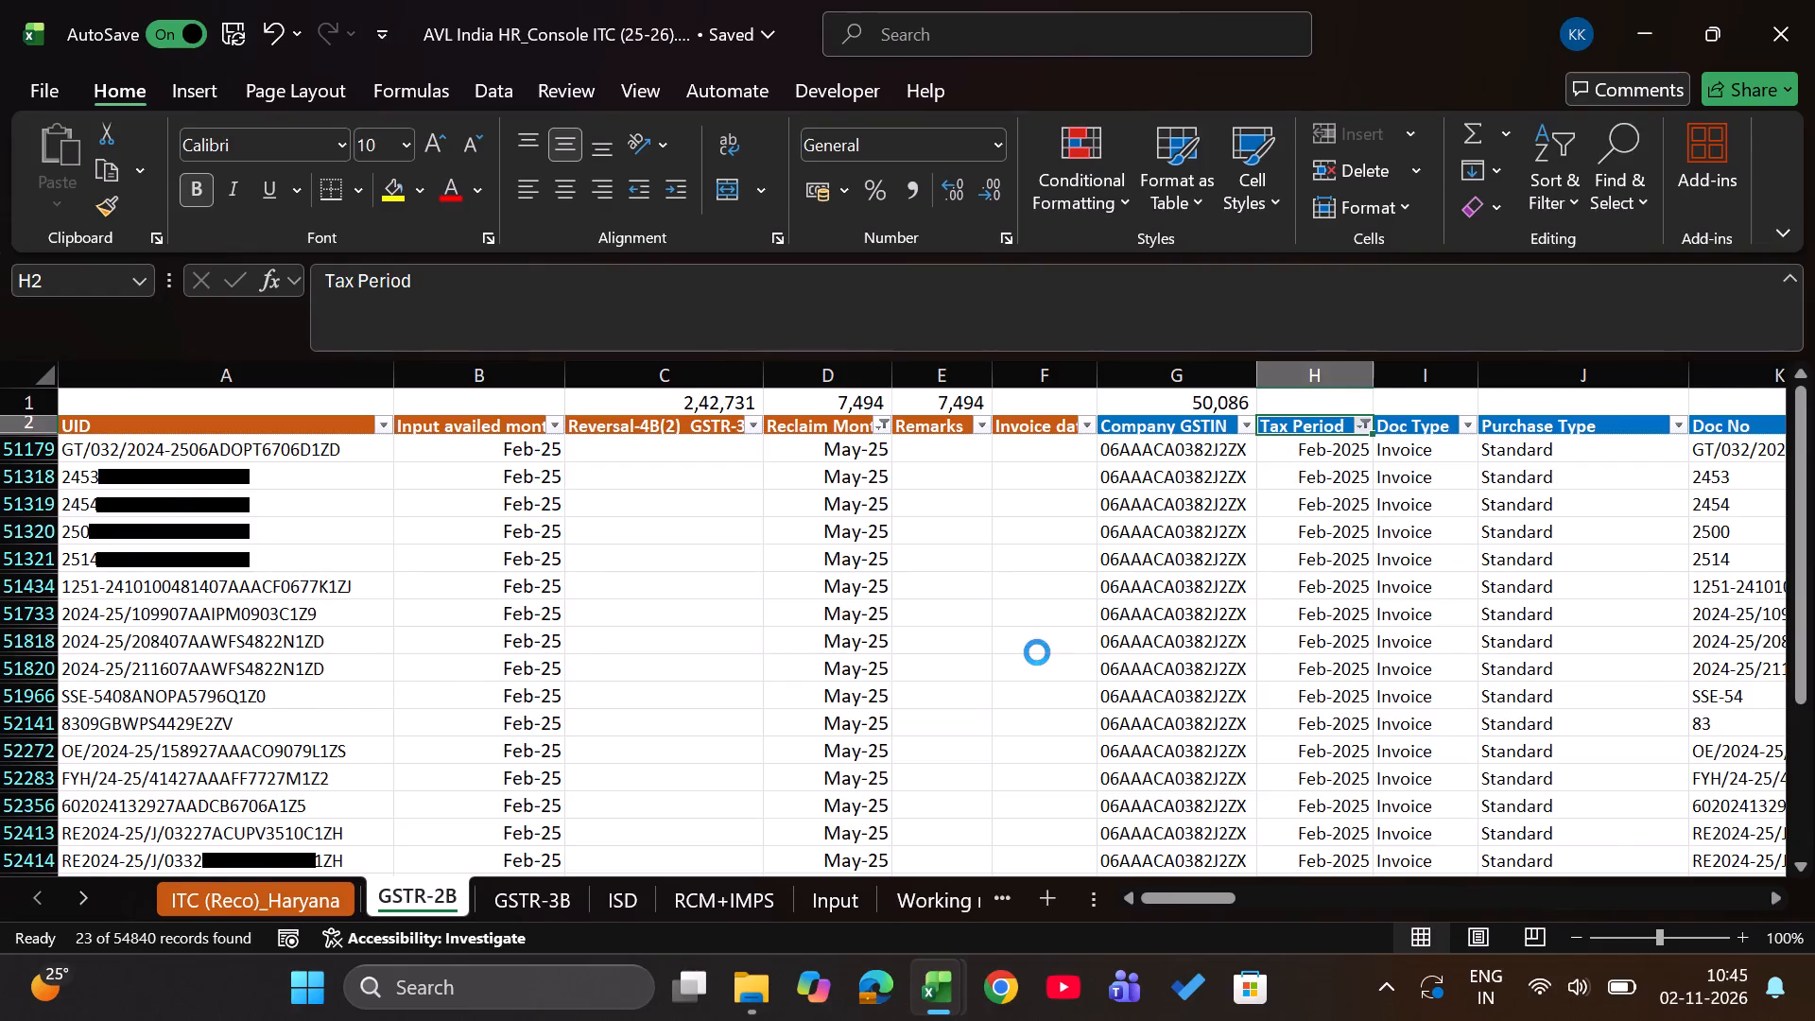
{"action": "key", "text": "Right"}
{"action": "key", "text": "Left"}
{"action": "key", "text": "Left"}
{"action": "key", "text": "Right"}
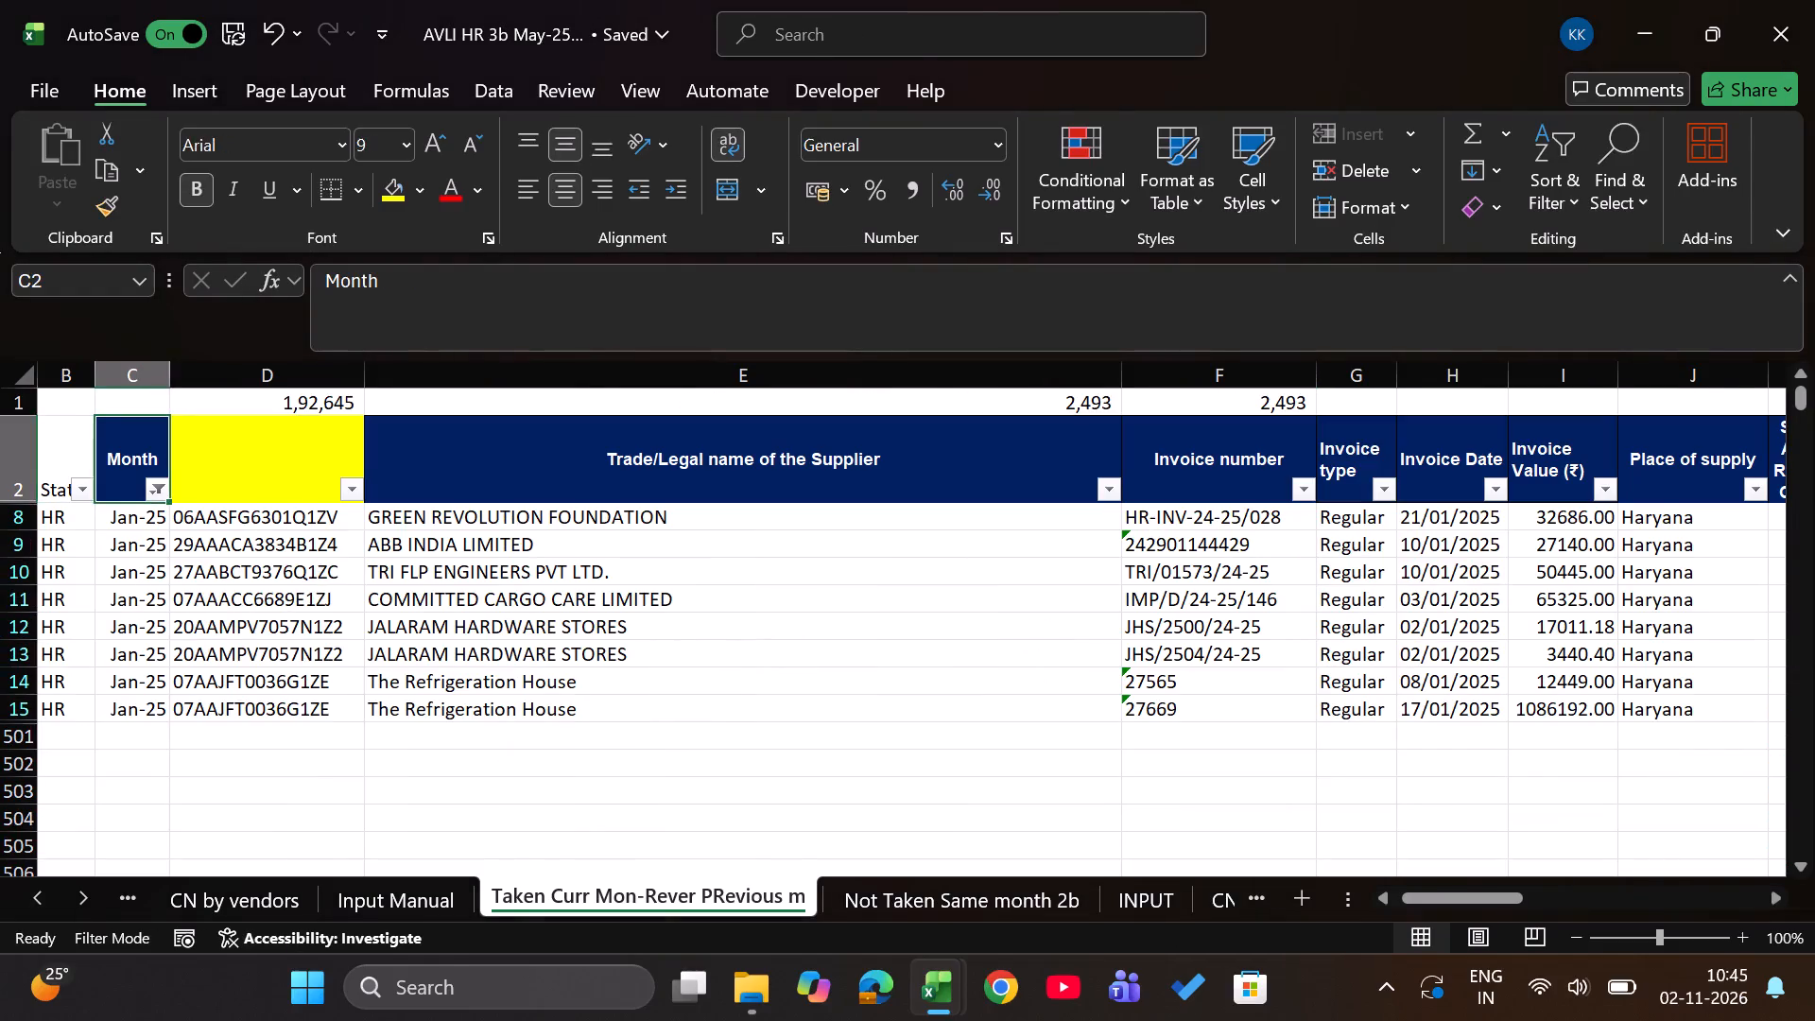
{"action": "key", "text": "Down"}
{"action": "key", "text": "Escape"}
{"action": "key", "text": "Up"}
{"action": "key", "text": "alt+Down"}
{"action": "key", "text": "alt+Down"}
{"action": "key", "text": "alt+Down"}
{"action": "key", "text": "alt+Down"}
{"action": "key", "text": "alt+Down"}
{"action": "key", "text": "alt+Down"}
{"action": "key", "text": "alt+Down"}
{"action": "key", "text": "alt+Down"}
{"action": "key", "text": "alt+Down"}
{"action": "key", "text": "alt+Down"}
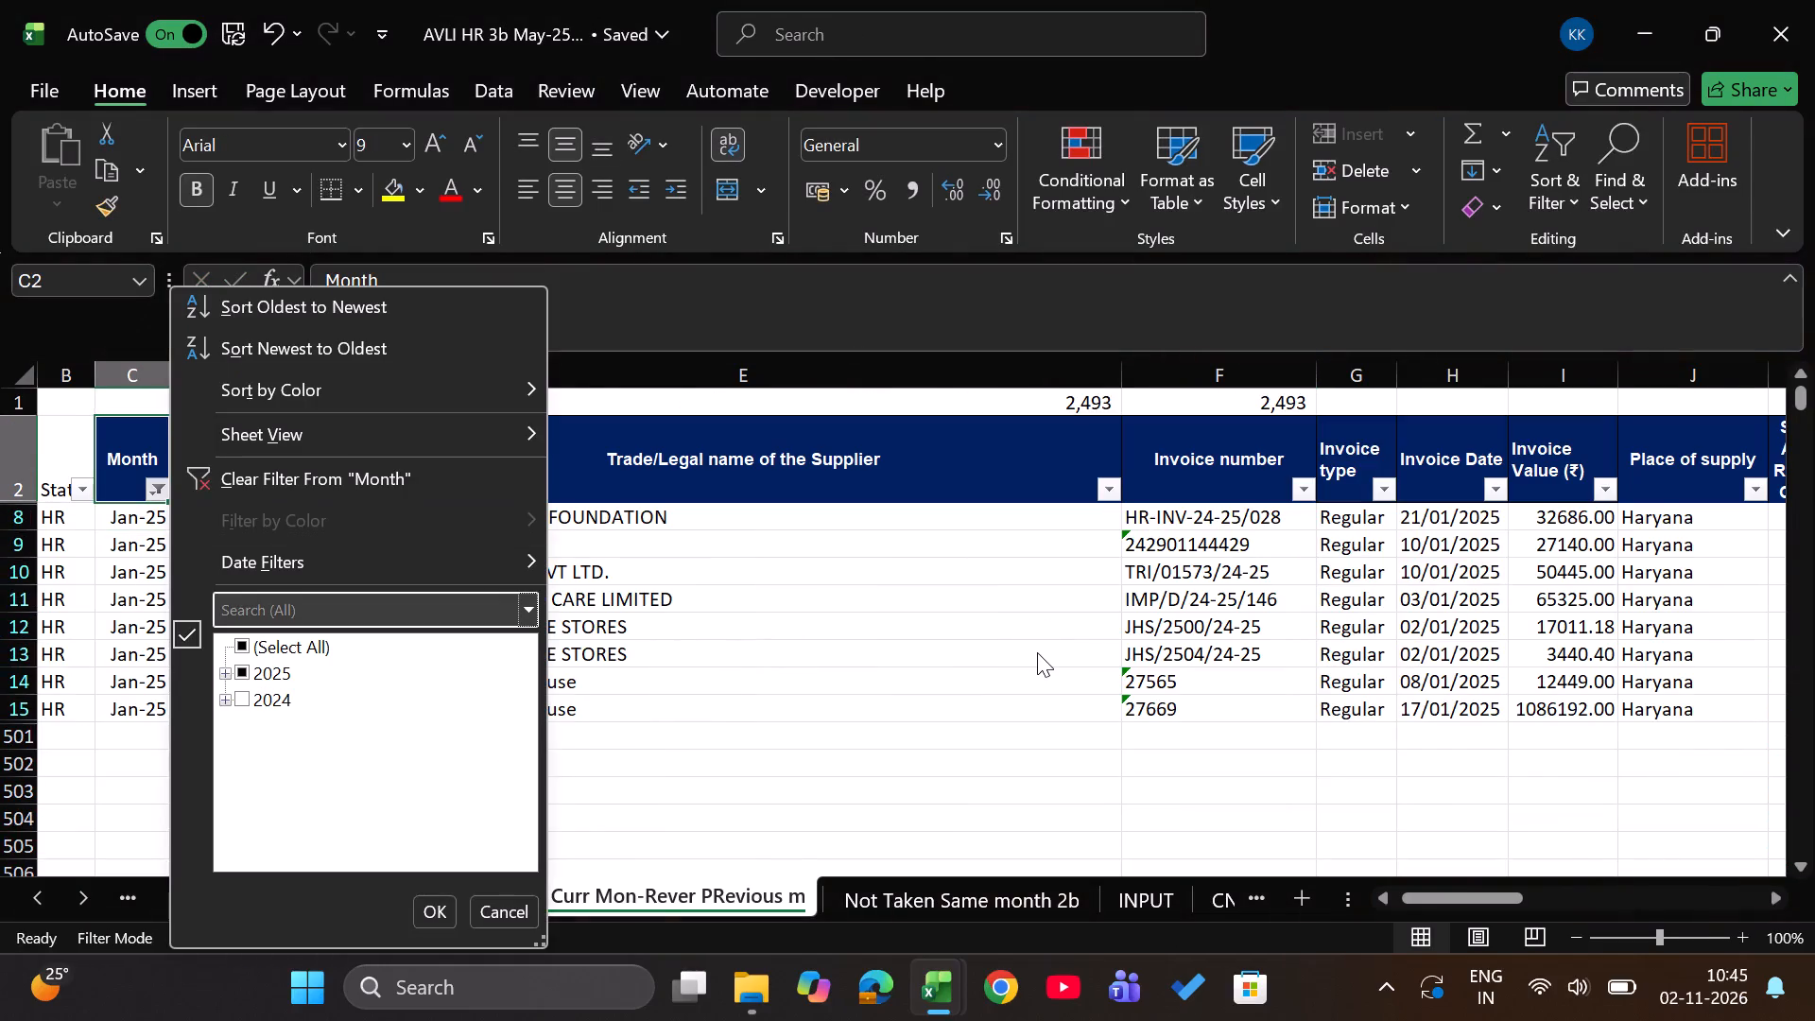
{"action": "key", "text": "Tab"}
{"action": "key", "text": "space"}
{"action": "key", "text": "Down"}
{"action": "key", "text": "Up"}
{"action": "key", "text": "space"}
{"action": "key", "text": "Down"}
{"action": "key", "text": "Right"}
{"action": "key", "text": "Down"}
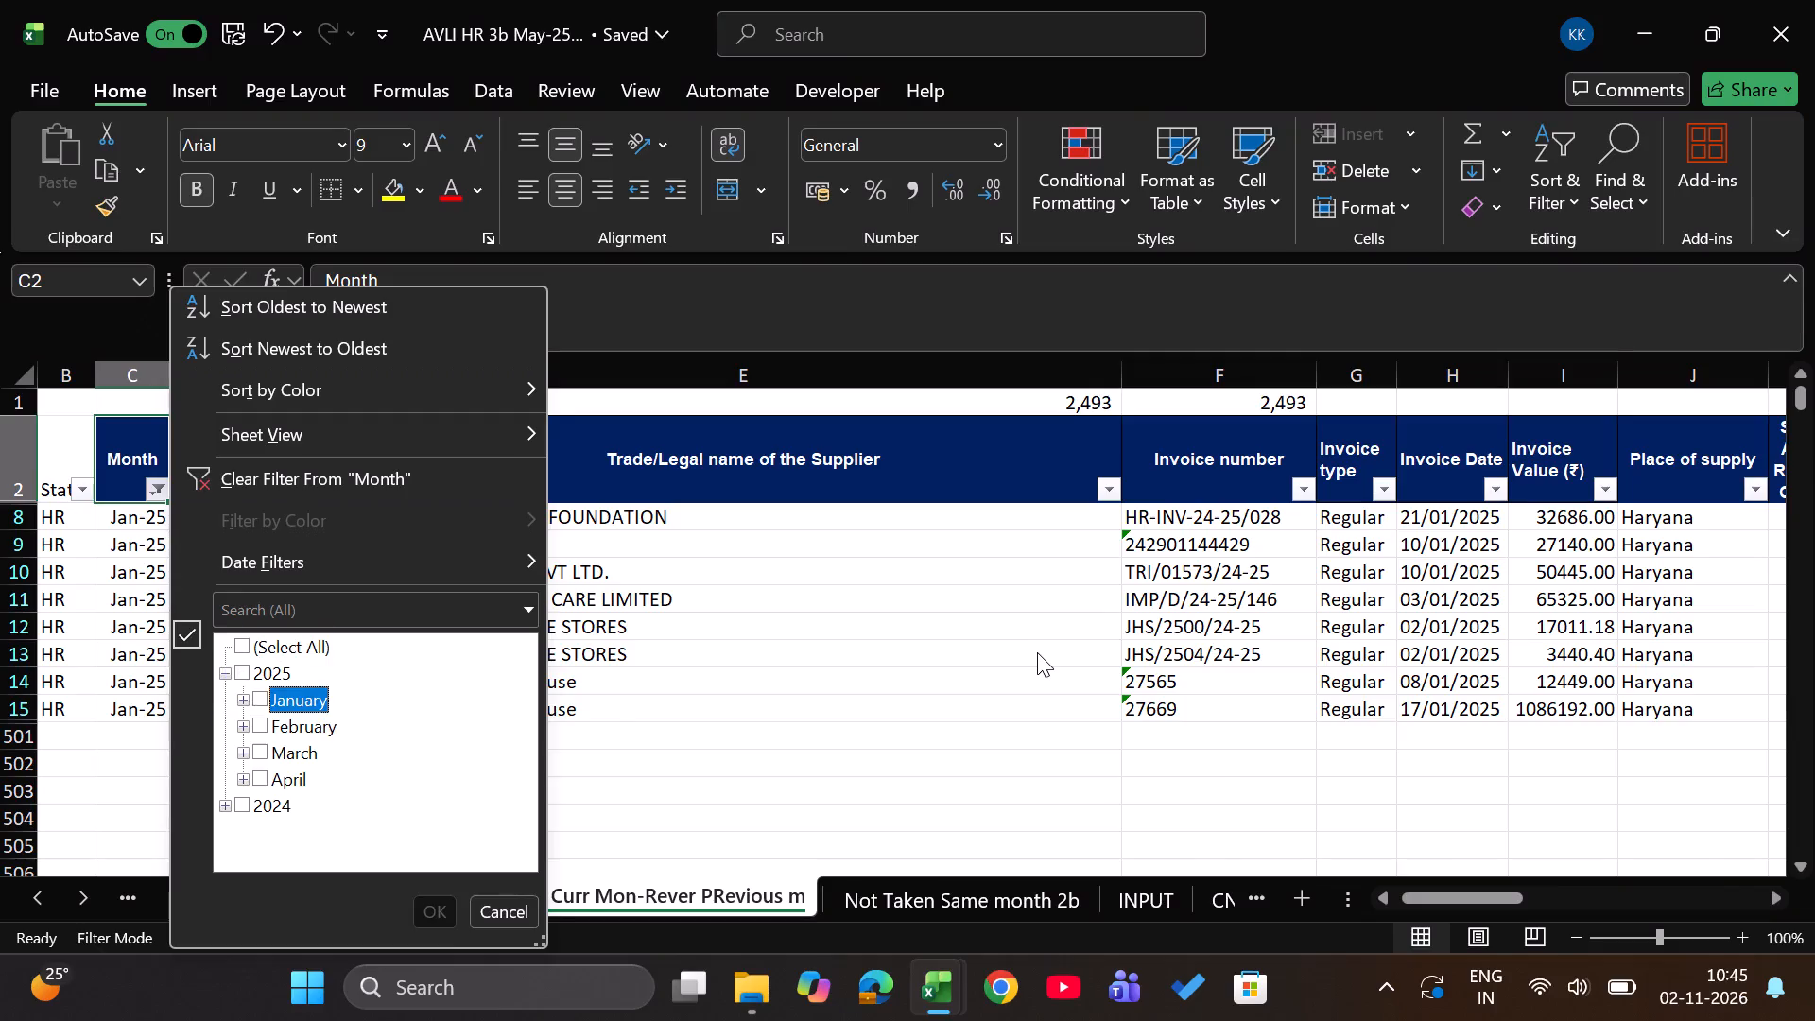
{"action": "key", "text": "Down"}
{"action": "key", "text": "space"}
{"action": "key", "text": "Return"}
Back in the console's GSTR-2B sheet, change the Tax Period filter to March 2025 only.
{"action": "key", "text": "alt+Tab"}
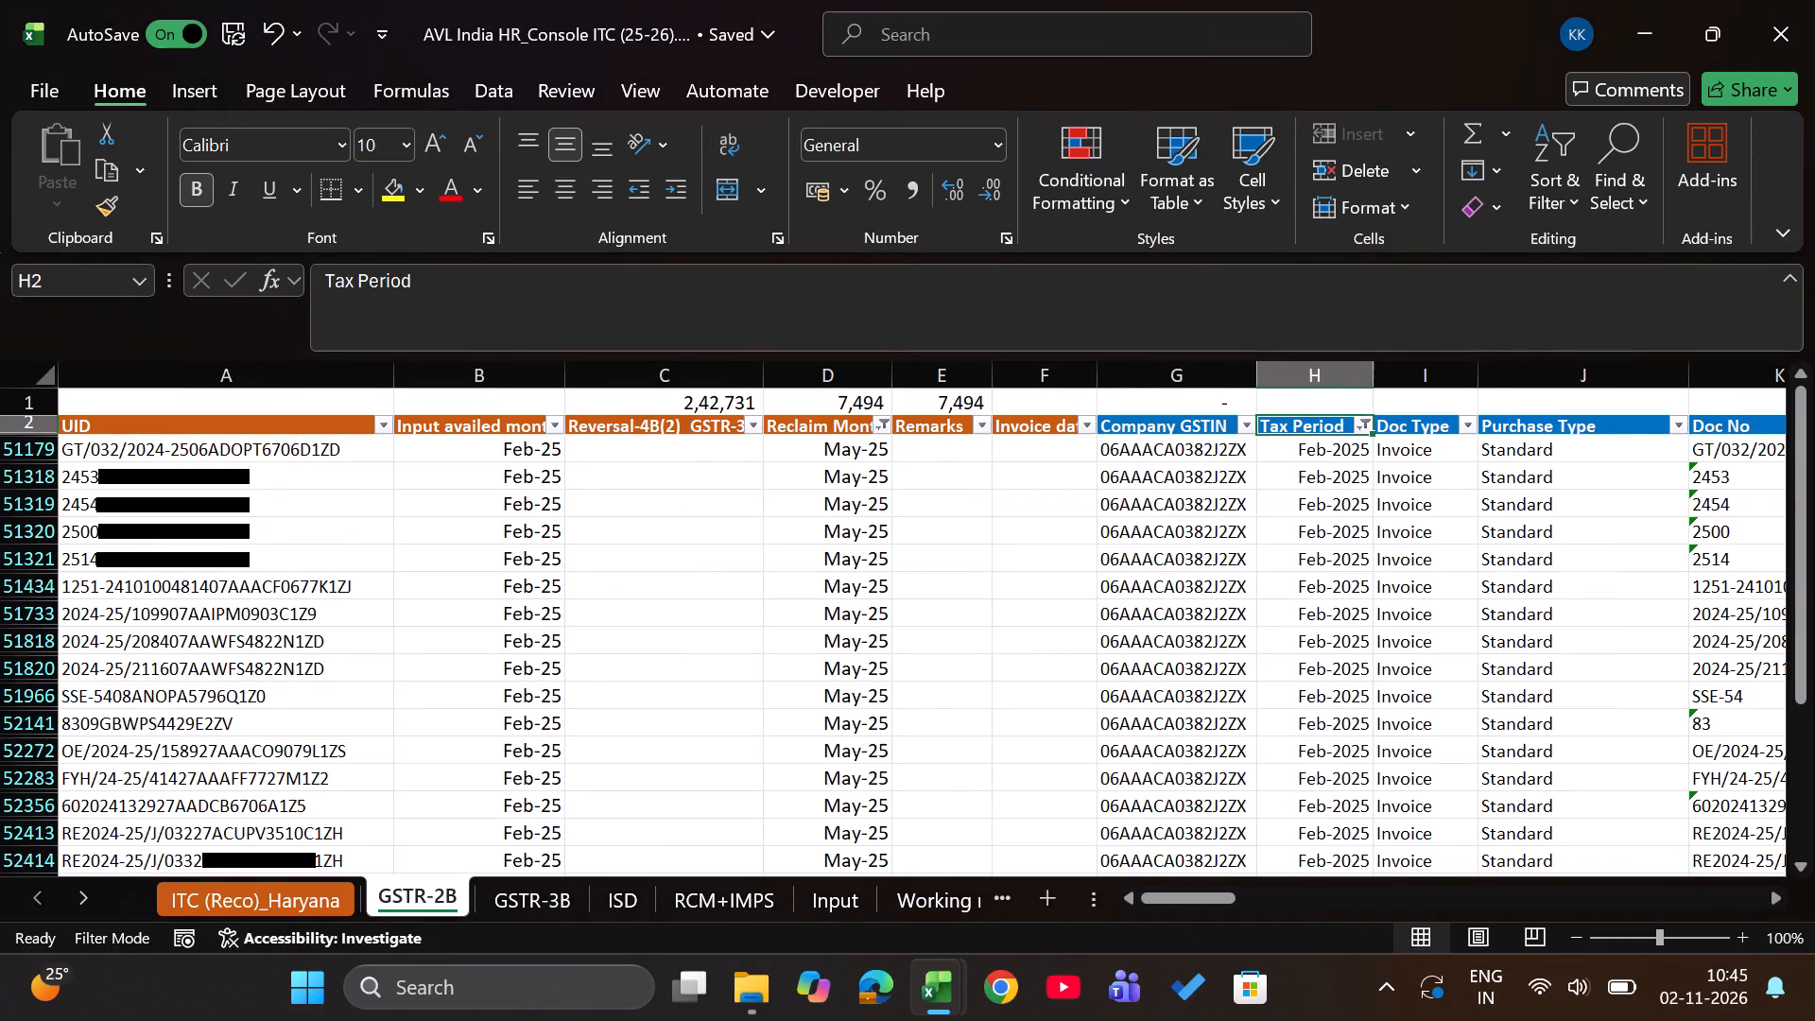
{"action": "key", "text": "alt+Down"}
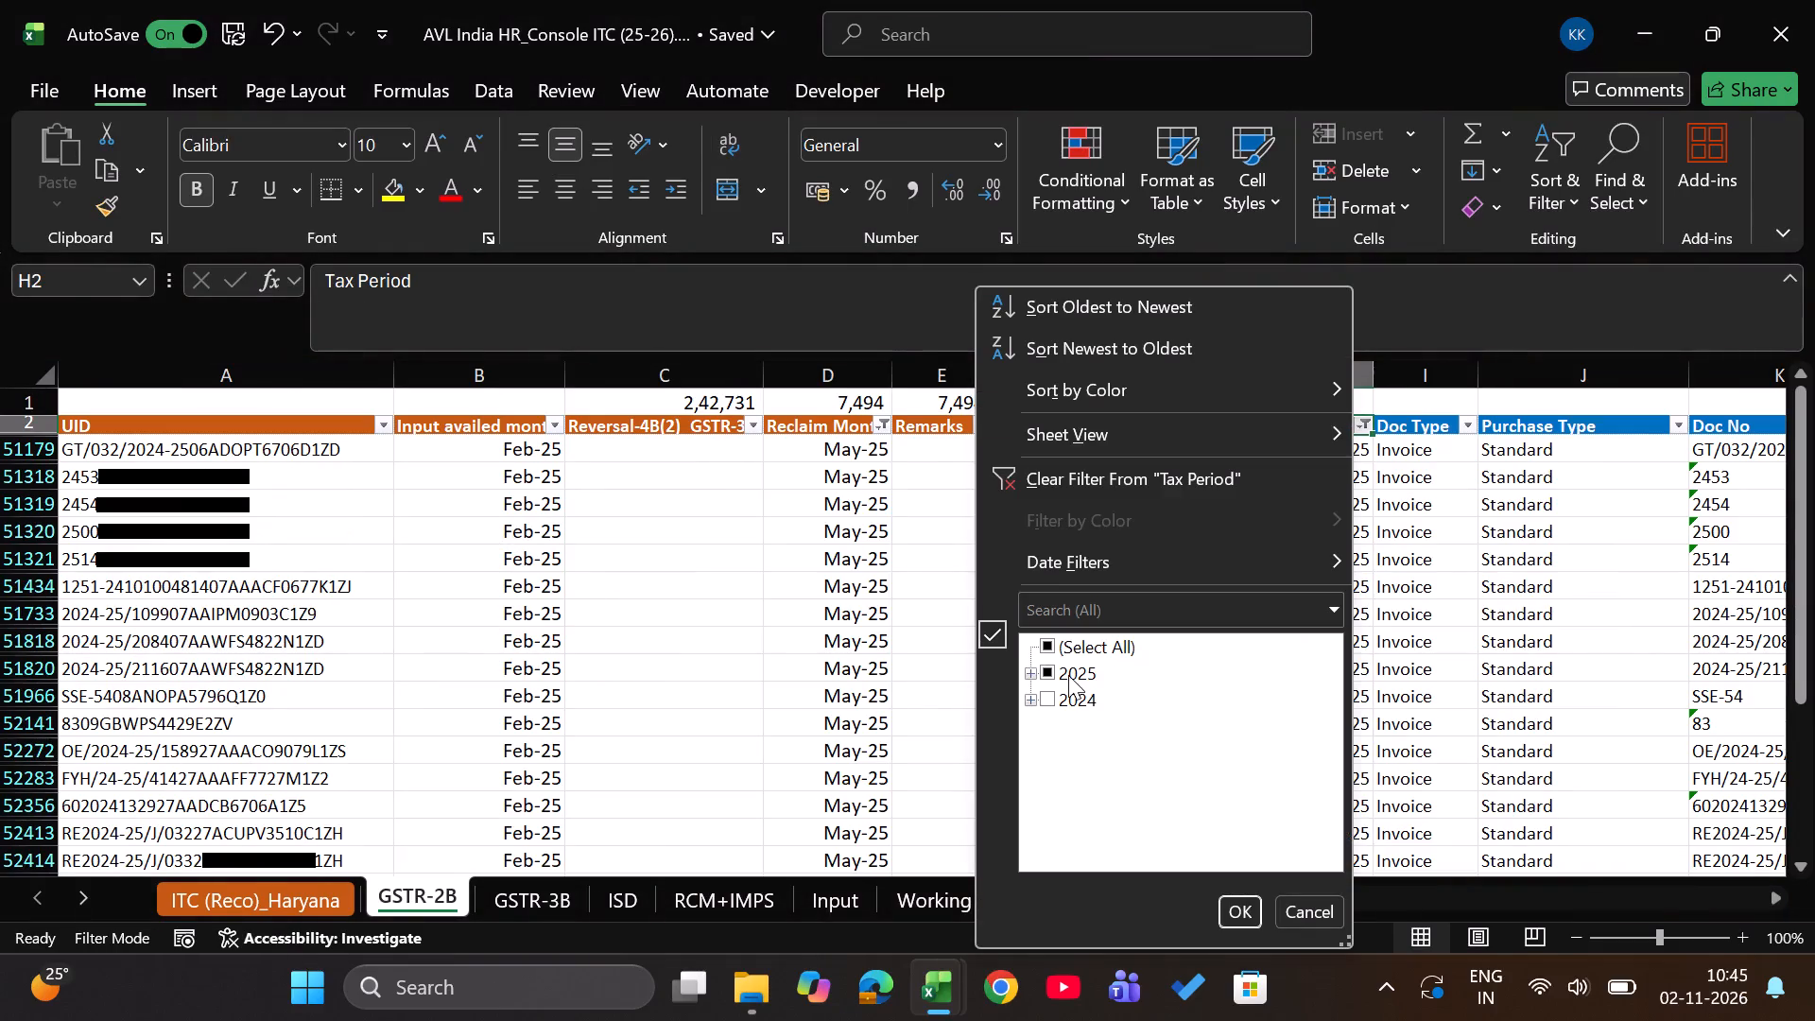
{"action": "left_click", "coordinate": [1035, 675]}
{"action": "key", "text": "Down"}
{"action": "key", "text": "Down"}
{"action": "key", "text": "Down"}
{"action": "key", "text": "space"}
{"action": "key", "text": "space"}
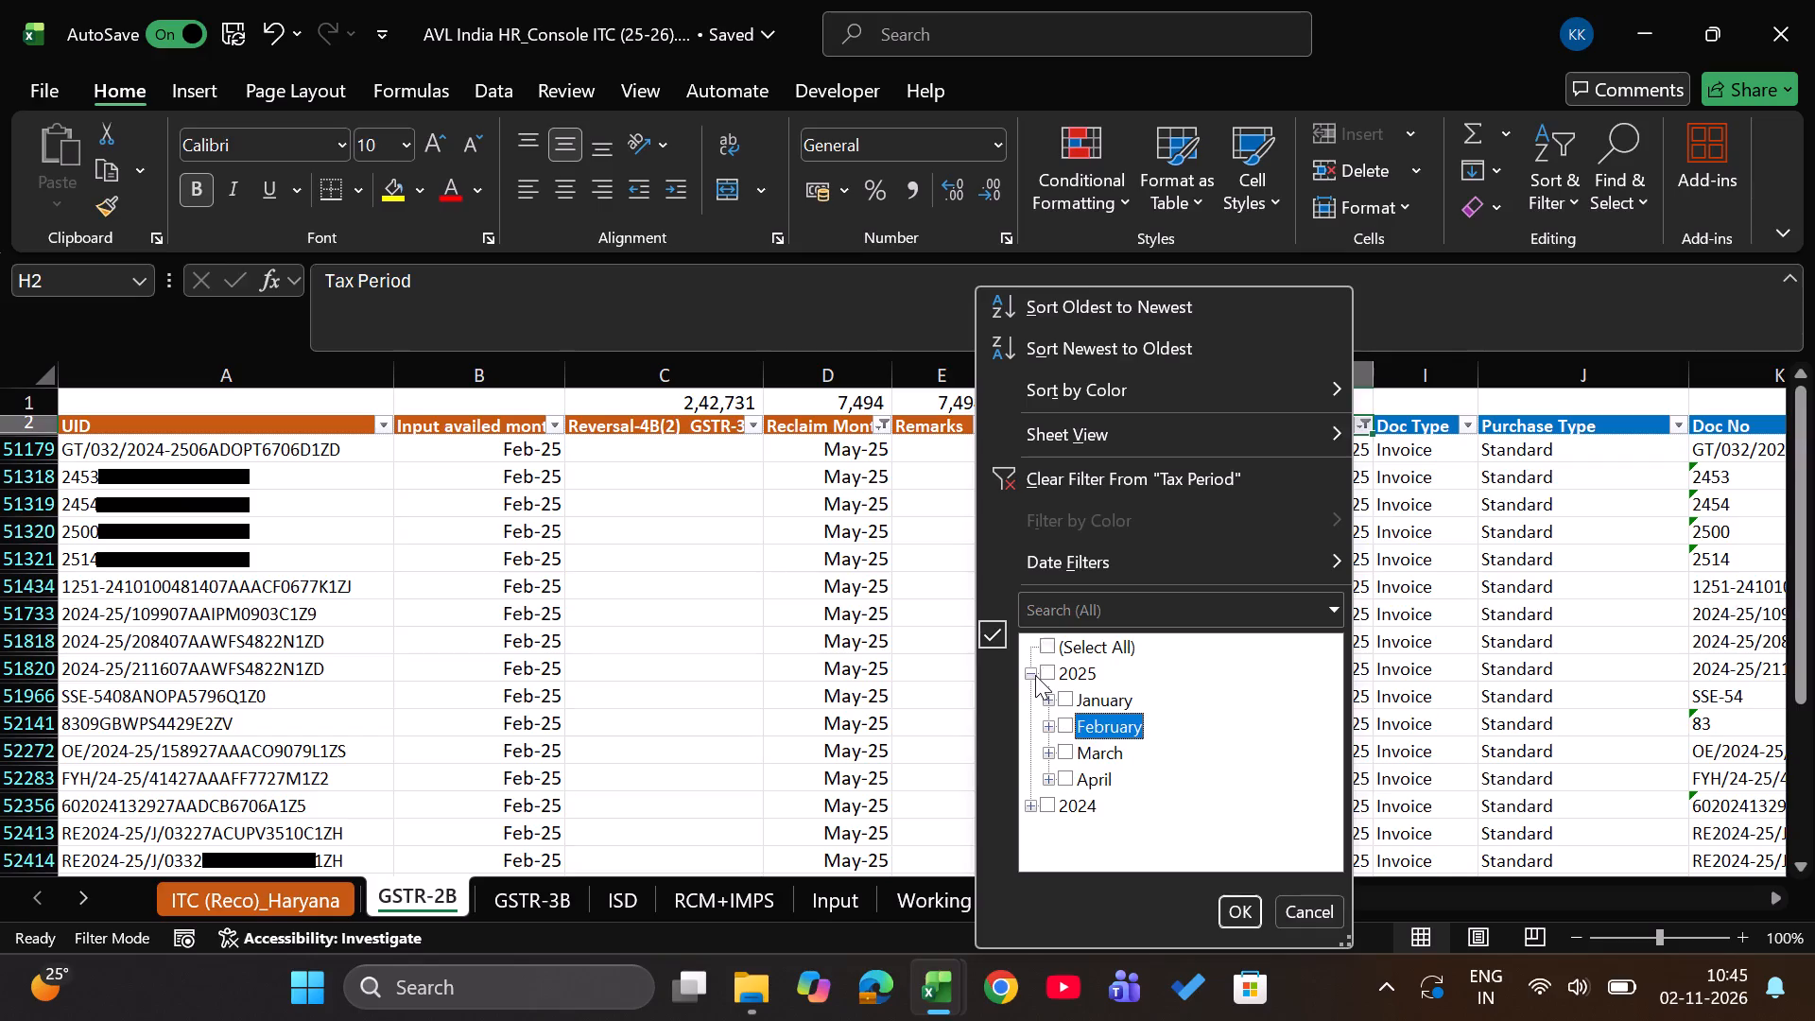
{"action": "key", "text": "Down"}
{"action": "key", "text": "Up"}
{"action": "key", "text": "Up"}
{"action": "key", "text": "space"}
{"action": "key", "text": "Down"}
{"action": "key", "text": "space"}
{"action": "key", "text": "Up"}
{"action": "key", "text": "space"}
{"action": "key", "text": "Down"}
{"action": "key", "text": "Down"}
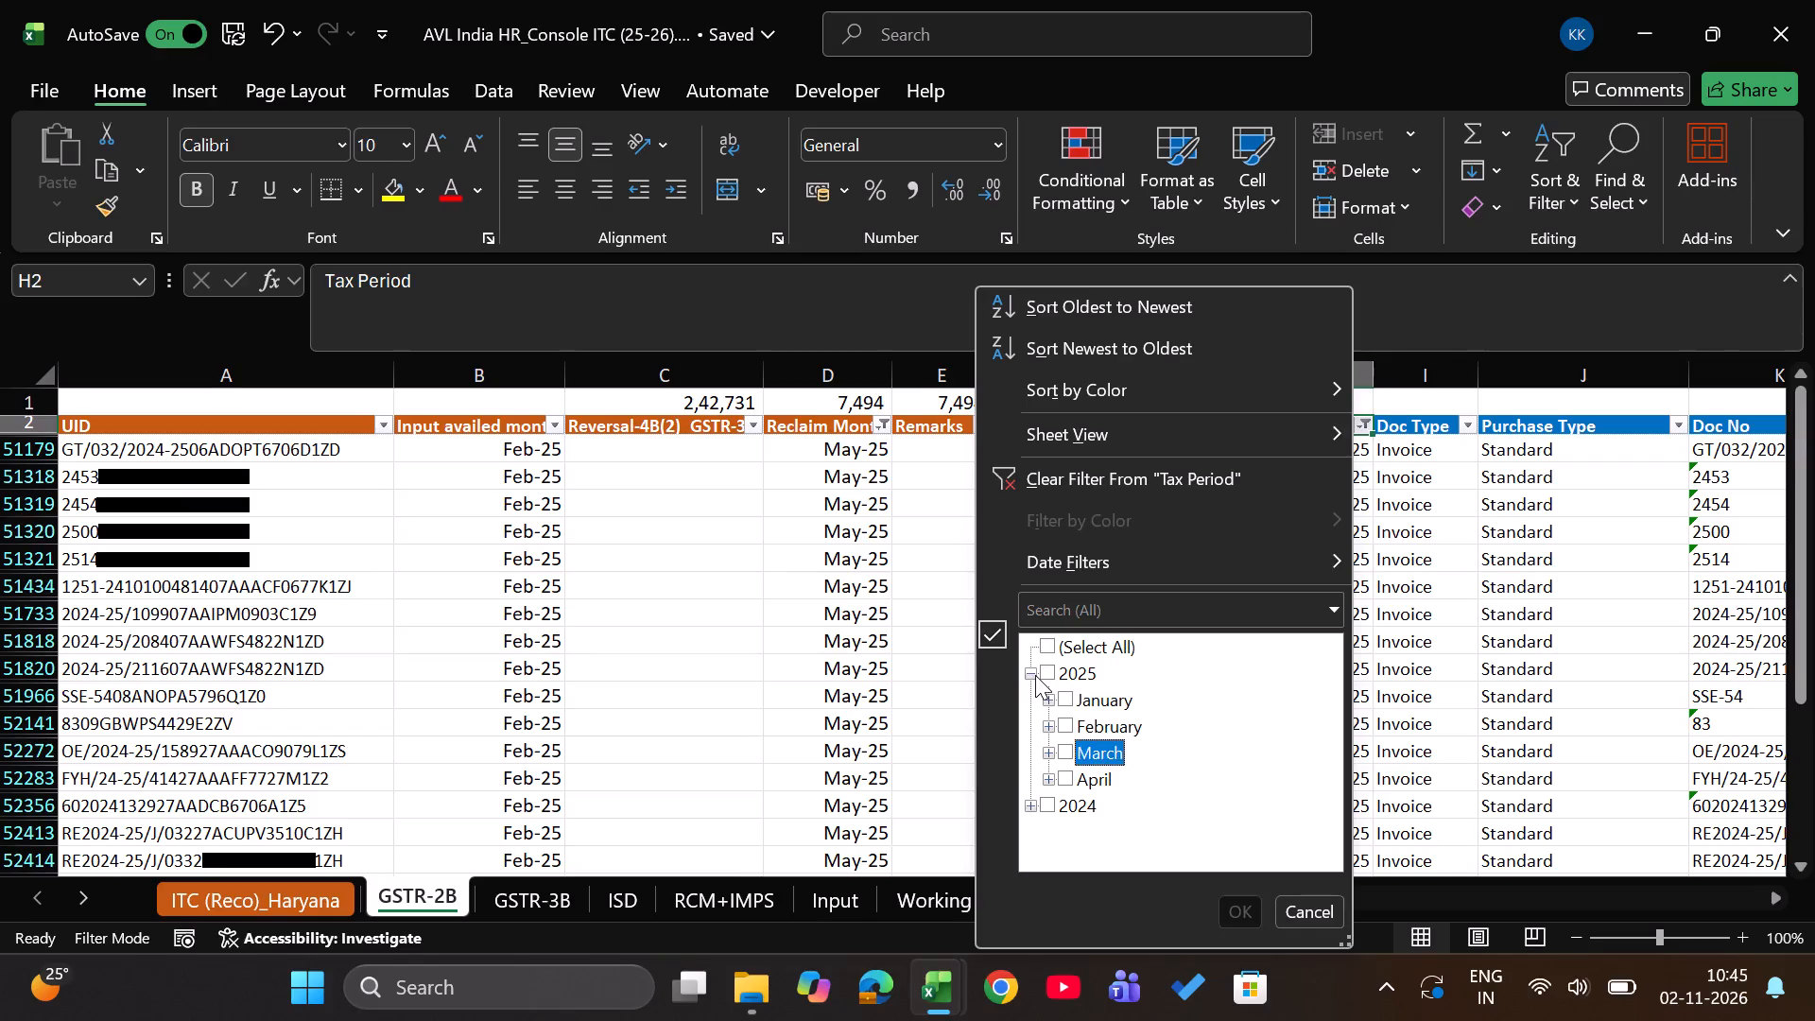
{"action": "key", "text": "space"}
{"action": "key", "text": "Return"}
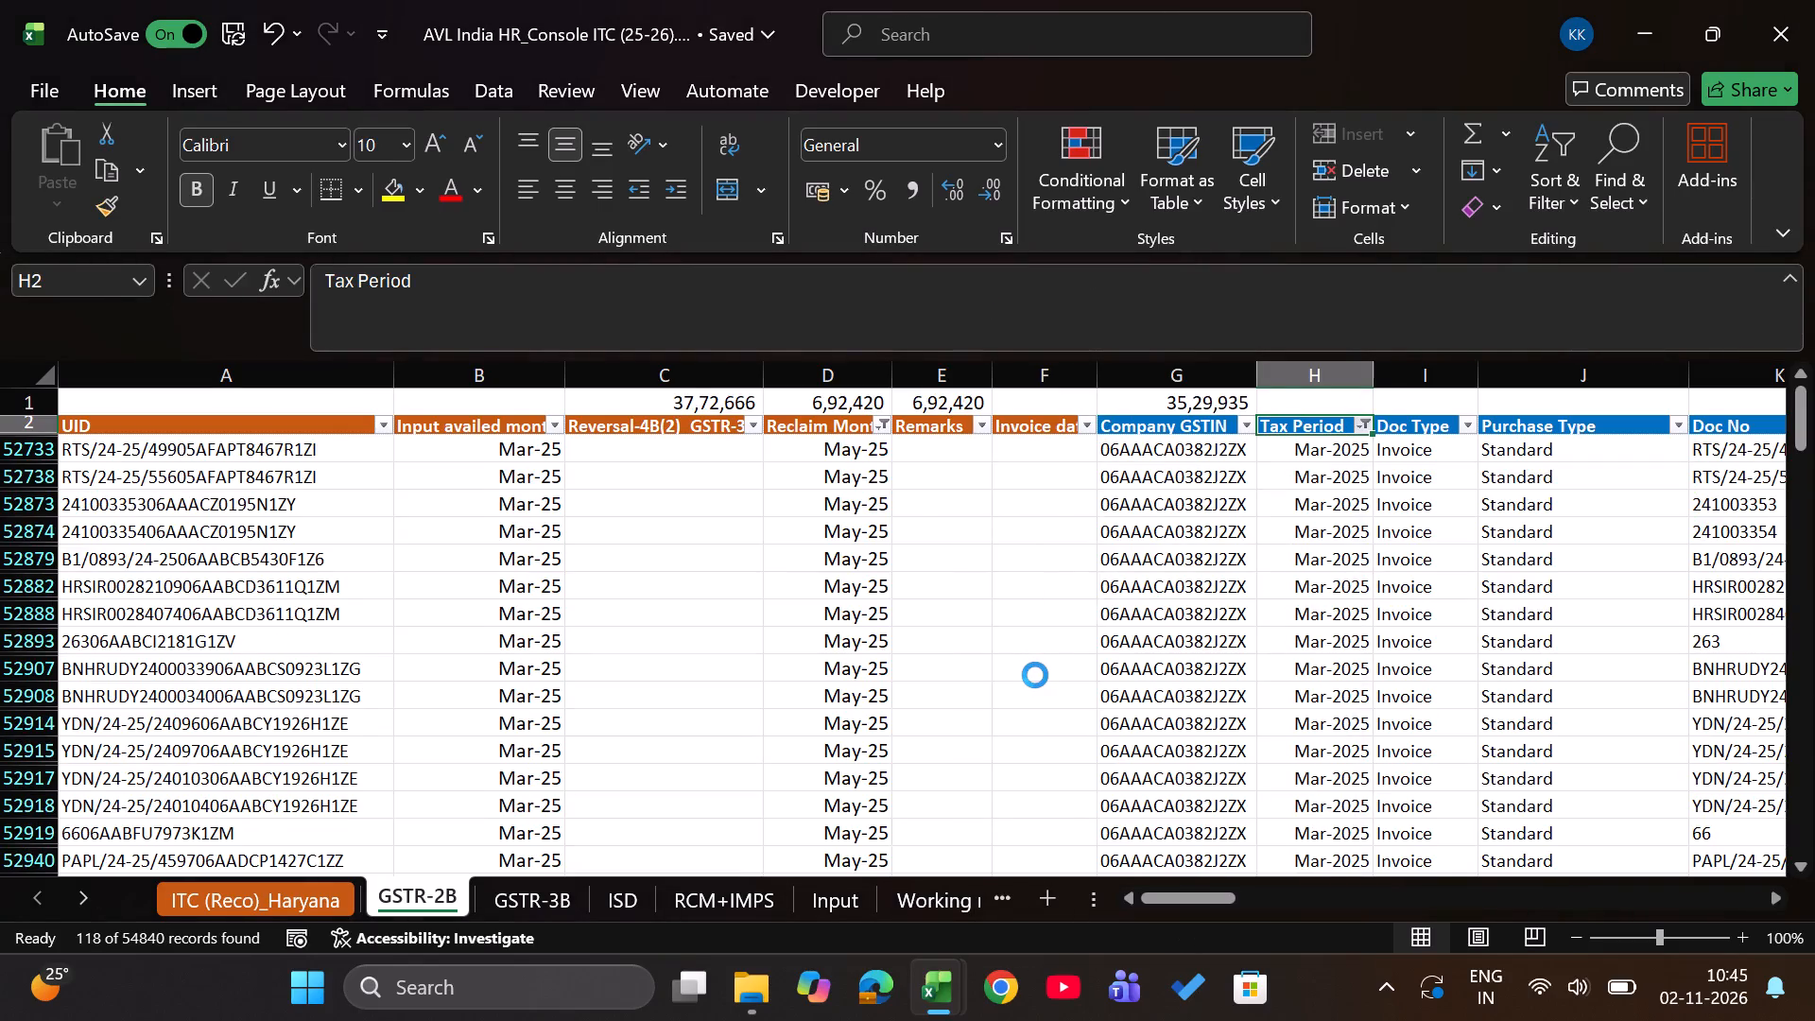
In the May-25 workbook's Taken Curr Mon-Rever PRevious m sheet, change the Month filter to March 2025 only.
{"action": "key", "text": "alt+Tab"}
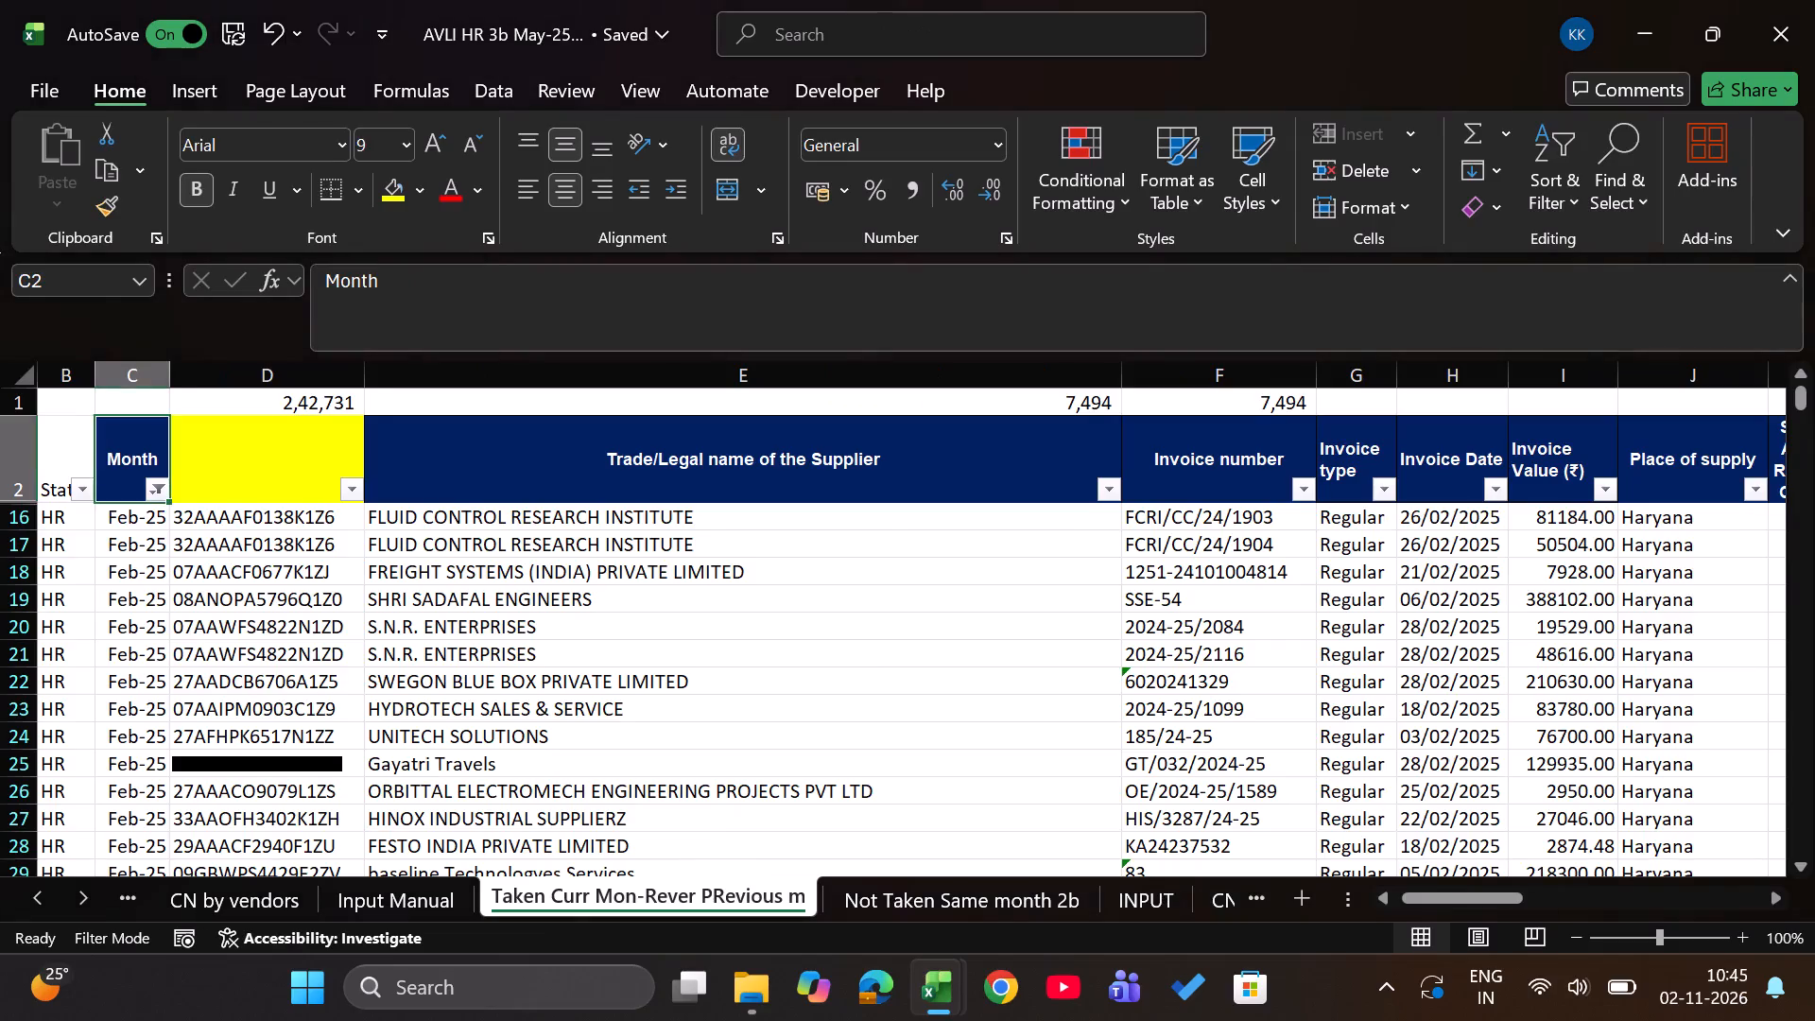
{"action": "key", "text": "Right"}
{"action": "key", "text": "Left"}
{"action": "key", "text": "alt+Down"}
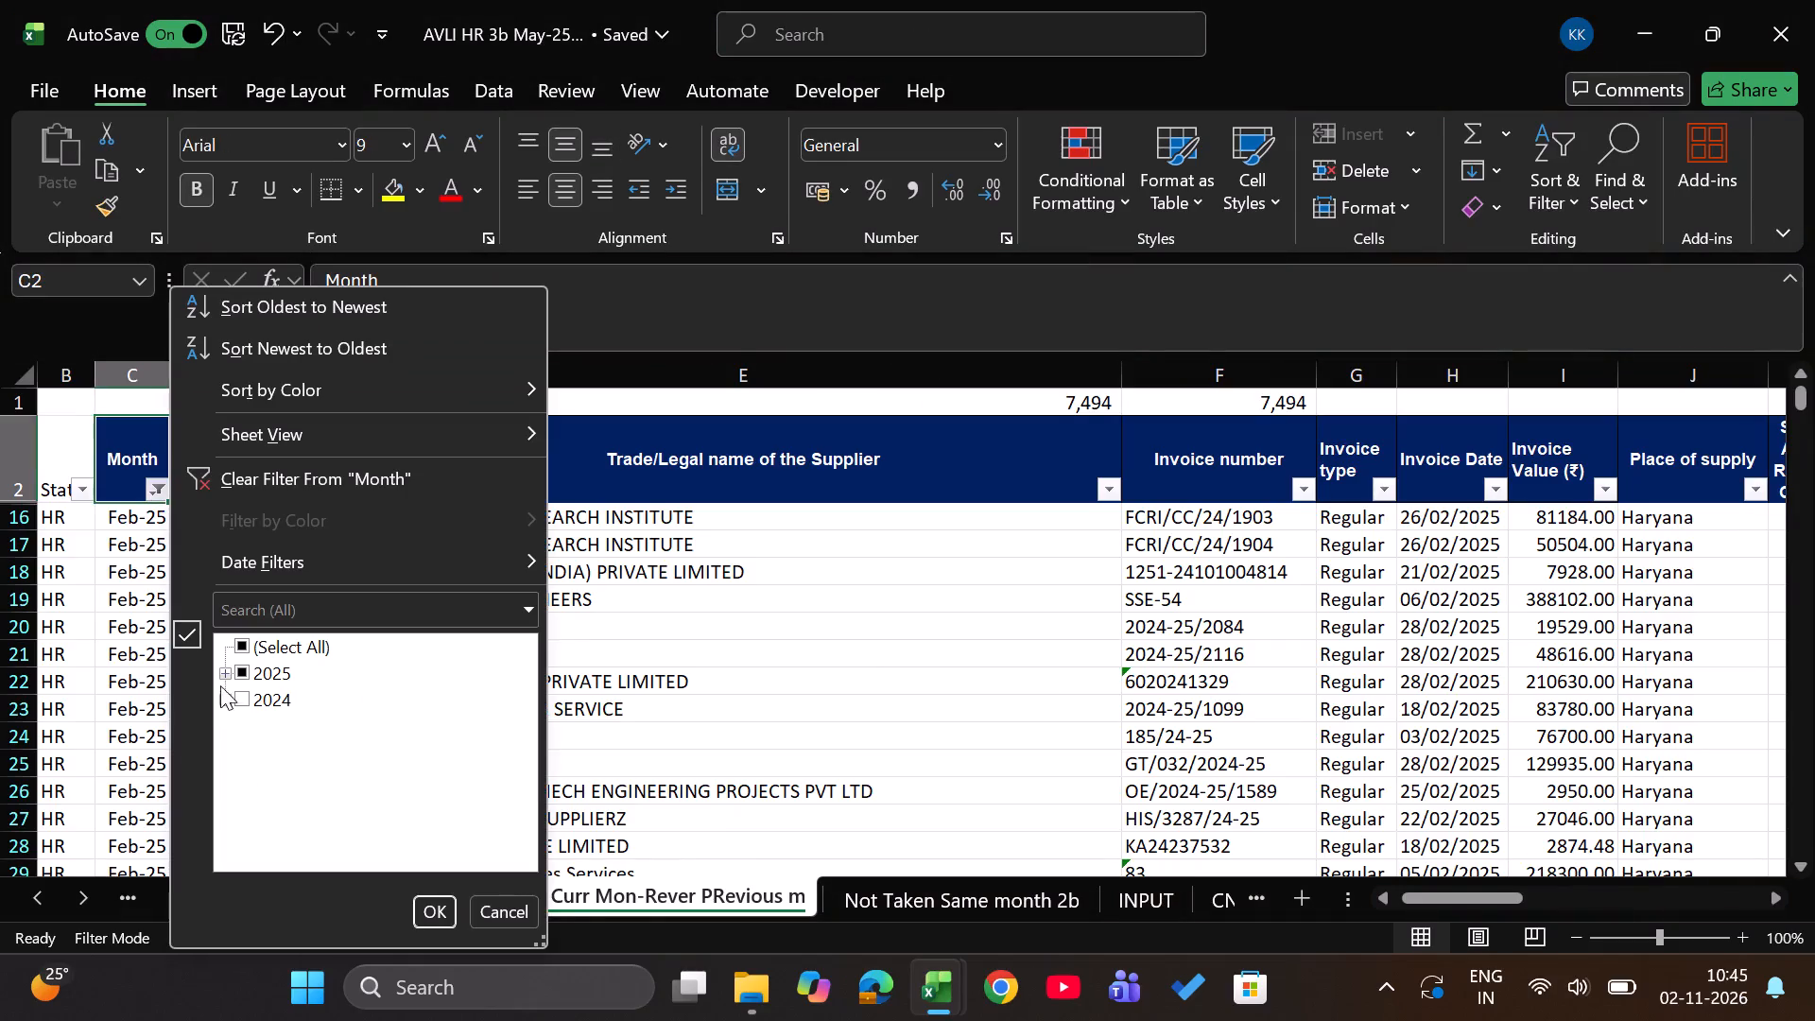
{"action": "left_click", "coordinate": [225, 673]}
{"action": "key", "text": "Down"}
{"action": "key", "text": "Down"}
{"action": "key", "text": "Down"}
{"action": "key", "text": "space"}
{"action": "key", "text": "Down"}
{"action": "key", "text": "space"}
{"action": "key", "text": "Return"}
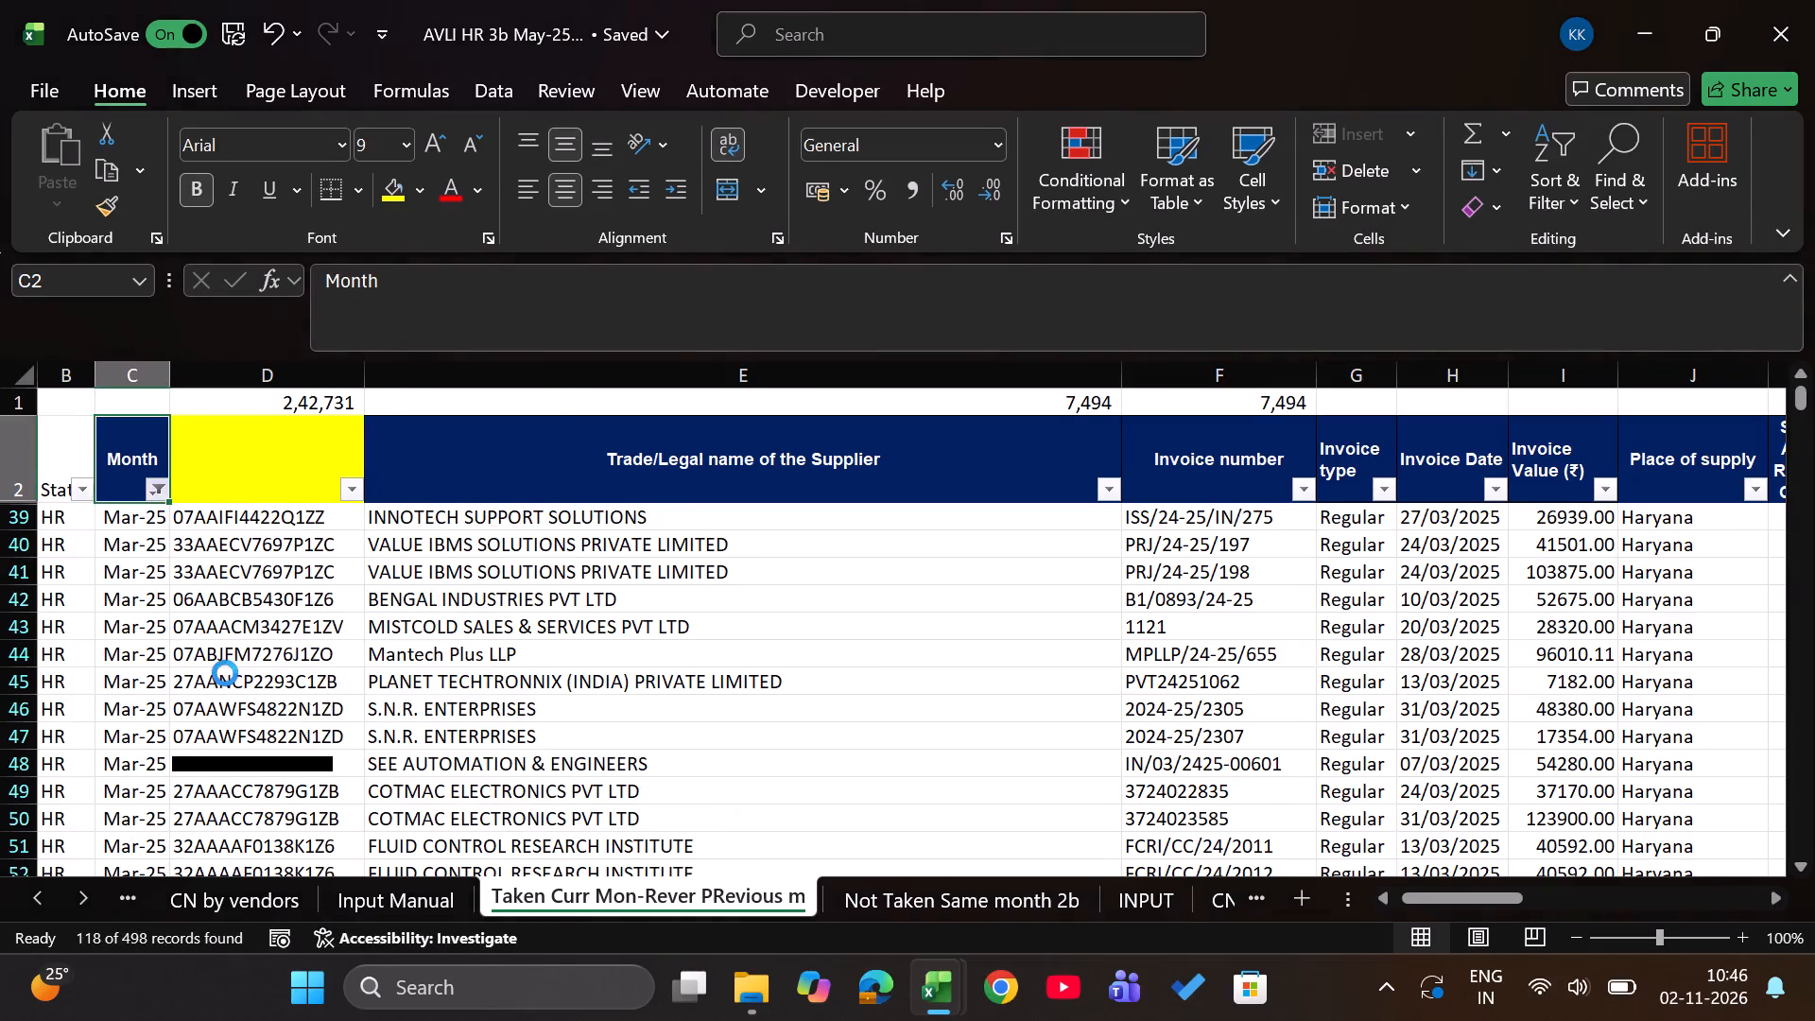
Check the March difference in the console, and in the May-25 workbook change the Month filter to April 2025 only.
{"action": "key", "text": "alt+Tab"}
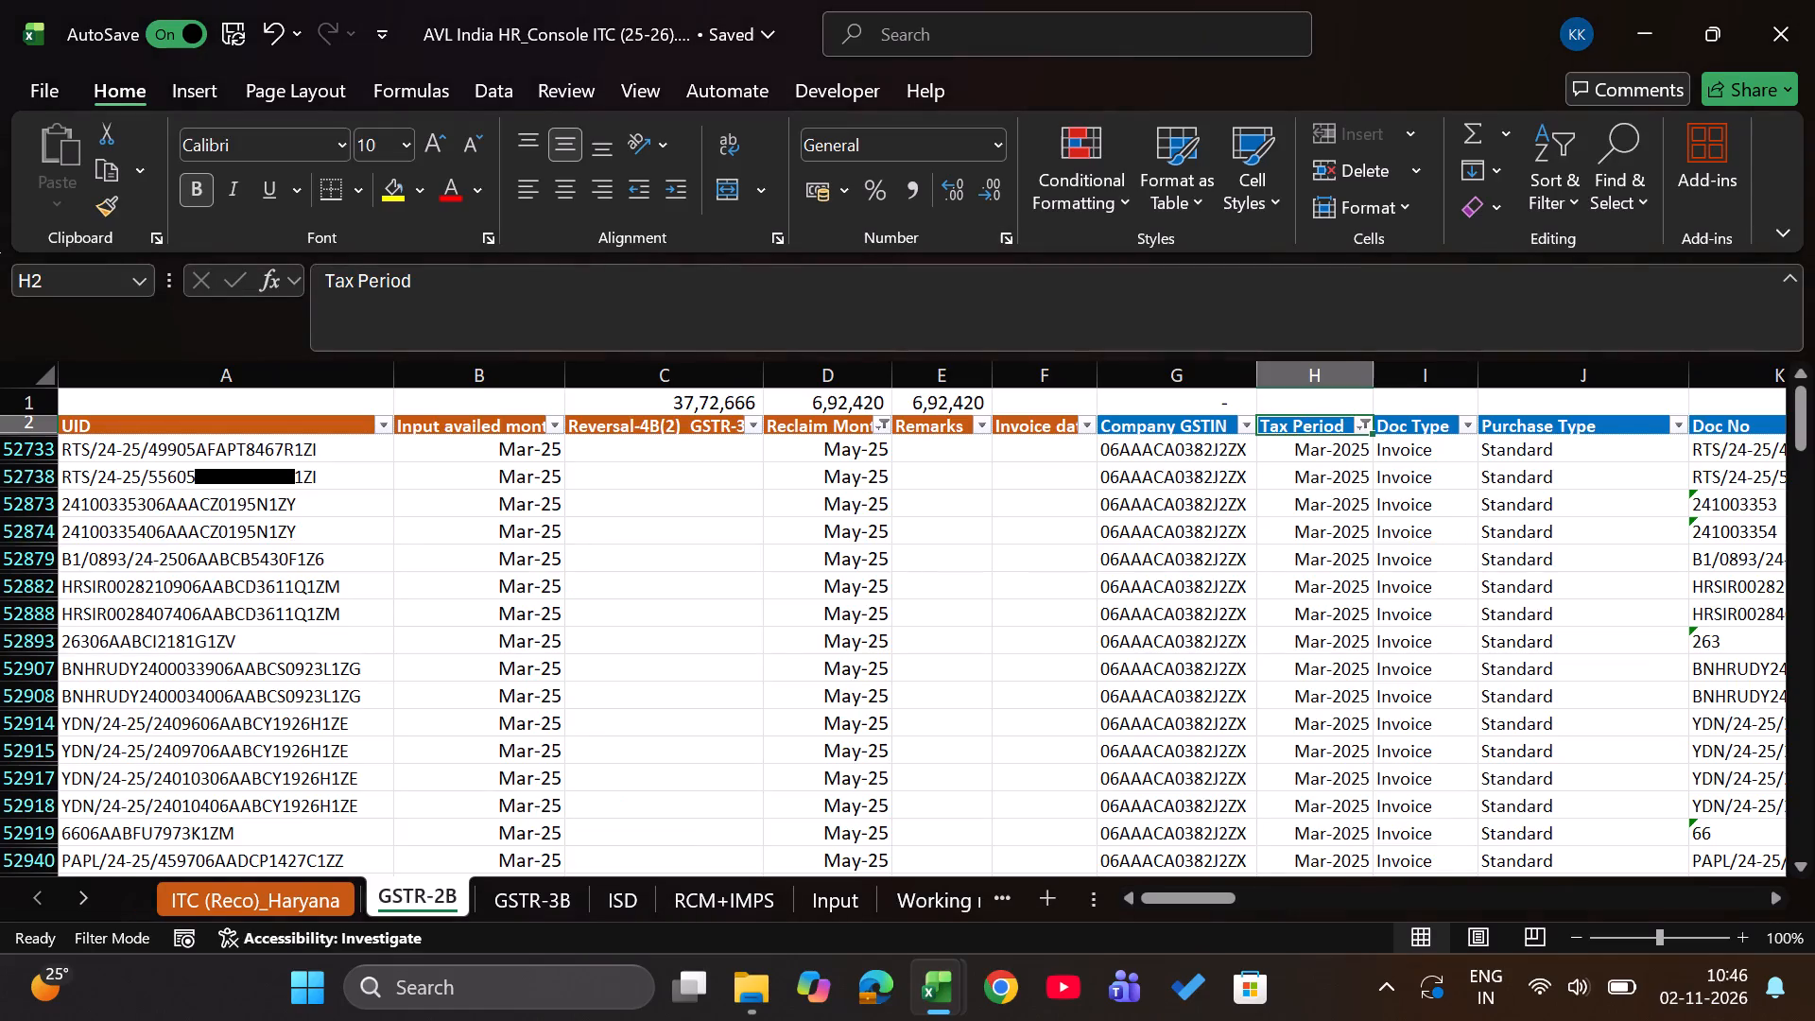
{"action": "key", "text": "alt+Tab"}
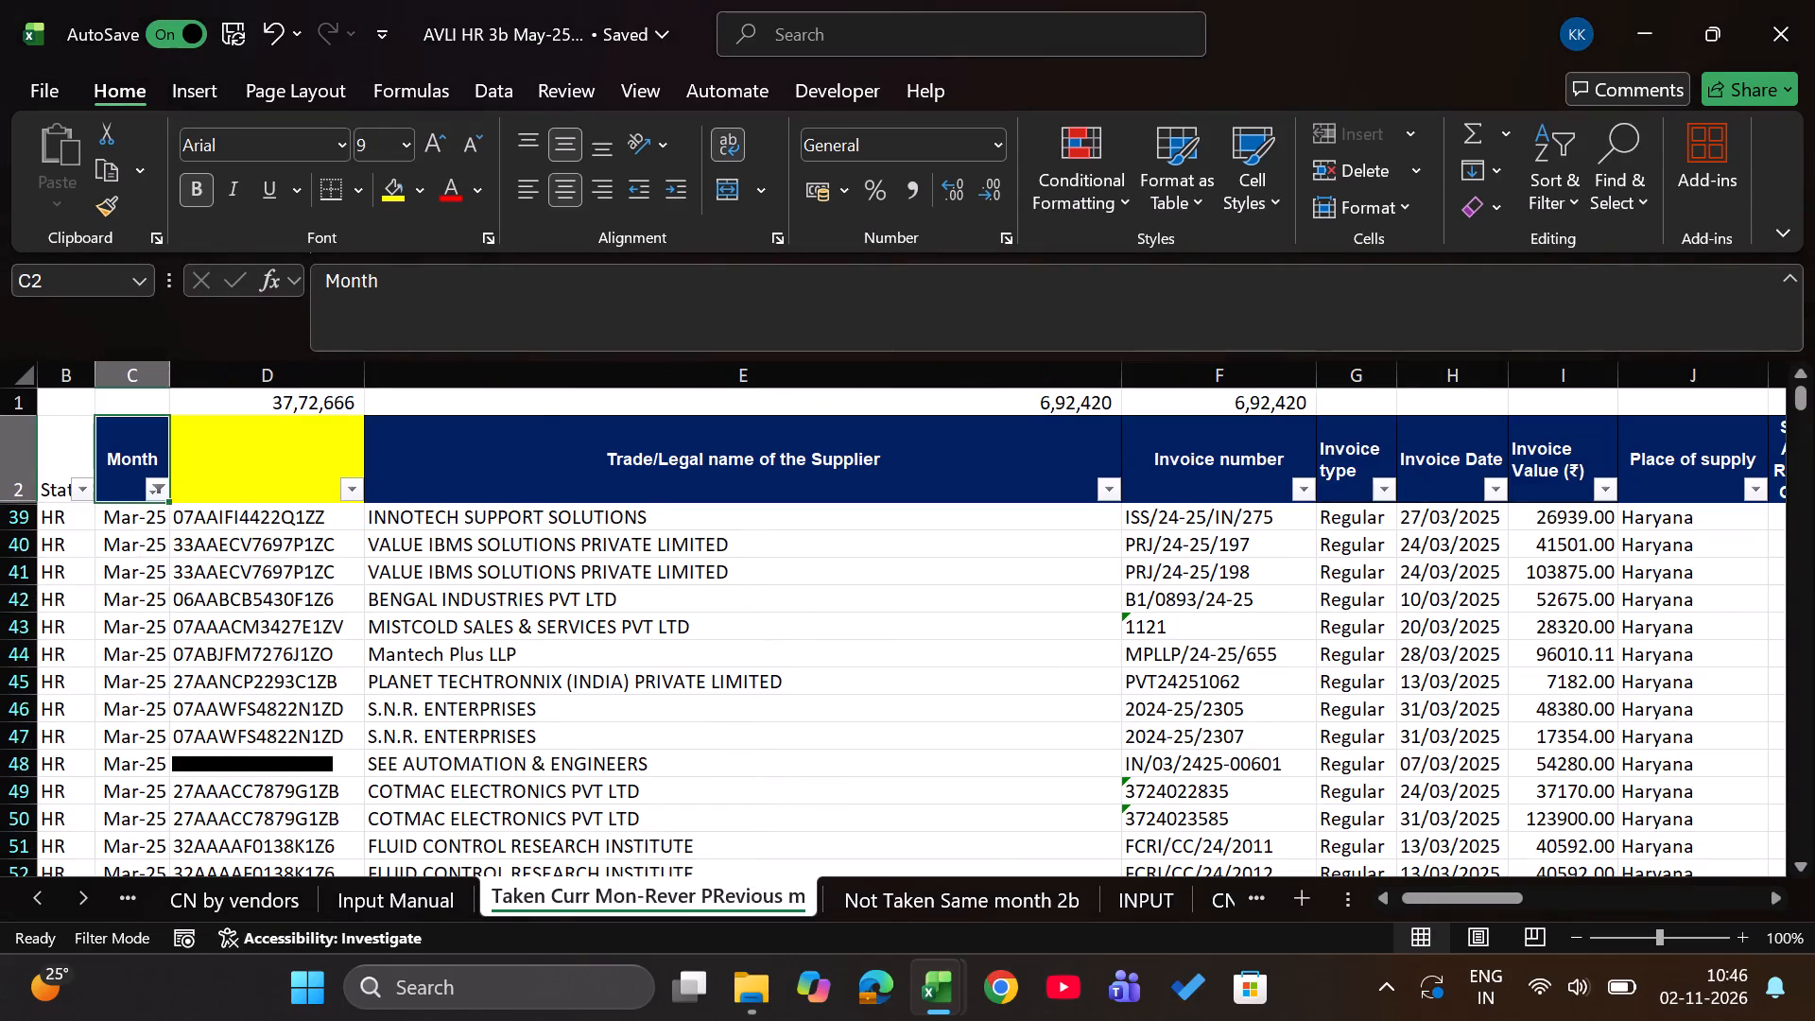
{"action": "key", "text": "alt+Down"}
{"action": "left_click", "coordinate": [230, 677]}
{"action": "key", "text": "Down"}
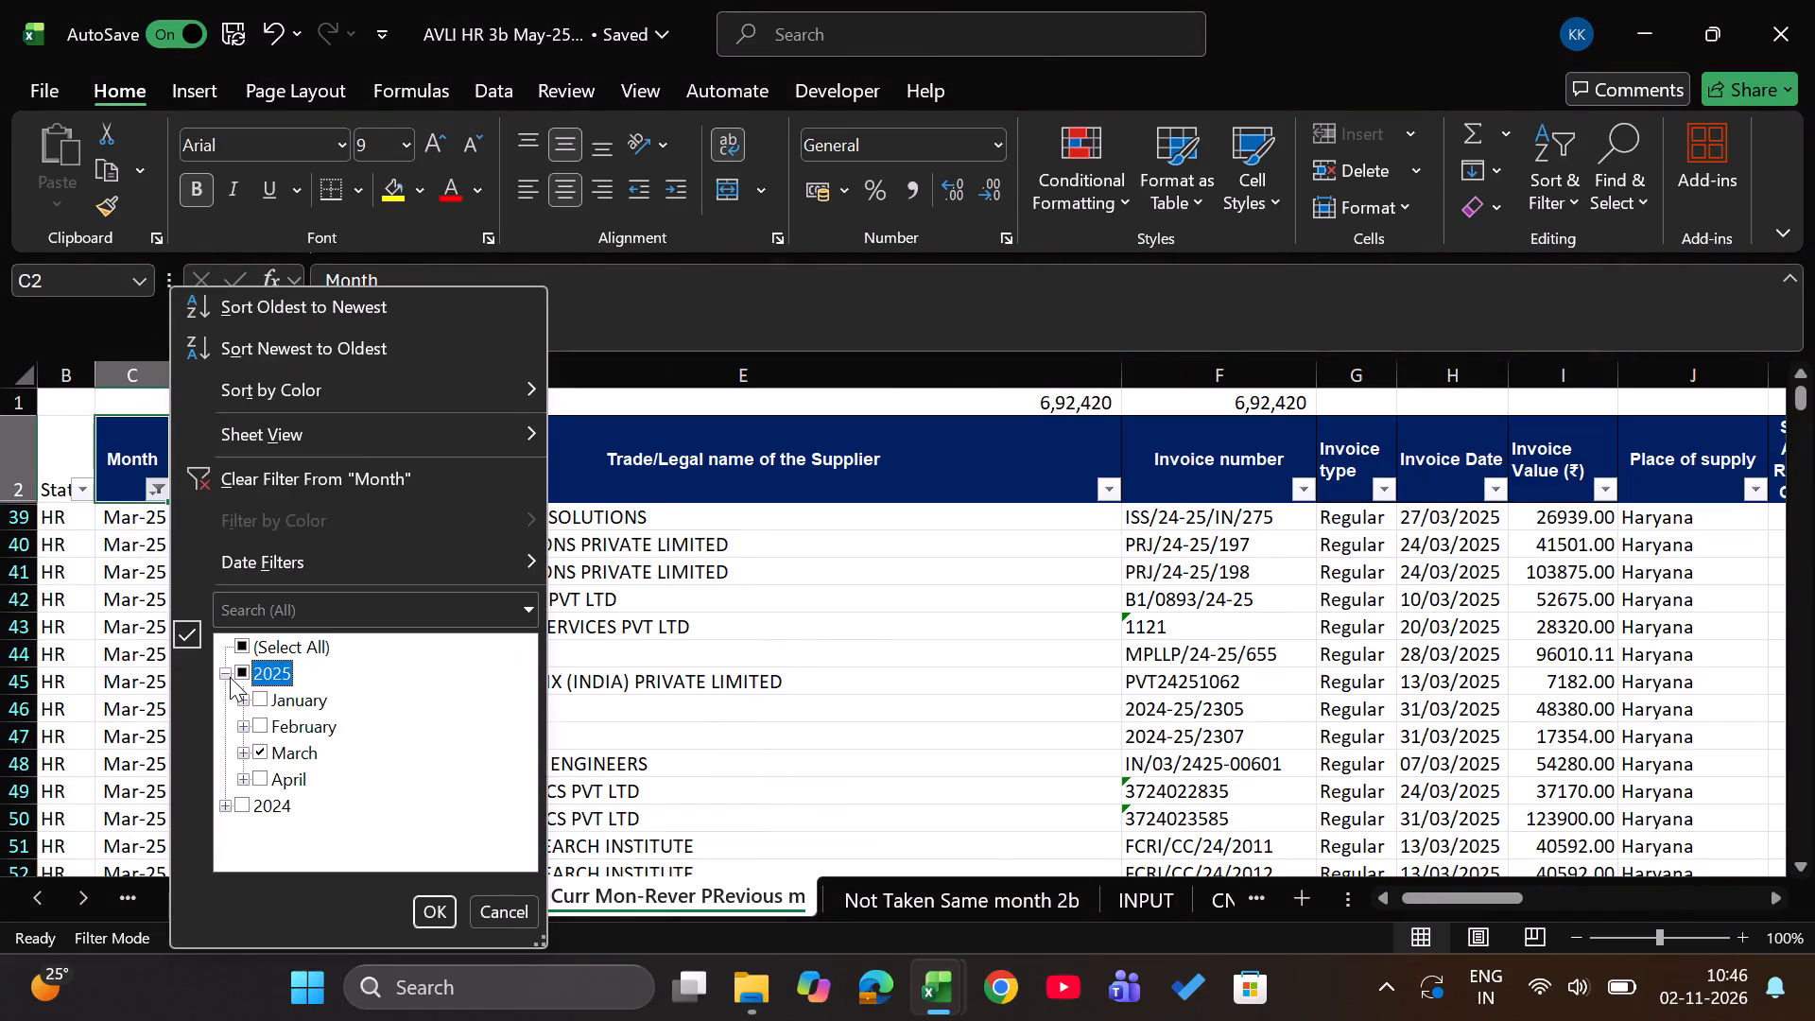
{"action": "key", "text": "Down"}
{"action": "key", "text": "Down"}
{"action": "key", "text": "Down"}
{"action": "key", "text": "space"}
{"action": "key", "text": "Down"}
{"action": "key", "text": "space"}
{"action": "key", "text": "Return"}
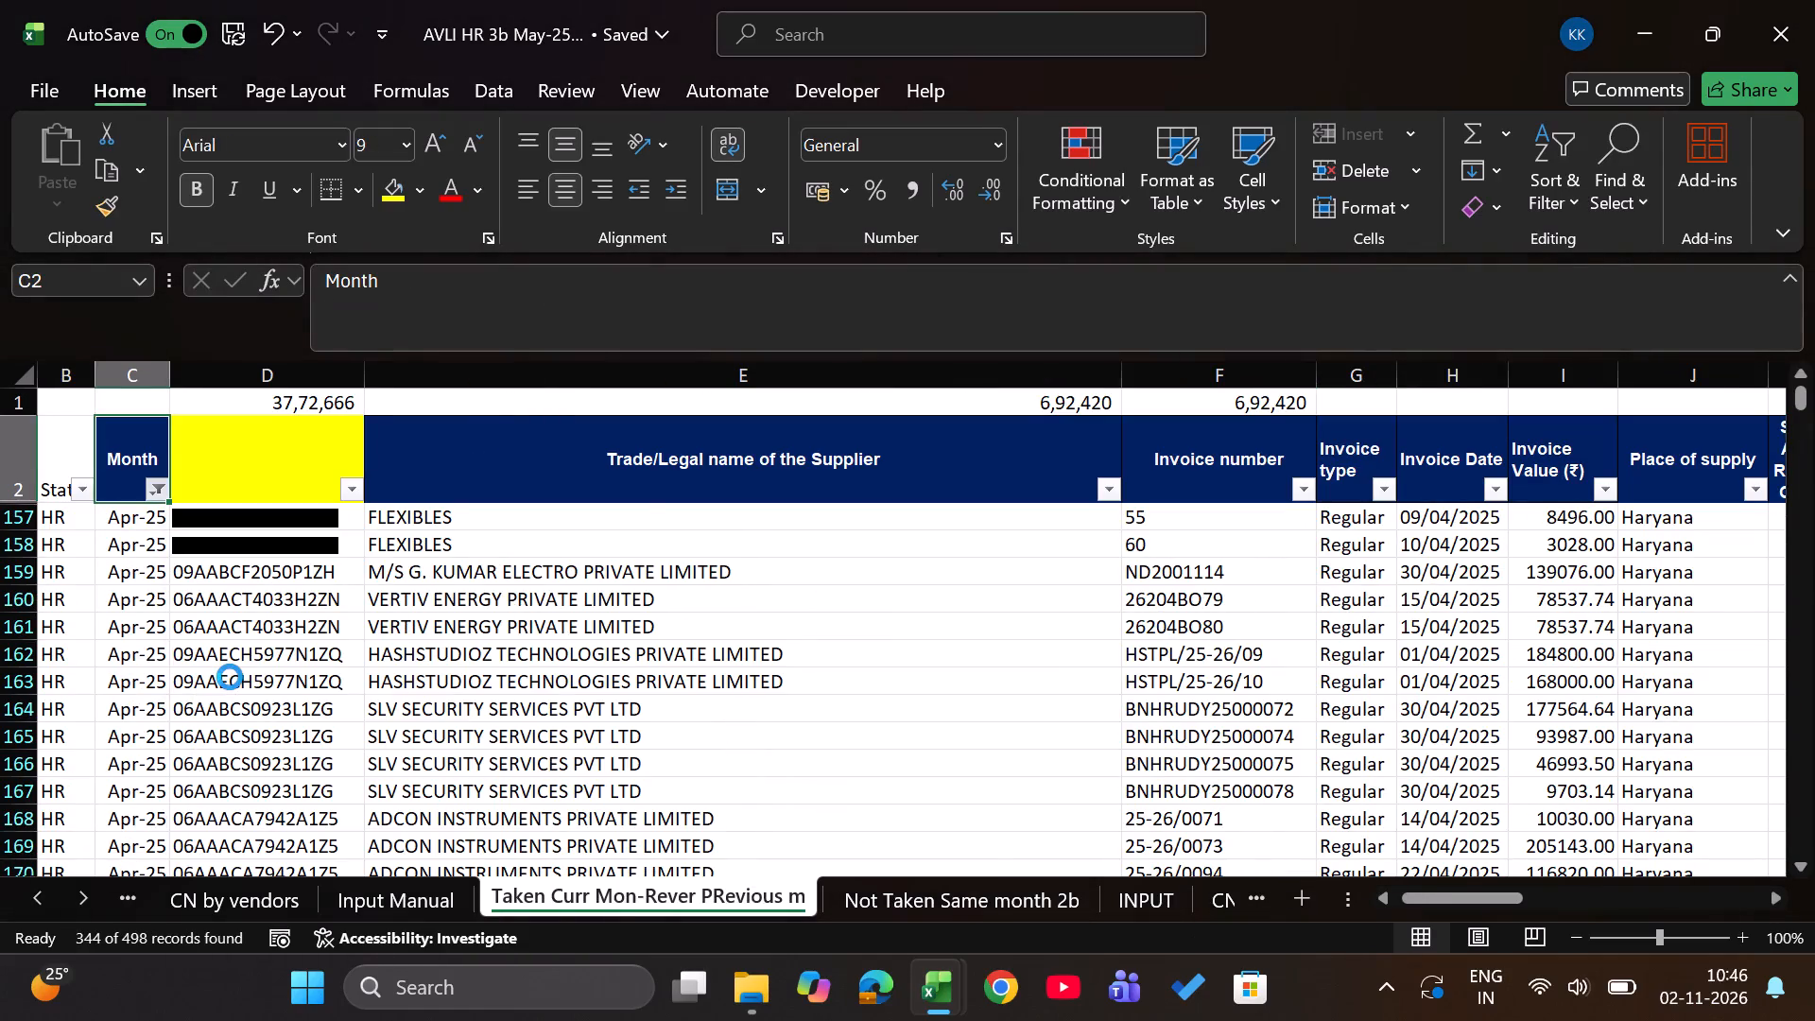
Back in the console's GSTR-2B sheet, change the Tax Period filter to April 2025 only.
{"action": "key", "text": "alt+Tab"}
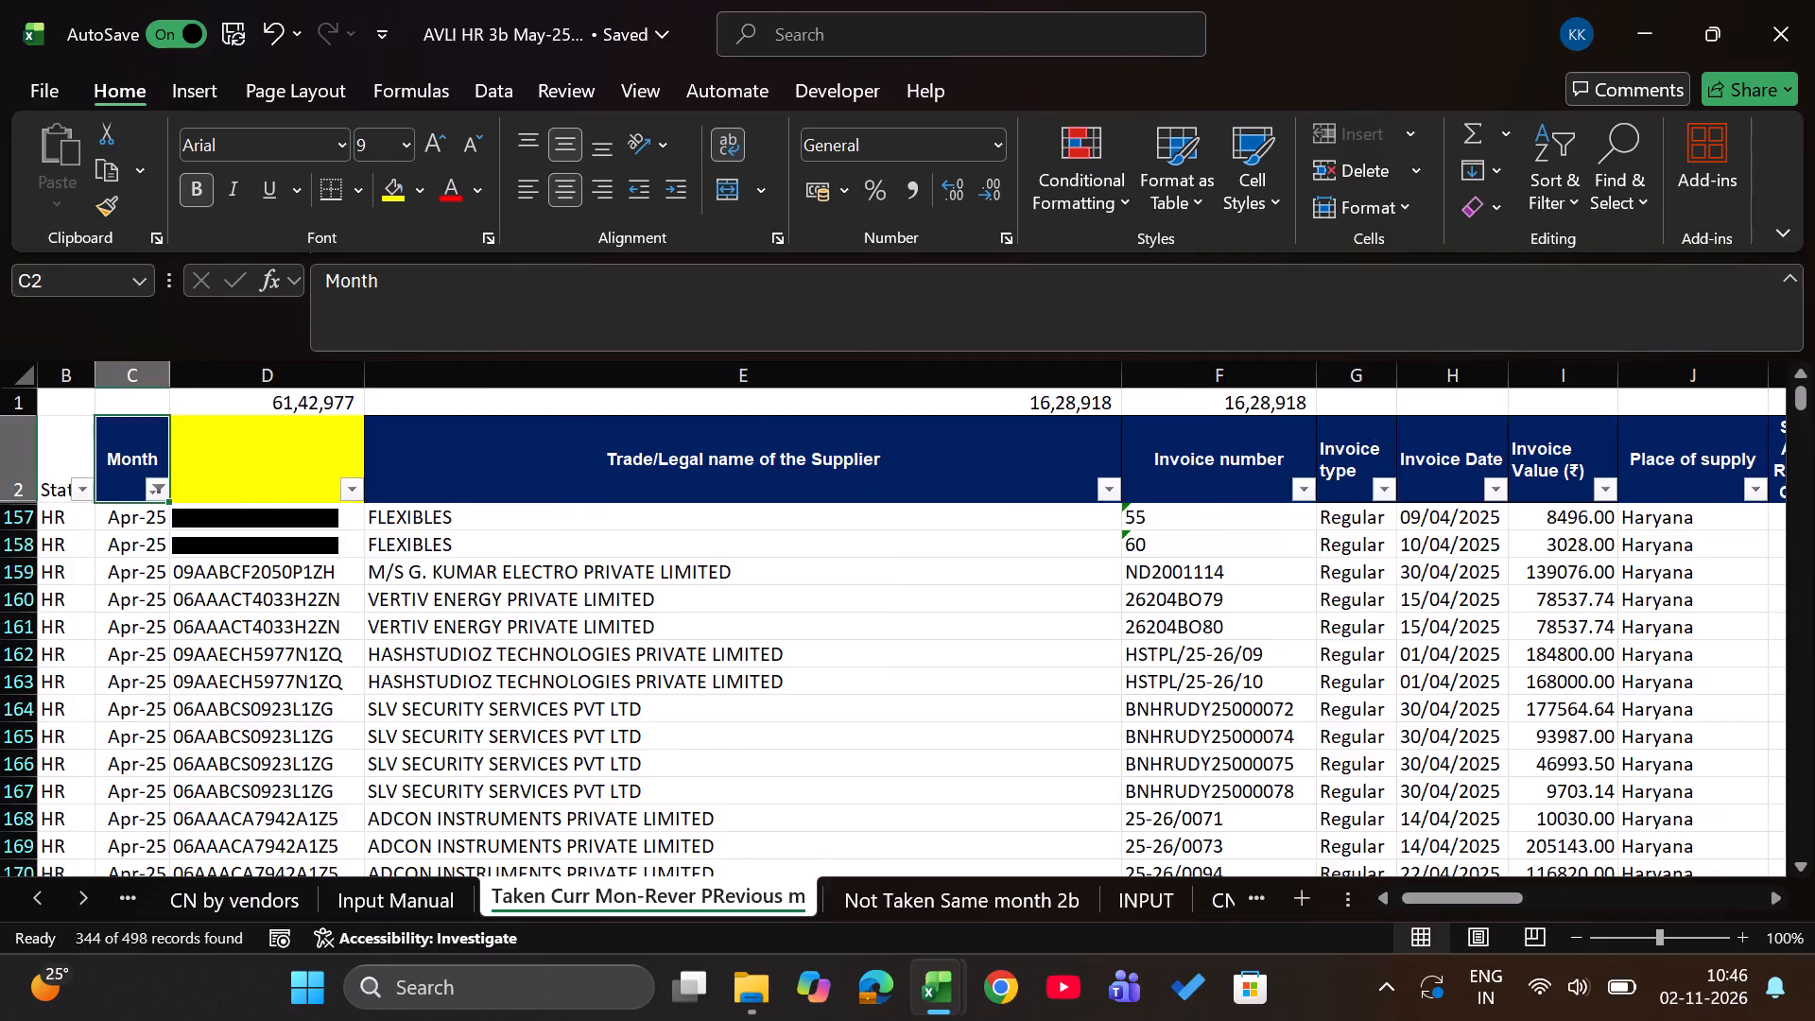
{"action": "key", "text": "alt+Down"}
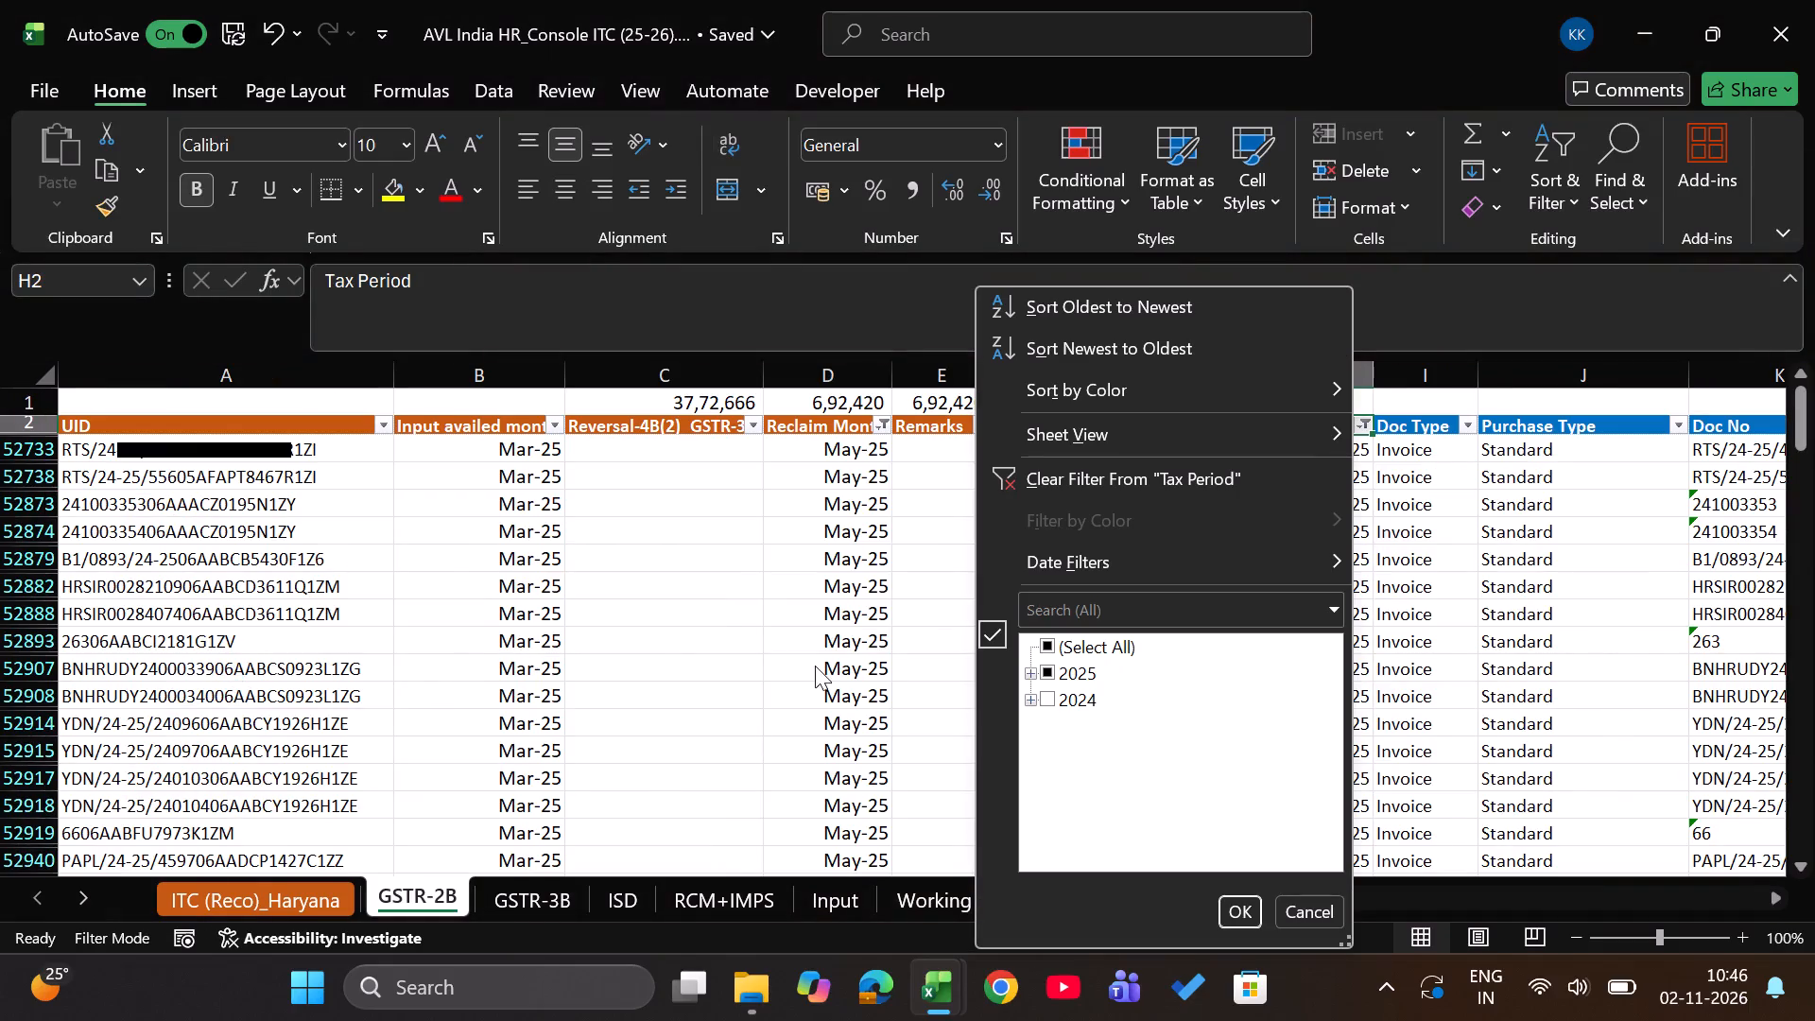
{"action": "left_click", "coordinate": [1027, 671]}
{"action": "key", "text": "Down"}
{"action": "key", "text": "Down"}
{"action": "key", "text": "Down"}
{"action": "key", "text": "Down"}
{"action": "key", "text": "space"}
{"action": "key", "text": "Down"}
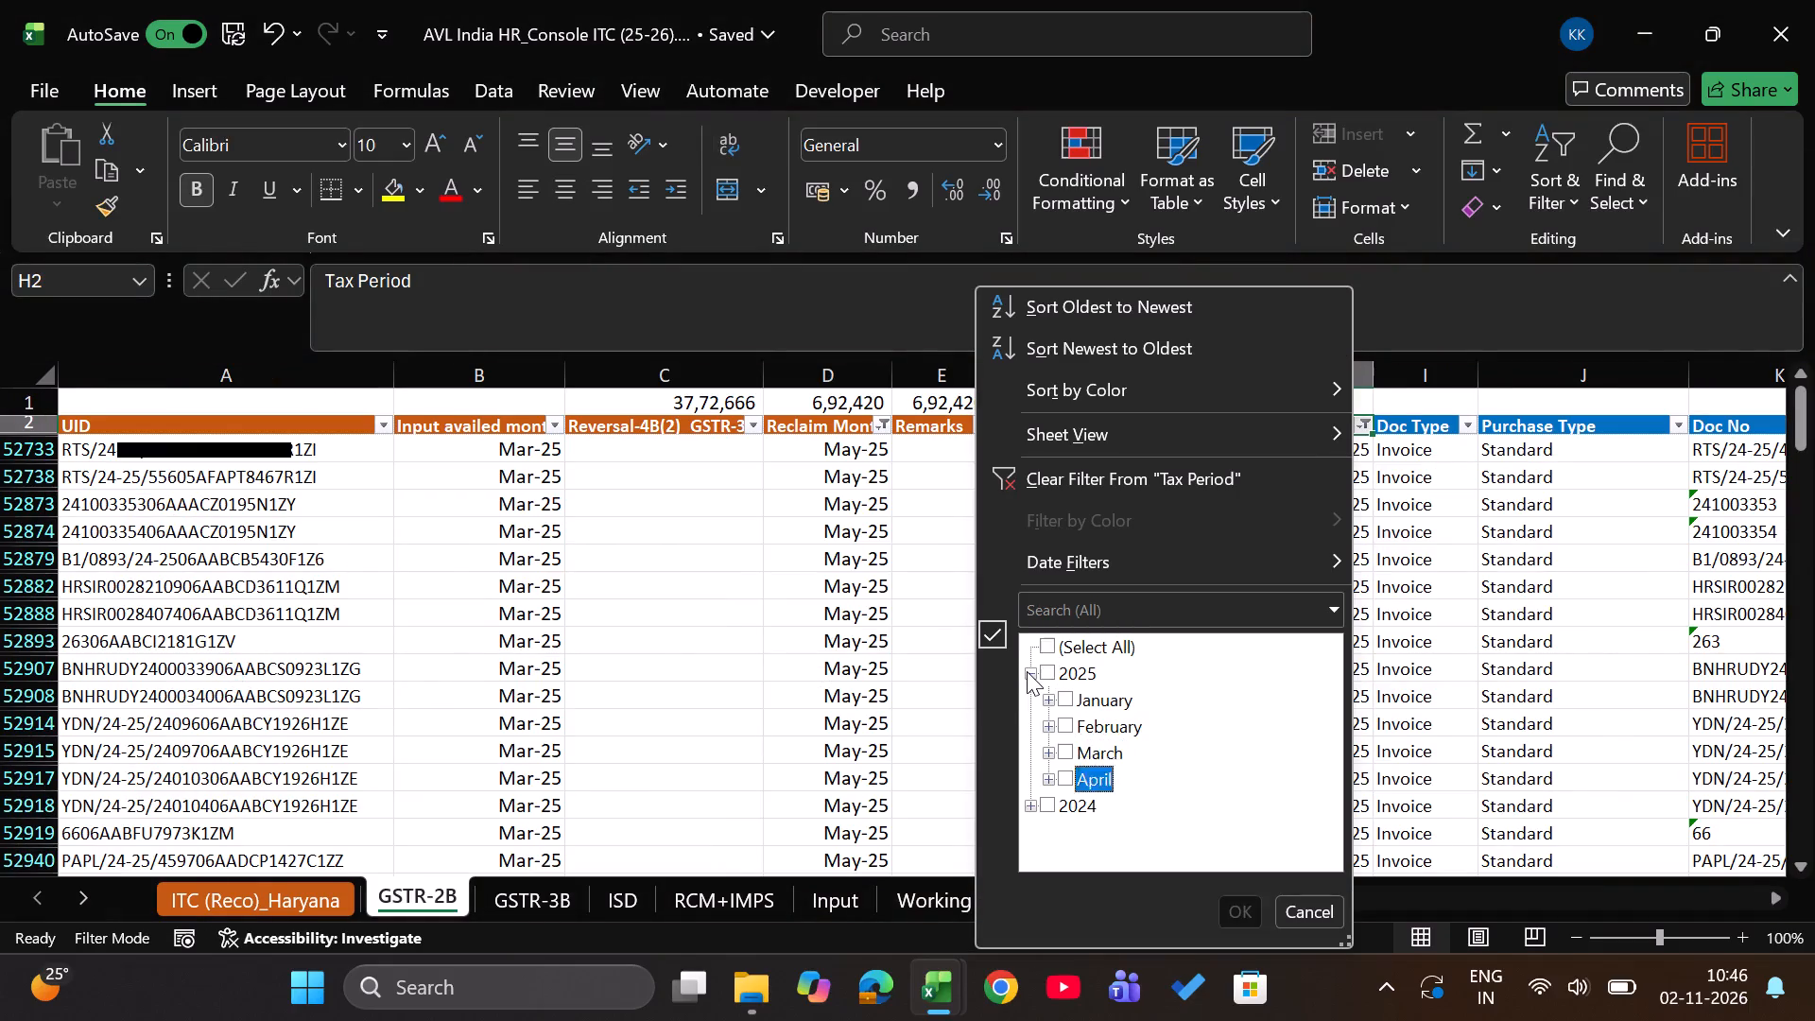
{"action": "key", "text": "space"}
{"action": "key", "text": "Return"}
{"action": "key", "text": "Left"}
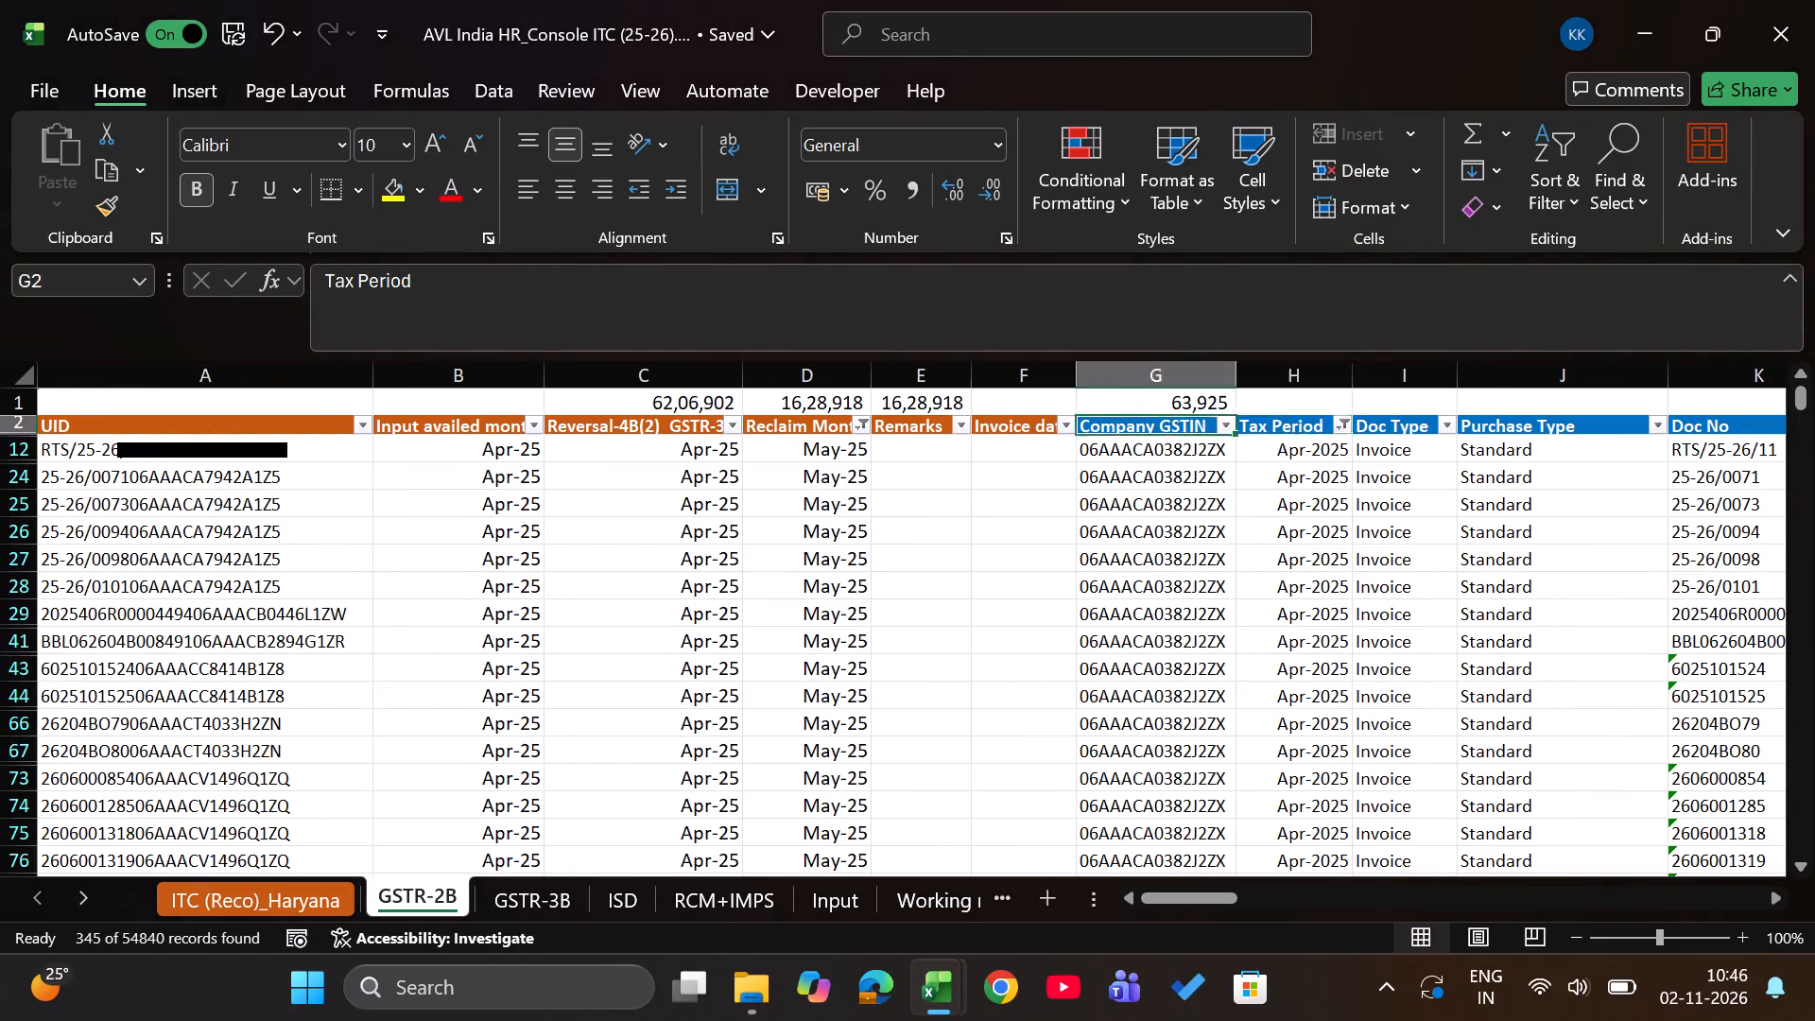
{"action": "key", "text": "Left"}
{"action": "key", "text": "Left"}
In the May-25 workbook's April 2025 rows, go to the Integrated Tax (₹) column header.
{"action": "key", "text": "alt+Tab"}
{"action": "key", "text": "Right"}
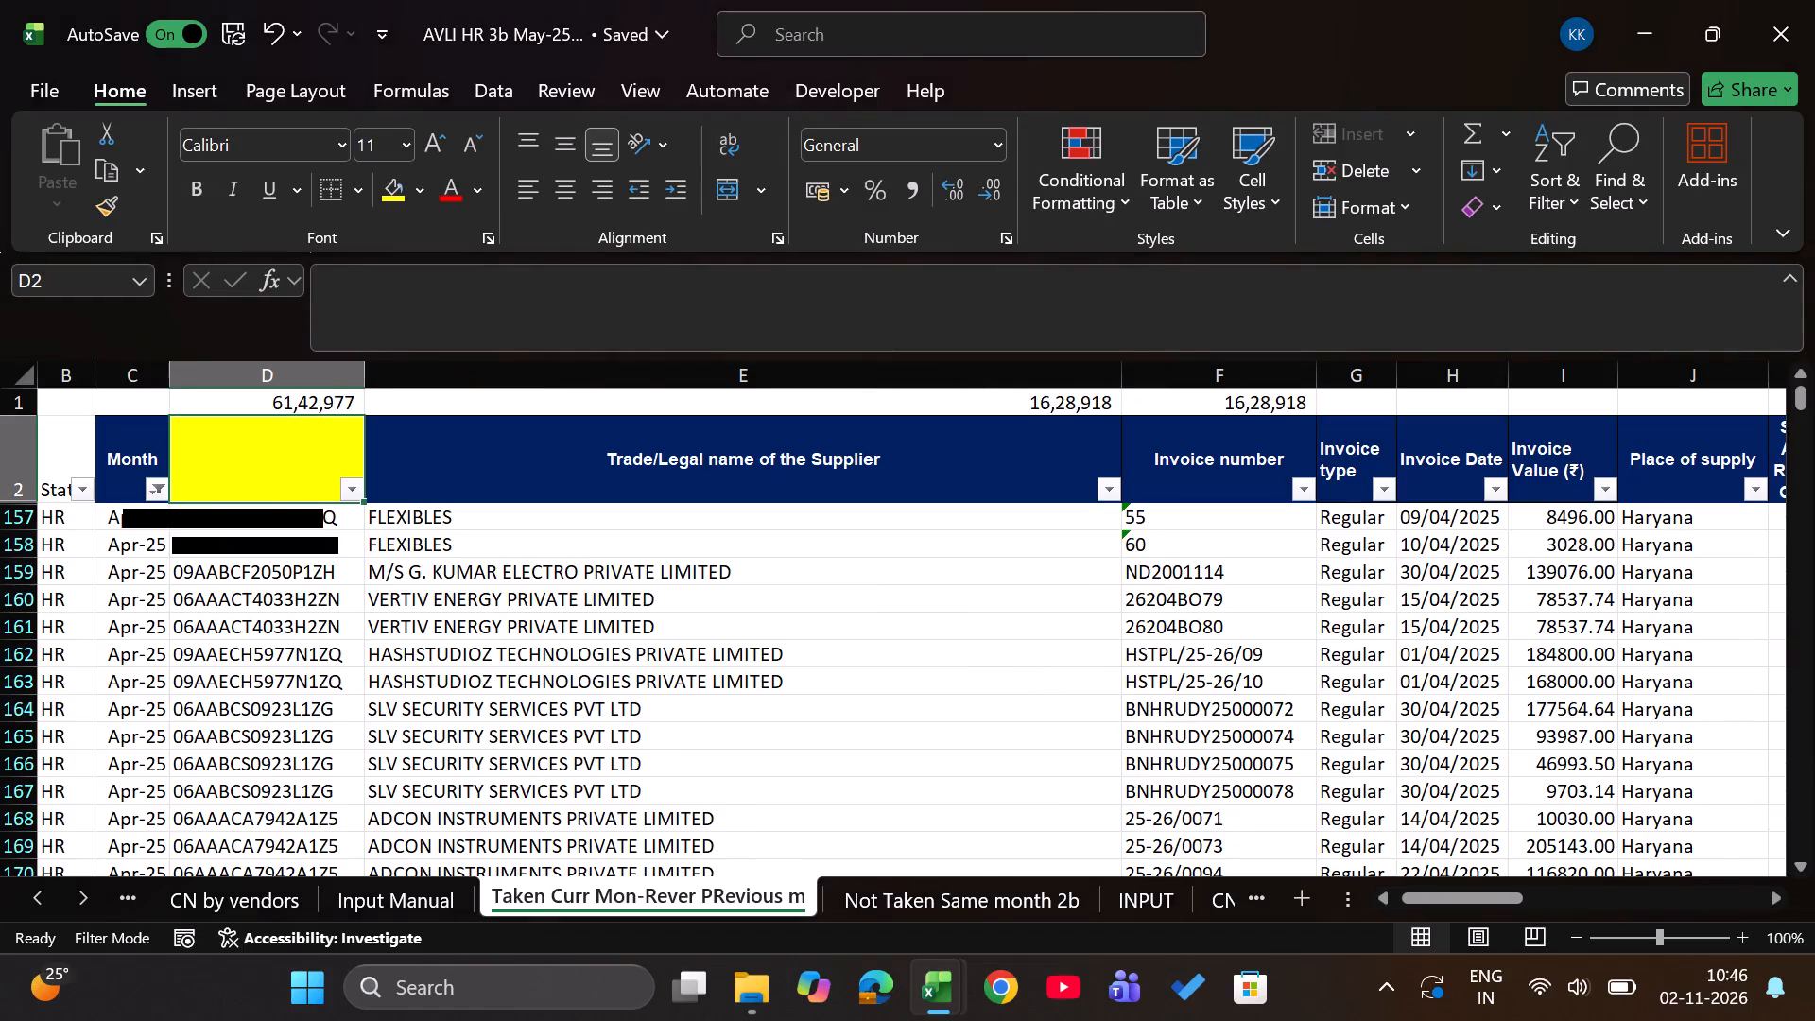
{"action": "key", "text": "Right"}
{"action": "key", "text": "Right"}
{"action": "key", "text": "Right"}
{"action": "key", "text": "Right"}
{"action": "key", "text": "Right"}
{"action": "key", "text": "Right"}
{"action": "key", "text": "Right"}
{"action": "key", "text": "Right"}
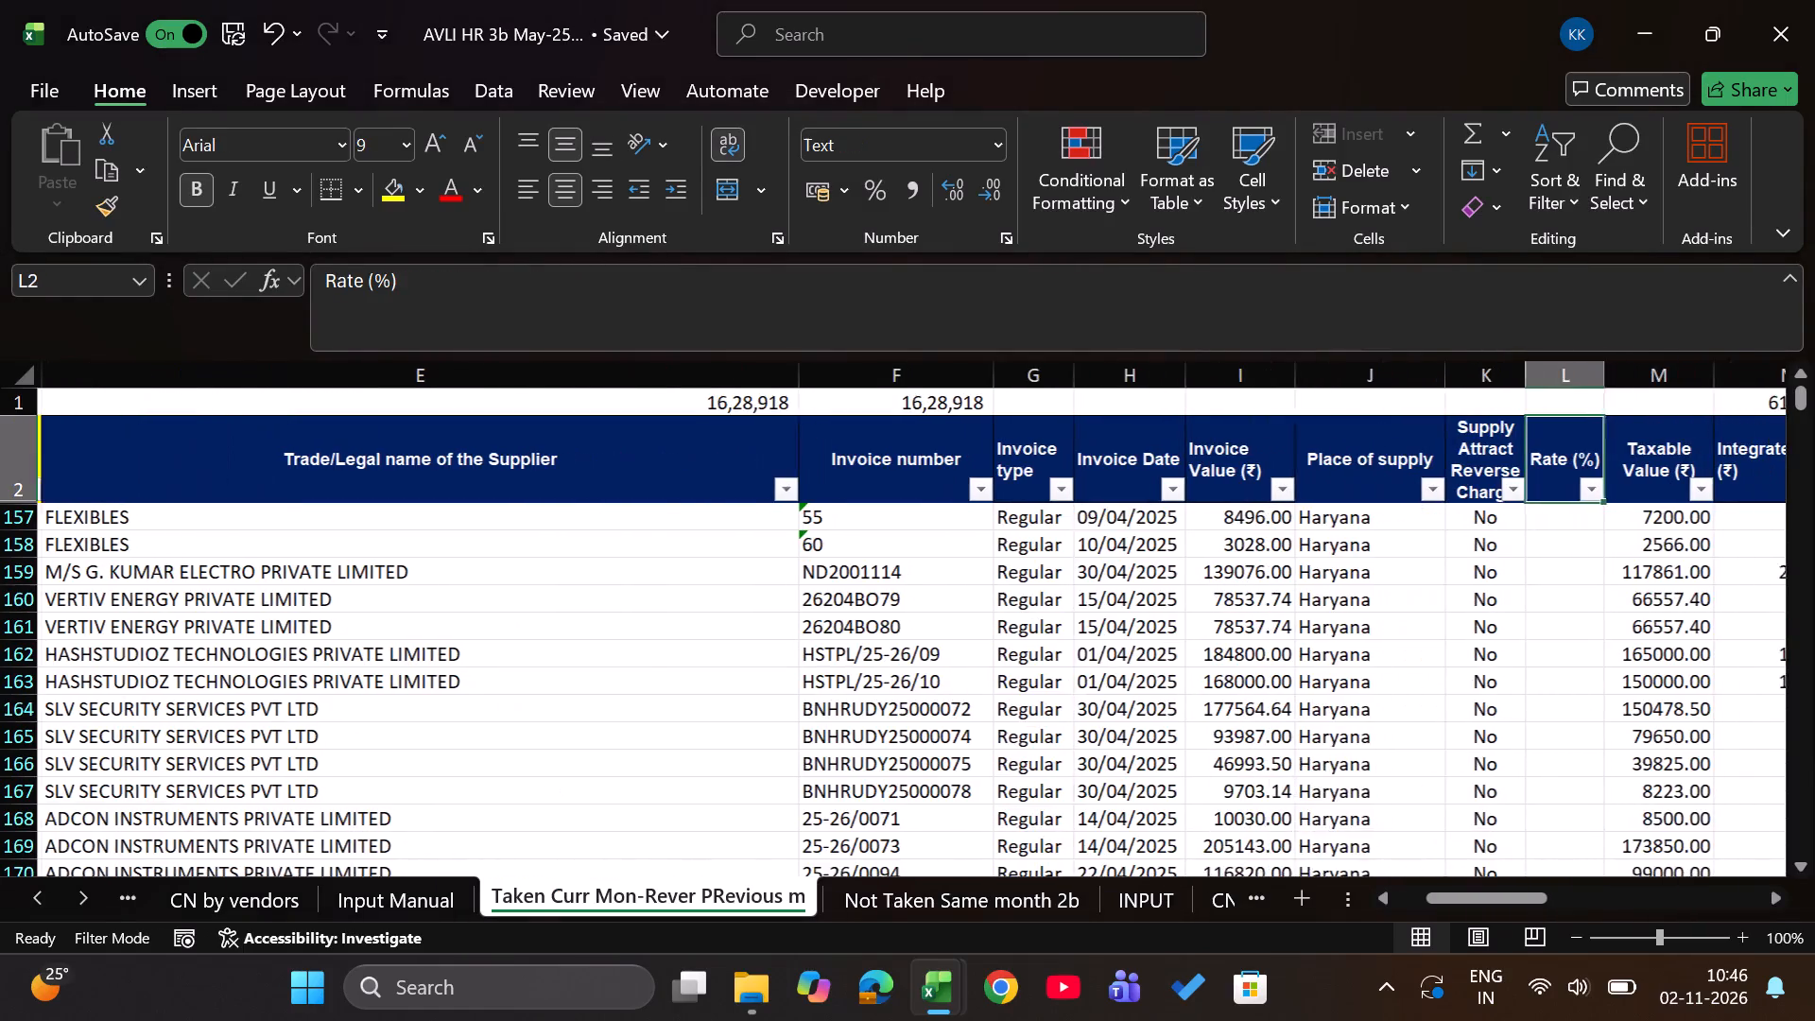
{"action": "key", "text": "Right"}
{"action": "key", "text": "Right"}
{"action": "key", "text": "Right"}
{"action": "key", "text": "Left"}
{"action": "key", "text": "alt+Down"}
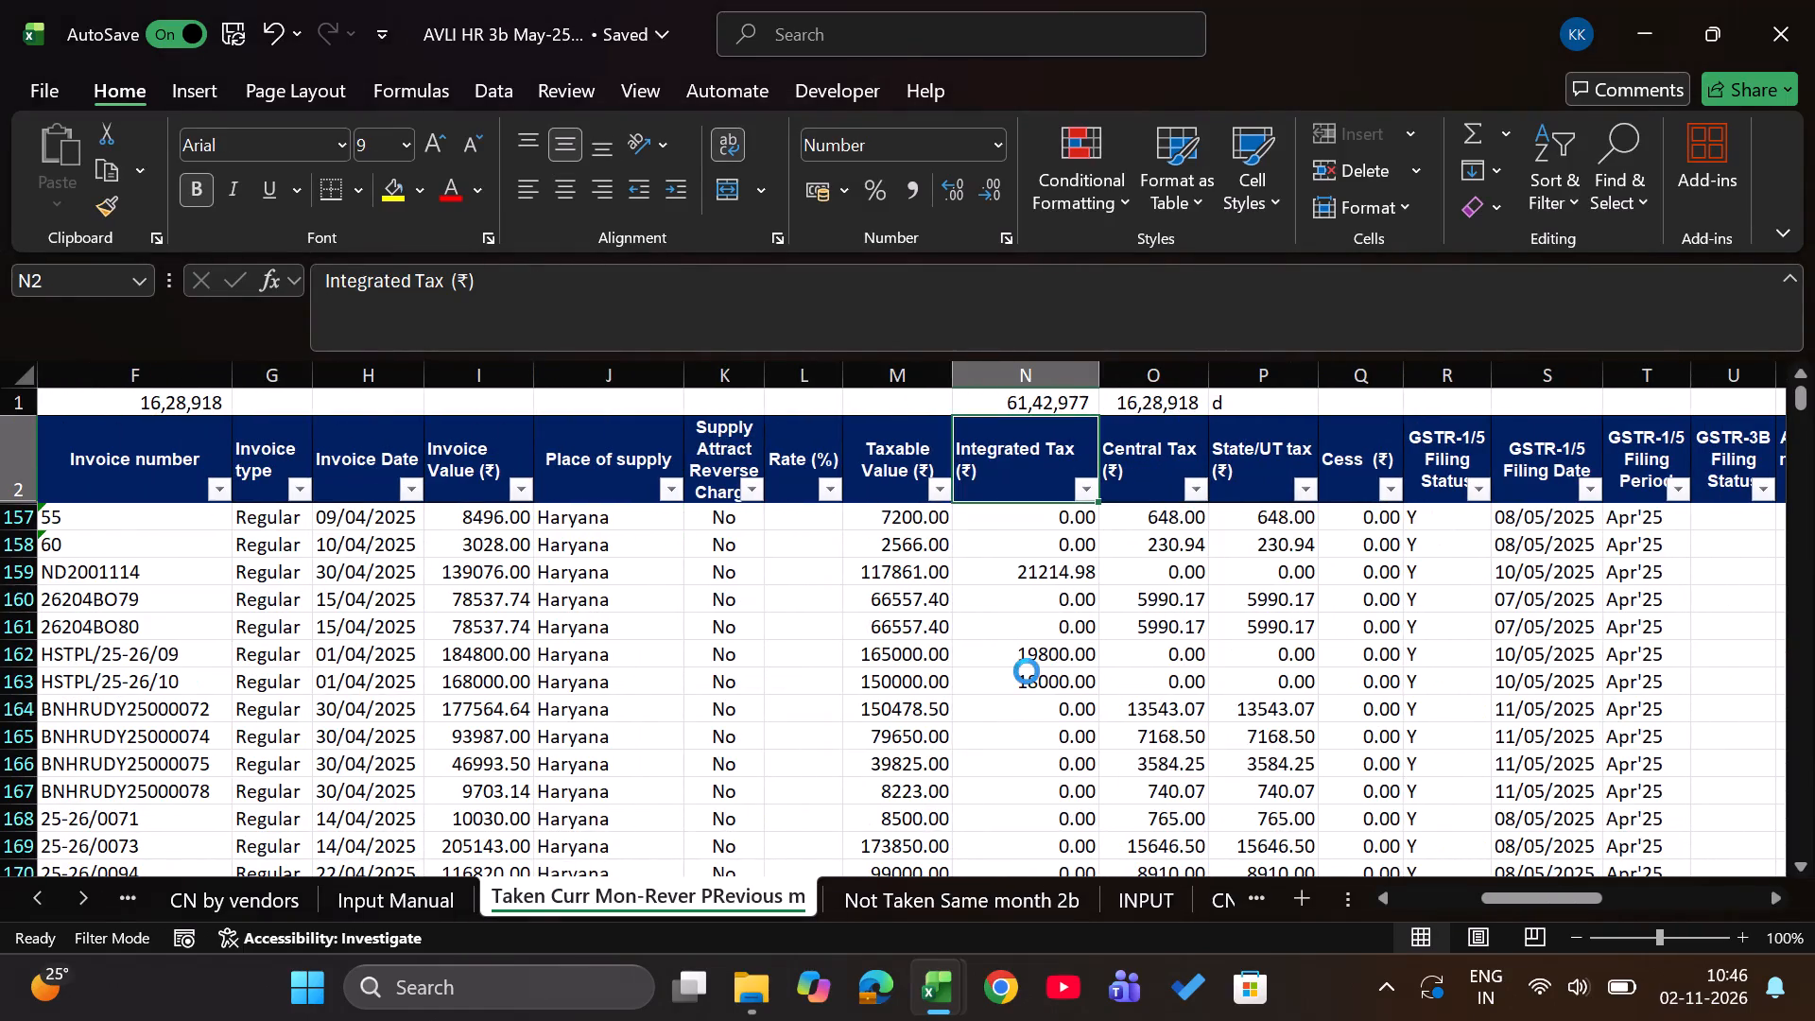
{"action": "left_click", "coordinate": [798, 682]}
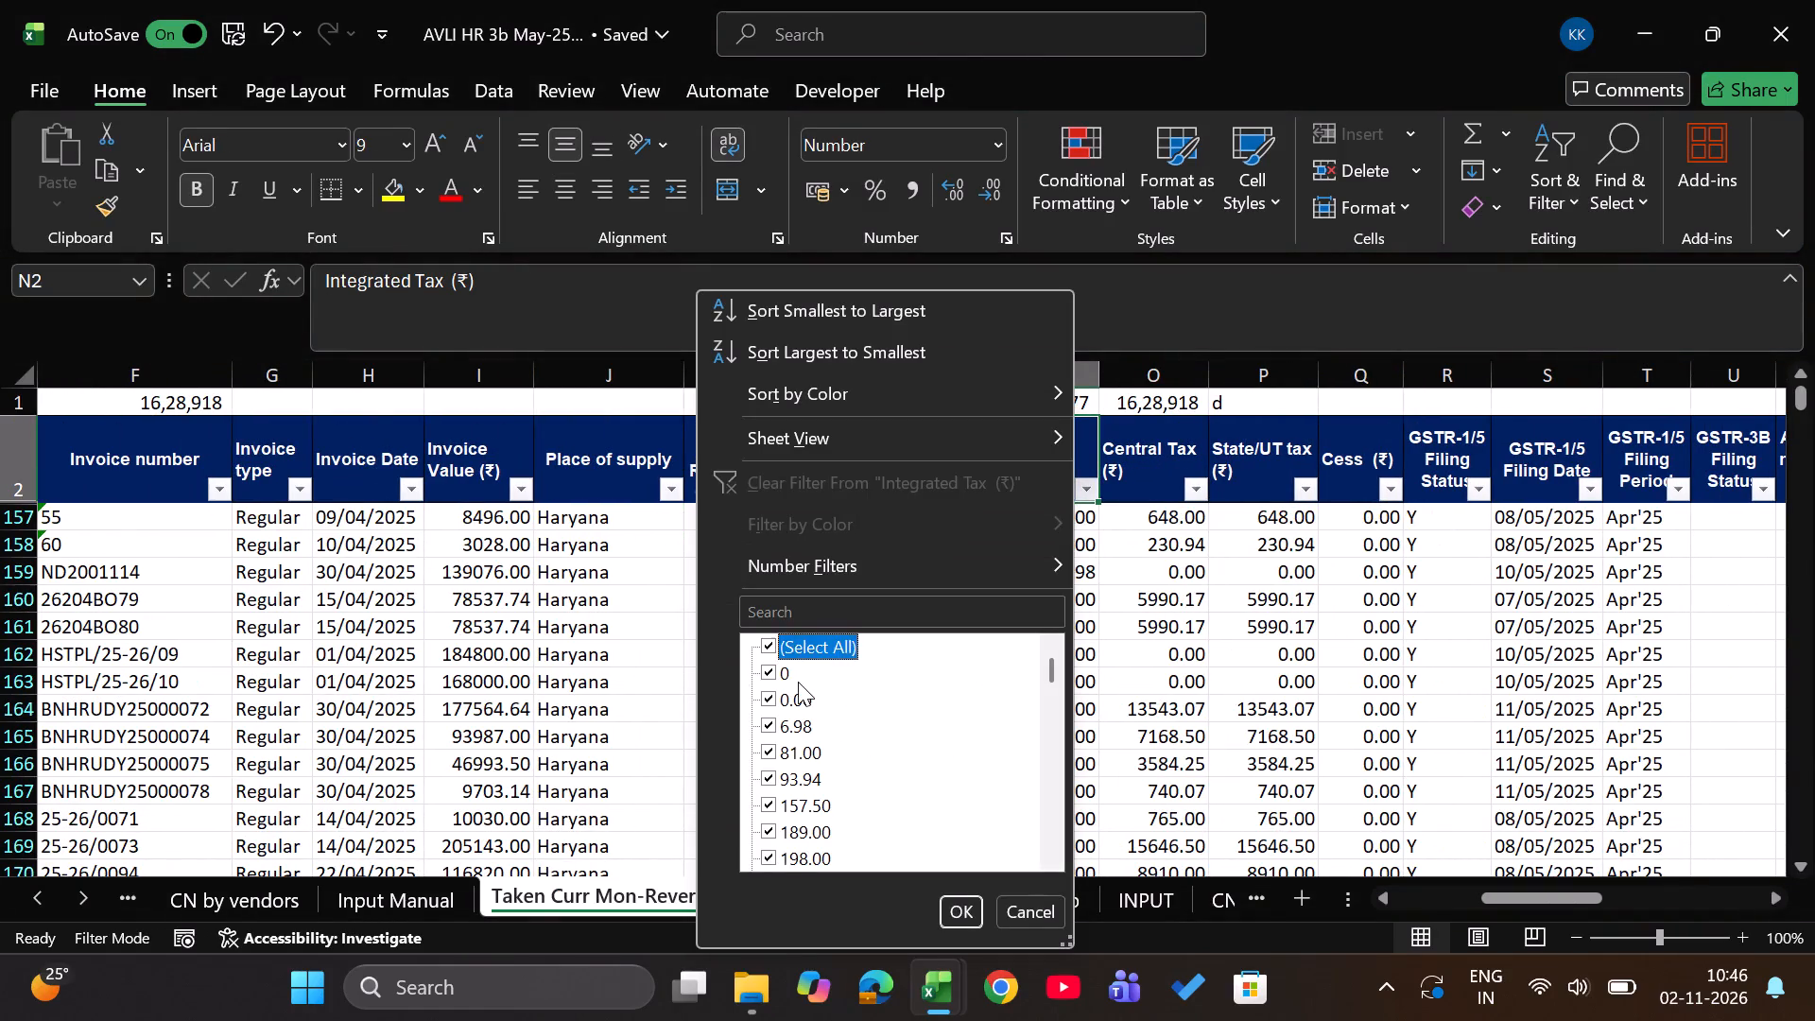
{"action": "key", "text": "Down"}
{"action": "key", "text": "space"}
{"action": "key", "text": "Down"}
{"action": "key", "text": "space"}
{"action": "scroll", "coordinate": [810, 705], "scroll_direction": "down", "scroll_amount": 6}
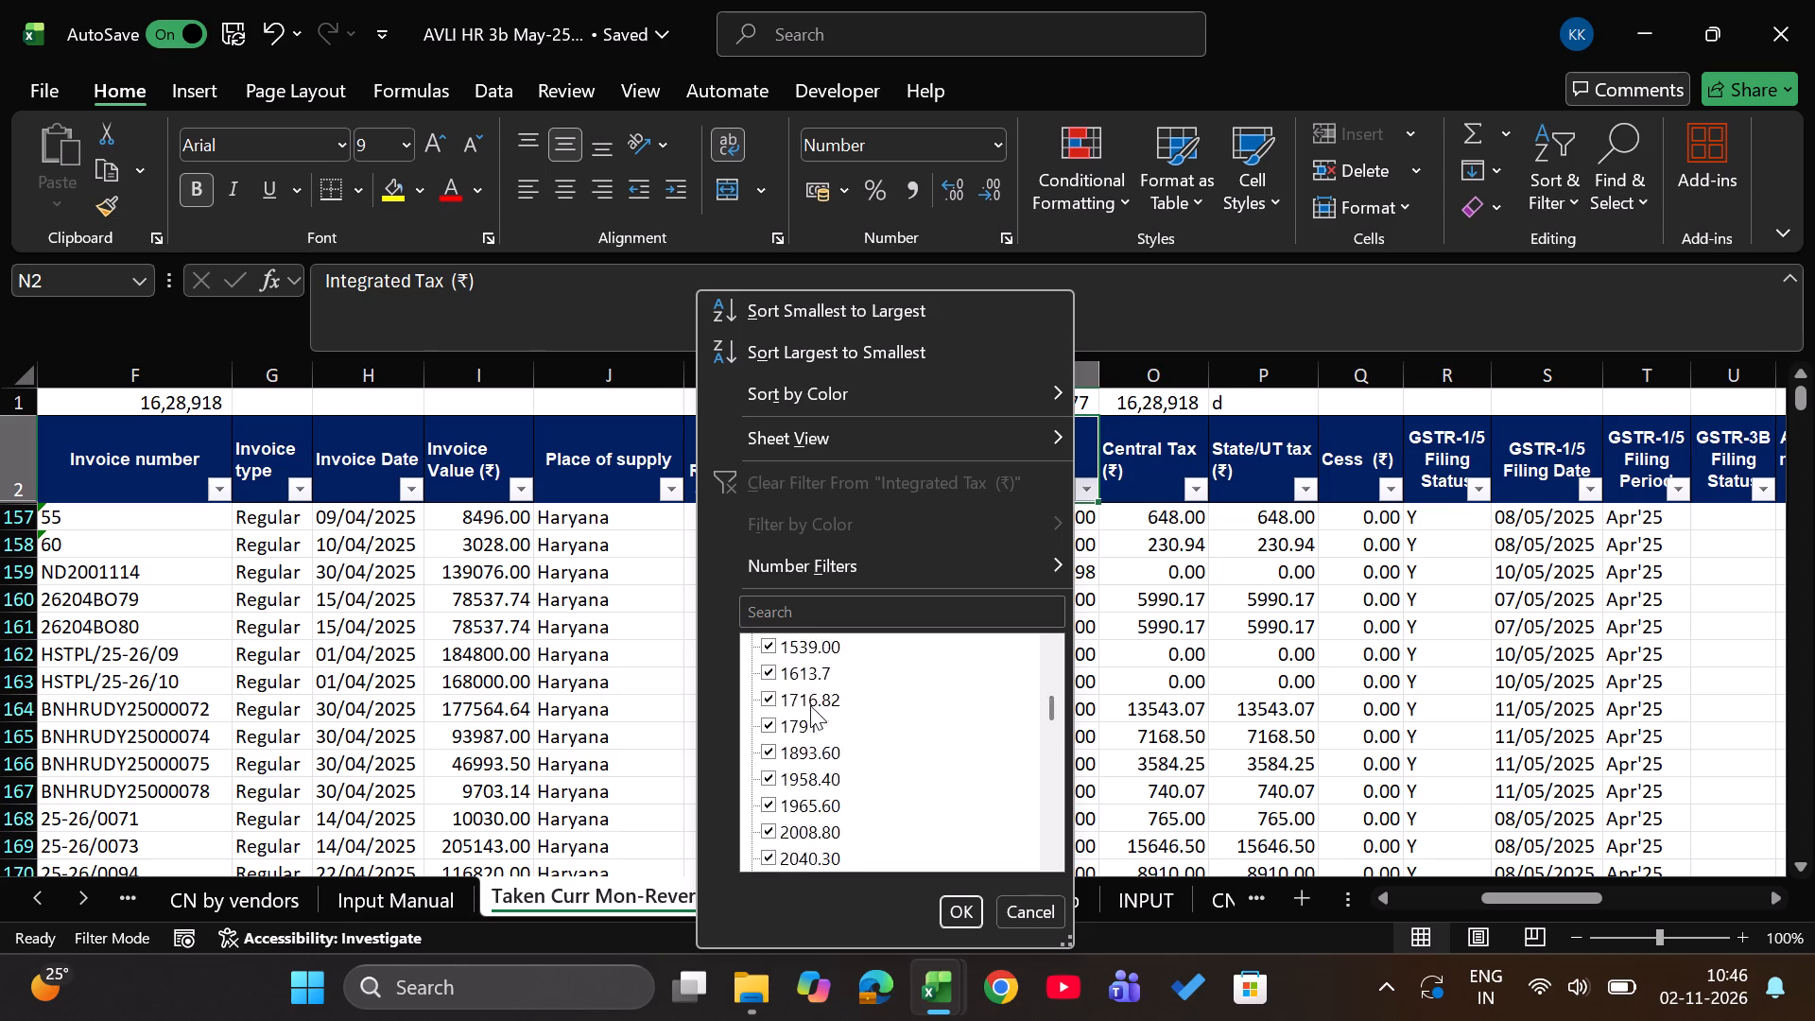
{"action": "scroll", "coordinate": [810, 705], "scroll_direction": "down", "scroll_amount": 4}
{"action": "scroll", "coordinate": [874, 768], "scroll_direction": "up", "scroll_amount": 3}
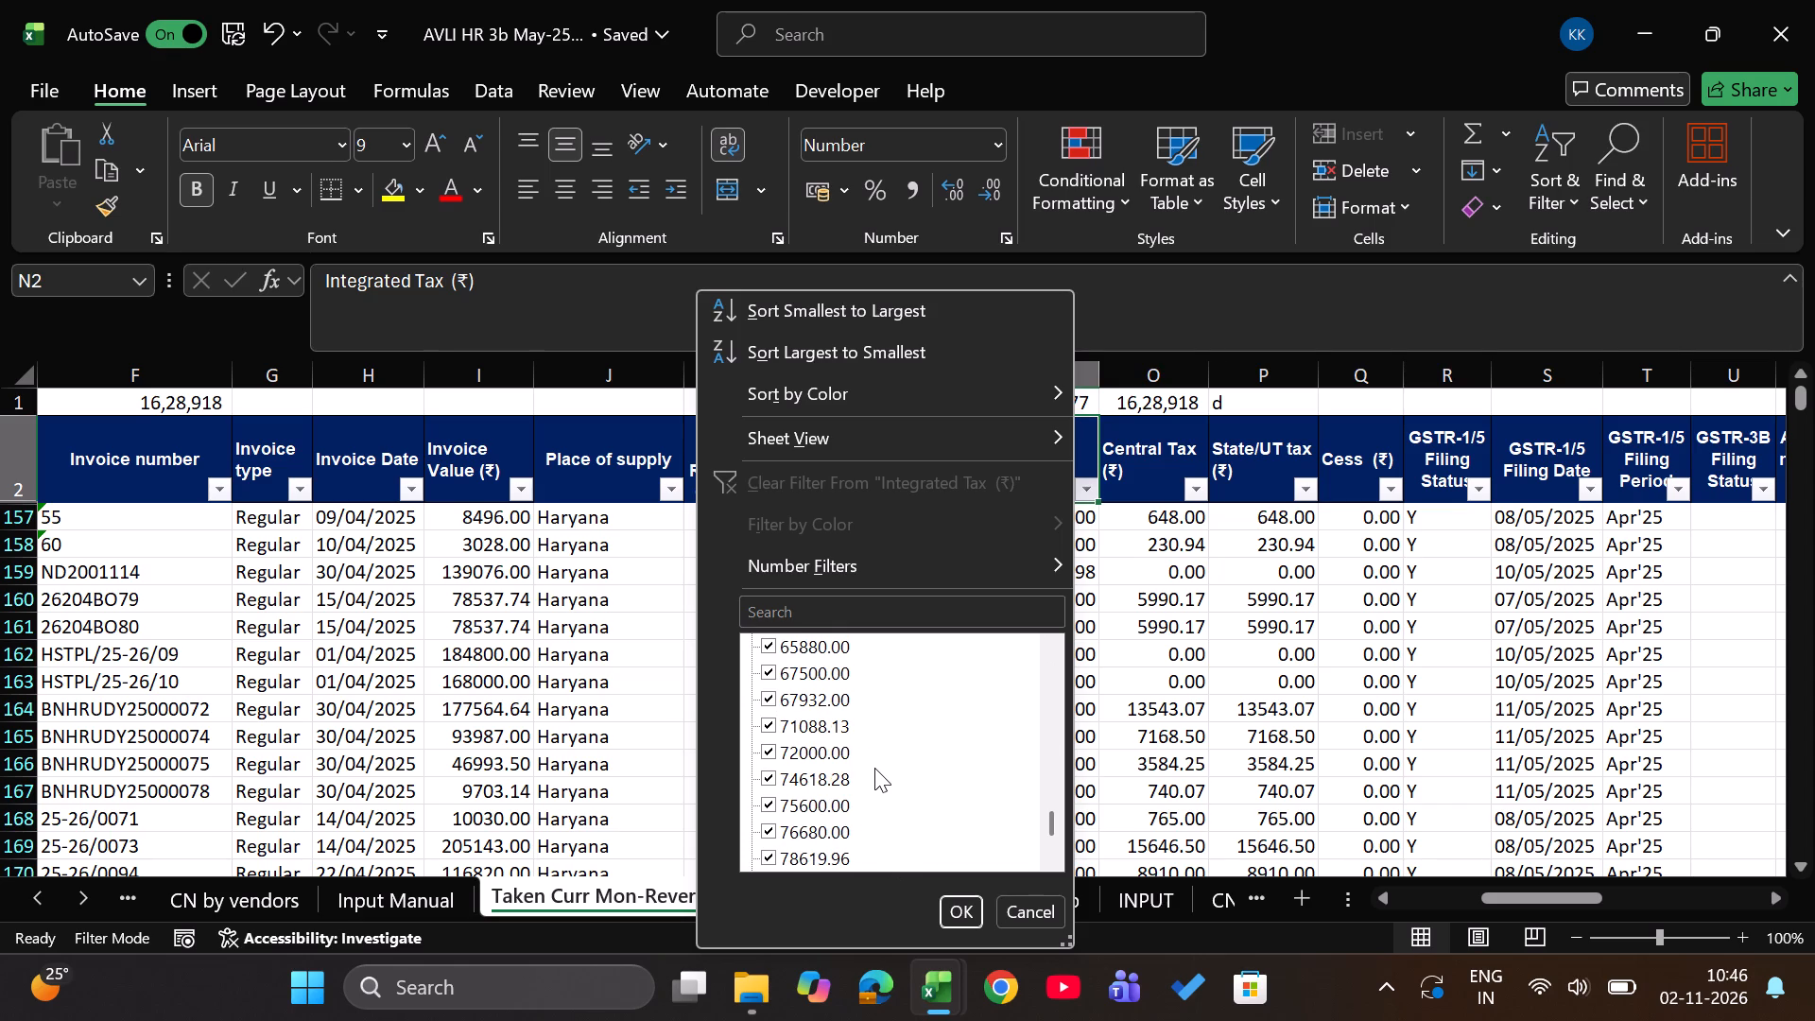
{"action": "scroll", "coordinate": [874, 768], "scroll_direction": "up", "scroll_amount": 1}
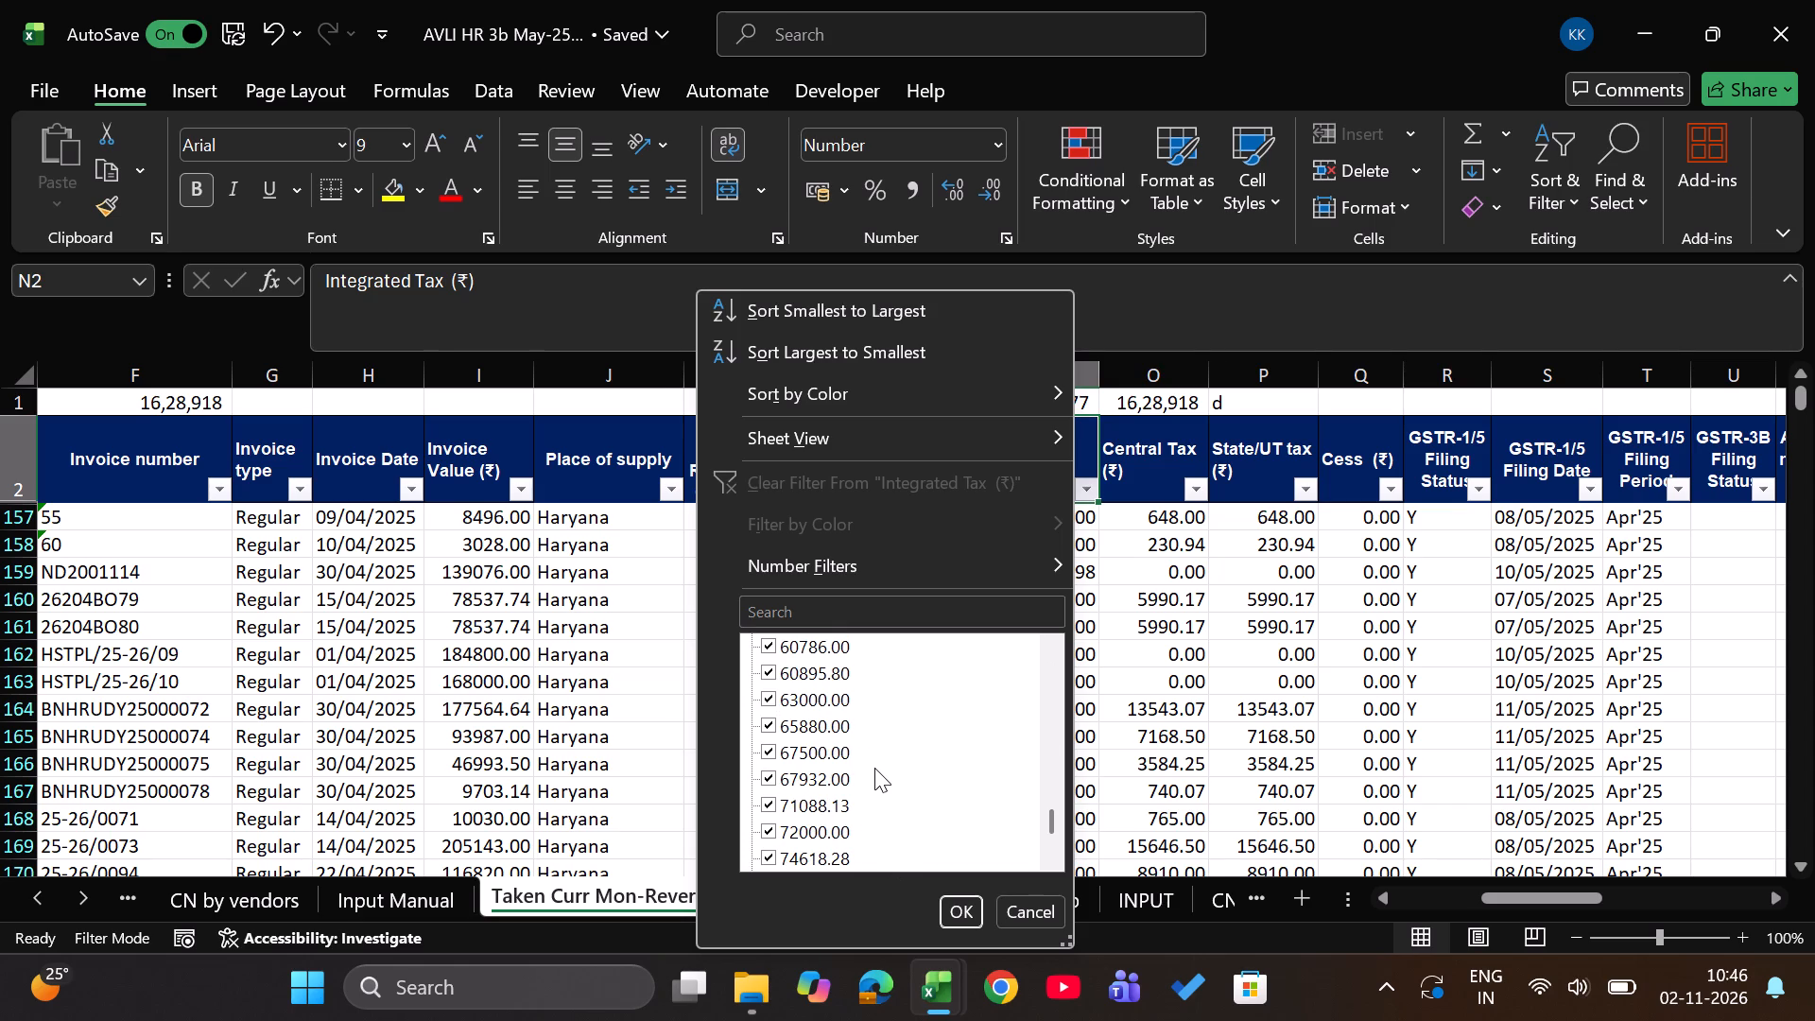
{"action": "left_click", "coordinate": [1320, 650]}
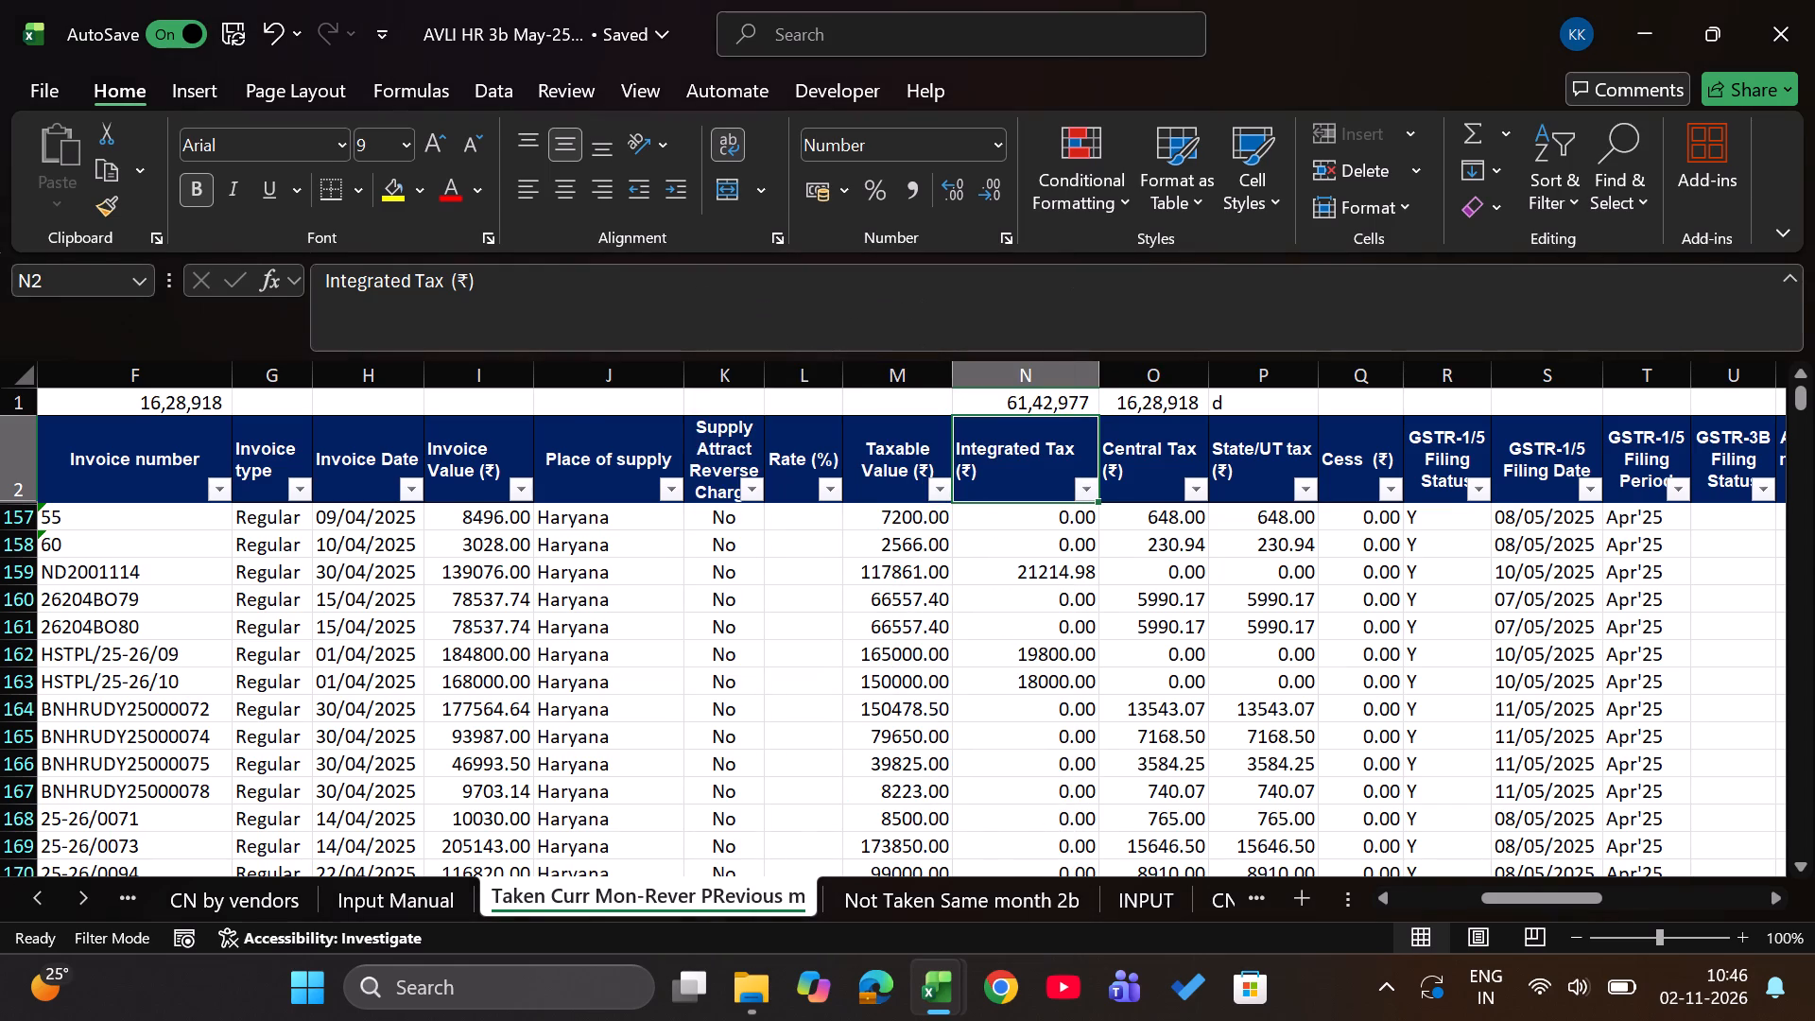
In the April 2025 rows, filter the Integrated Tax (₹) column to exclude the 0 and 0.00 entries.
{"action": "key", "text": "alt+Tab"}
{"action": "key", "text": "alt+Tab"}
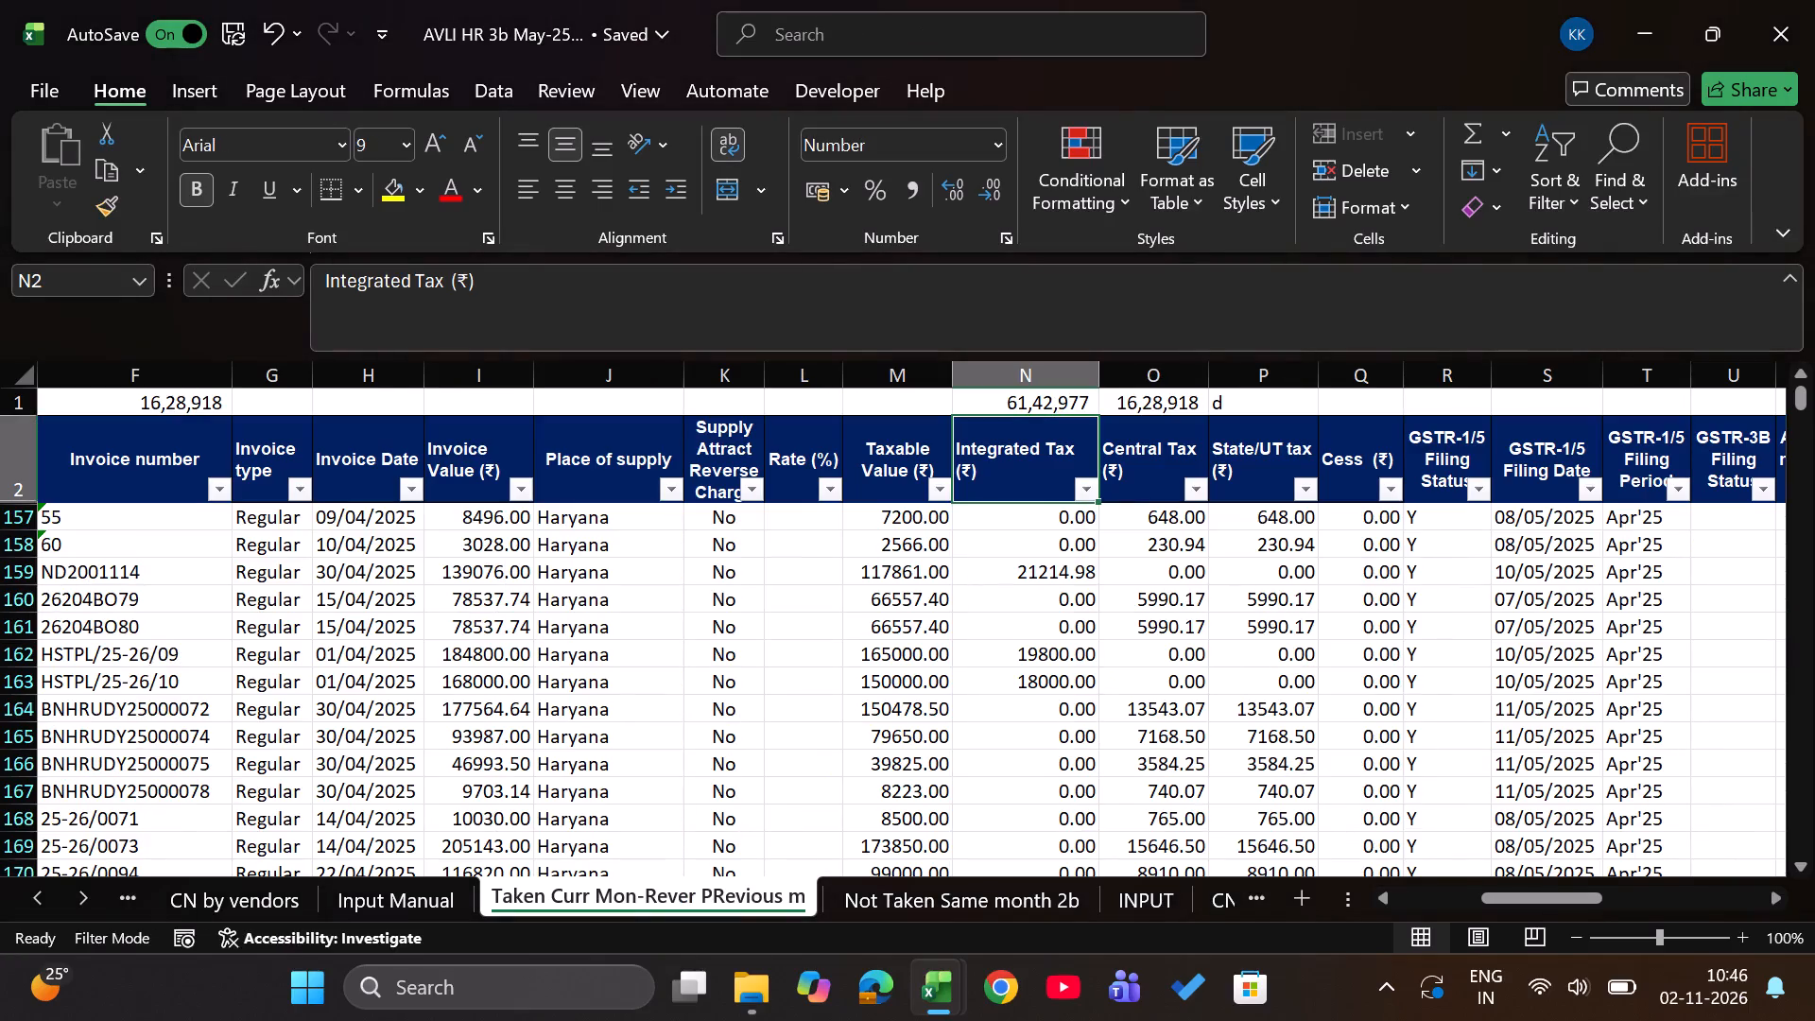
{"action": "key", "text": "Escape"}
{"action": "key", "text": "alt+Down"}
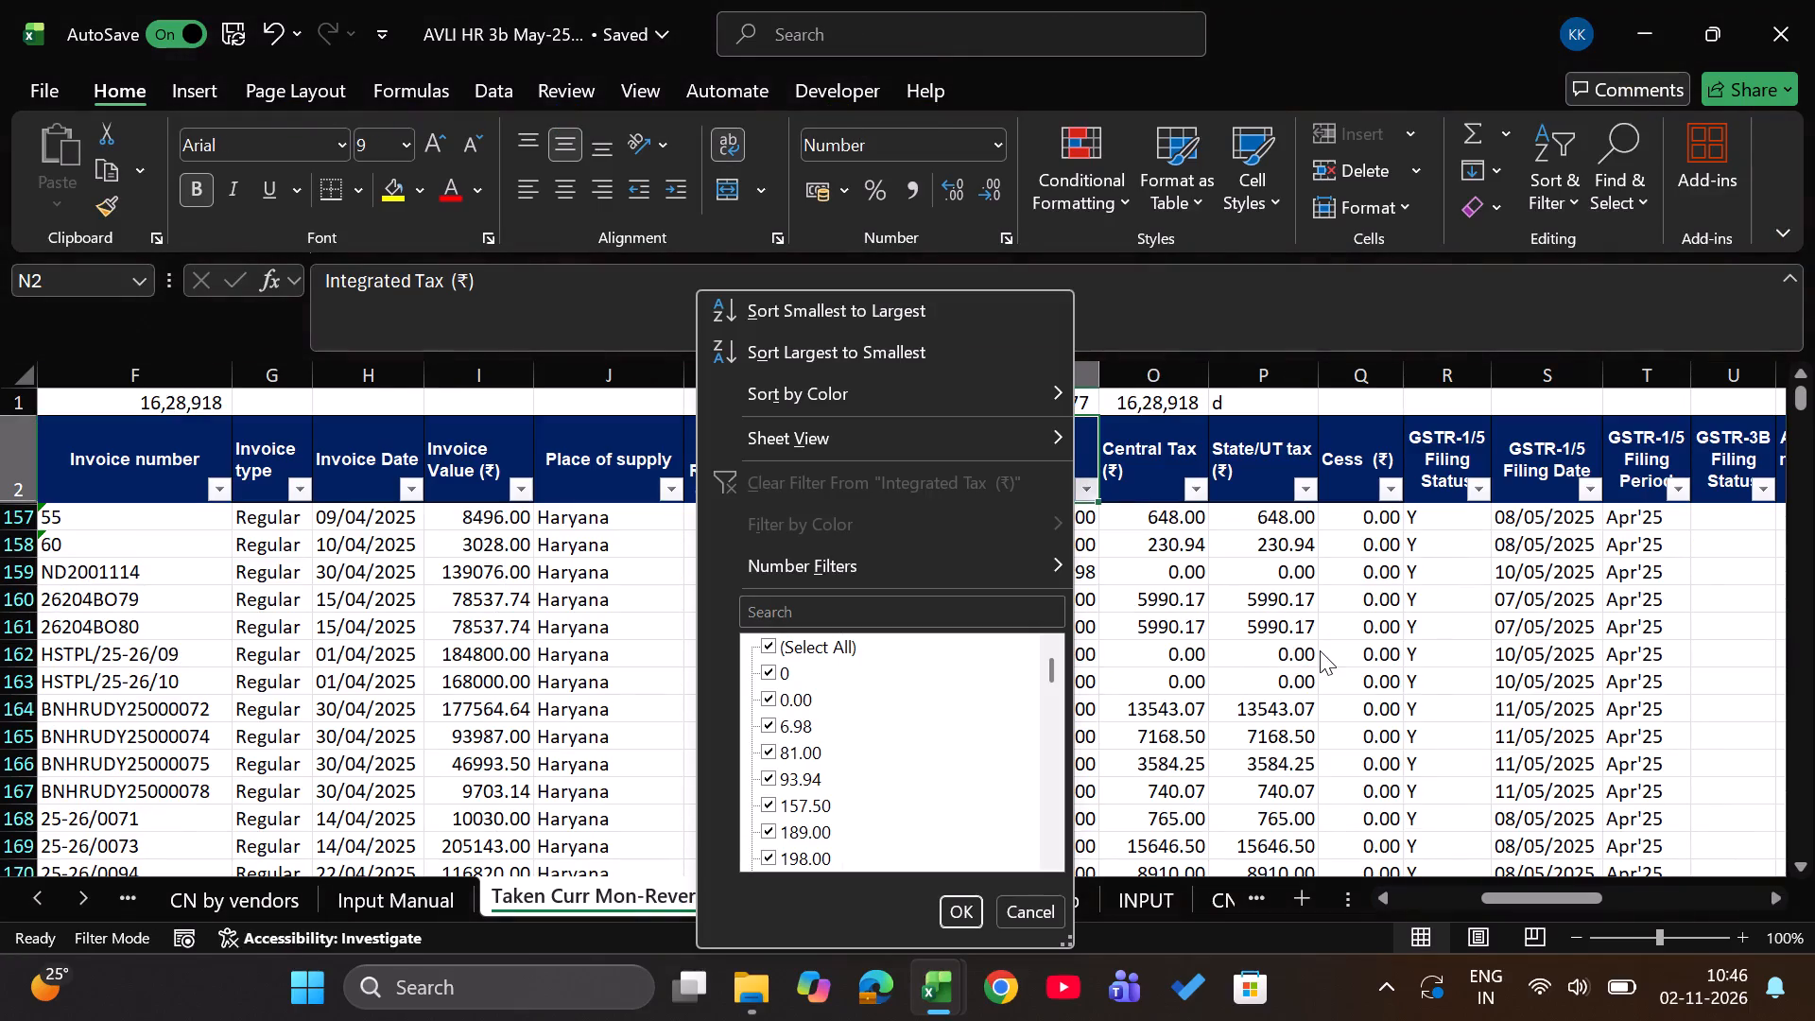
{"action": "left_click", "coordinate": [801, 677]}
{"action": "key", "text": "Down"}
{"action": "key", "text": "space"}
{"action": "key", "text": "Down"}
{"action": "key", "text": "space"}
{"action": "key", "text": "Return"}
{"action": "key", "text": "Down"}
{"action": "key", "text": "Up"}
{"action": "key", "text": "Up"}
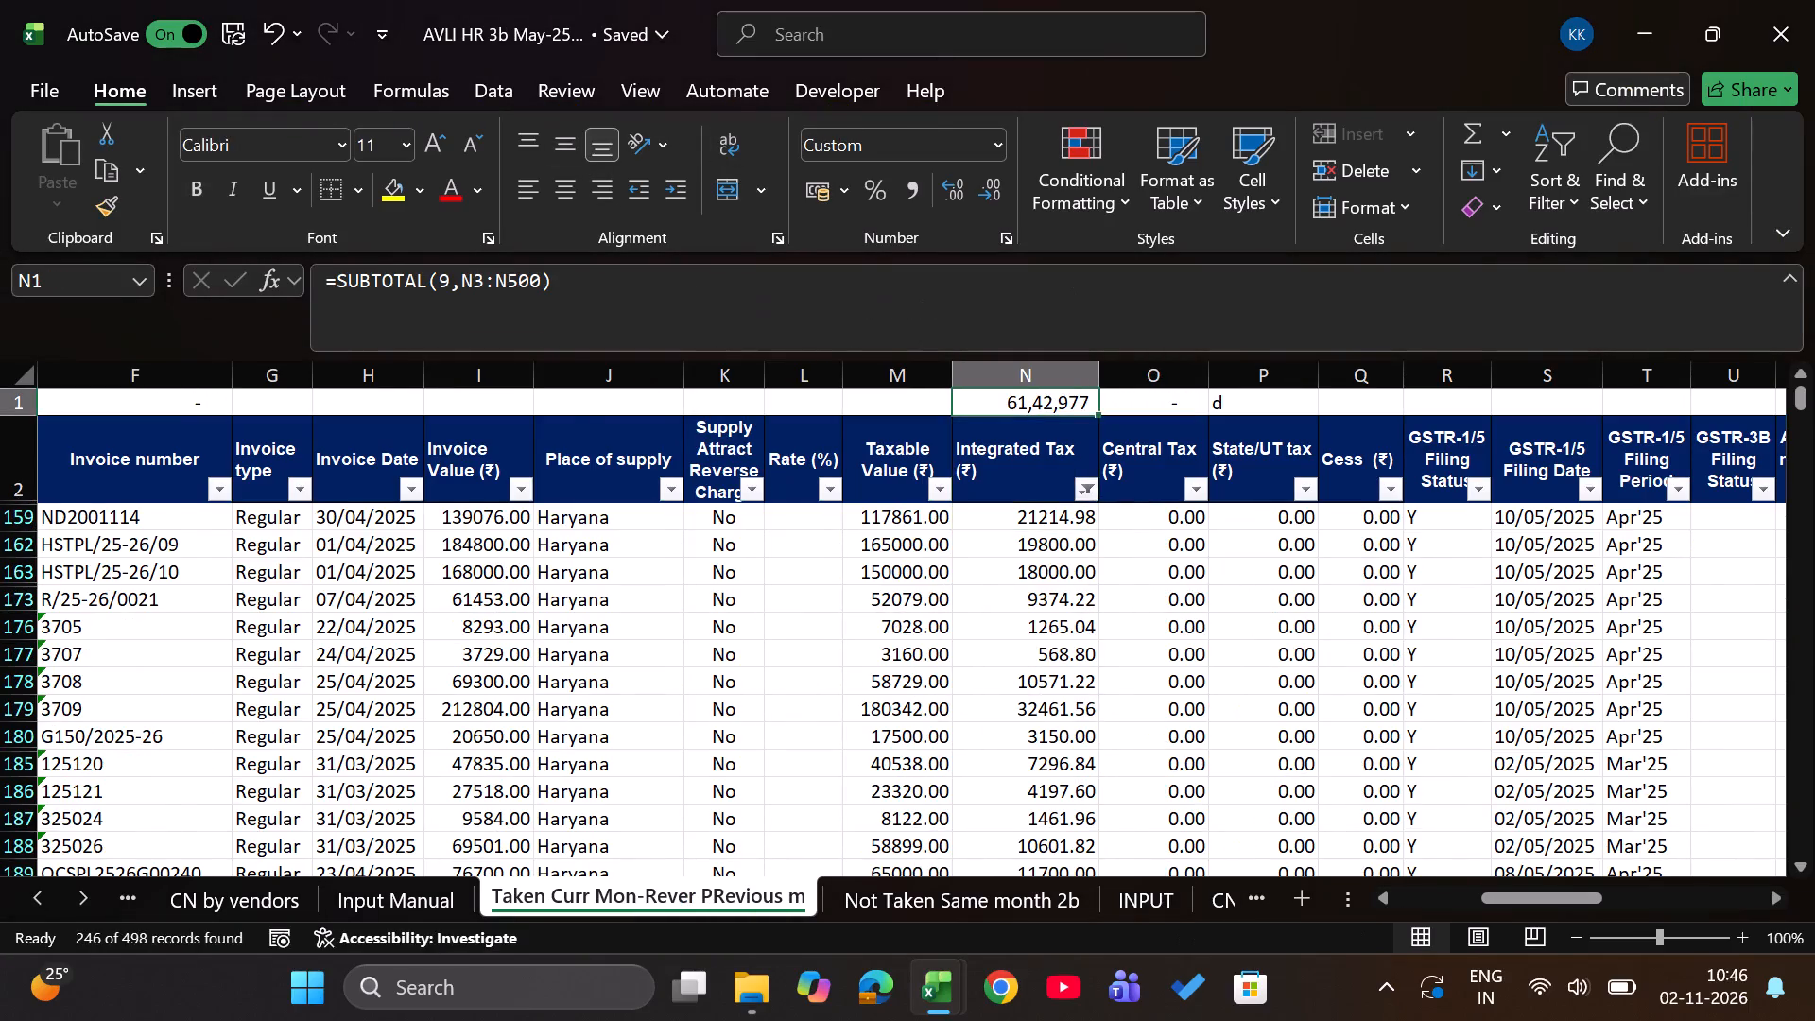
Copy the visible column A keys combining invoice number and GSTIN, from row 159 down to row 500.
{"action": "key", "text": "ctrl+Left"}
{"action": "key", "text": "ctrl+Left"}
{"action": "key", "text": "Left"}
{"action": "key", "text": "Left"}
{"action": "key", "text": "Left"}
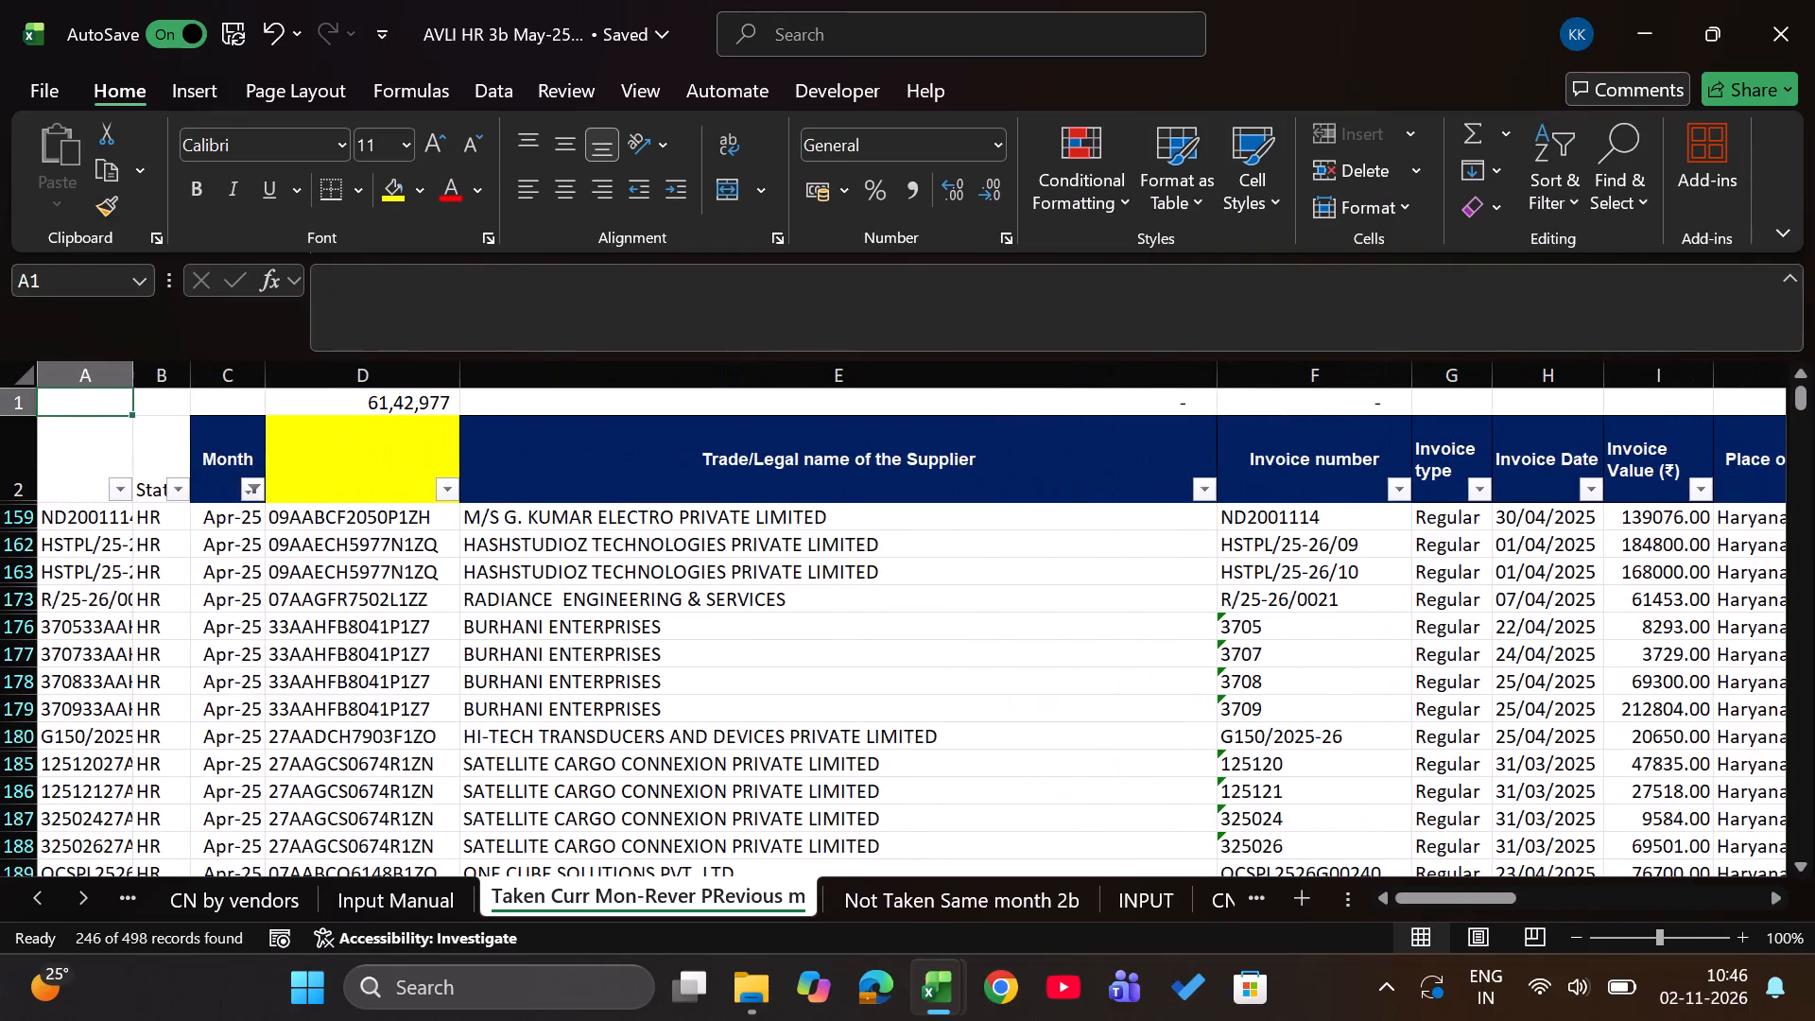
{"action": "key", "text": "Right"}
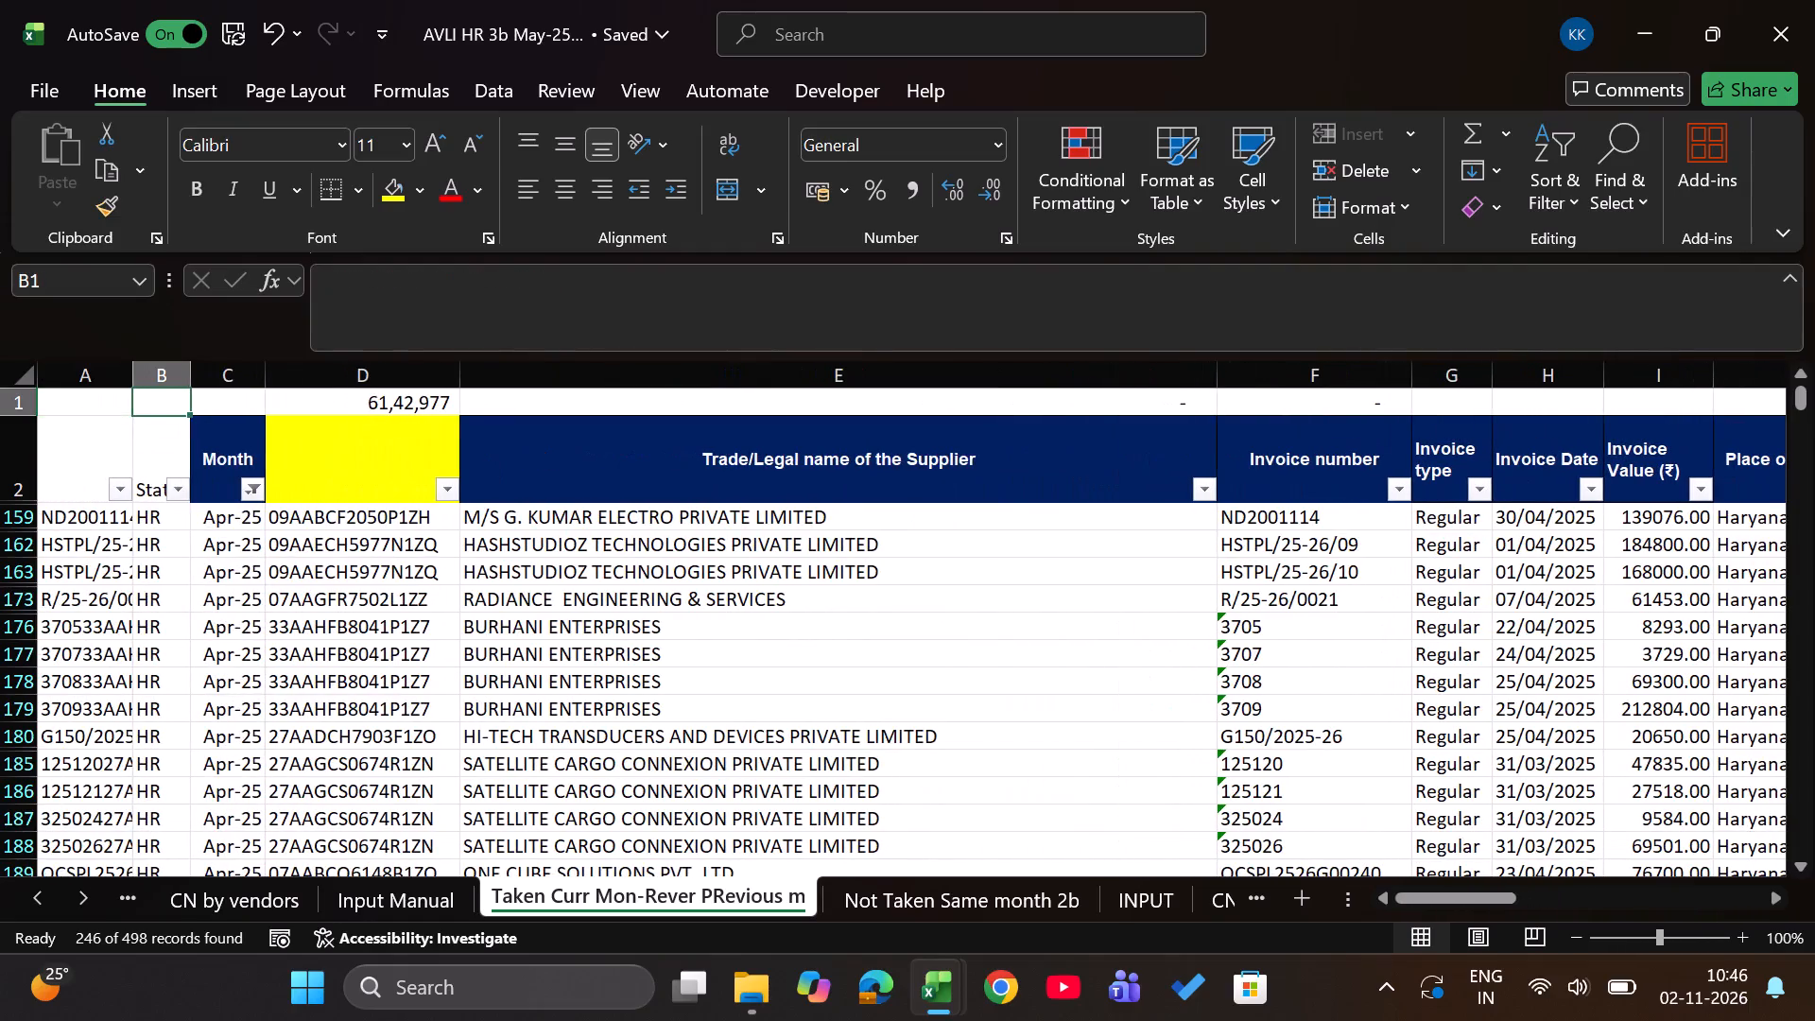
{"action": "key", "text": "Down"}
{"action": "key", "text": "Down"}
{"action": "key", "text": "Left"}
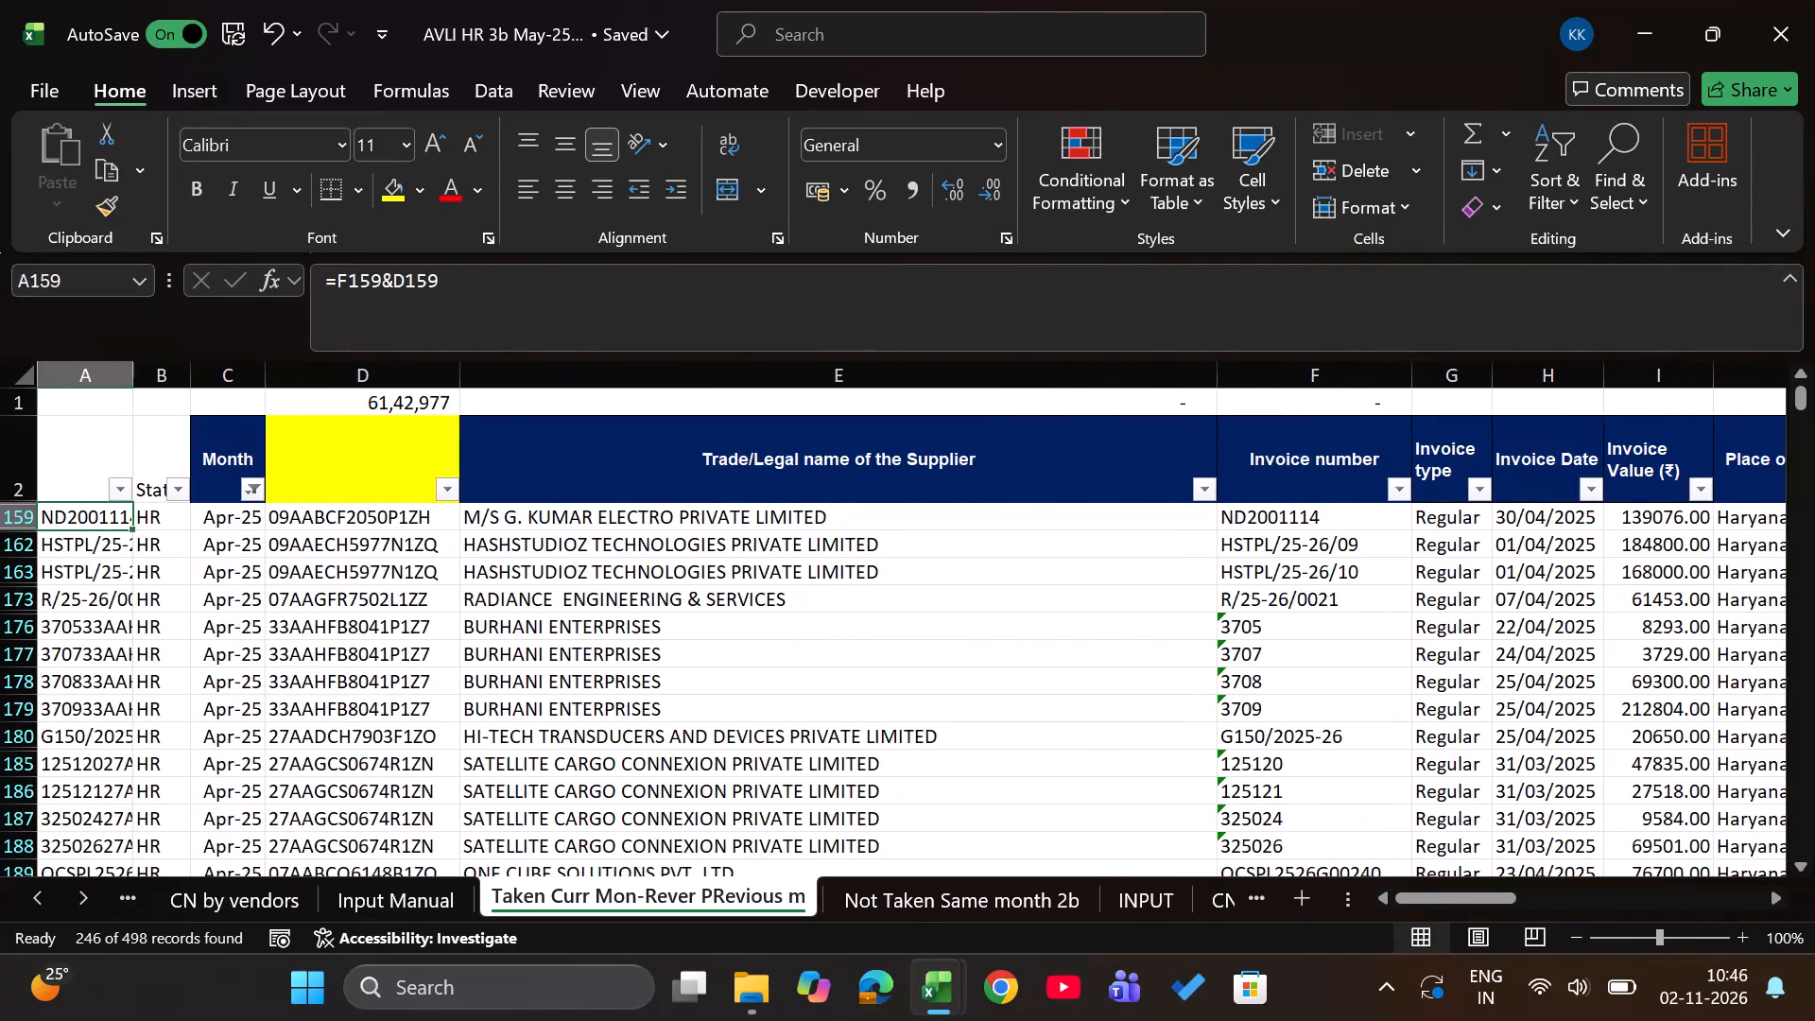
{"action": "key", "text": "ctrl+shift+Down"}
{"action": "key", "text": "ctrl+c"}
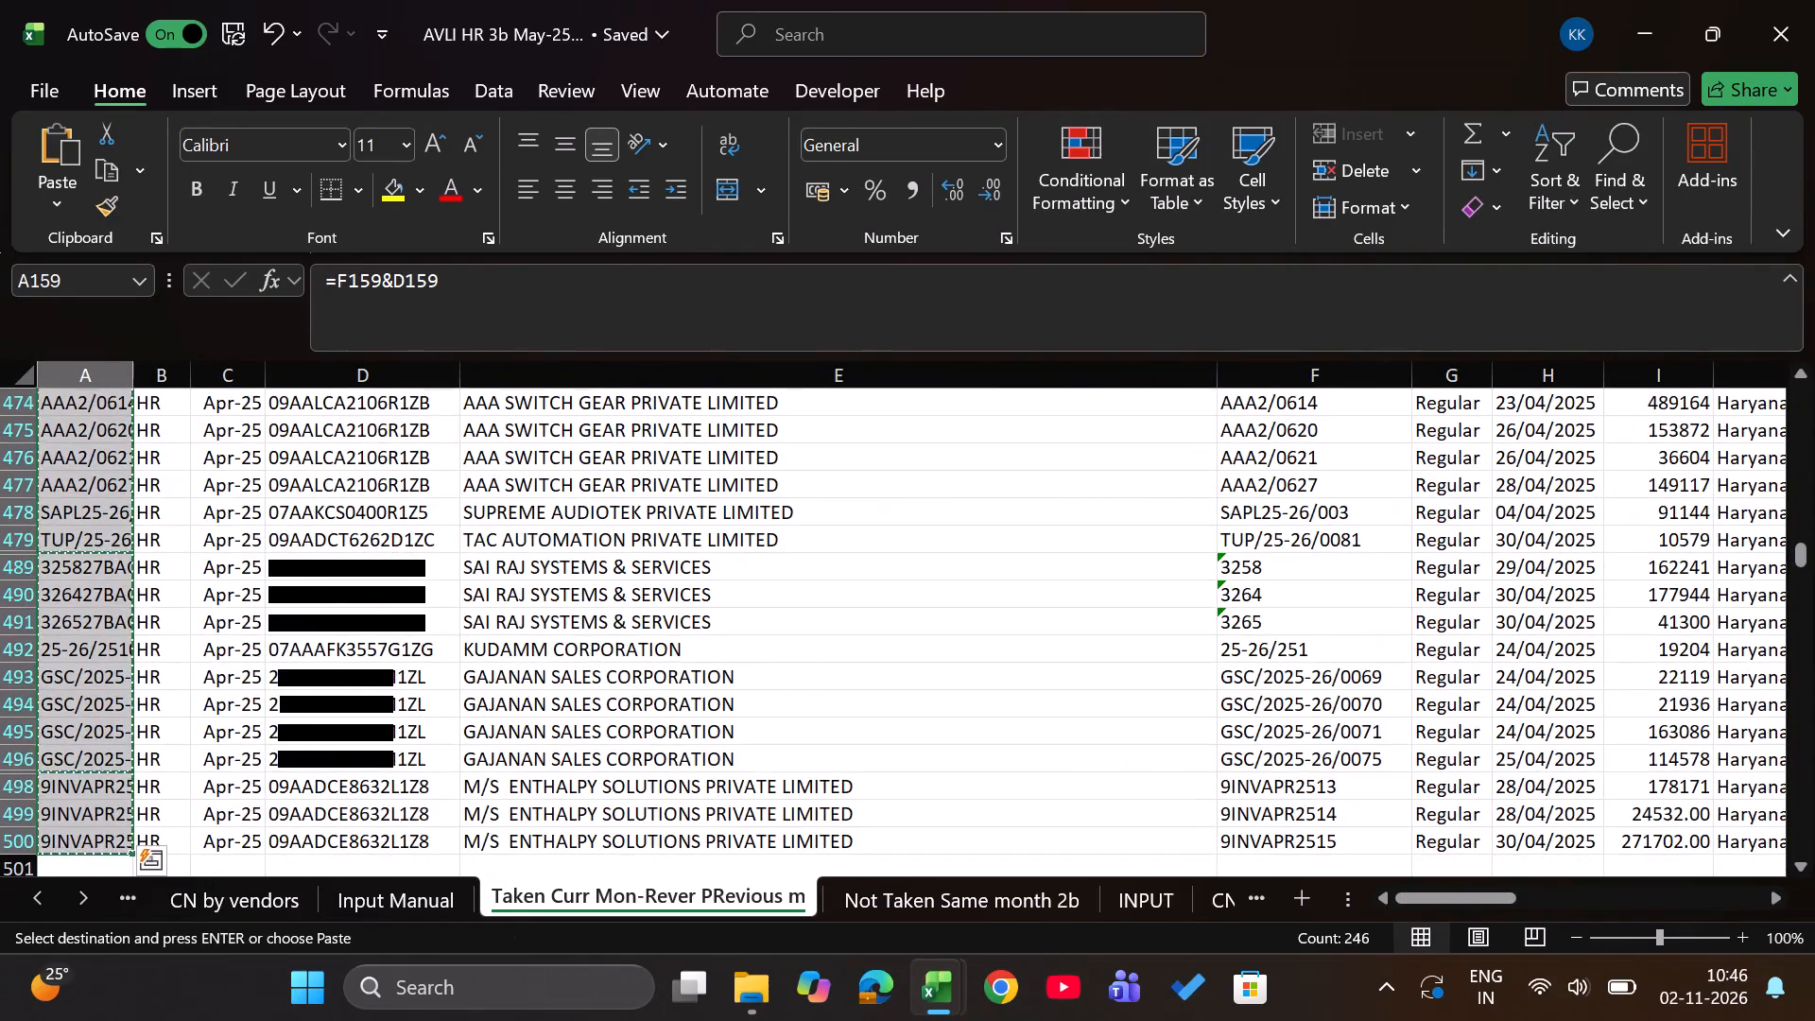
Create a blank workbook and paste the copied May-25 invoice keys into column B starting at B2.
{"action": "key", "text": "alt+Tab"}
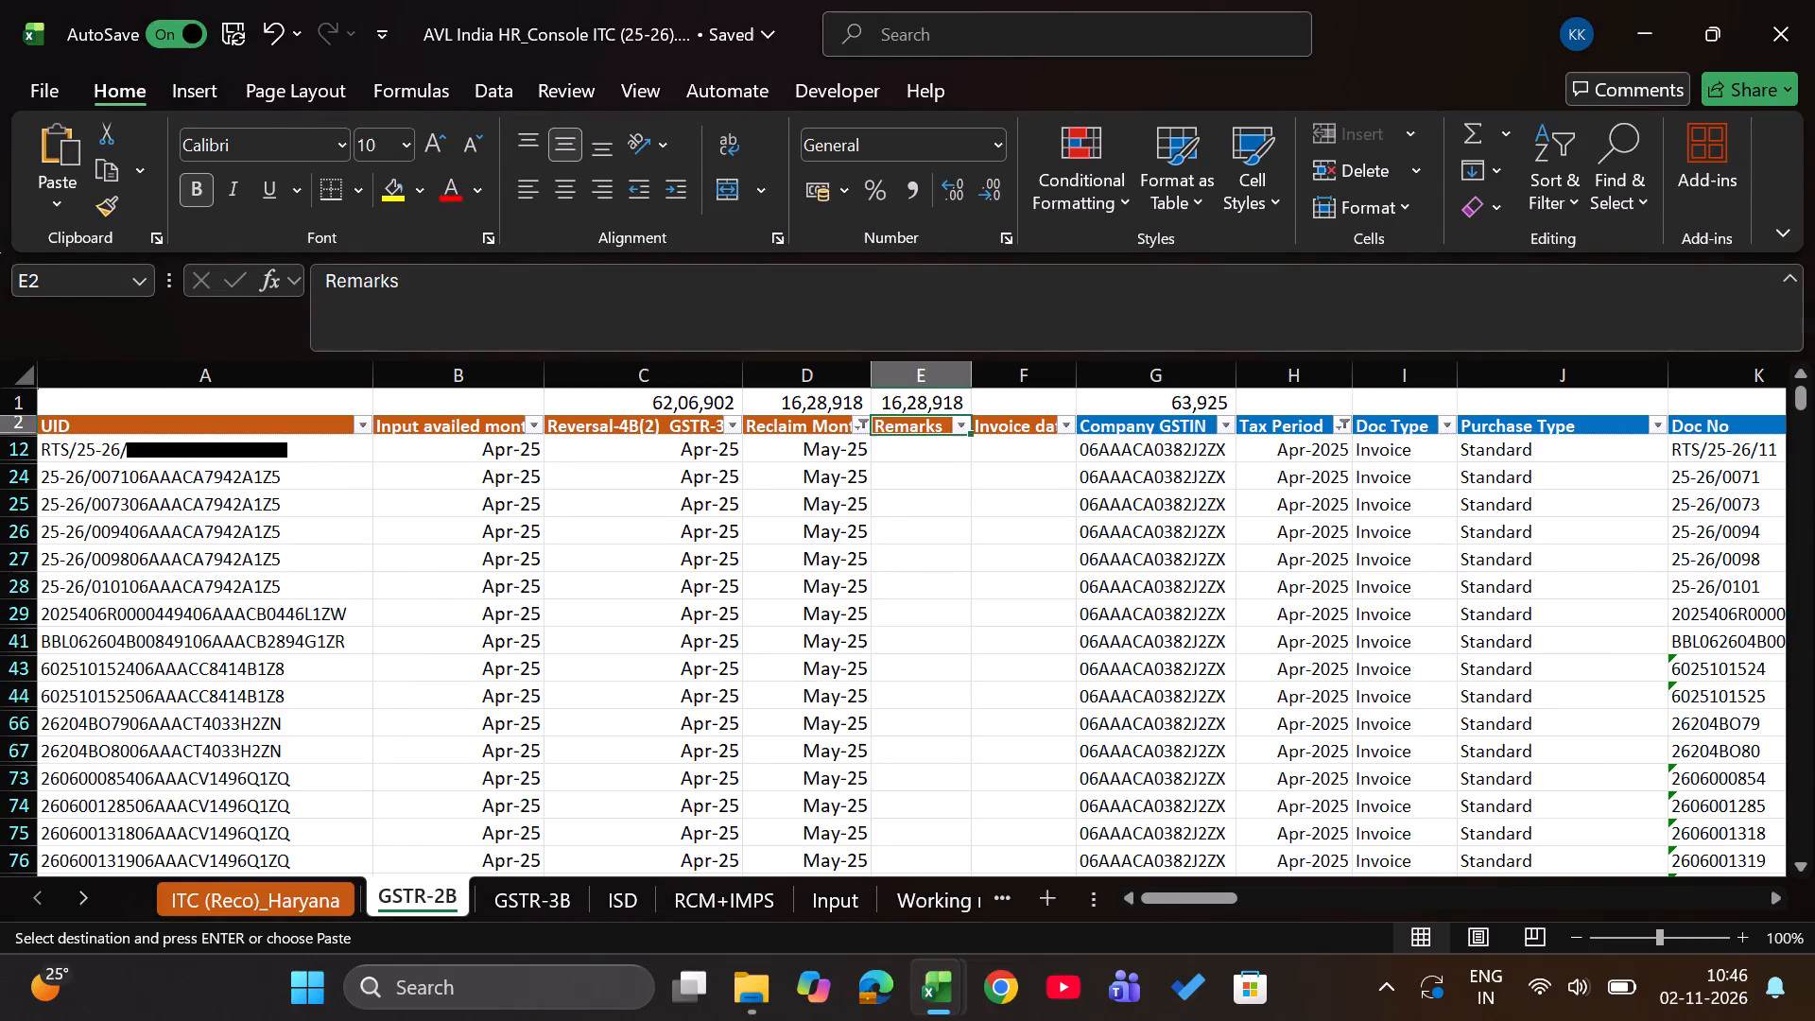
{"action": "key", "text": "alt+Tab"}
{"action": "key", "text": "Up"}
{"action": "key", "text": "Right"}
{"action": "key", "text": "Up"}
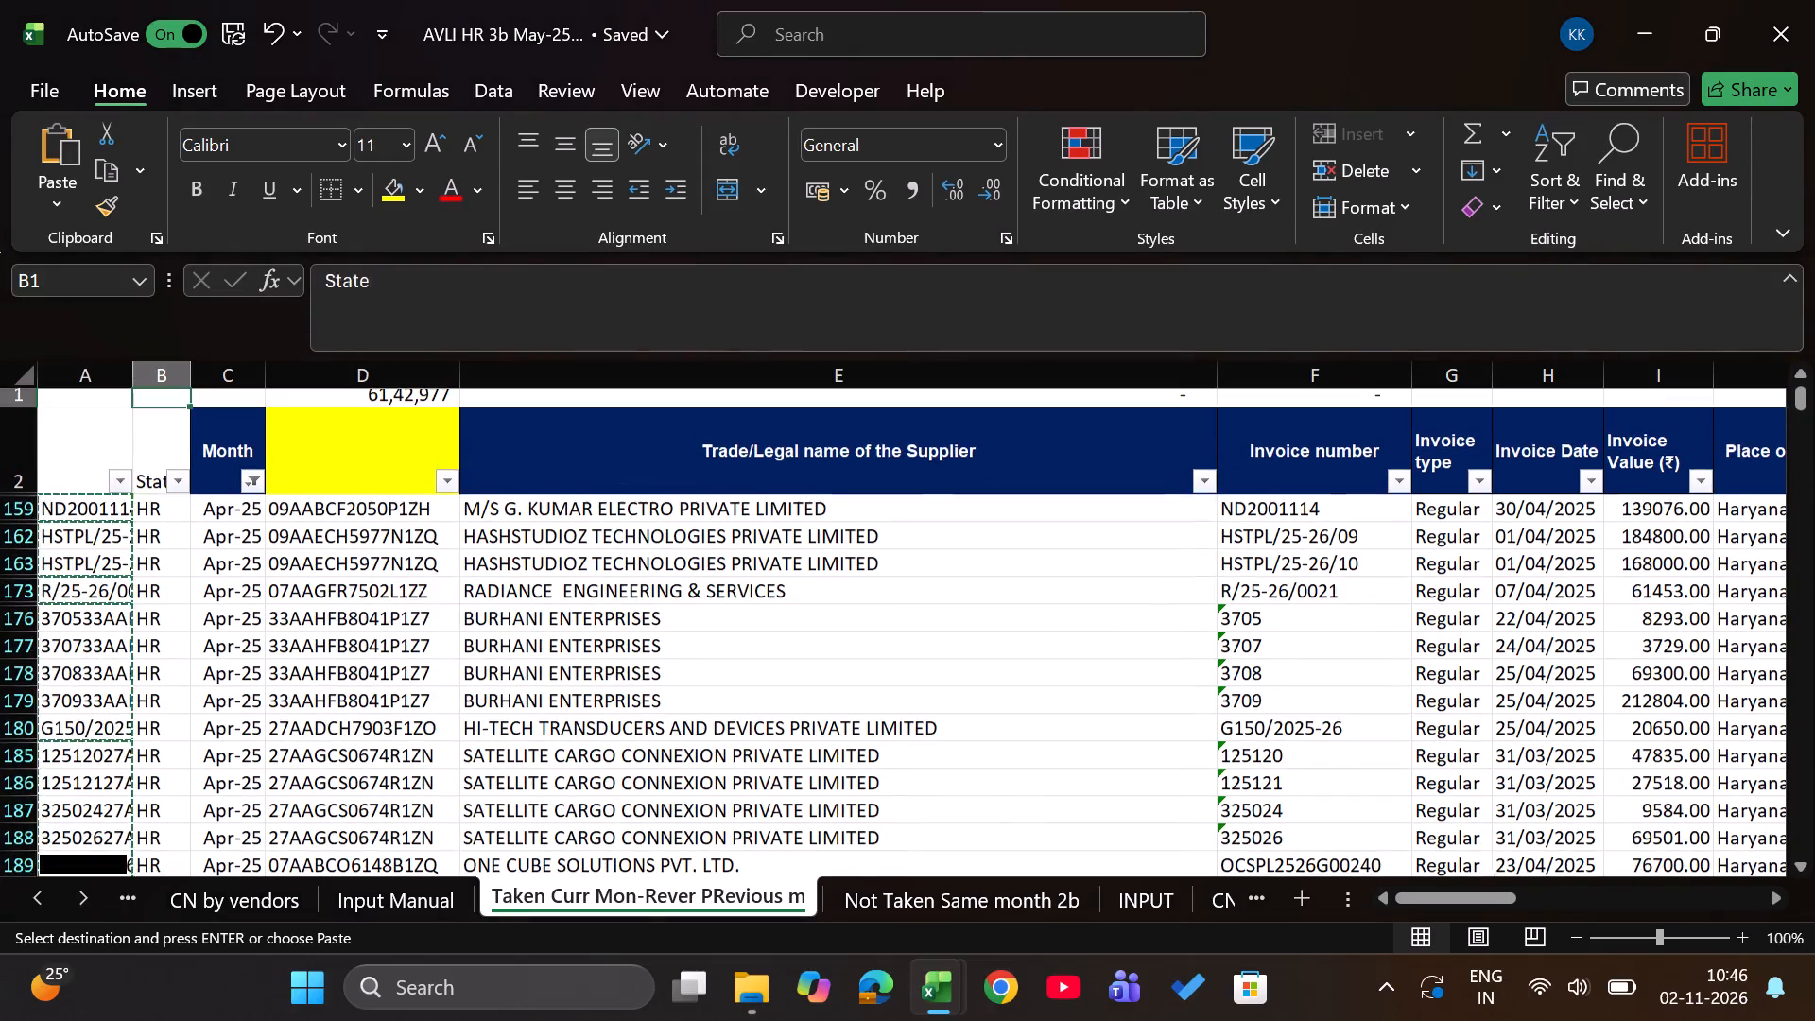
{"action": "key", "text": "Up"}
{"action": "key", "text": "Up"}
{"action": "key", "text": "Right"}
{"action": "key", "text": "Right"}
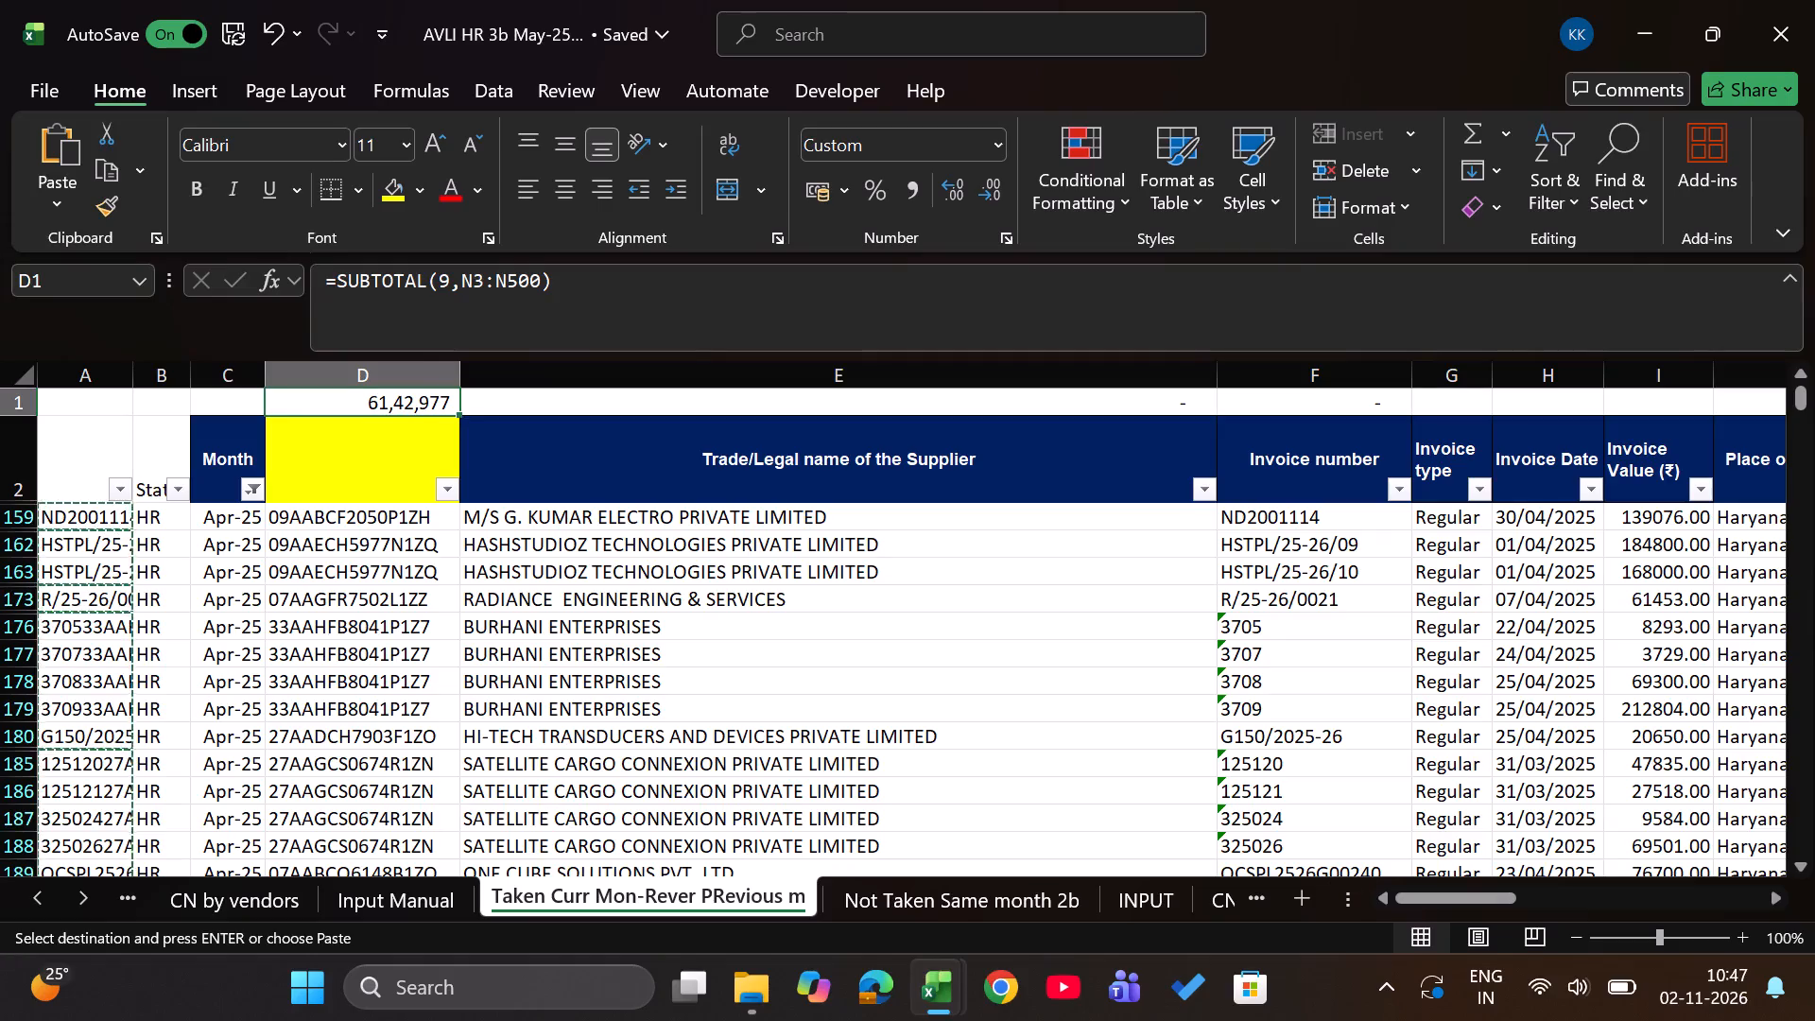
{"action": "key", "text": "ctrl+n"}
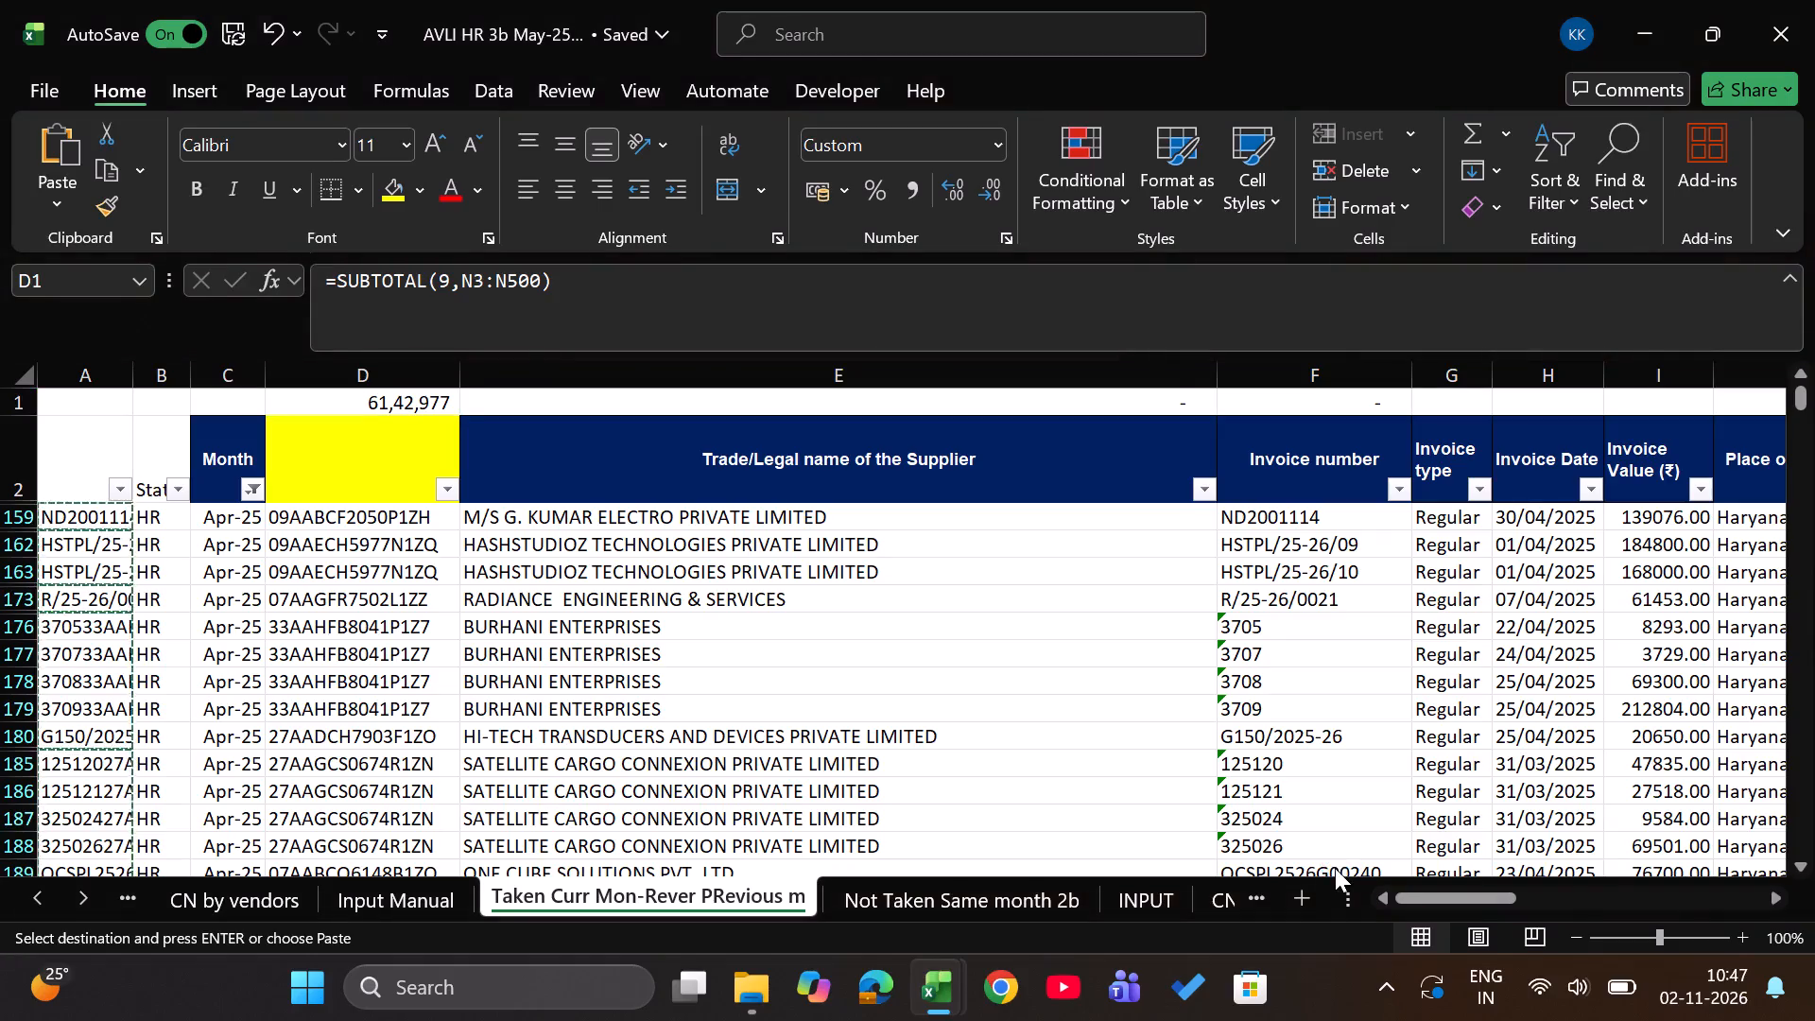
{"action": "key", "text": "Right"}
{"action": "key", "text": "Down"}
{"action": "key", "text": "Return"}
{"action": "key", "text": "Right"}
{"action": "key", "text": "Right"}
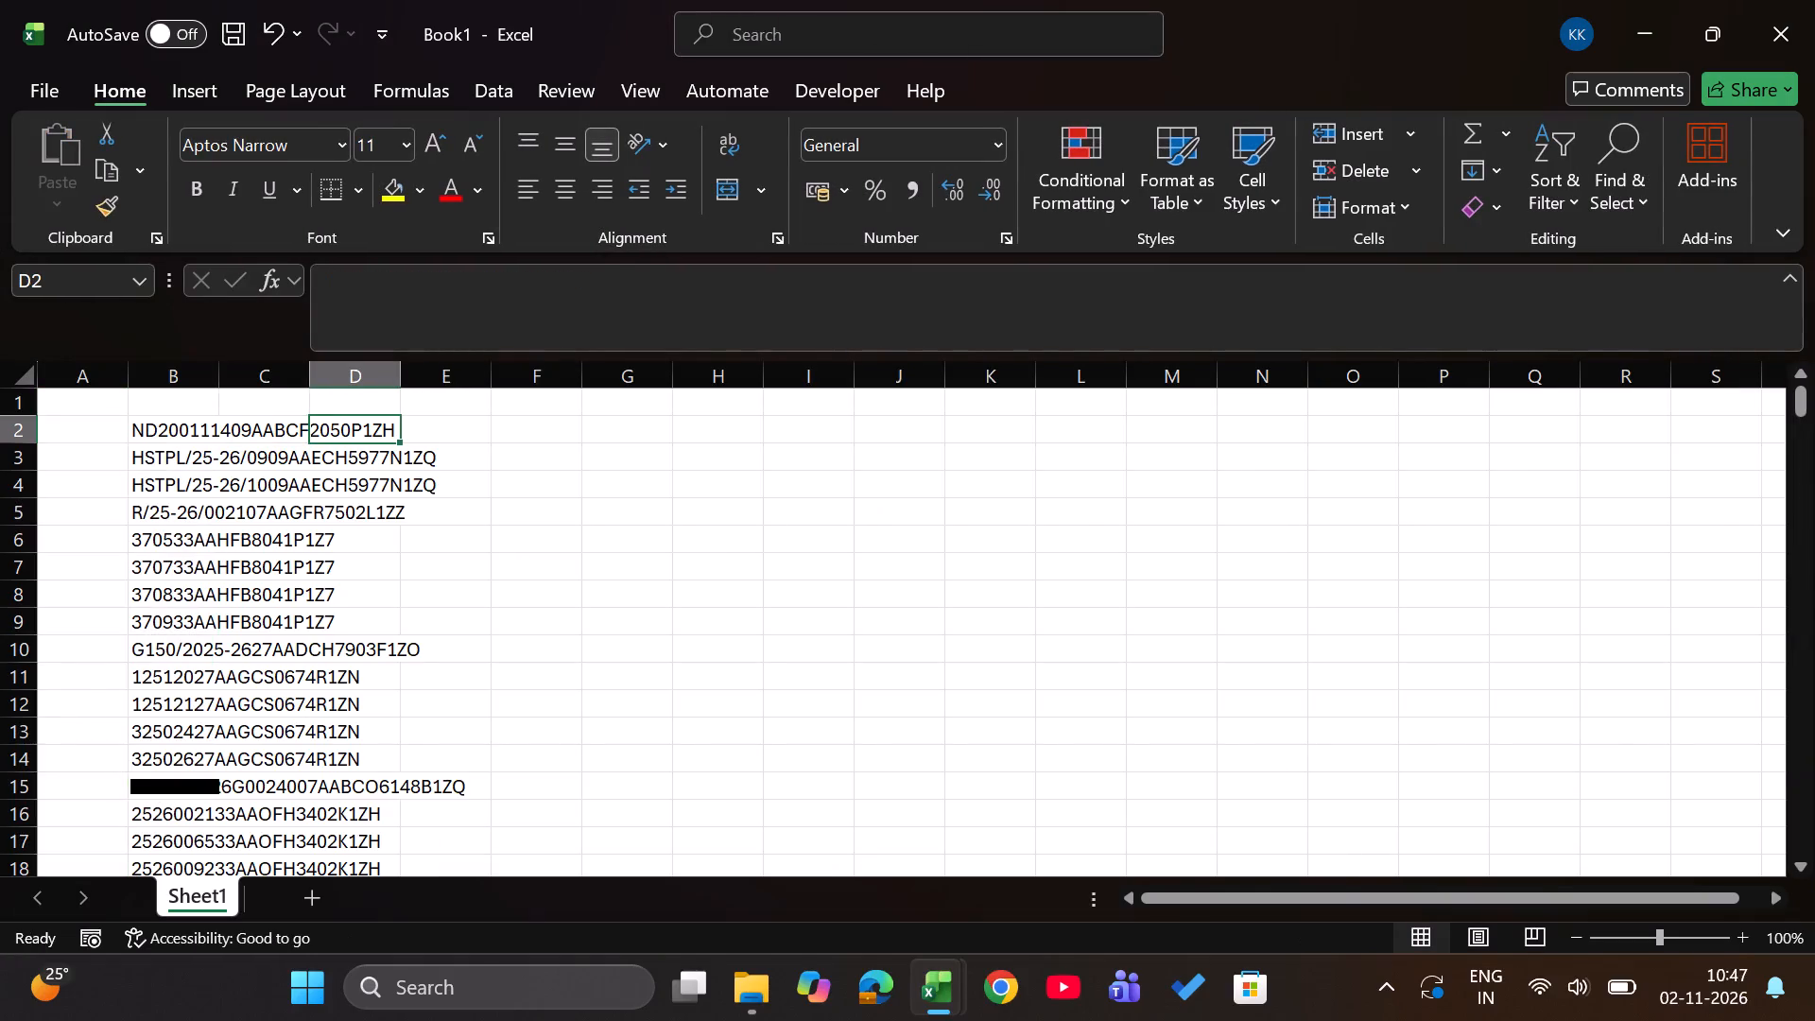
Copy the filtered UIDs from the console's GSTR-2B sheet and paste them into the new workbook starting at F2.
{"action": "key", "text": "alt+Tab"}
{"action": "key", "text": "alt+Tab"}
{"action": "key", "text": "alt+Tab"}
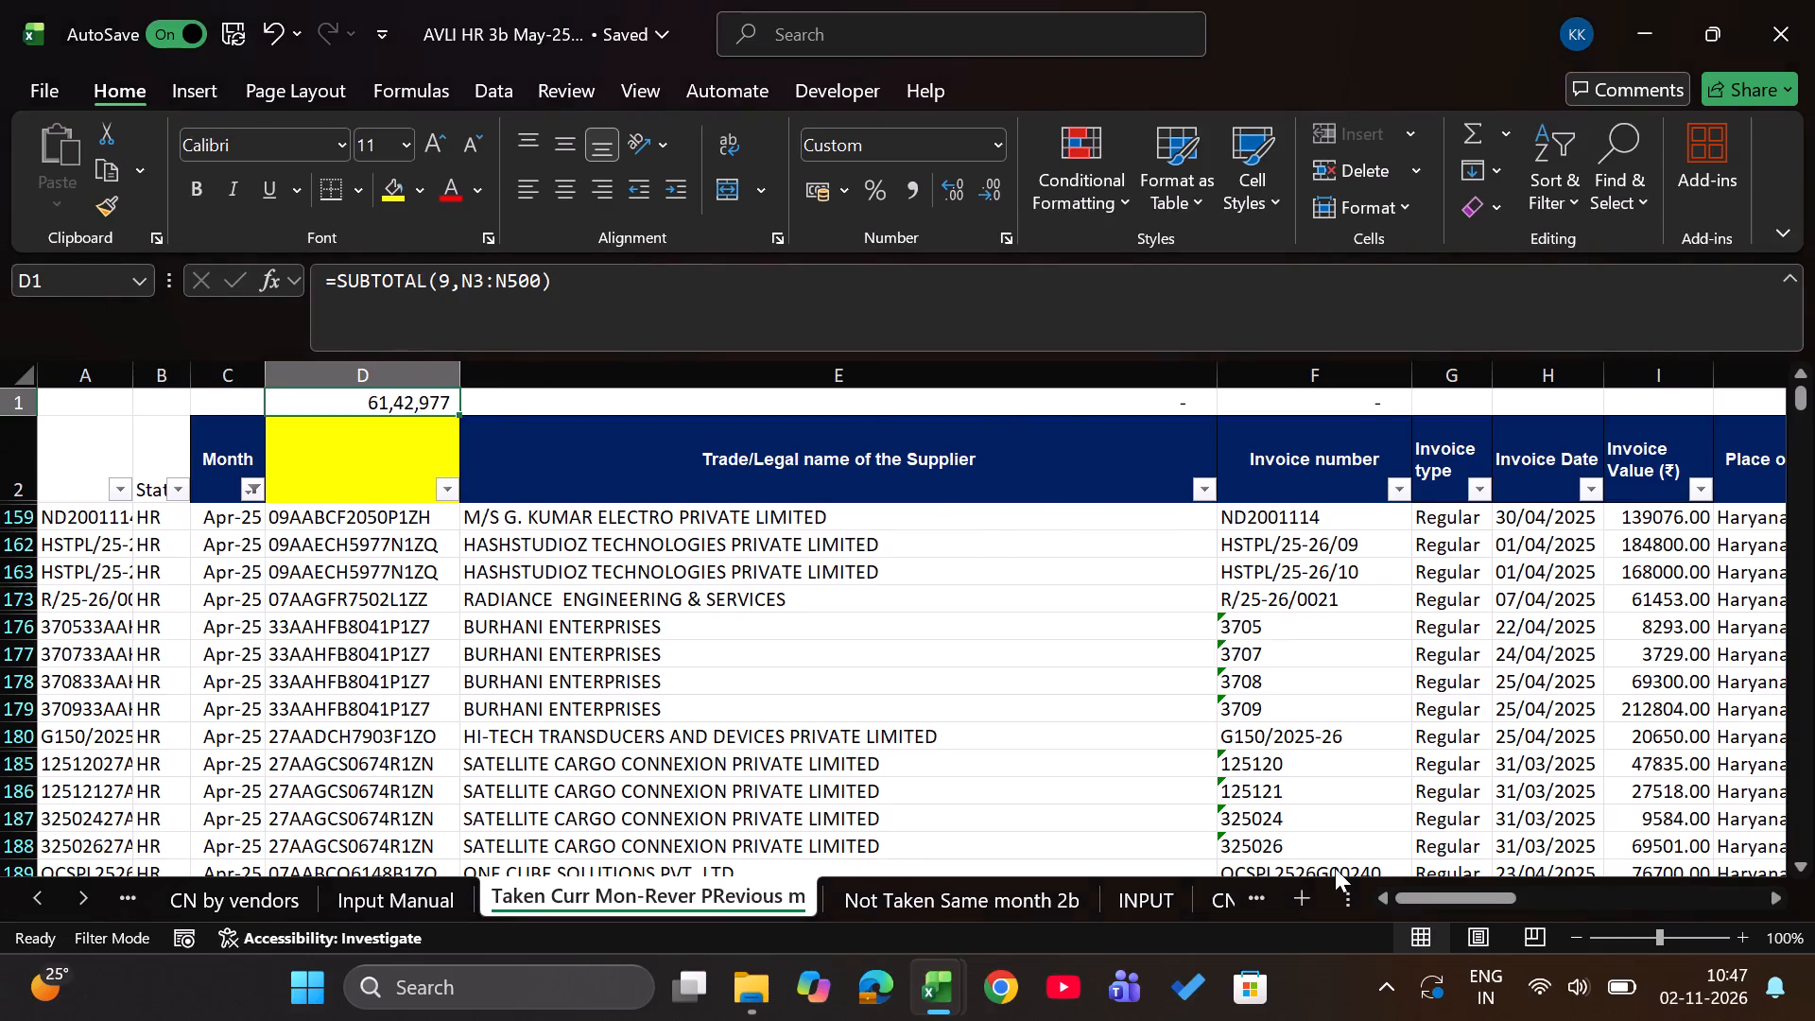
{"action": "key", "text": "Left"}
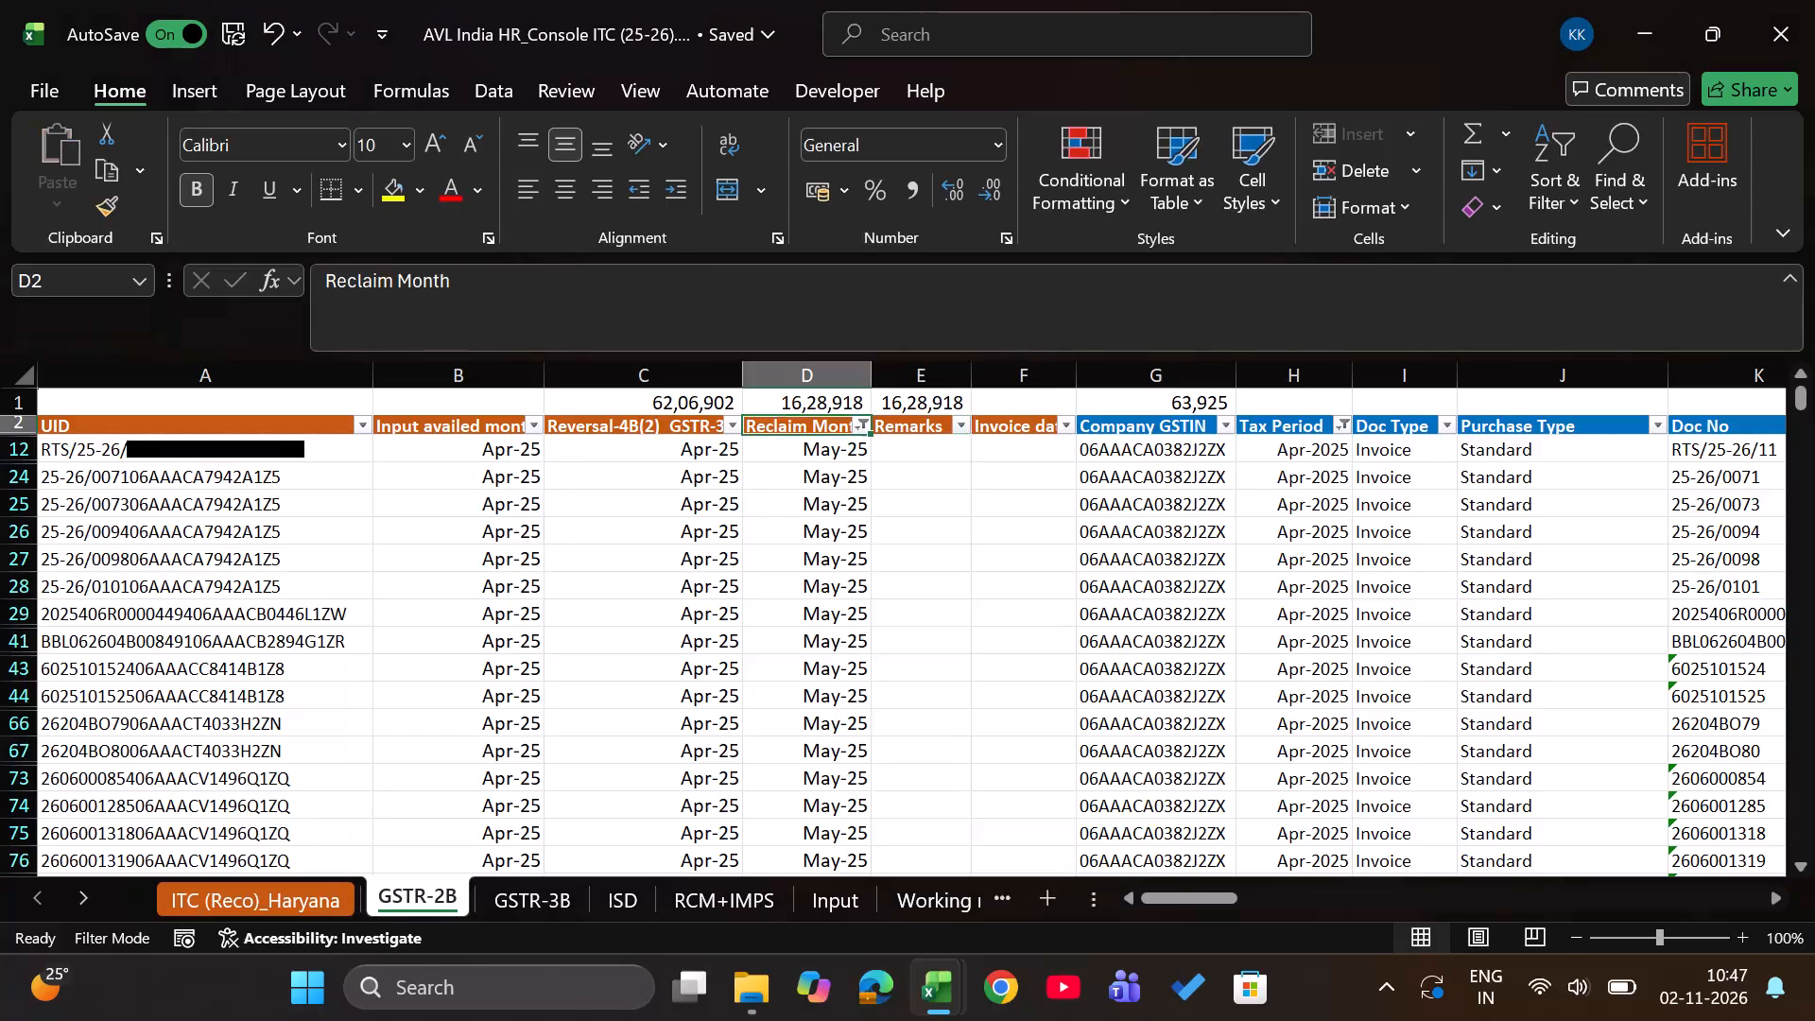
{"action": "key", "text": "Left"}
{"action": "key", "text": "ctrl+Left"}
{"action": "key", "text": "ctrl+Left"}
{"action": "key", "text": "Down"}
{"action": "key", "text": "ctrl+shift+Down"}
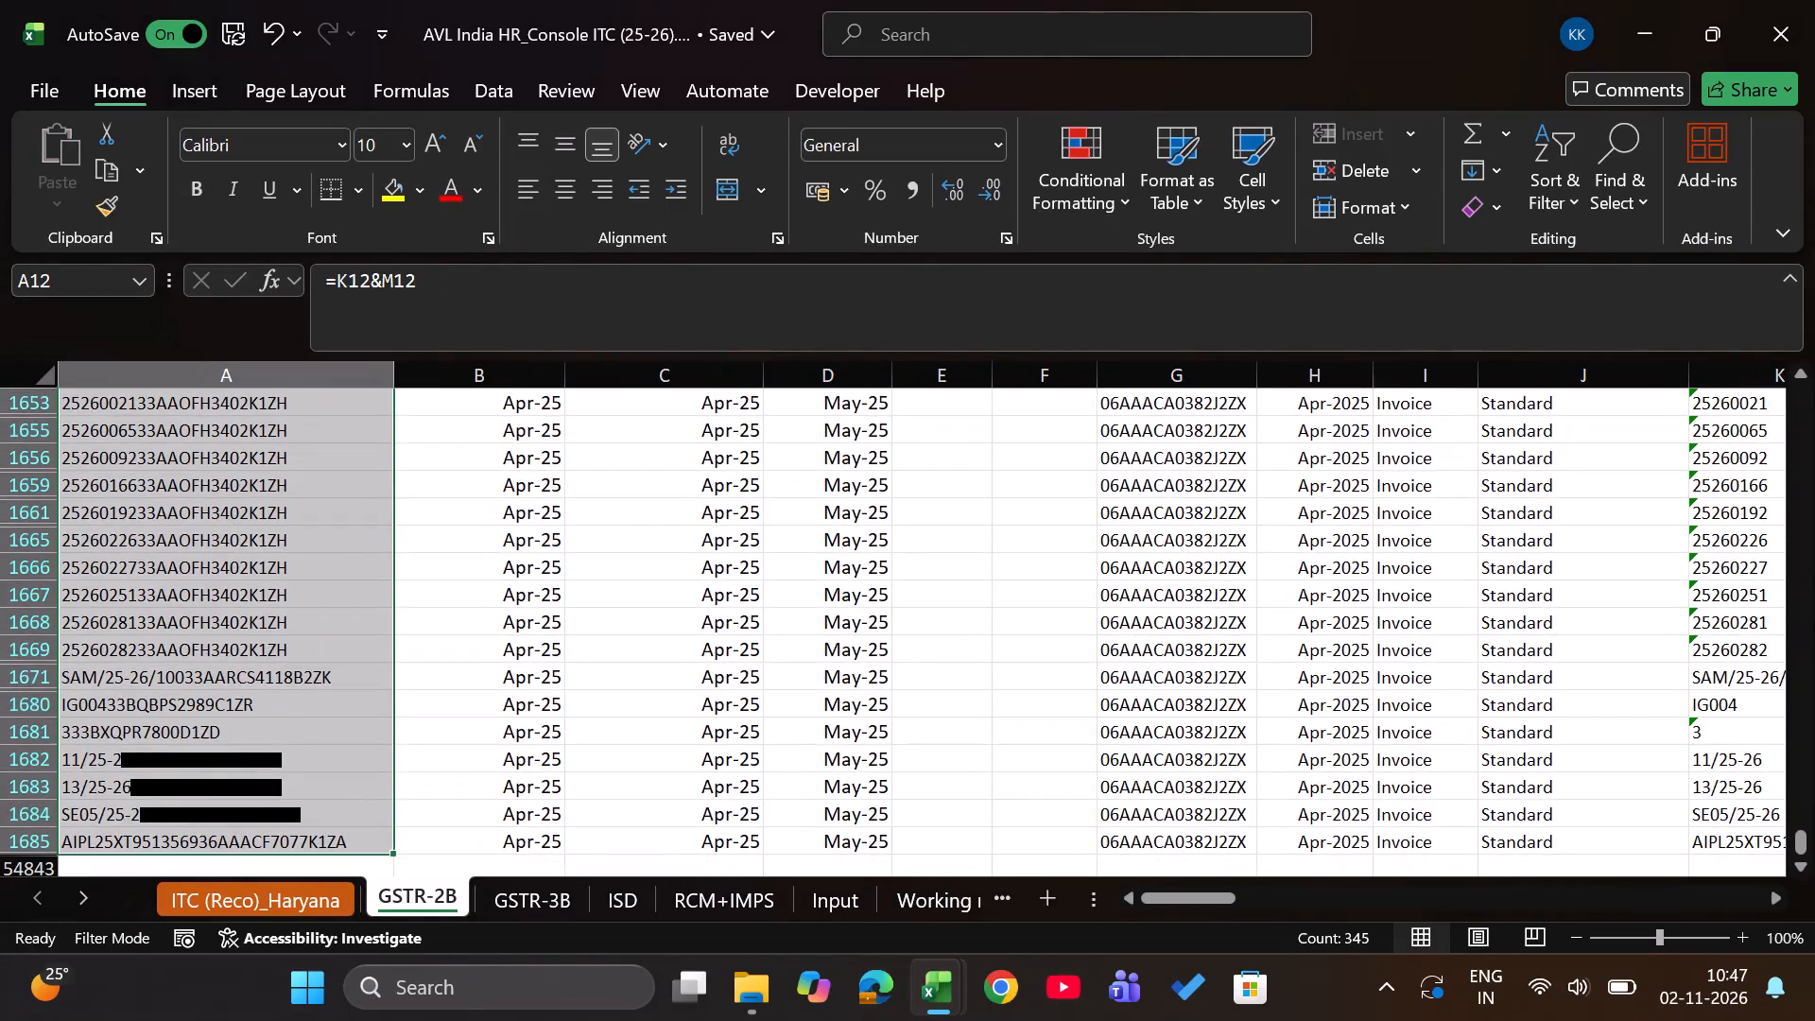
{"action": "key", "text": "ctrl+c"}
{"action": "key", "text": "alt+Tab"}
{"action": "key", "text": "alt+Tab"}
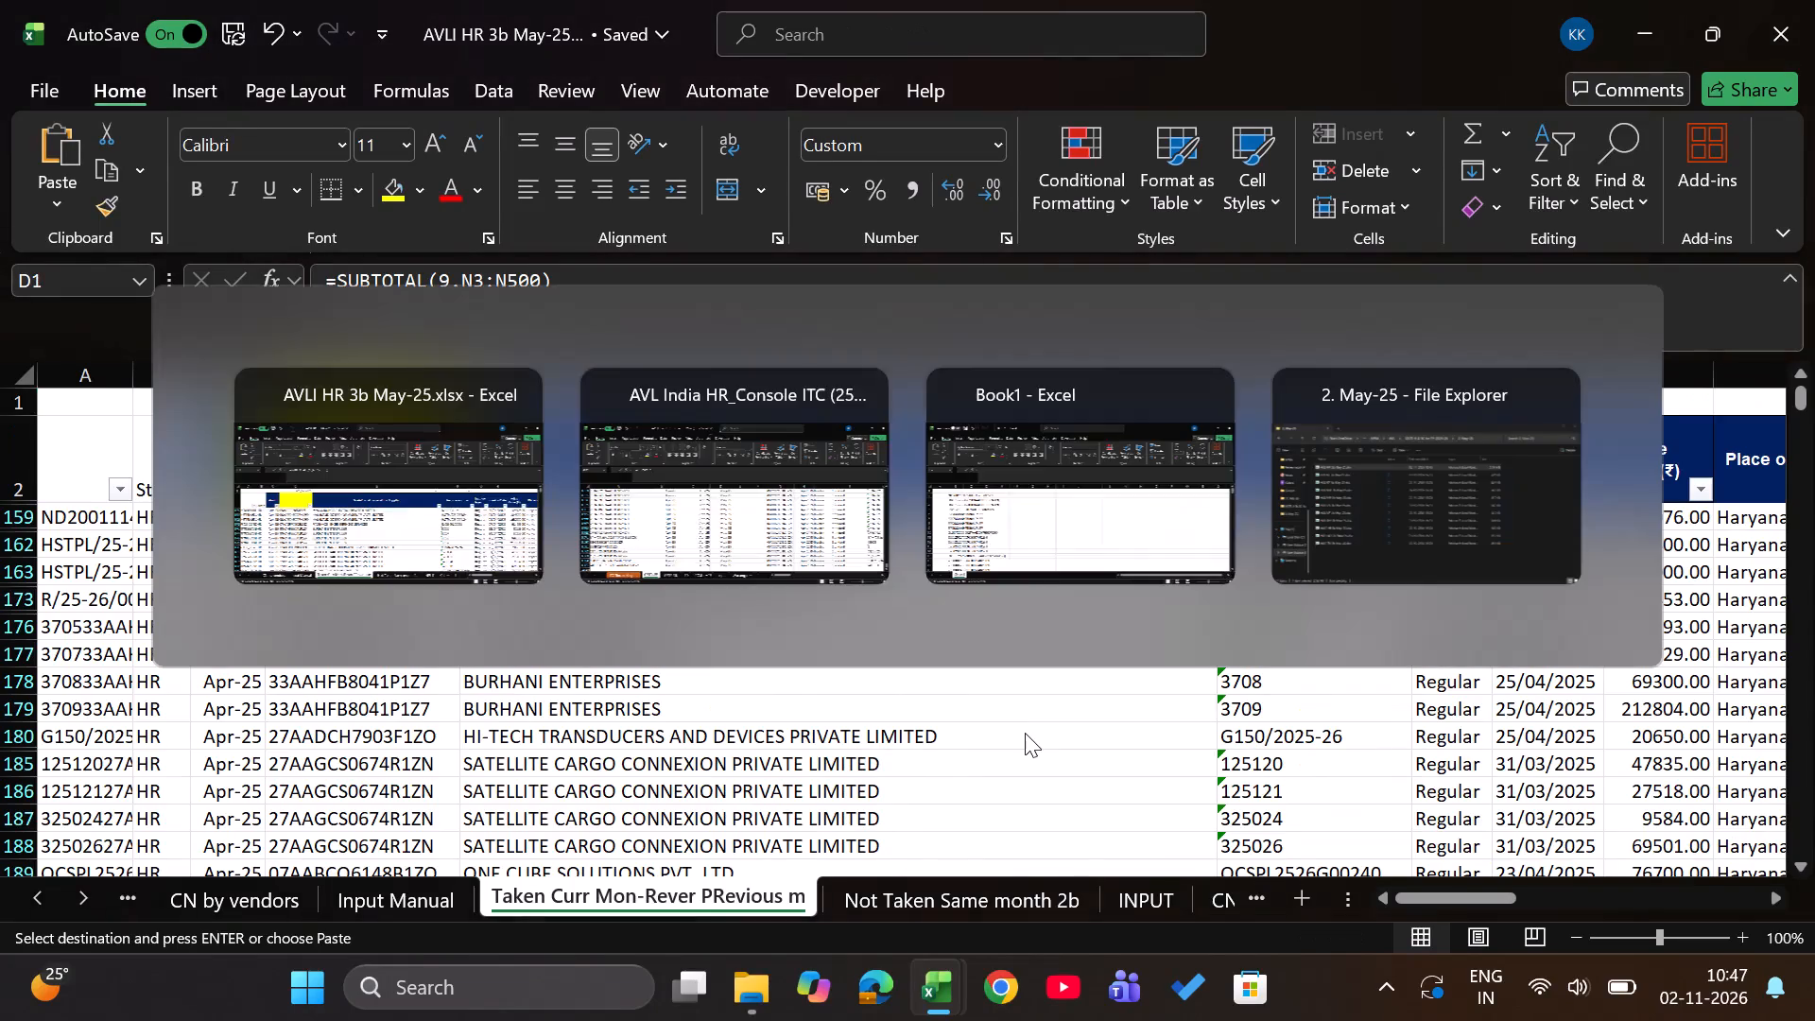
{"action": "key", "text": "alt+Tab"}
{"action": "key", "text": "Right"}
{"action": "key", "text": "Right"}
{"action": "key", "text": "Return"}
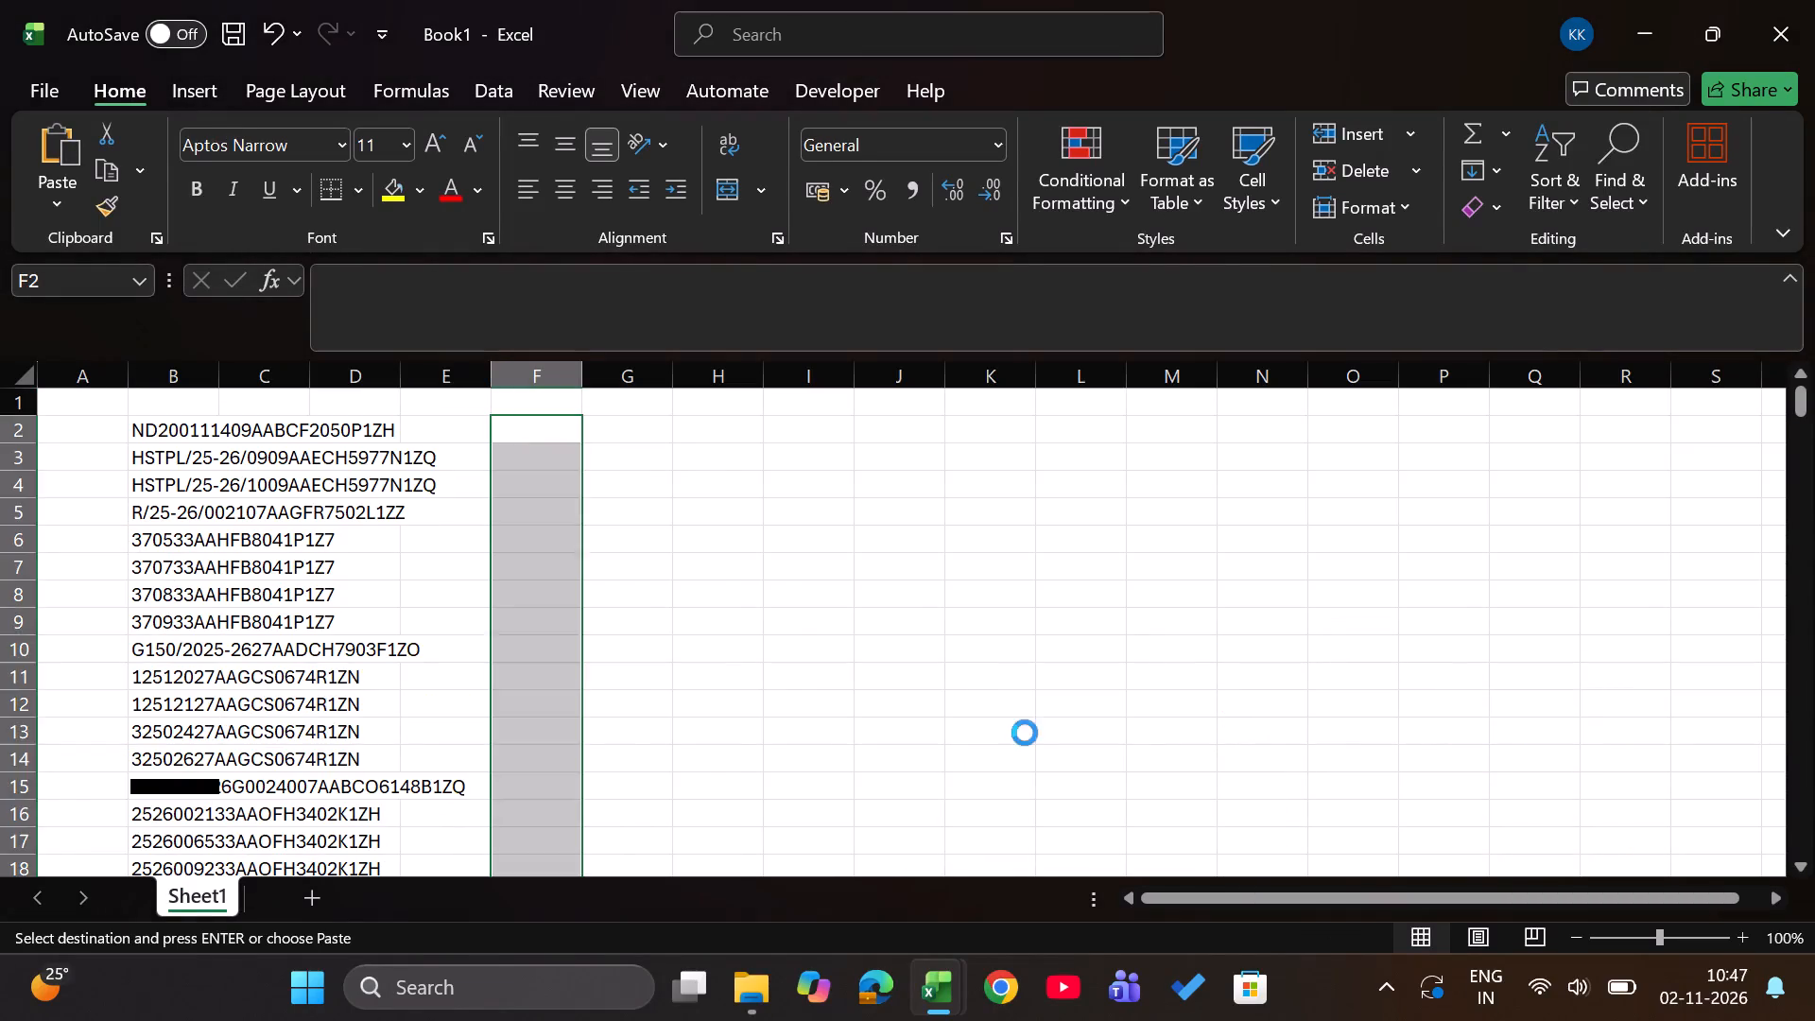
In G2, enter =VLOOKUP(F2,B:B,1,0) to match the console UIDs against the May-25 keys.
{"action": "key", "text": "Right"}
{"action": "type", "text": "=vlo"}
{"action": "key", "text": "Tab"}
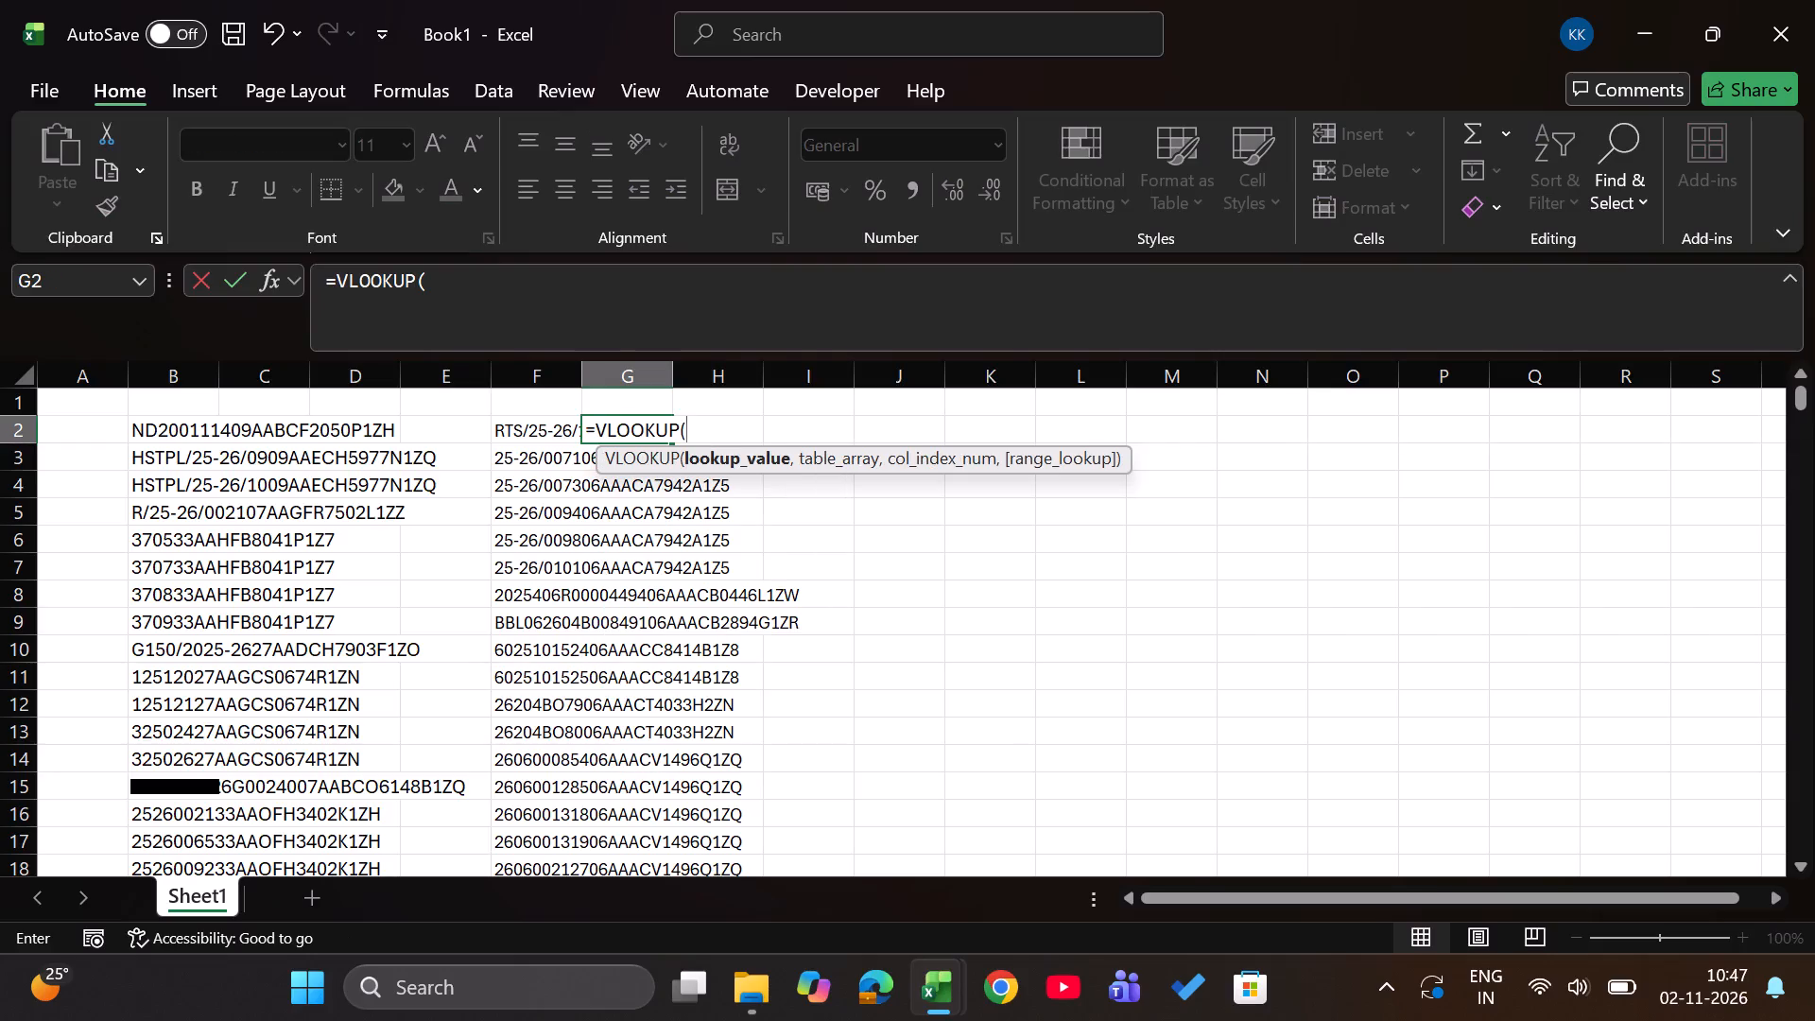
{"action": "key", "text": "Left"}
{"action": "key", "text": "comma"}
{"action": "key", "text": "Left"}
{"action": "key", "text": "Left"}
{"action": "key", "text": "Left"}
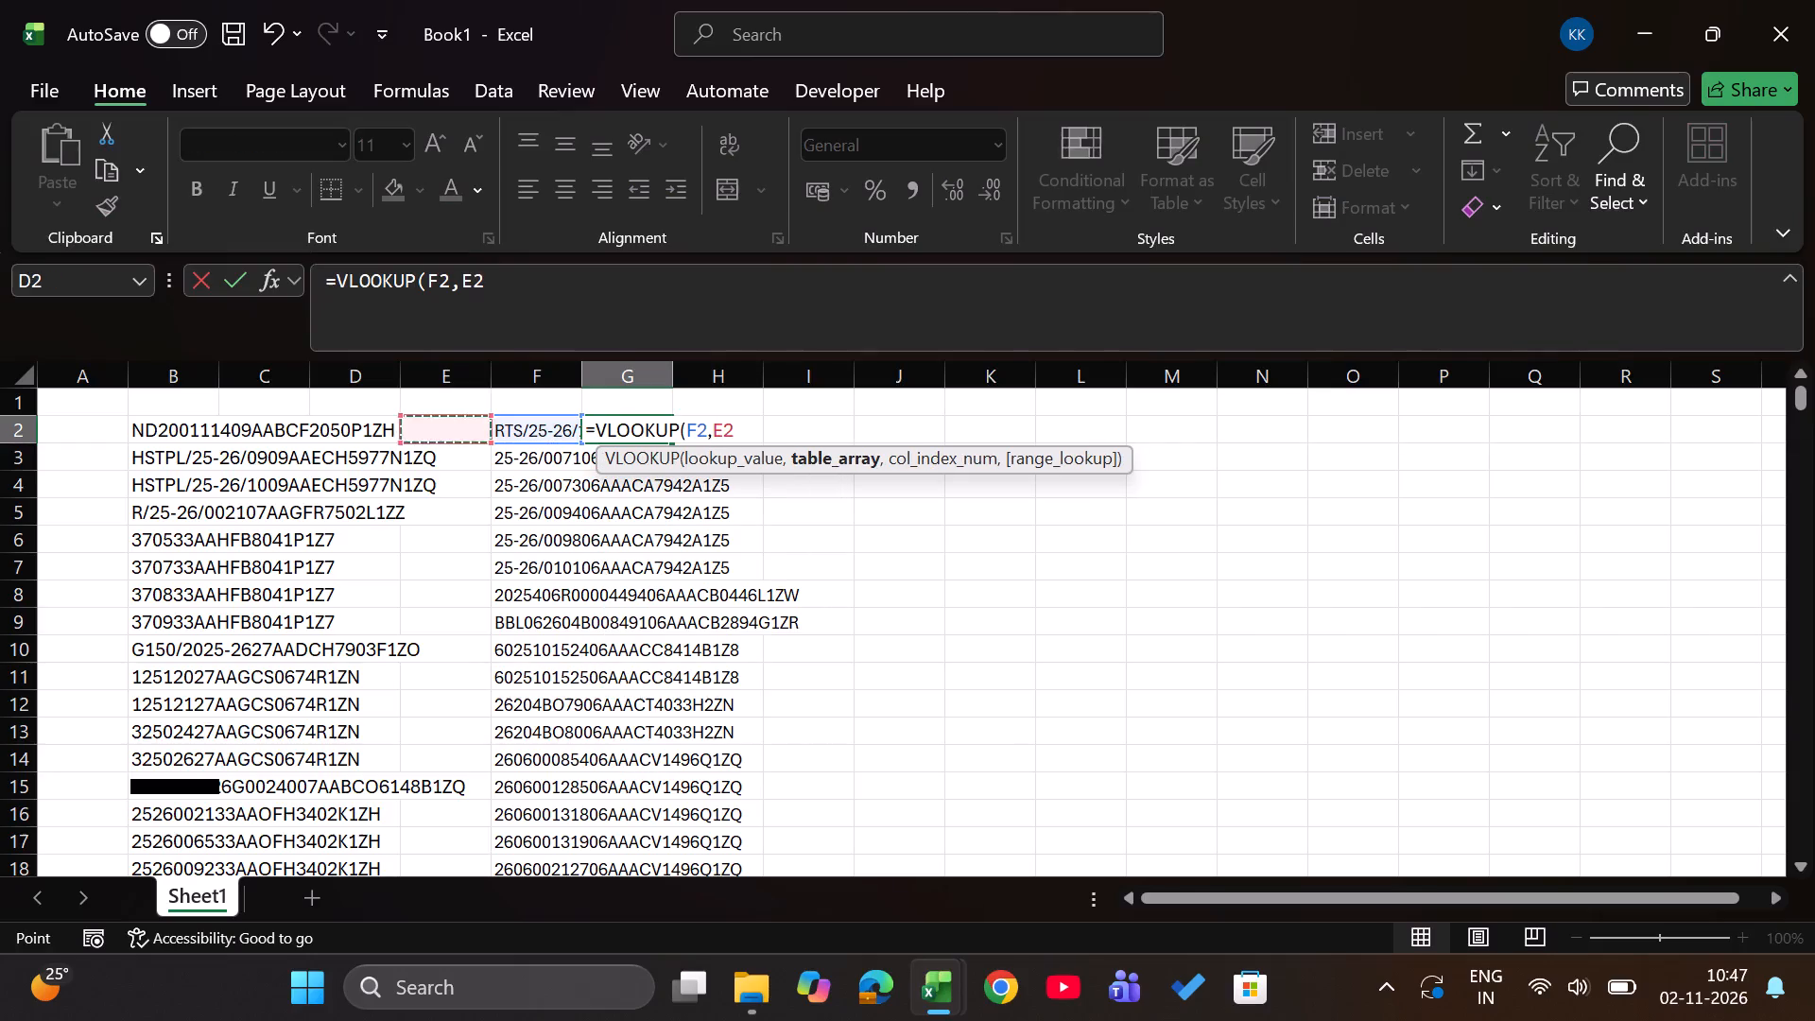
{"action": "key", "text": "Left"}
{"action": "key", "text": "Left"}
{"action": "key", "text": "ctrl+space"}
{"action": "type", "text": ",1,0"}
{"action": "key", "text": "Return"}
Fill the VLOOKUP formula down column G to row 346, alongside the last console UID.
{"action": "key", "text": "Left"}
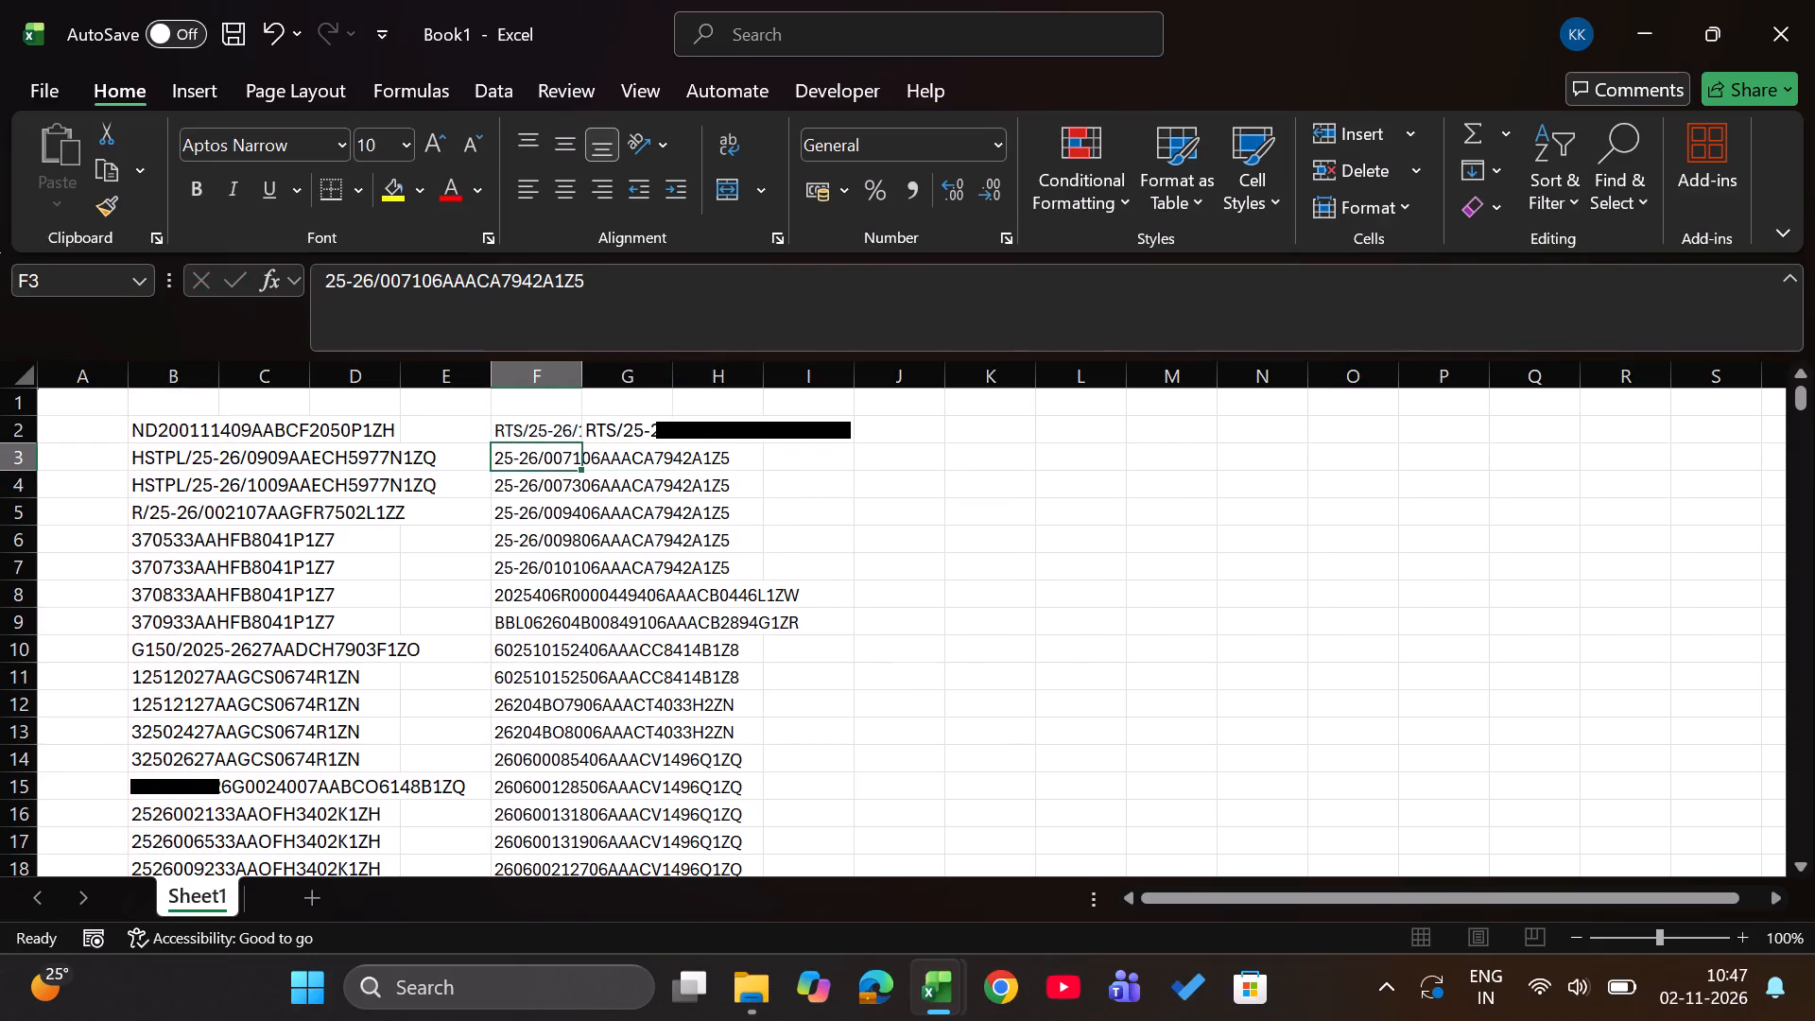
{"action": "key", "text": "ctrl+Down"}
{"action": "key", "text": "Right"}
{"action": "key", "text": "ctrl+shift+Up"}
{"action": "key", "text": "ctrl+d"}
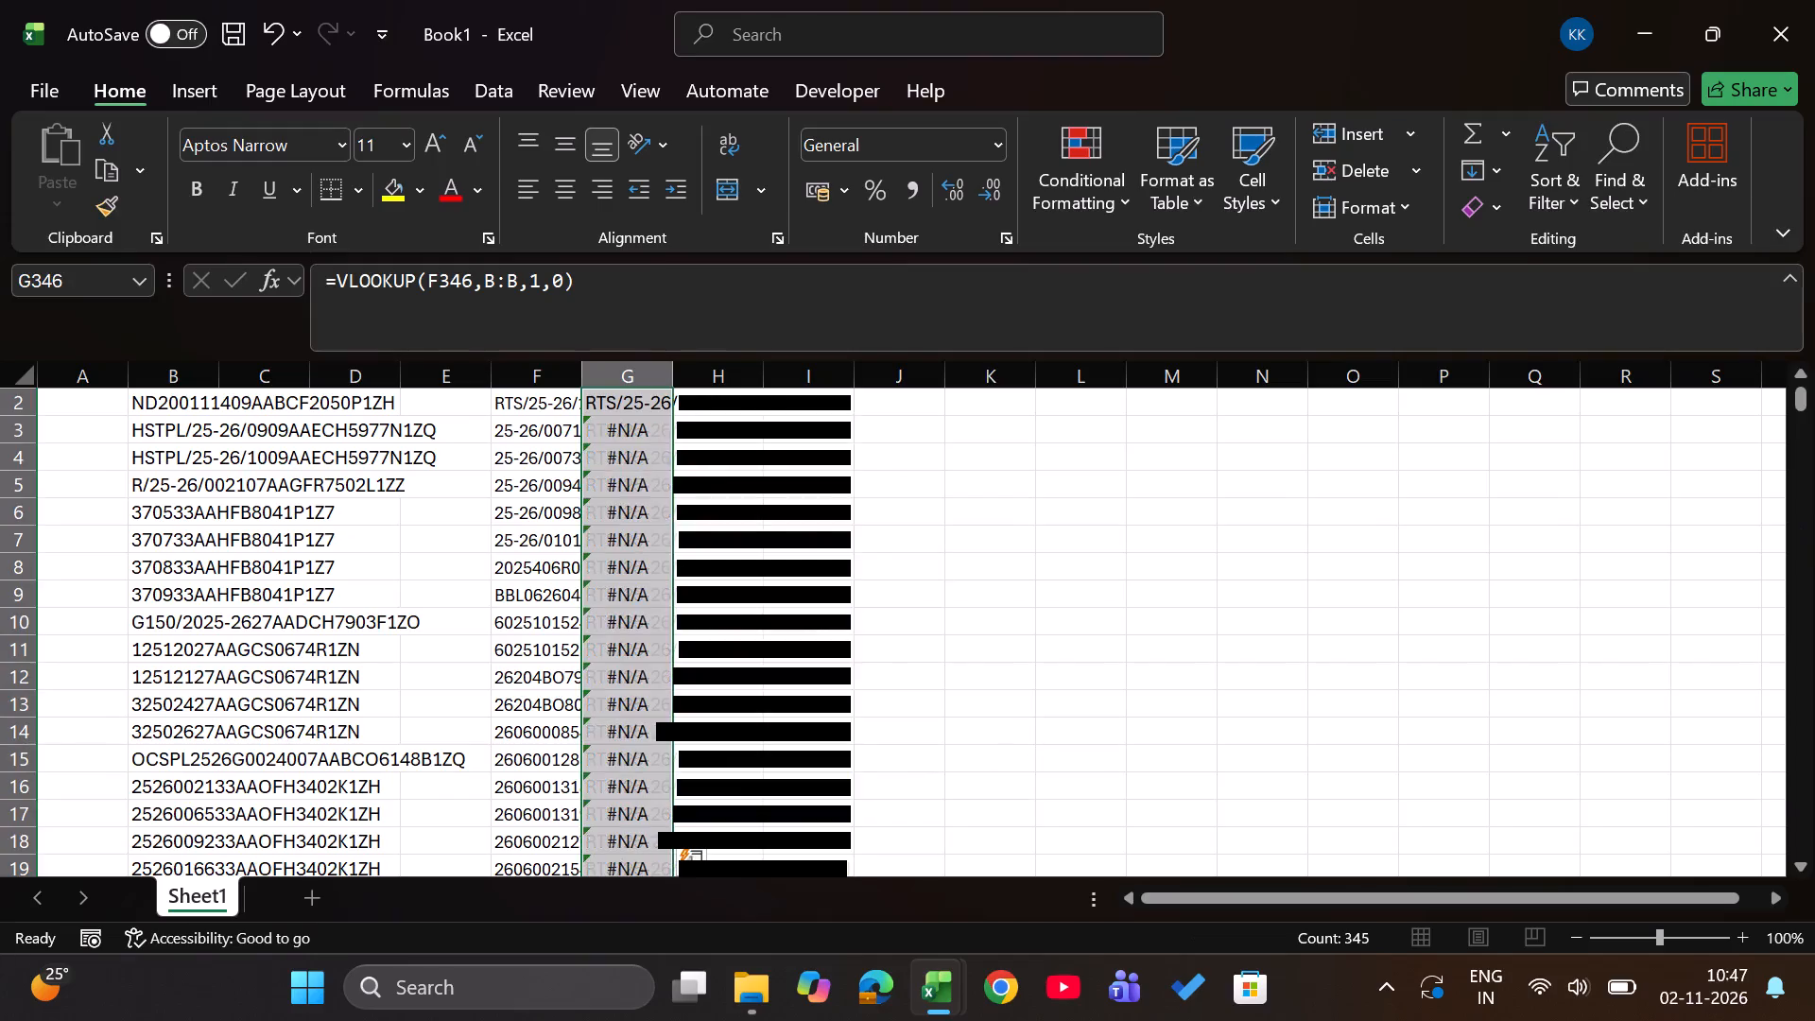
Examine the lookup results in column G against the console UIDs in column F and the May-25 keys in column B.
{"action": "key", "text": "ctrl+Up"}
{"action": "key", "text": "Down"}
{"action": "key", "text": "Down"}
{"action": "key", "text": "Left"}
{"action": "key", "text": "Down"}
{"action": "key", "text": "Down"}
{"action": "key", "text": "Down"}
{"action": "key", "text": "Down"}
{"action": "key", "text": "Down"}
{"action": "key", "text": "Down"}
{"action": "key", "text": "Down"}
{"action": "key", "text": "Down"}
{"action": "key", "text": "Down"}
{"action": "key", "text": "Down"}
{"action": "key", "text": "Down"}
{"action": "key", "text": "Down"}
{"action": "key", "text": "Down"}
{"action": "key", "text": "Down"}
{"action": "key", "text": "Down"}
{"action": "key", "text": "Down"}
{"action": "key", "text": "Down"}
{"action": "key", "text": "Down"}
{"action": "key", "text": "Down"}
{"action": "key", "text": "Down"}
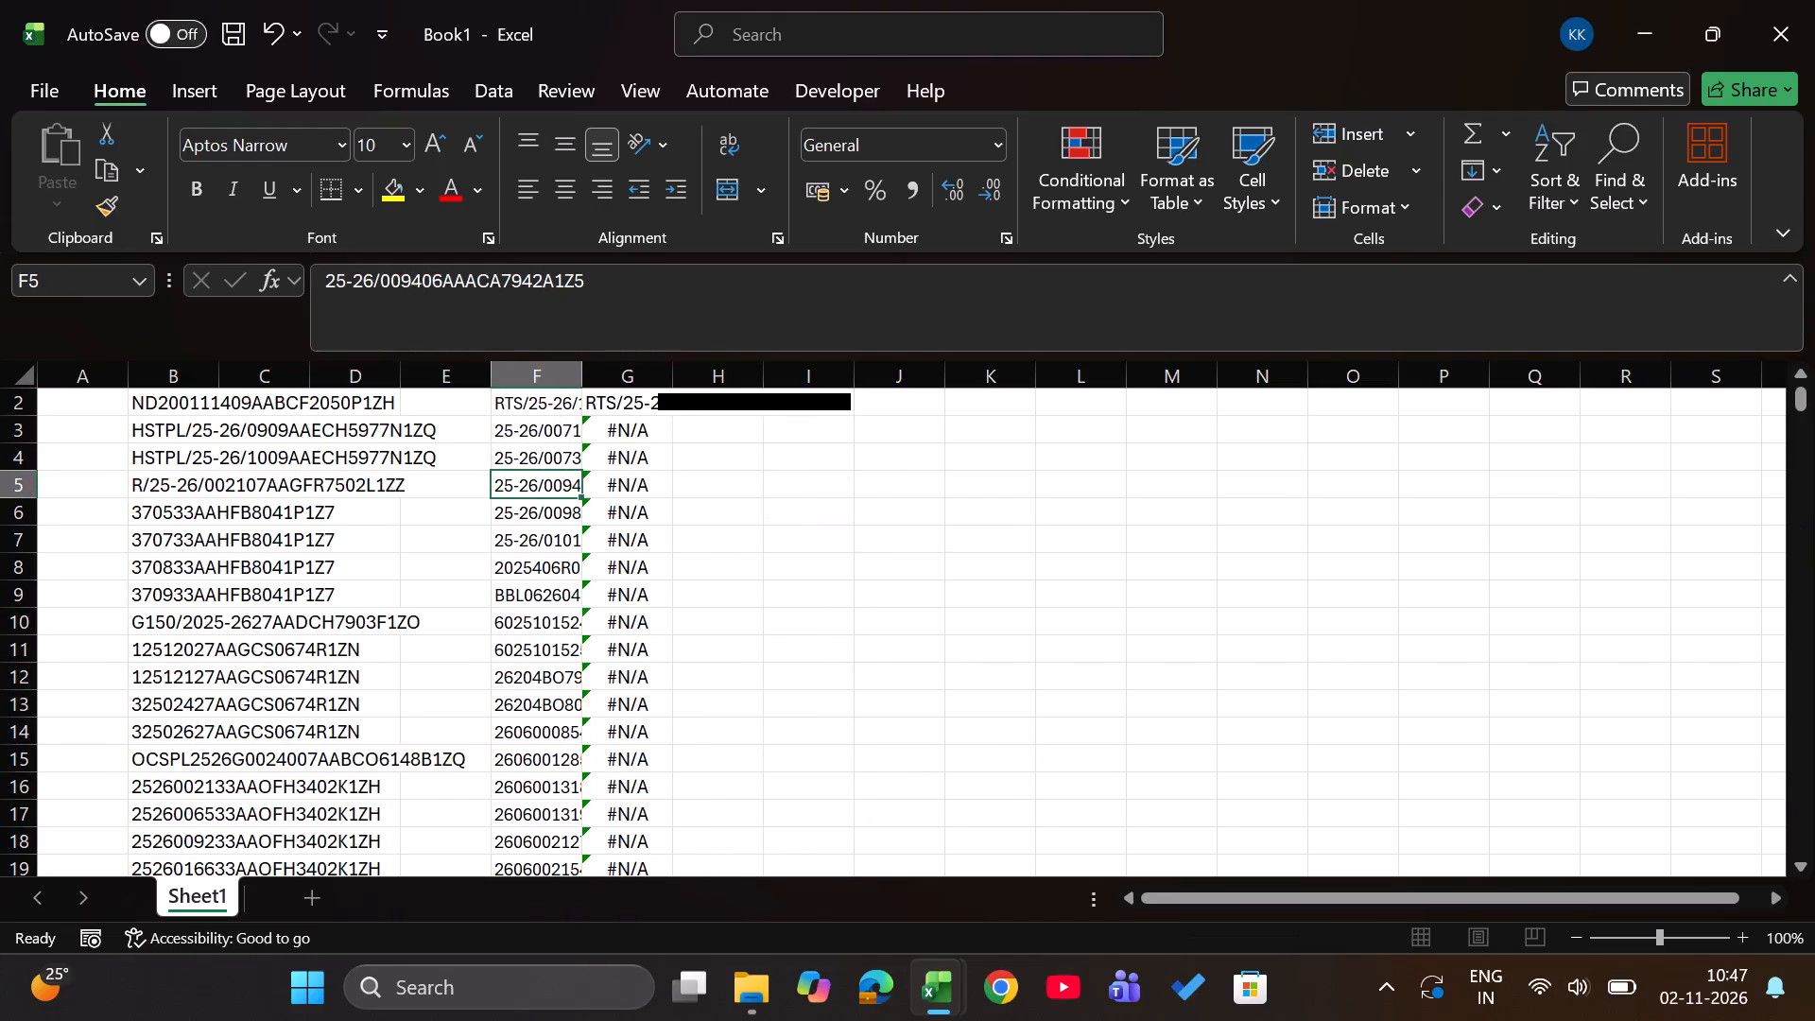
{"action": "key", "text": "Right"}
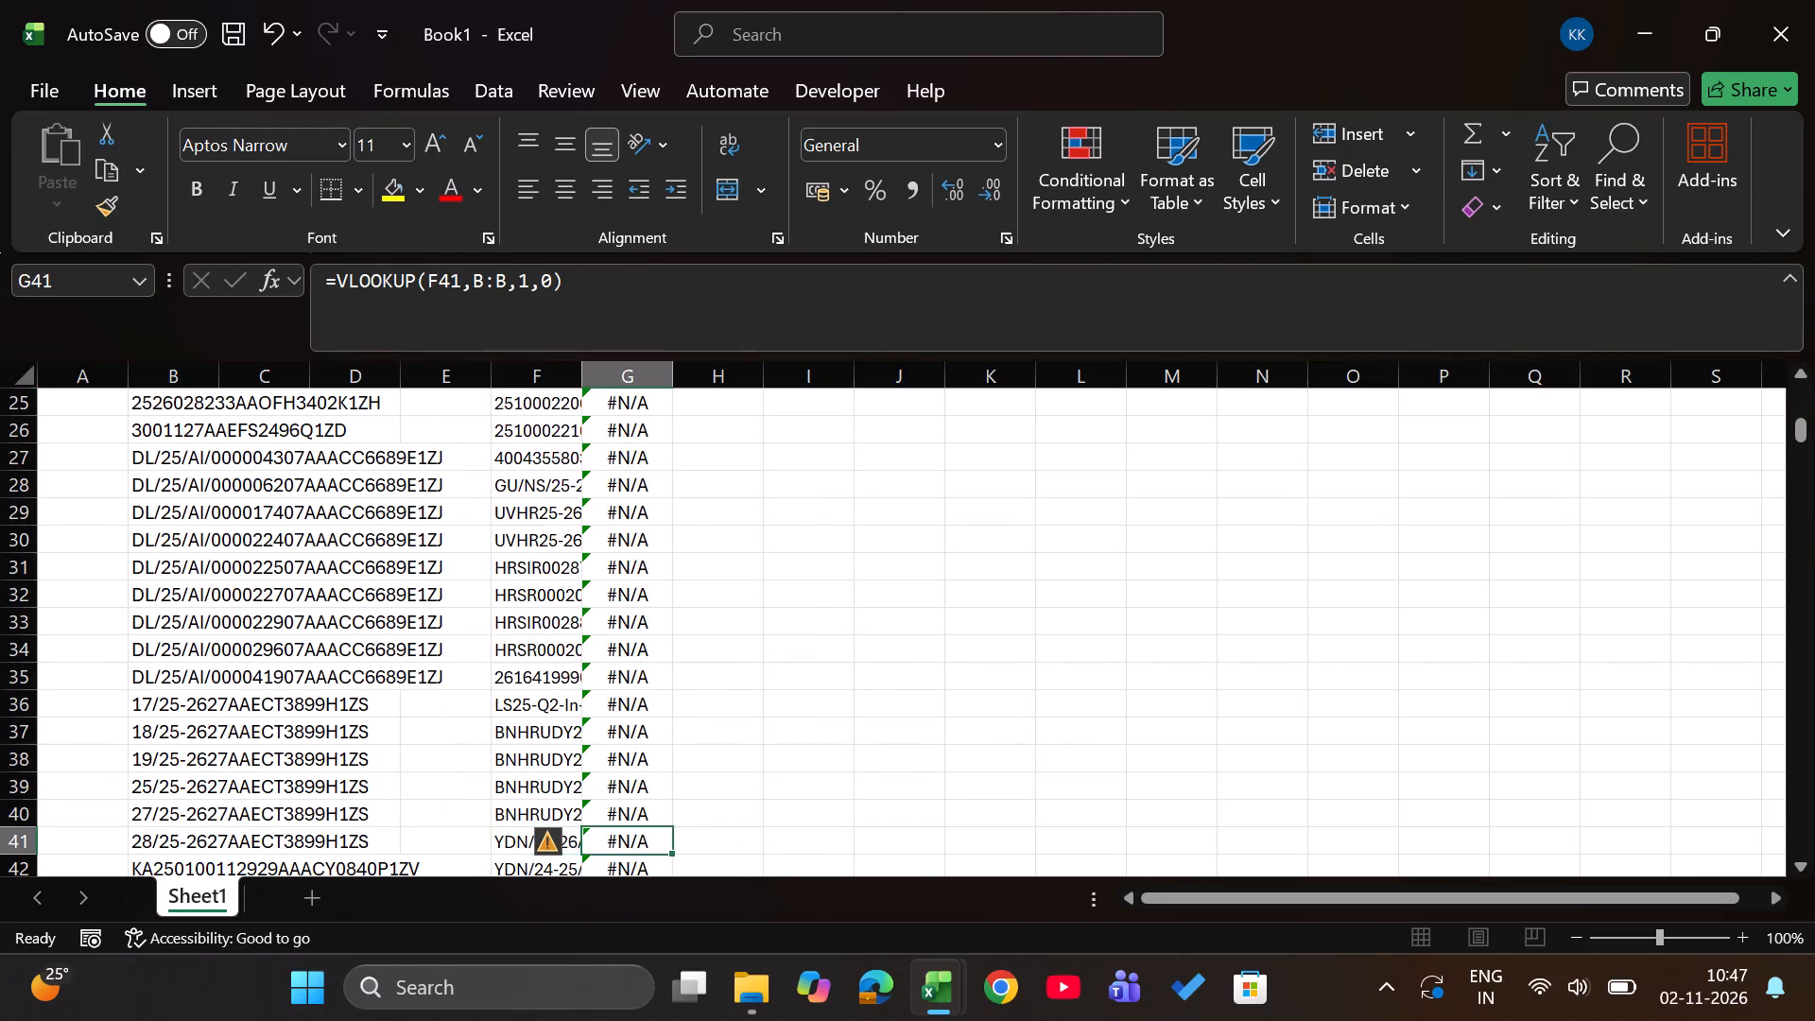
{"action": "key", "text": "Up"}
{"action": "key", "text": "Up"}
{"action": "key", "text": "Left"}
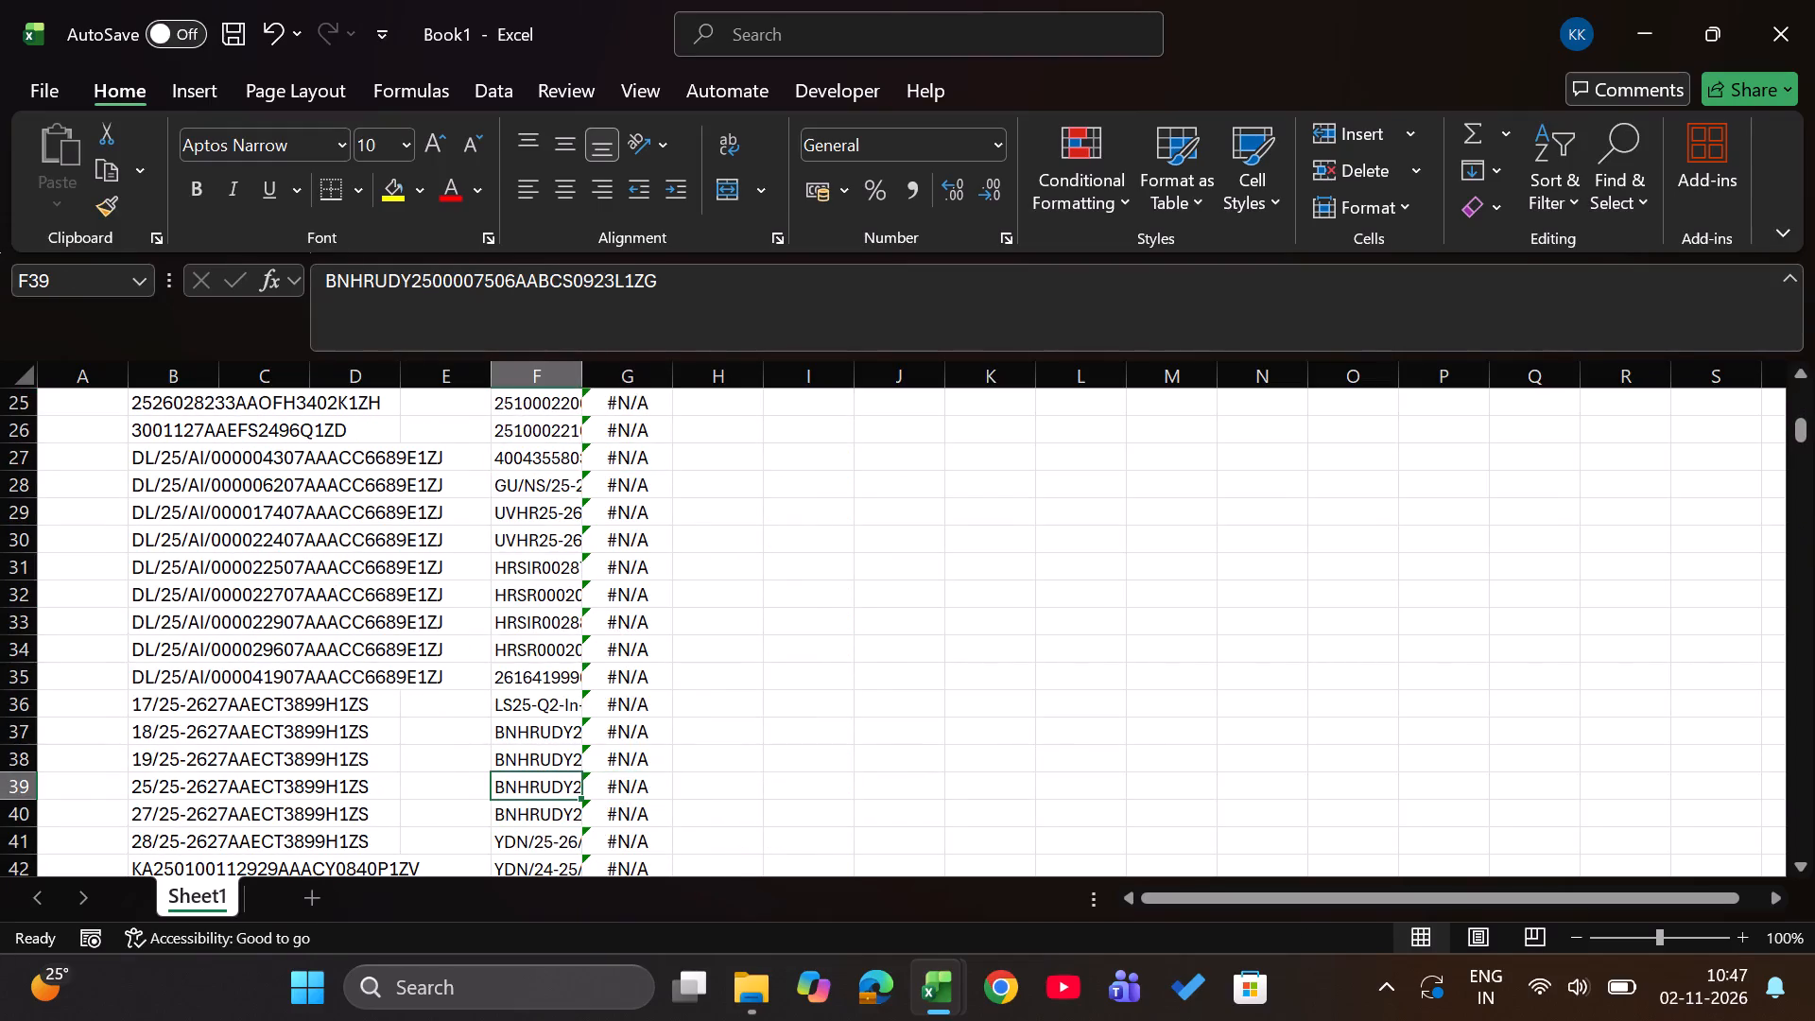
{"action": "key", "text": "Right"}
{"action": "key", "text": "Left"}
{"action": "key", "text": "Right"}
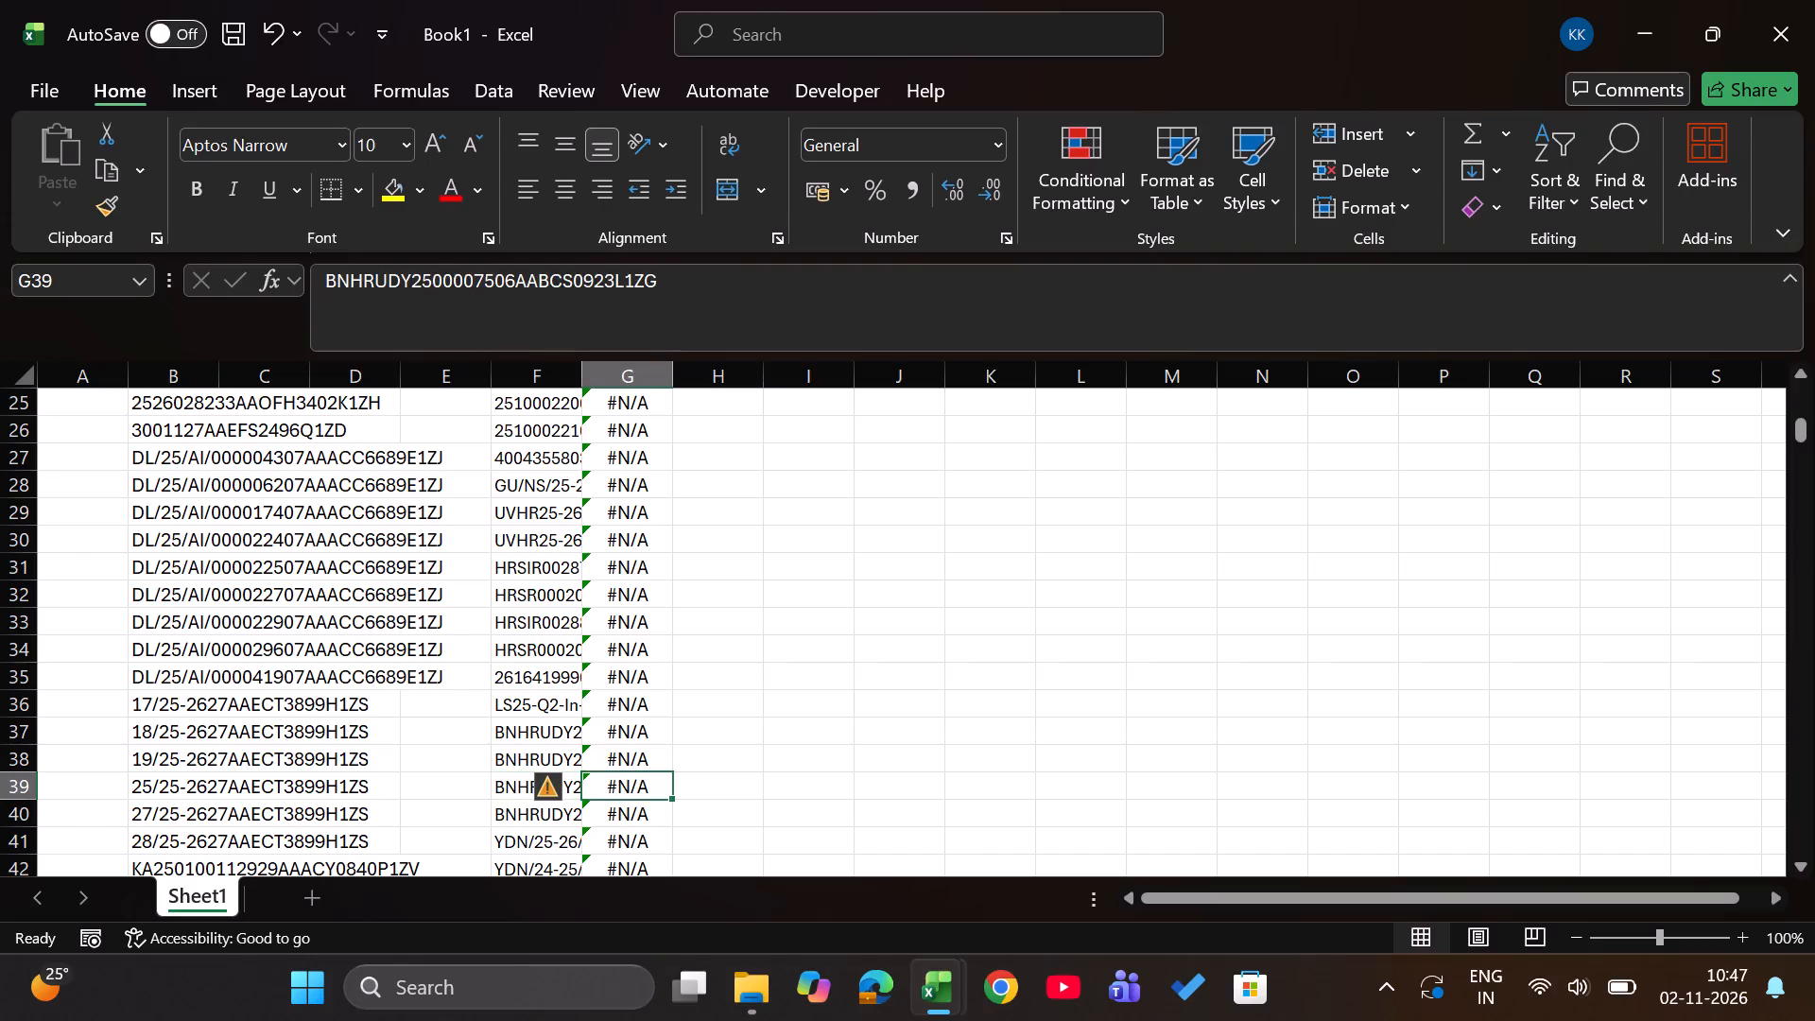
{"action": "key", "text": "Left"}
{"action": "key", "text": "Left"}
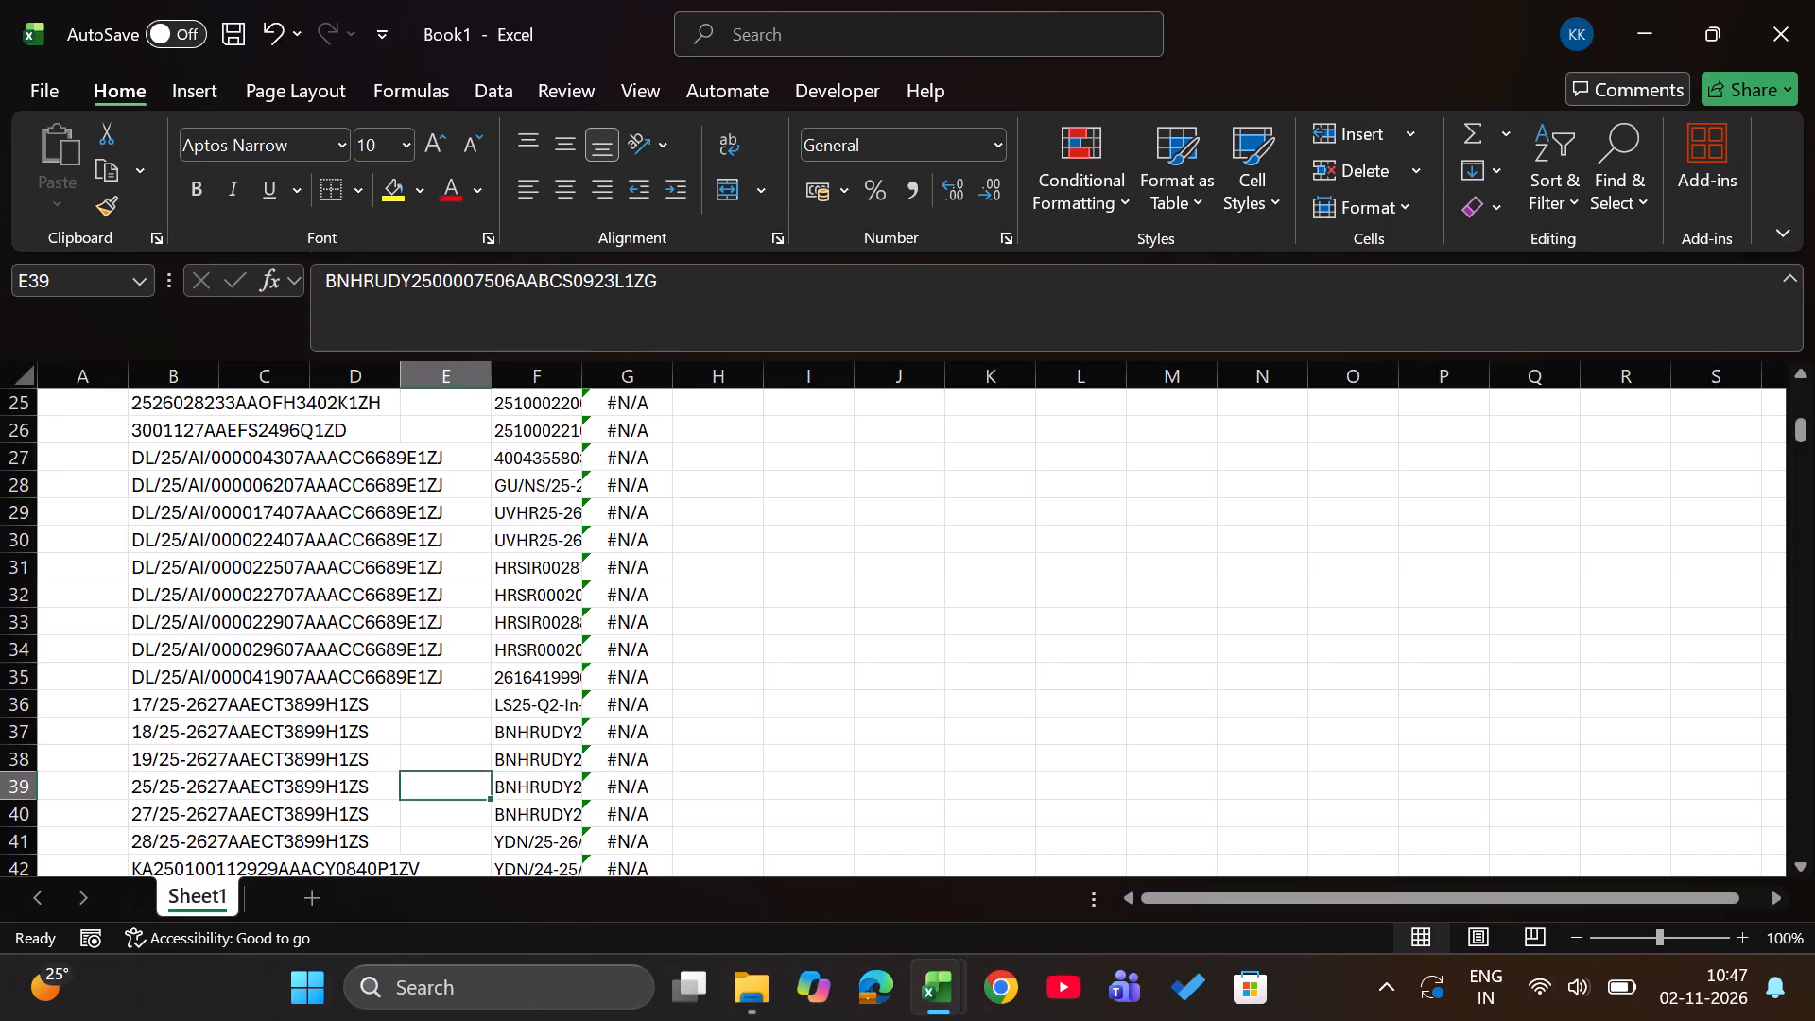
{"action": "key", "text": "Left"}
{"action": "key", "text": "Left"}
{"action": "key", "text": "Left"}
{"action": "key", "text": "Right"}
{"action": "key", "text": "Right"}
{"action": "key", "text": "Right"}
{"action": "key", "text": "Right"}
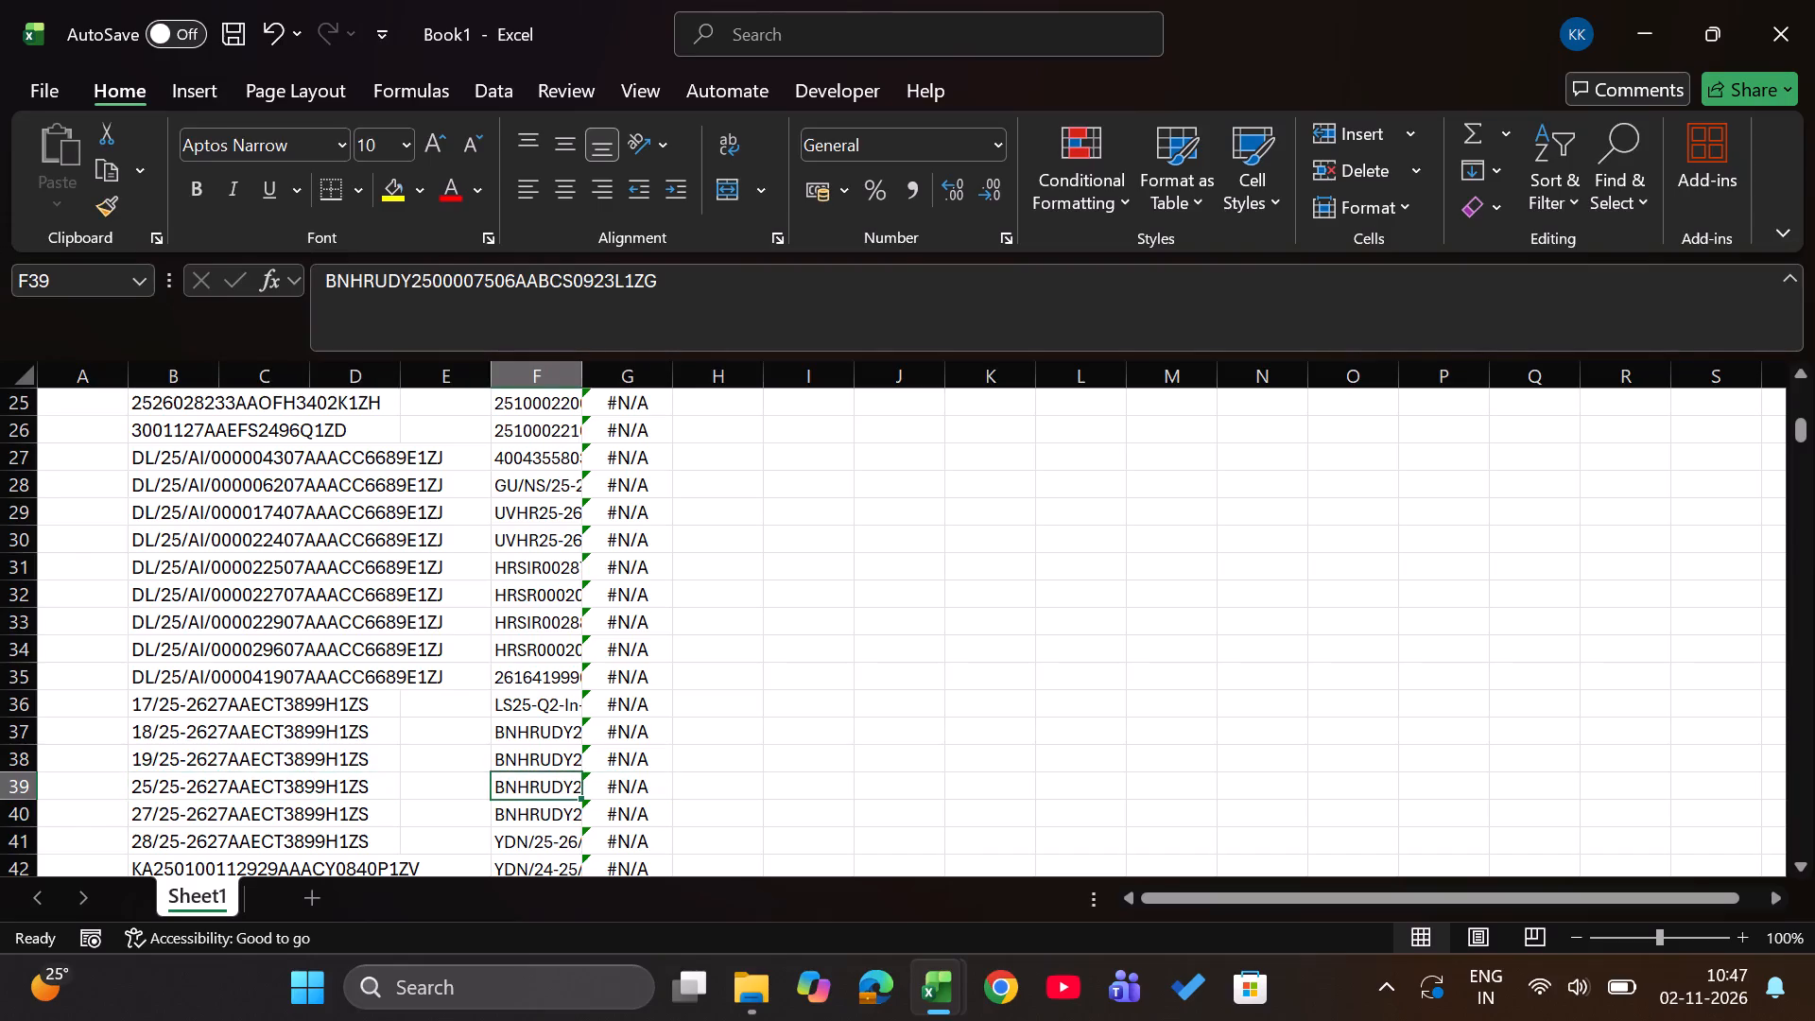
{"action": "key", "text": "ctrl+Down"}
{"action": "key", "text": "ctrl+Up"}
{"action": "key", "text": "Left"}
{"action": "key", "text": "Left"}
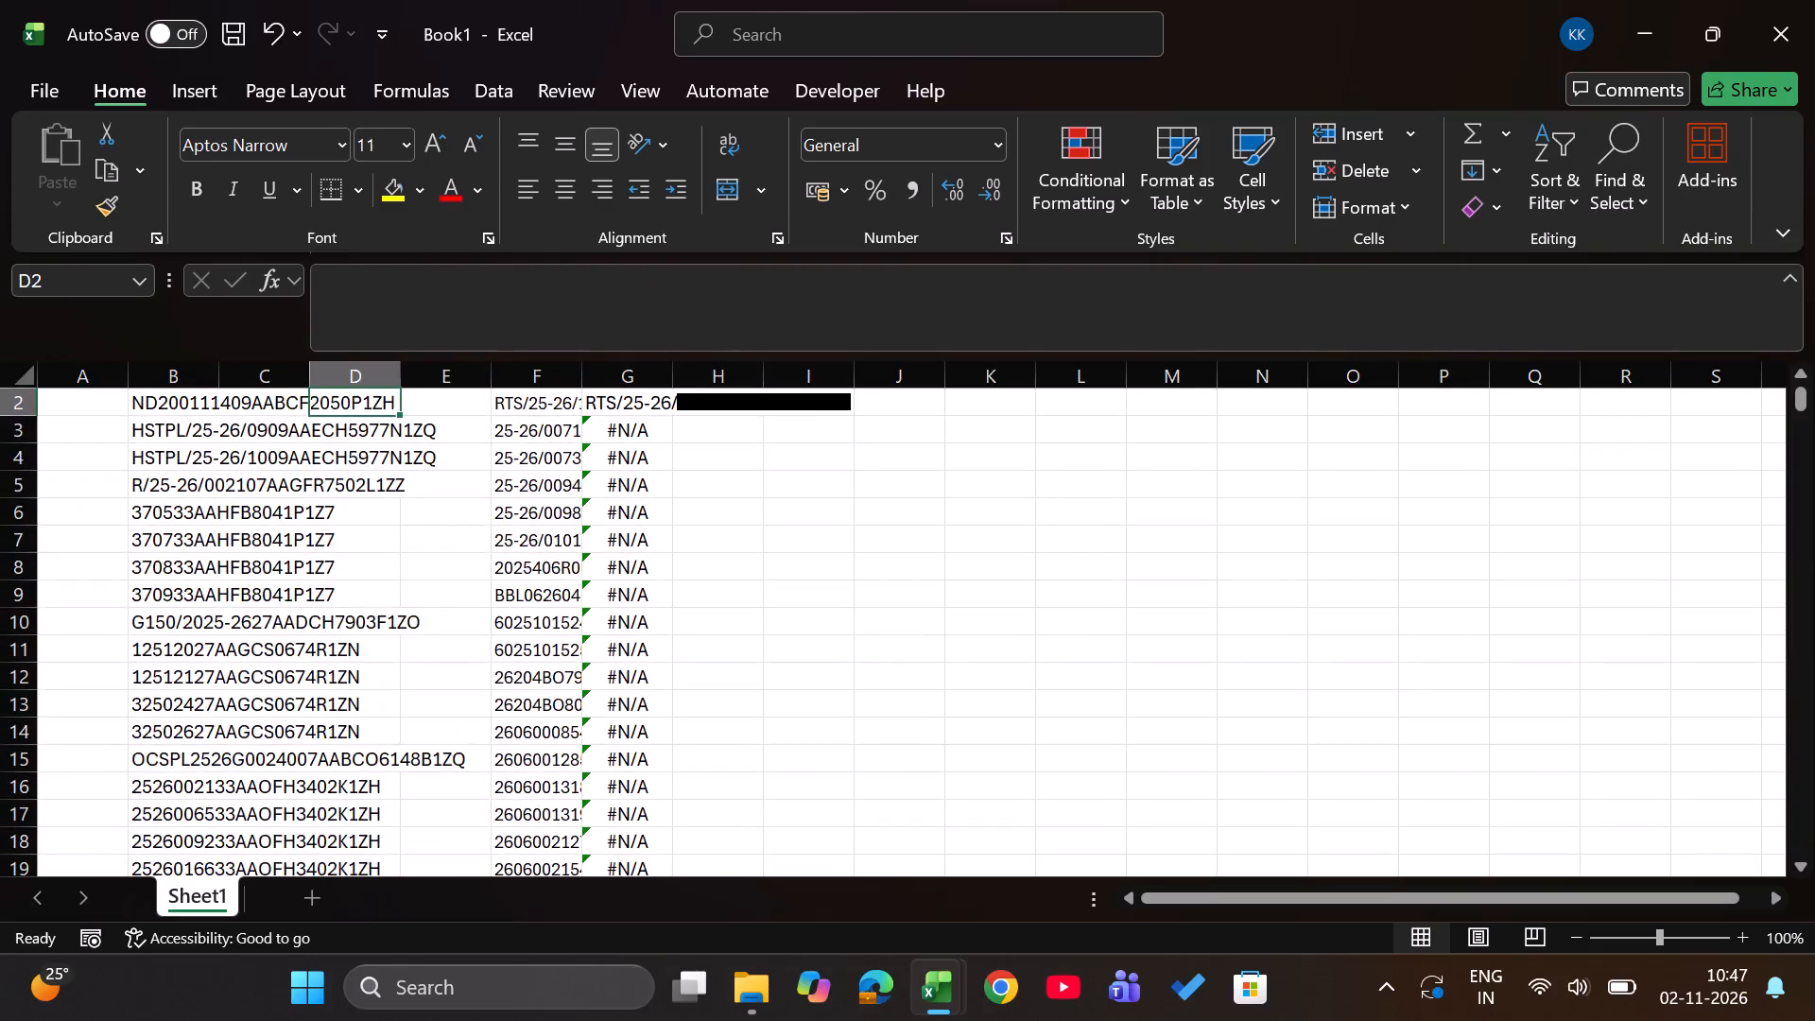
{"action": "key", "text": "Left"}
{"action": "key", "text": "Left"}
{"action": "key", "text": "Up"}
{"action": "key", "text": "Up"}
{"action": "key", "text": "Down"}
{"action": "key", "text": "Down"}
Back in the May-25 workbook's Taken Curr Mon-Rever PRevious m sheet, copy the visible column A keys from row 159 down again.
{"action": "key", "text": "alt+Tab"}
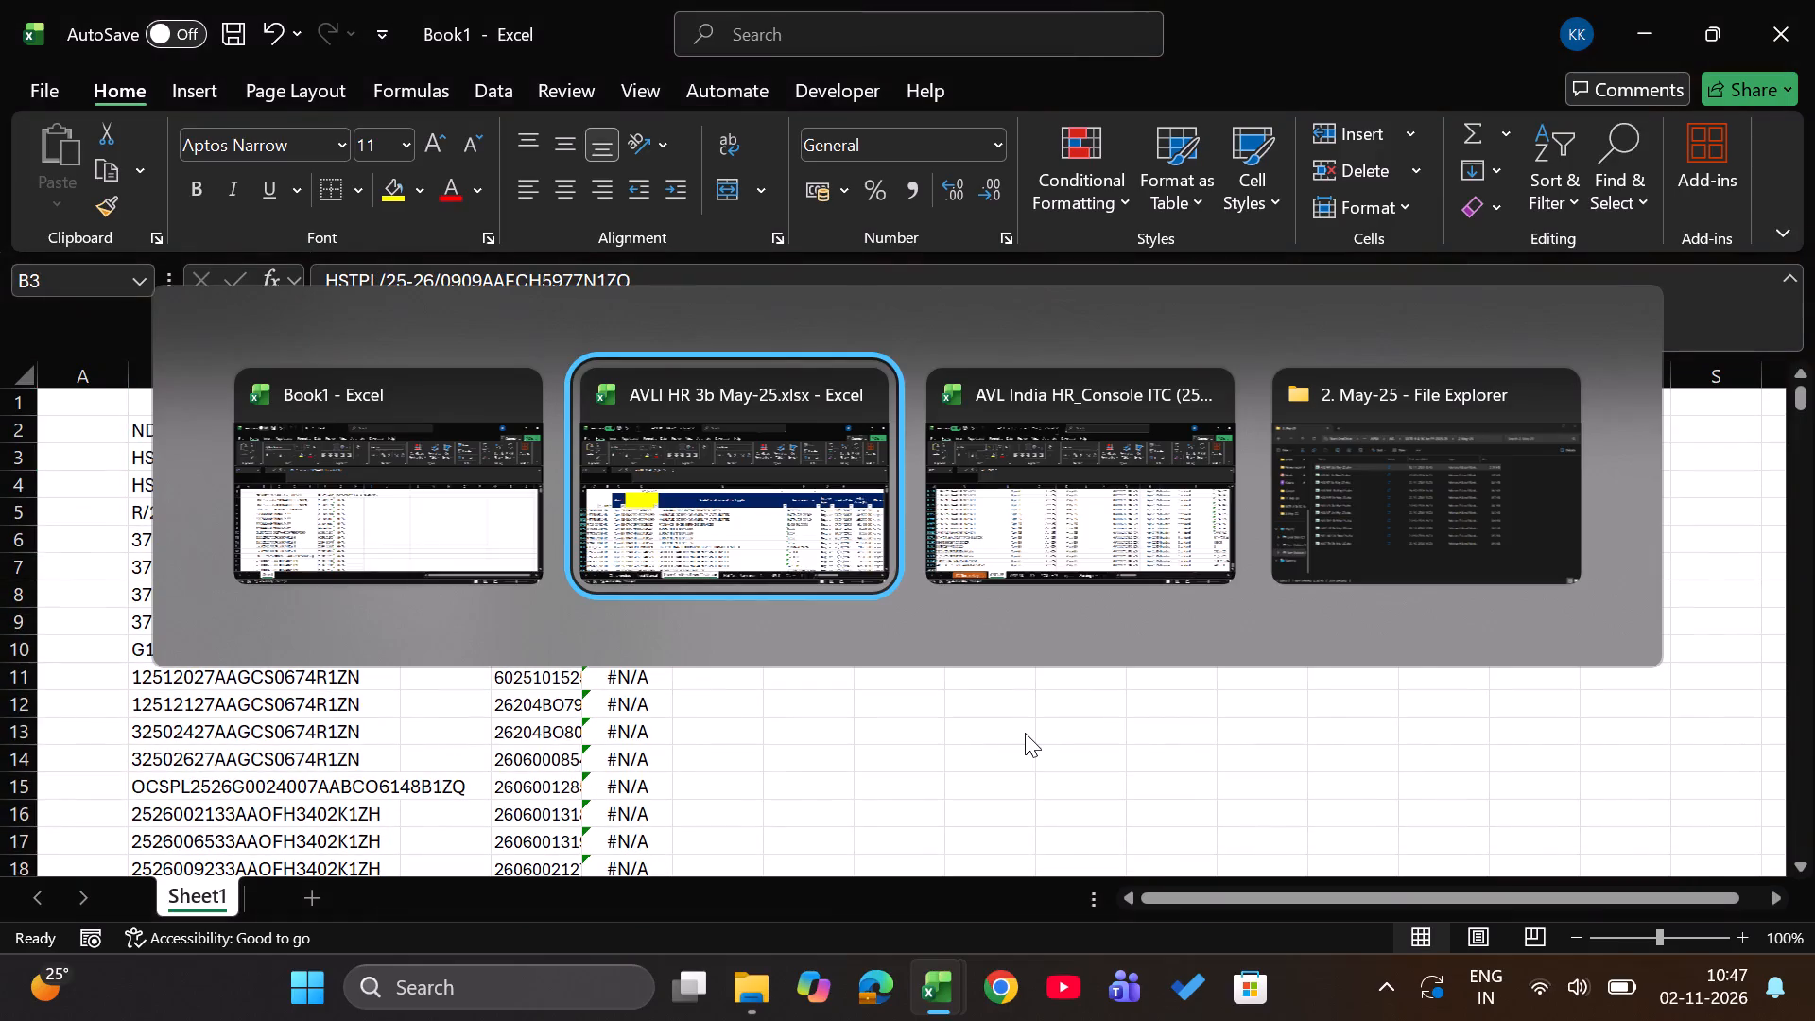
{"action": "key", "text": "Return"}
{"action": "key", "text": "Right"}
{"action": "key", "text": "Left"}
{"action": "key", "text": "Left"}
{"action": "key", "text": "Down"}
{"action": "key", "text": "Left"}
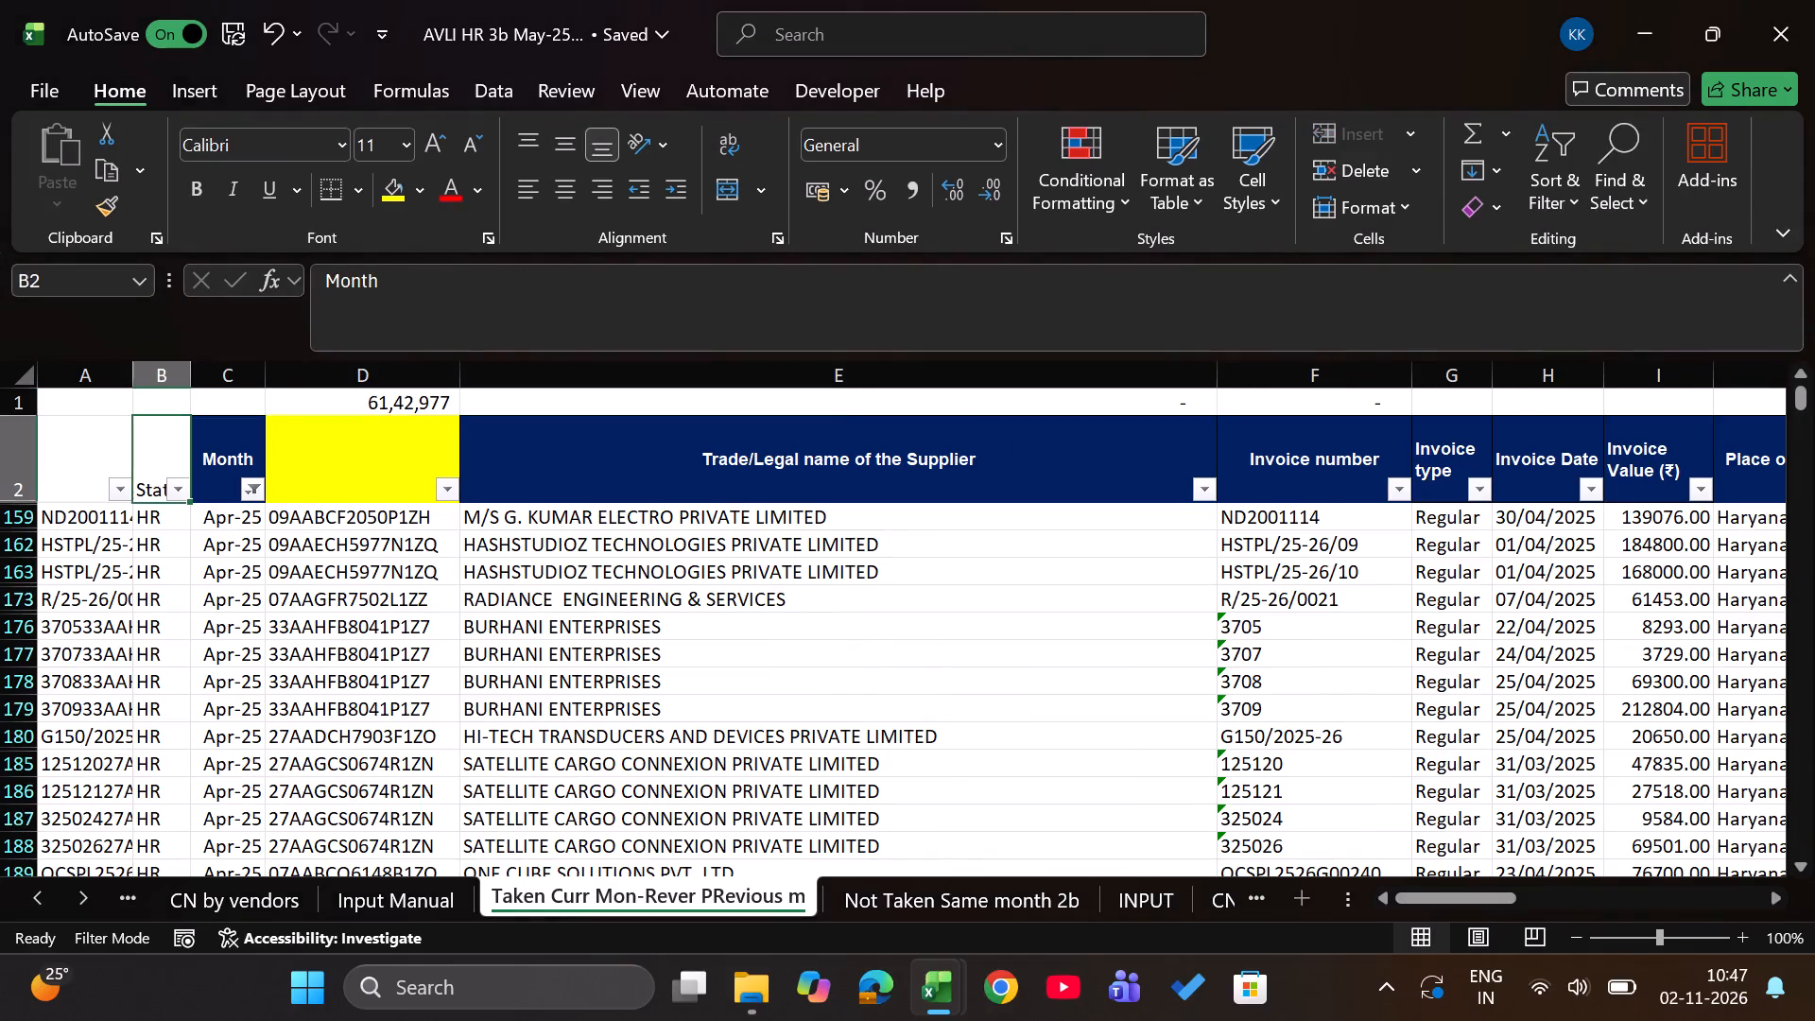
{"action": "key", "text": "Down"}
{"action": "key", "text": "Left"}
{"action": "key", "text": "ctrl+shift+Down"}
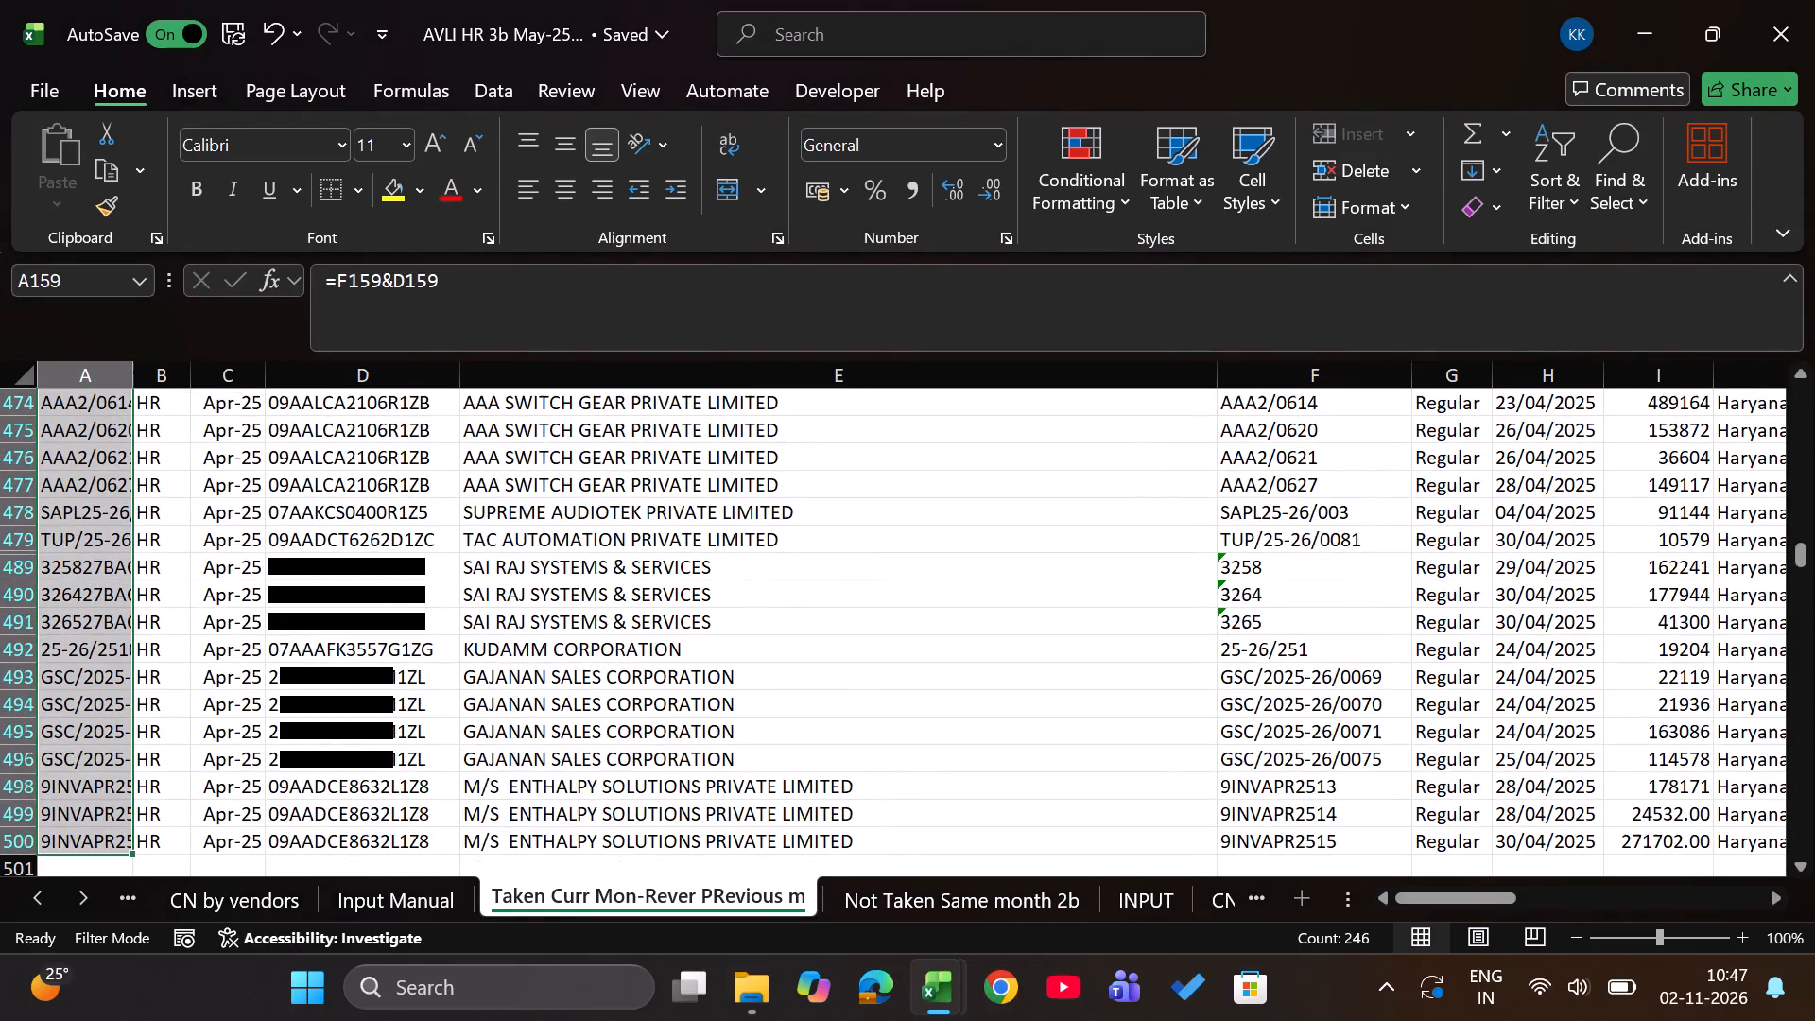
{"action": "key", "text": "ctrl+c"}
Paste the recopied May-25 keys as values over column B of the new workbook, starting at B2, and go to F2.
{"action": "key", "text": "alt+Tab"}
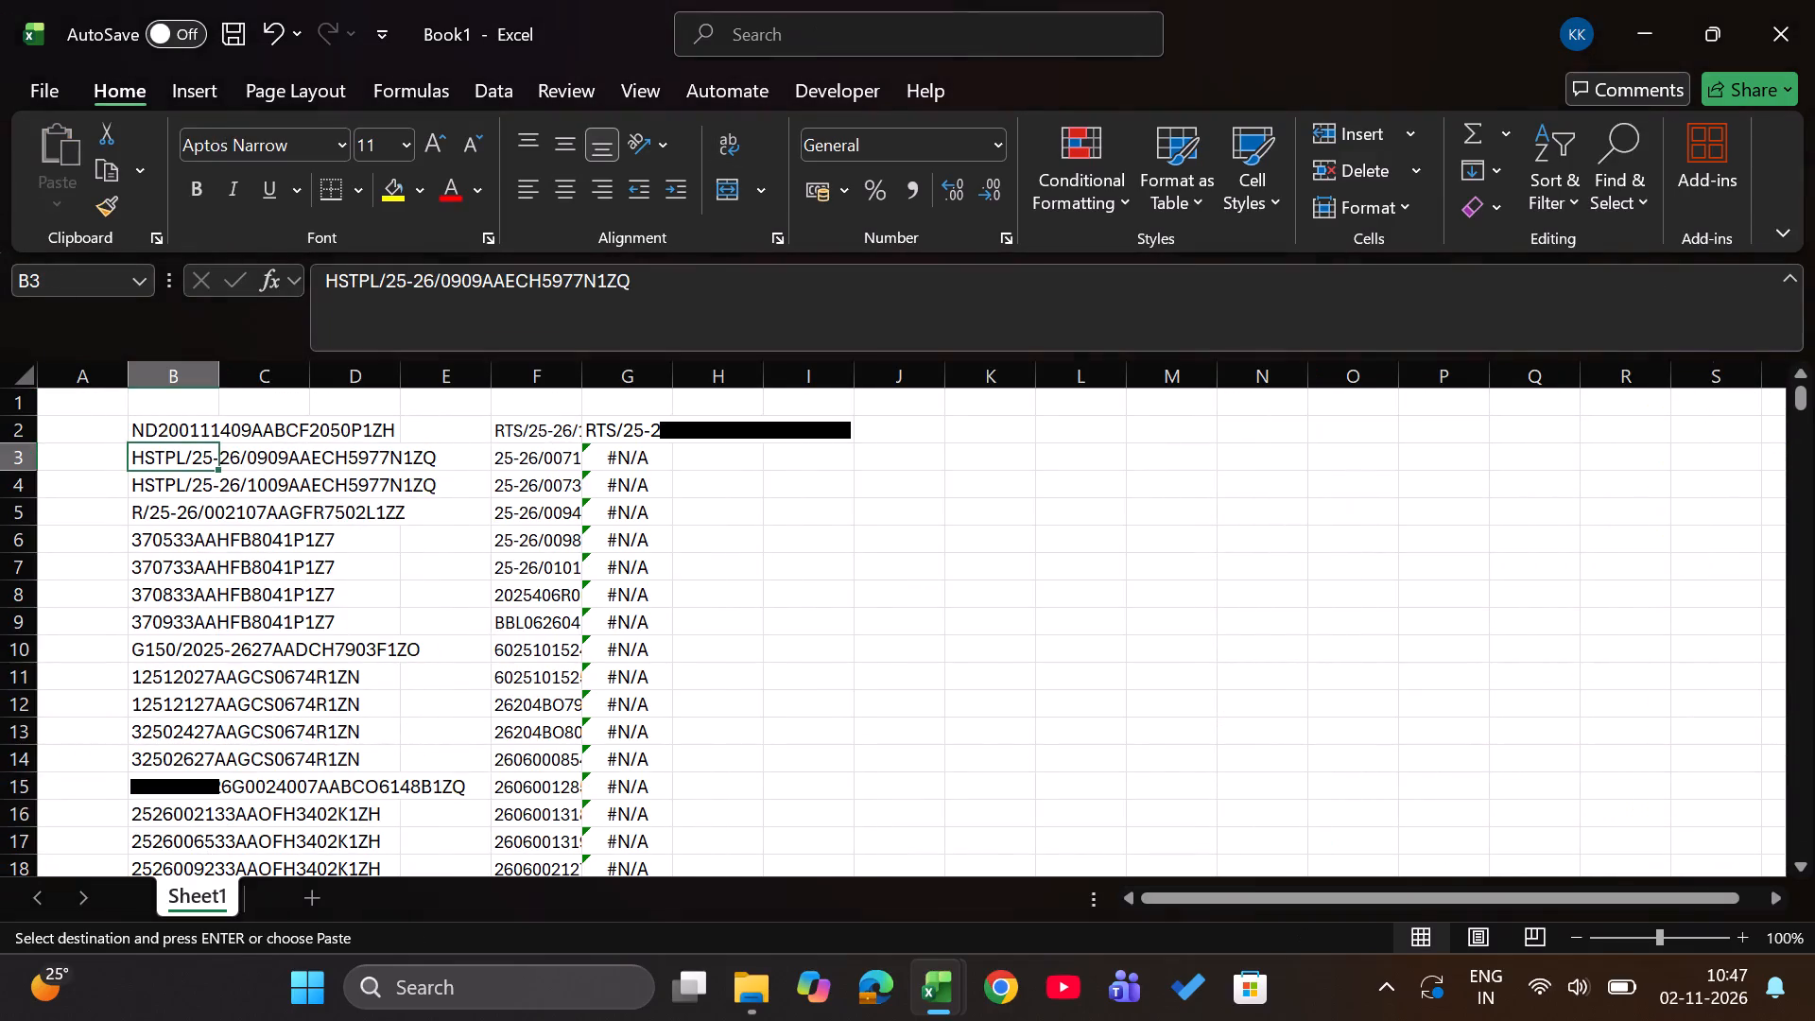
{"action": "key", "text": "Up"}
{"action": "key", "text": "ctrl+alt+v"}
{"action": "key", "text": "v"}
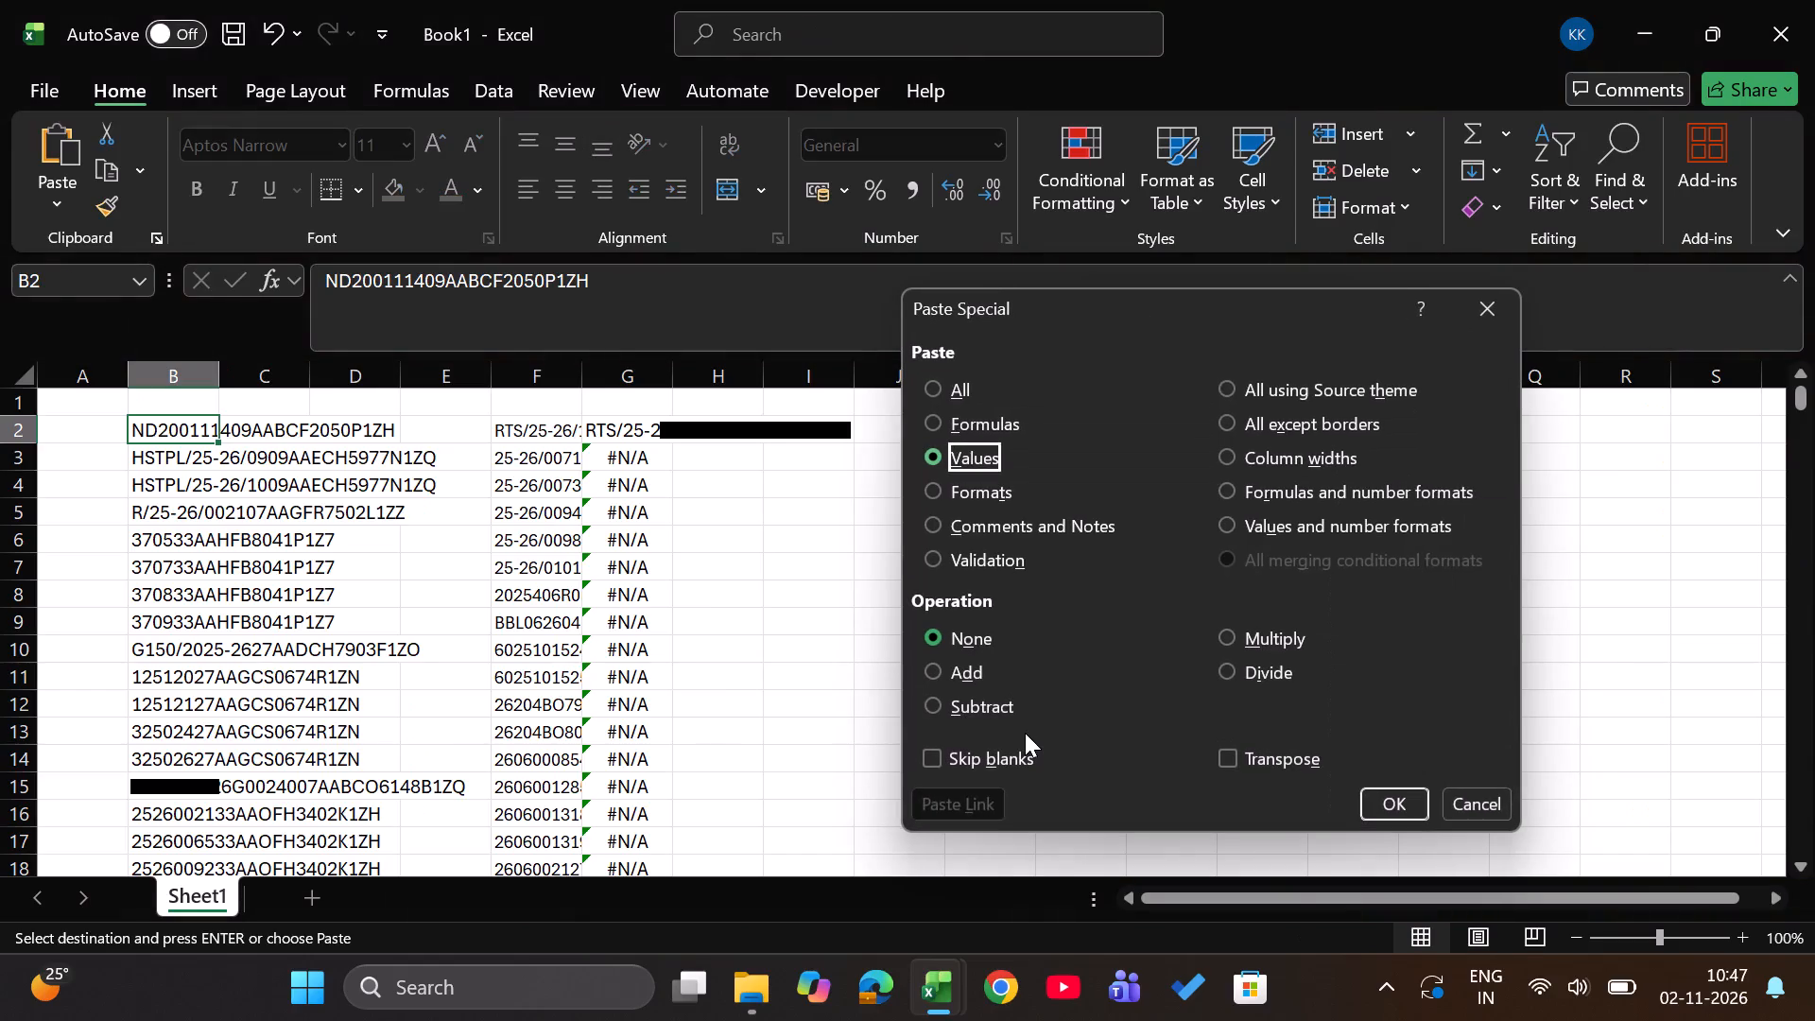
{"action": "key", "text": "Return"}
{"action": "key", "text": "Right"}
{"action": "key", "text": "Right"}
{"action": "key", "text": "Right"}
{"action": "key", "text": "Right"}
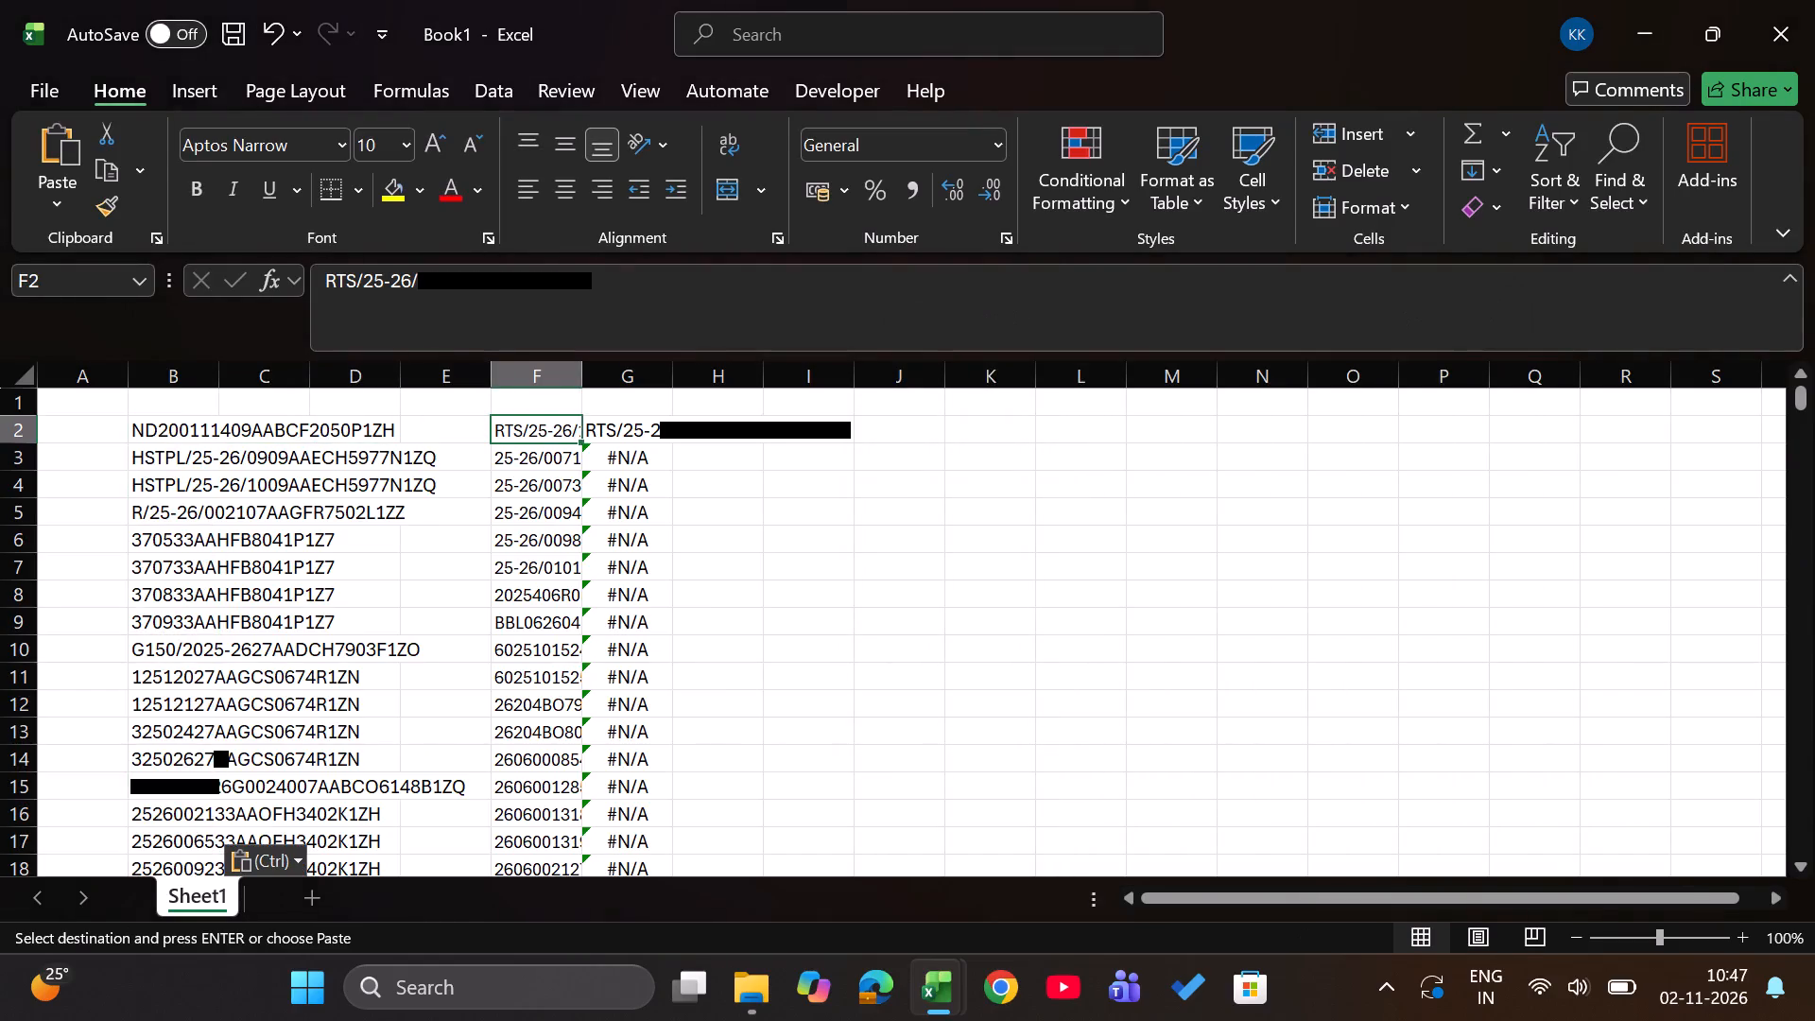
In the console workbook's GSTR-2B sheet, examine the UID list and the reversal and reclaim totals above the headers.
{"action": "key", "text": "Down"}
{"action": "key", "text": "Down"}
{"action": "key", "text": "Up"}
{"action": "key", "text": "Up"}
{"action": "key", "text": "alt+Tab"}
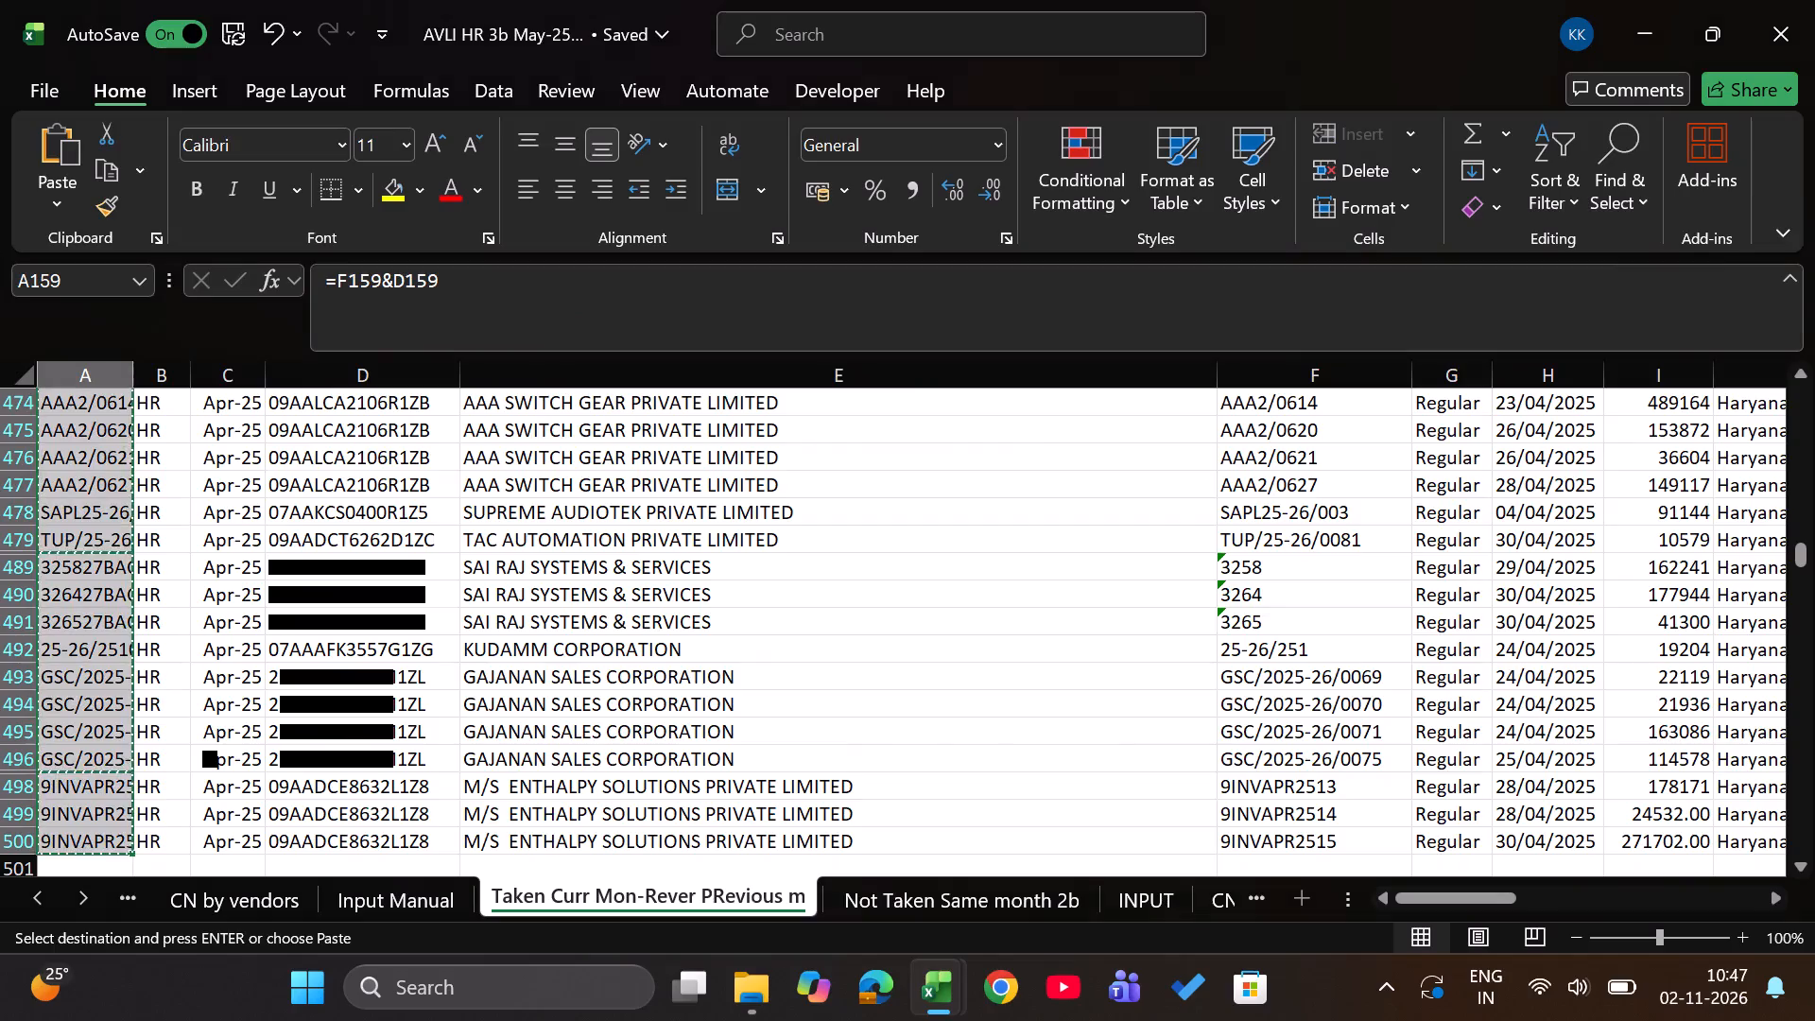
{"action": "key", "text": "alt+Tab"}
{"action": "key", "text": "alt+Tab"}
{"action": "key", "text": "Left"}
{"action": "key", "text": "Up"}
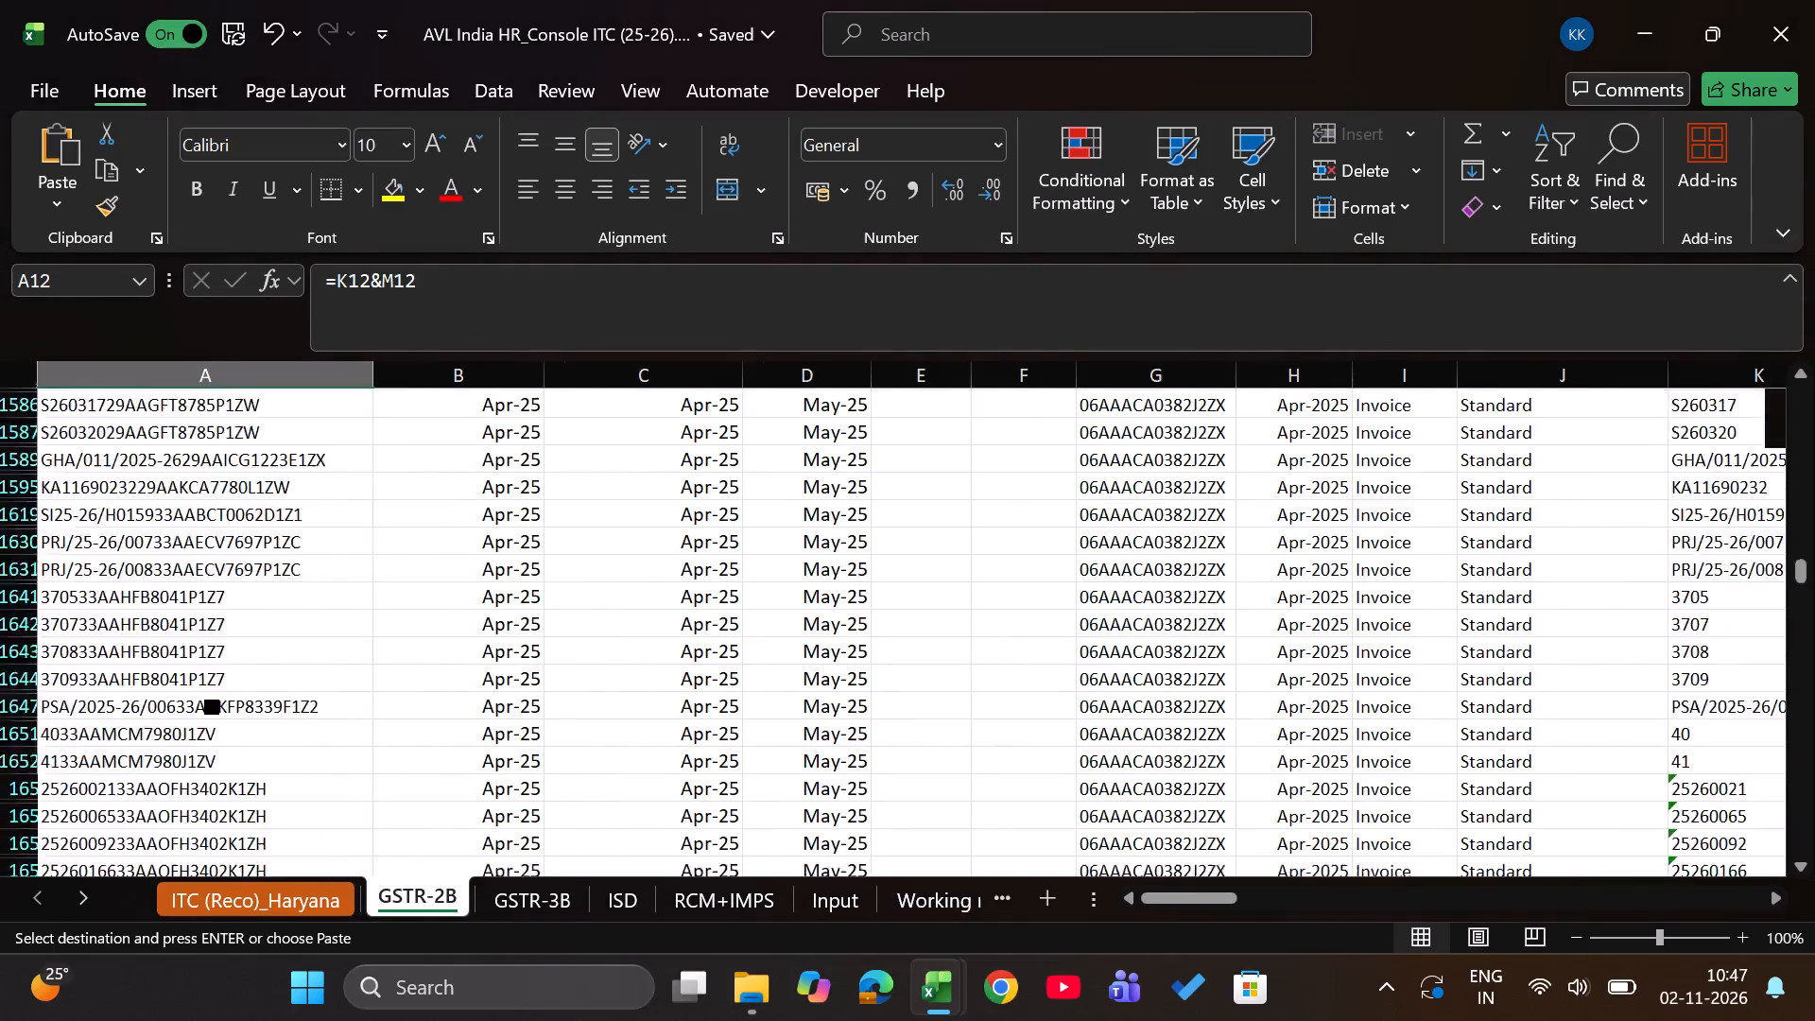
{"action": "key", "text": "Left"}
{"action": "key", "text": "Left"}
{"action": "key", "text": "Right"}
{"action": "key", "text": "Right"}
{"action": "key", "text": "Up"}
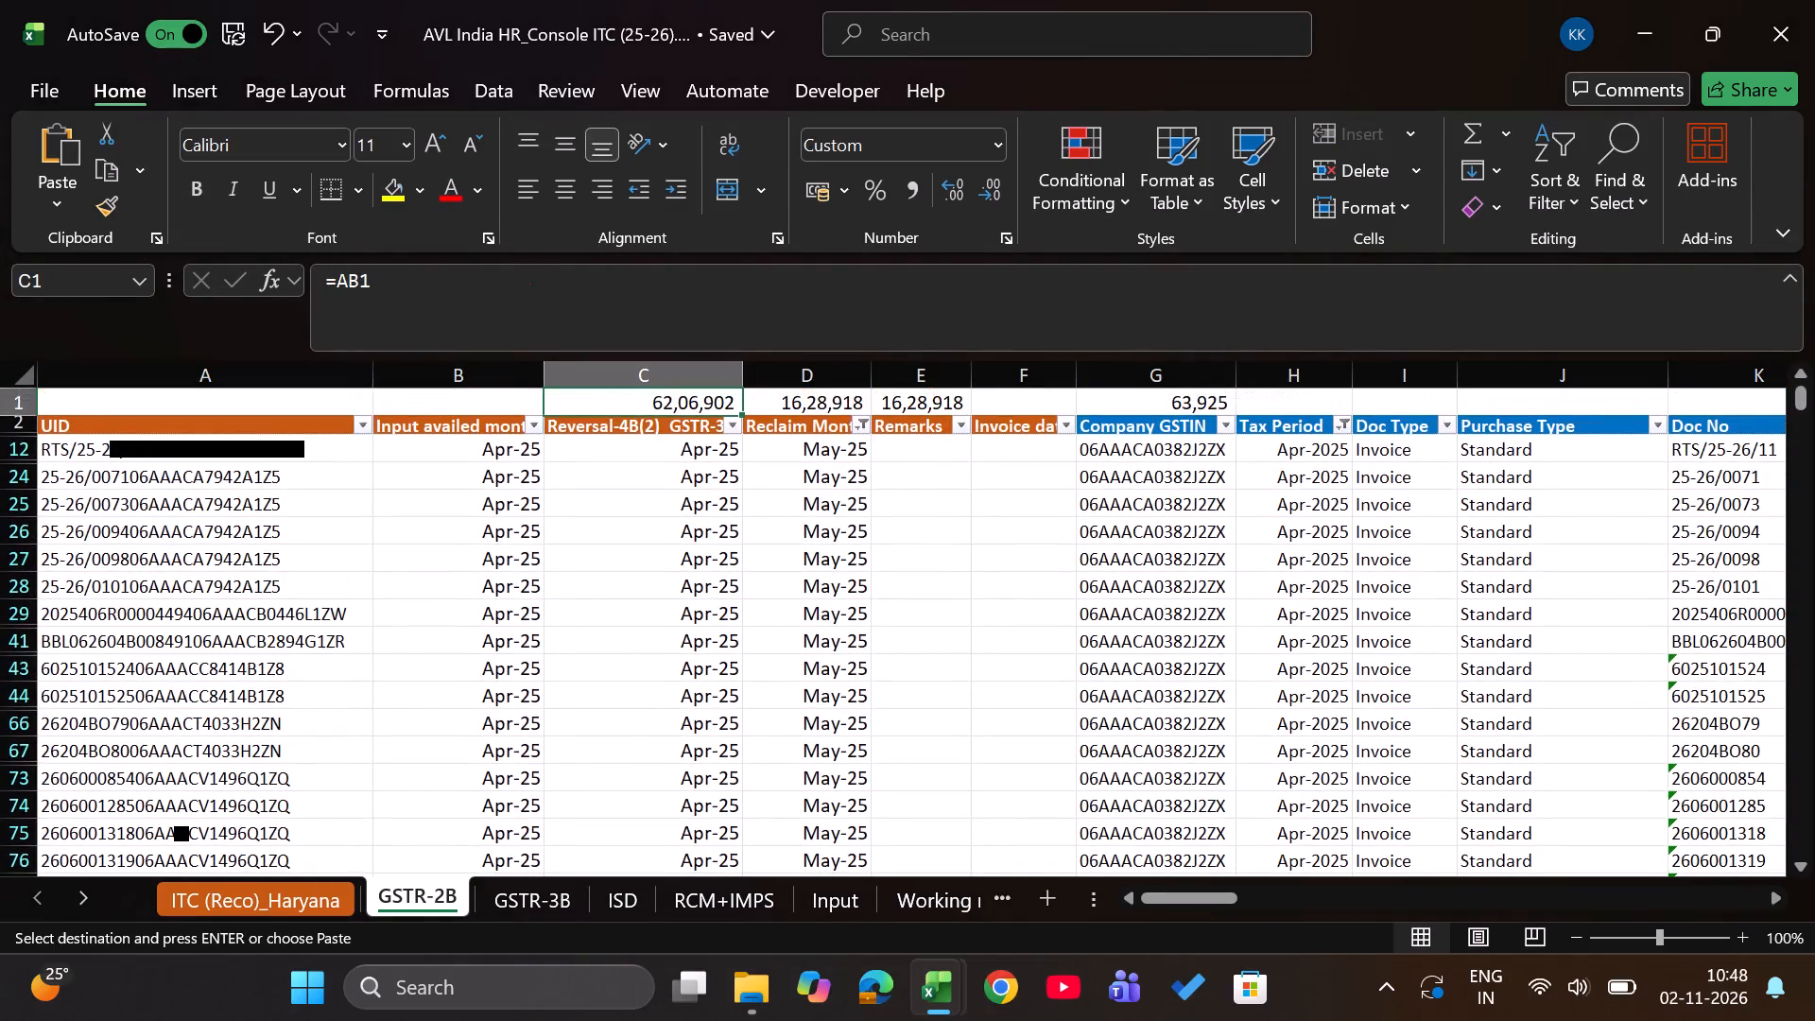
{"action": "key", "text": "Down"}
{"action": "key", "text": "Left"}
{"action": "key", "text": "Left"}
{"action": "key", "text": "Left"}
{"action": "key", "text": "Down"}
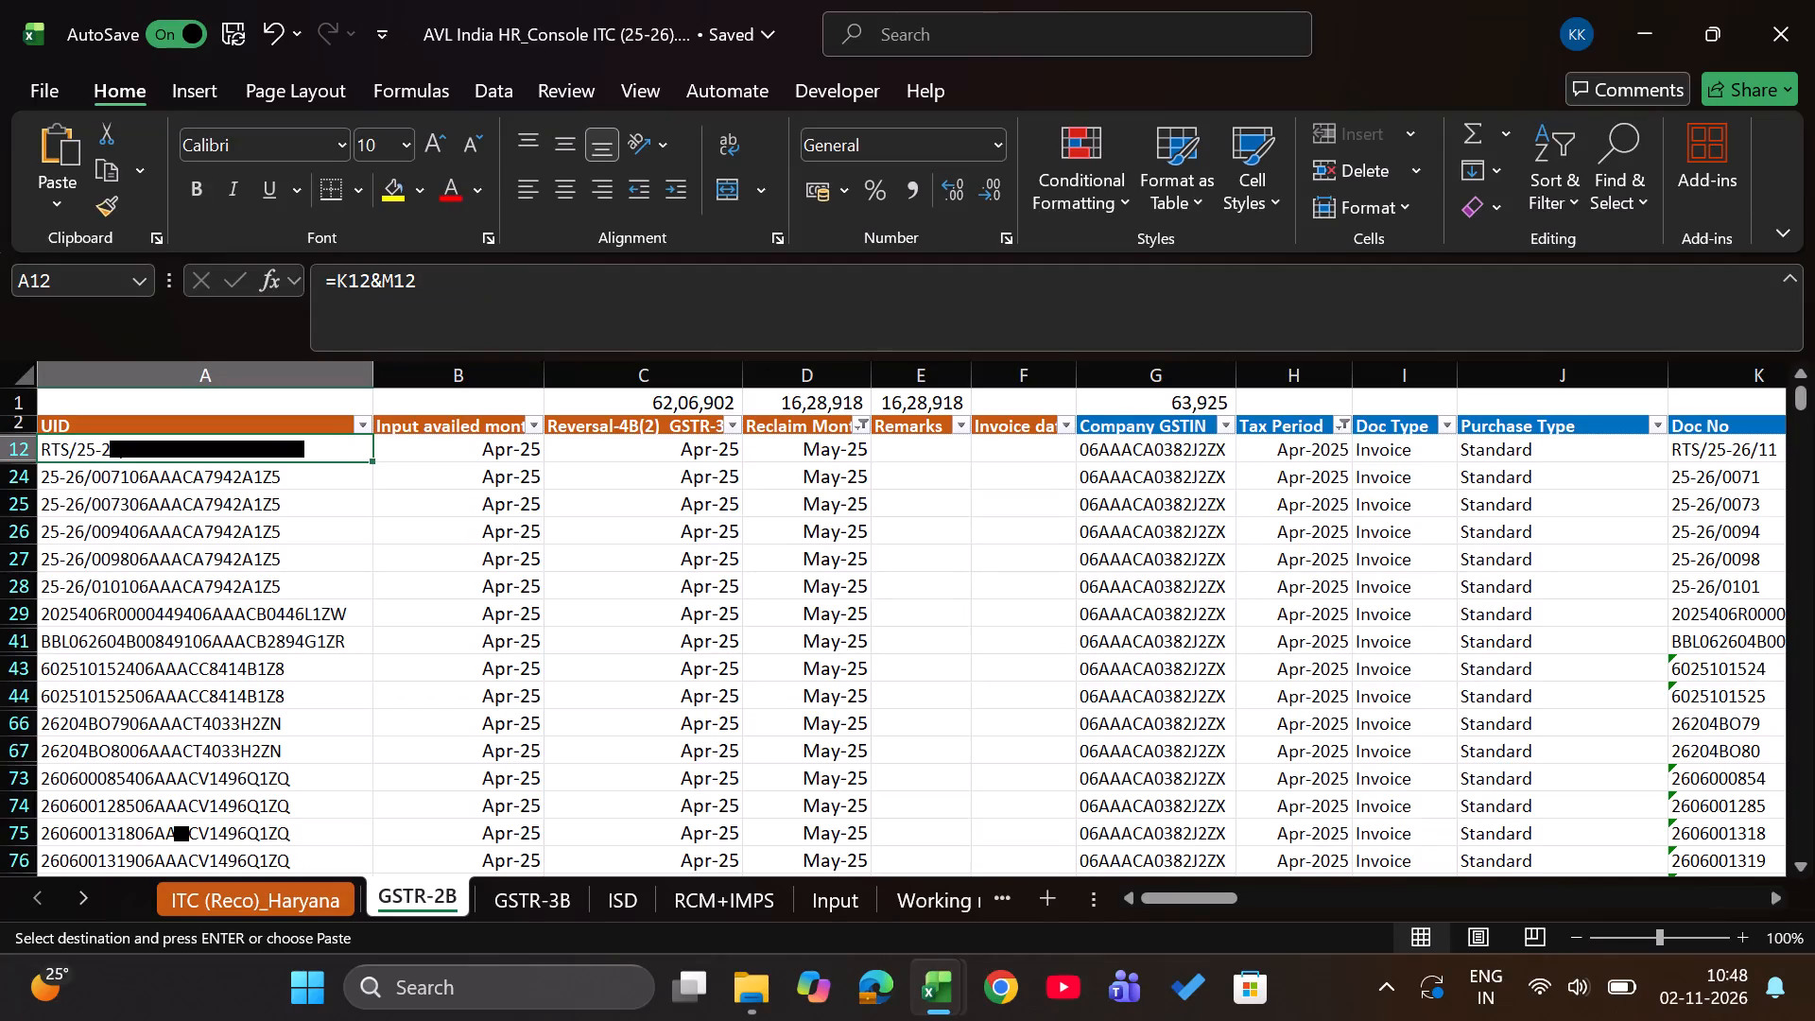
{"action": "key", "text": "Up"}
{"action": "key", "text": "Right"}
{"action": "key", "text": "Right"}
{"action": "key", "text": "Right"}
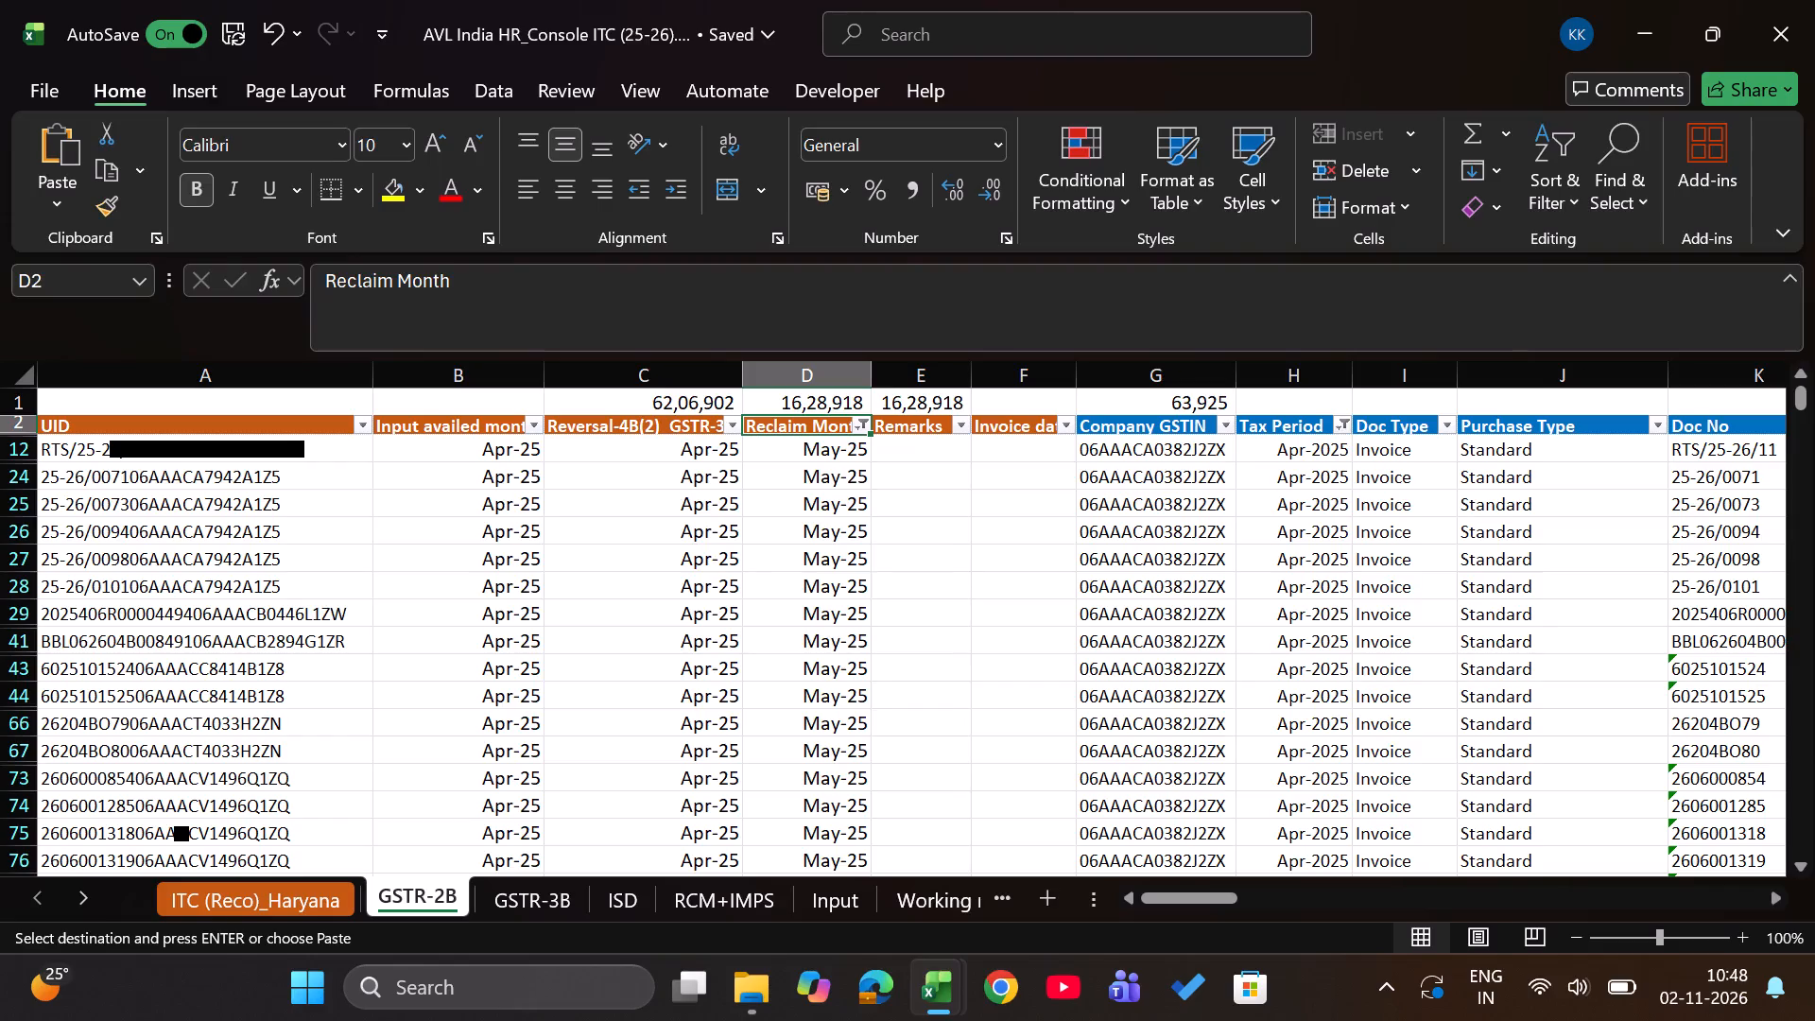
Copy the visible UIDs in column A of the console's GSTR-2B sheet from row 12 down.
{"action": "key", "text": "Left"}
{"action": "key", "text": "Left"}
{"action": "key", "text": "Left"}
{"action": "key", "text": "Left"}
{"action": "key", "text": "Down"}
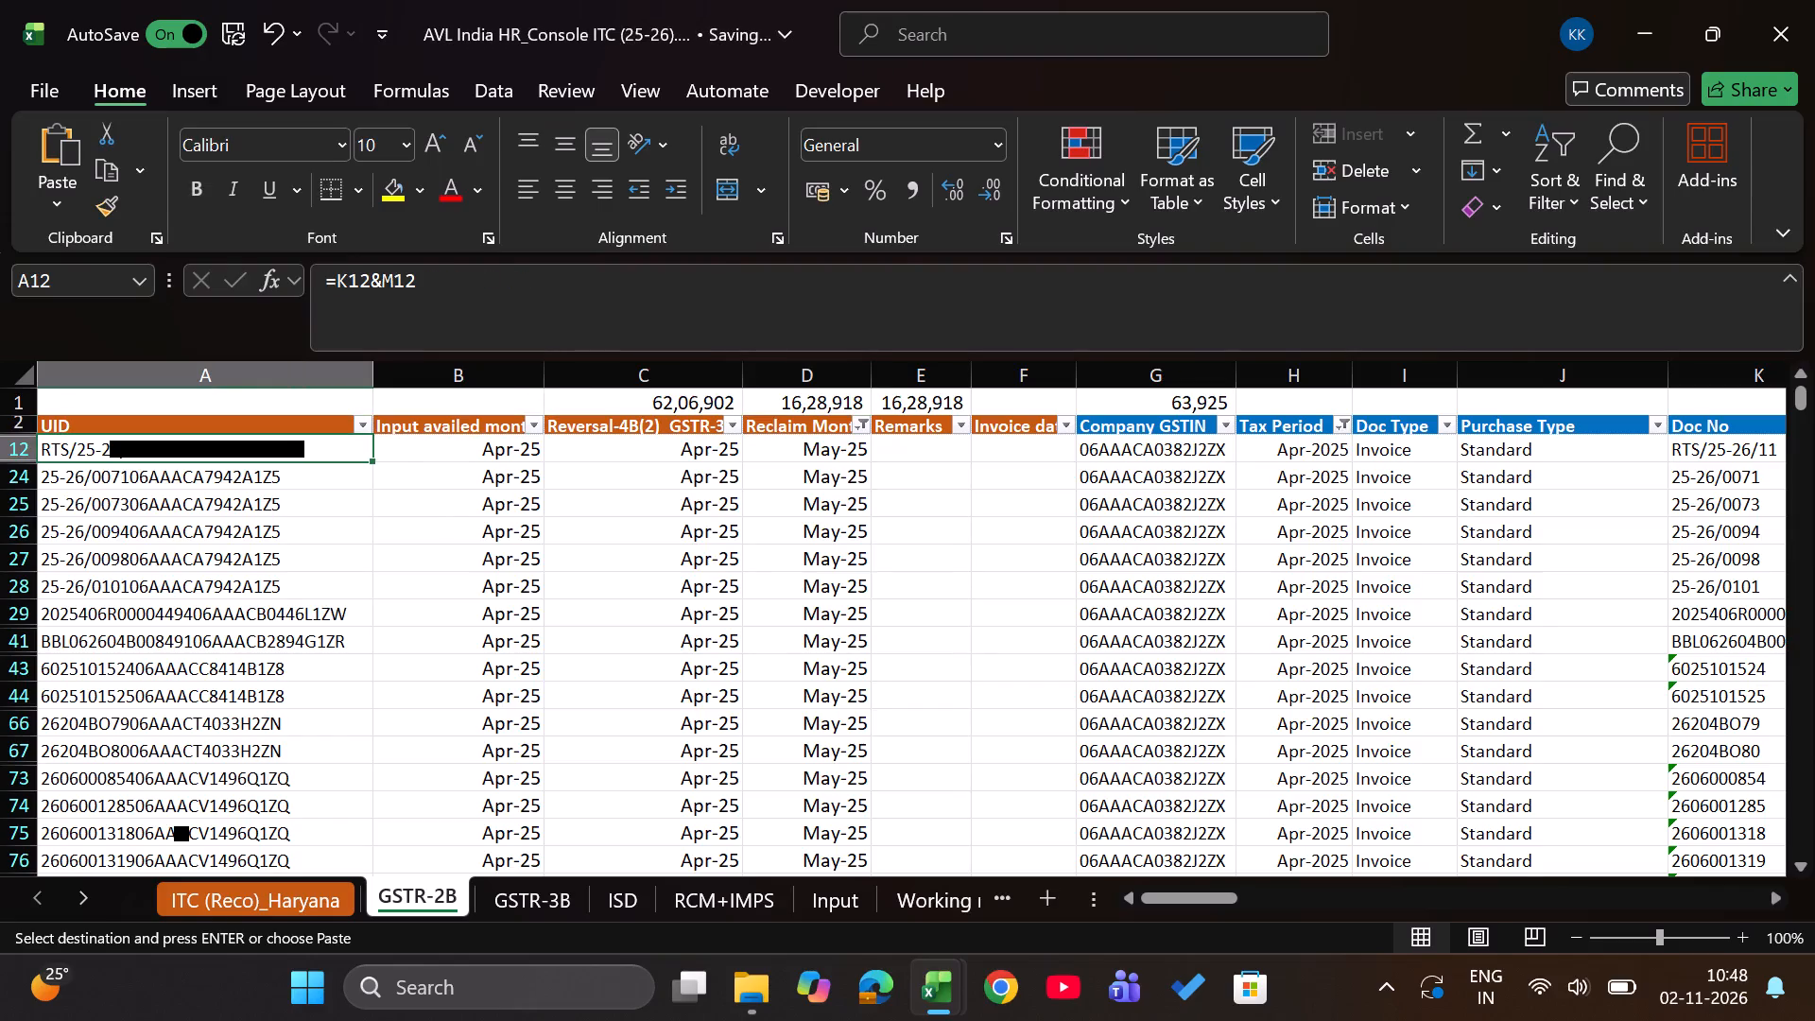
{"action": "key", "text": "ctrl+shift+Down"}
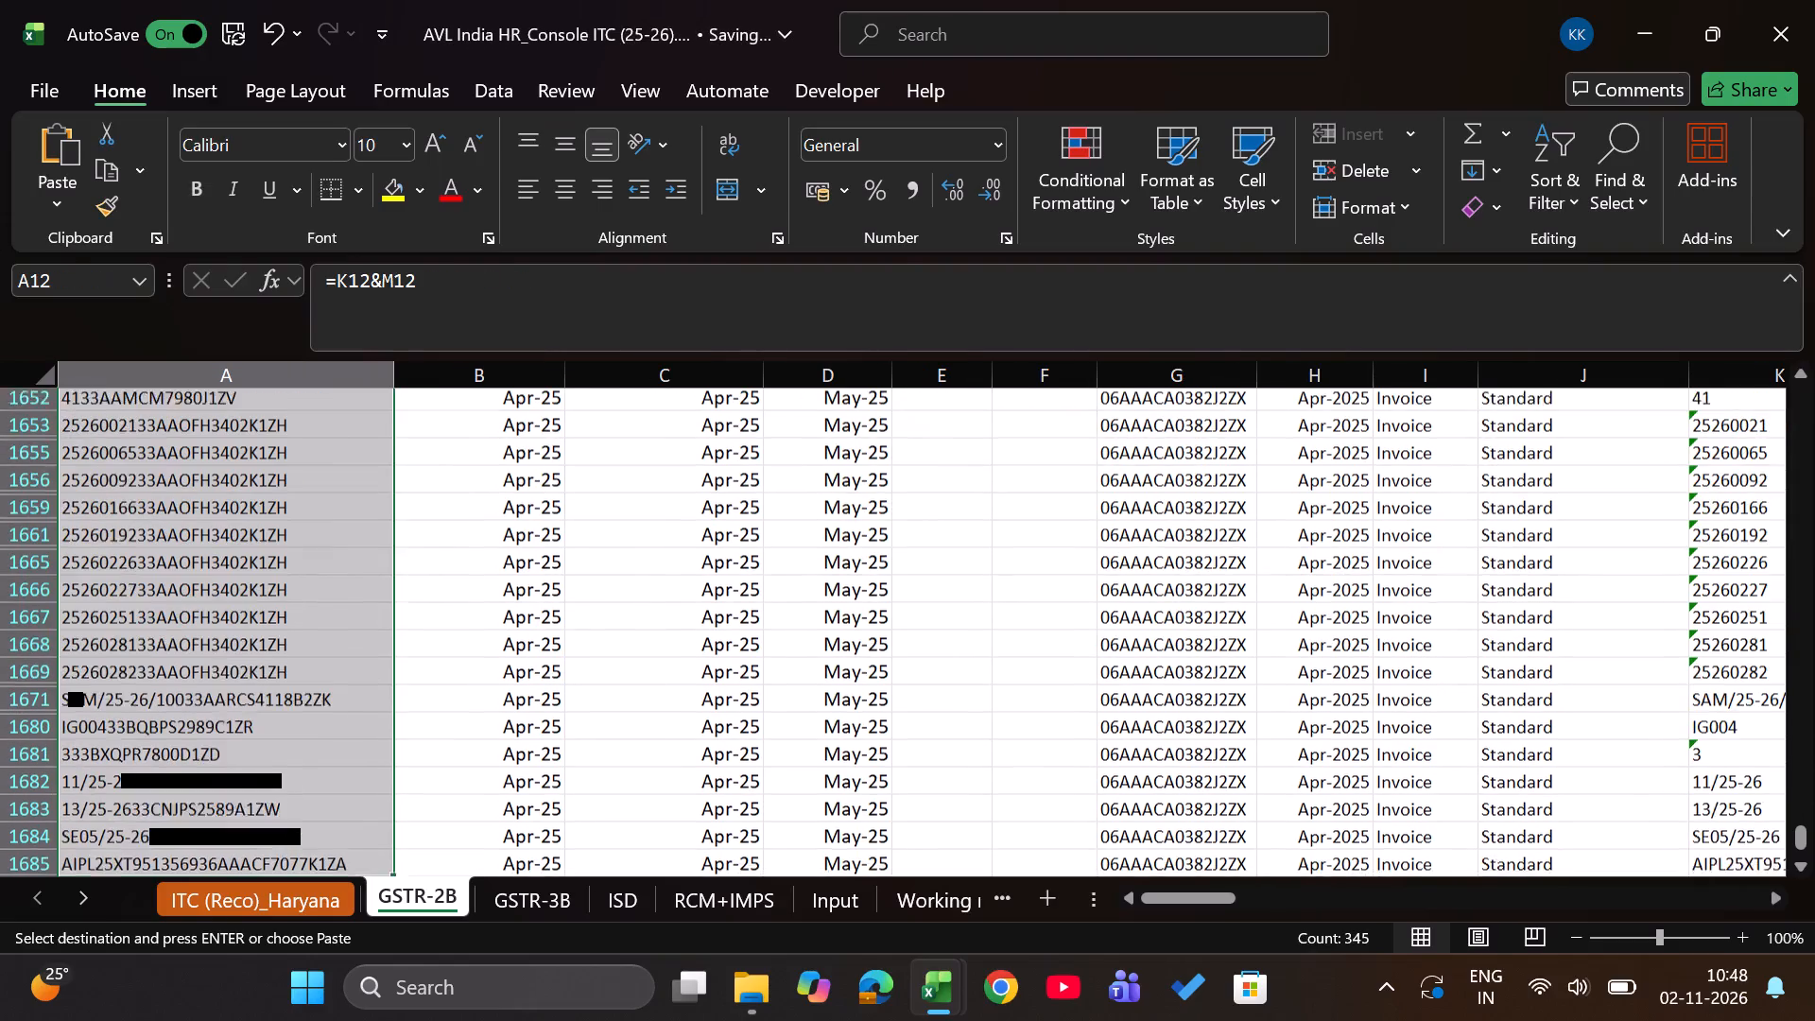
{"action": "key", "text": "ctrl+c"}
Check the headers and the totals row of the May-25 workbook's Taken Curr Mon-Rever PRevious m sheet.
{"action": "key", "text": "alt+Tab"}
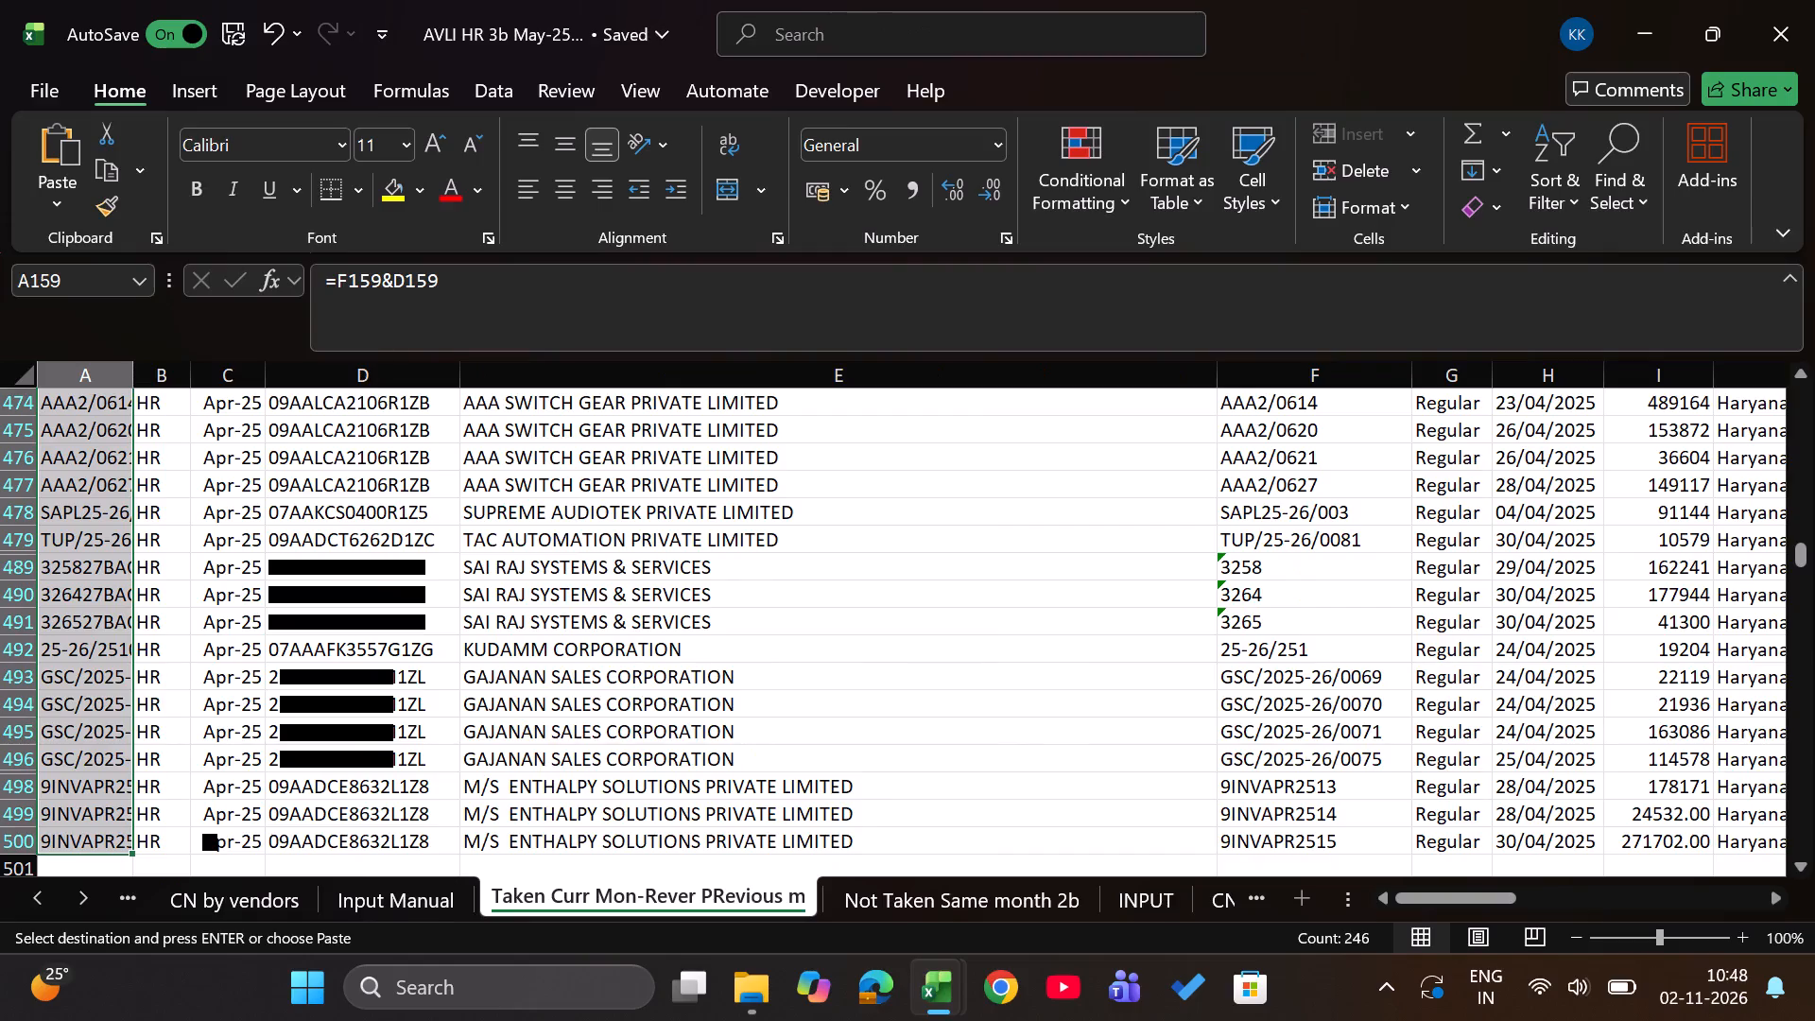
{"action": "key", "text": "Up"}
{"action": "key", "text": "Right"}
{"action": "key", "text": "Right"}
{"action": "key", "text": "Right"}
{"action": "key", "text": "Right"}
{"action": "key", "text": "Right"}
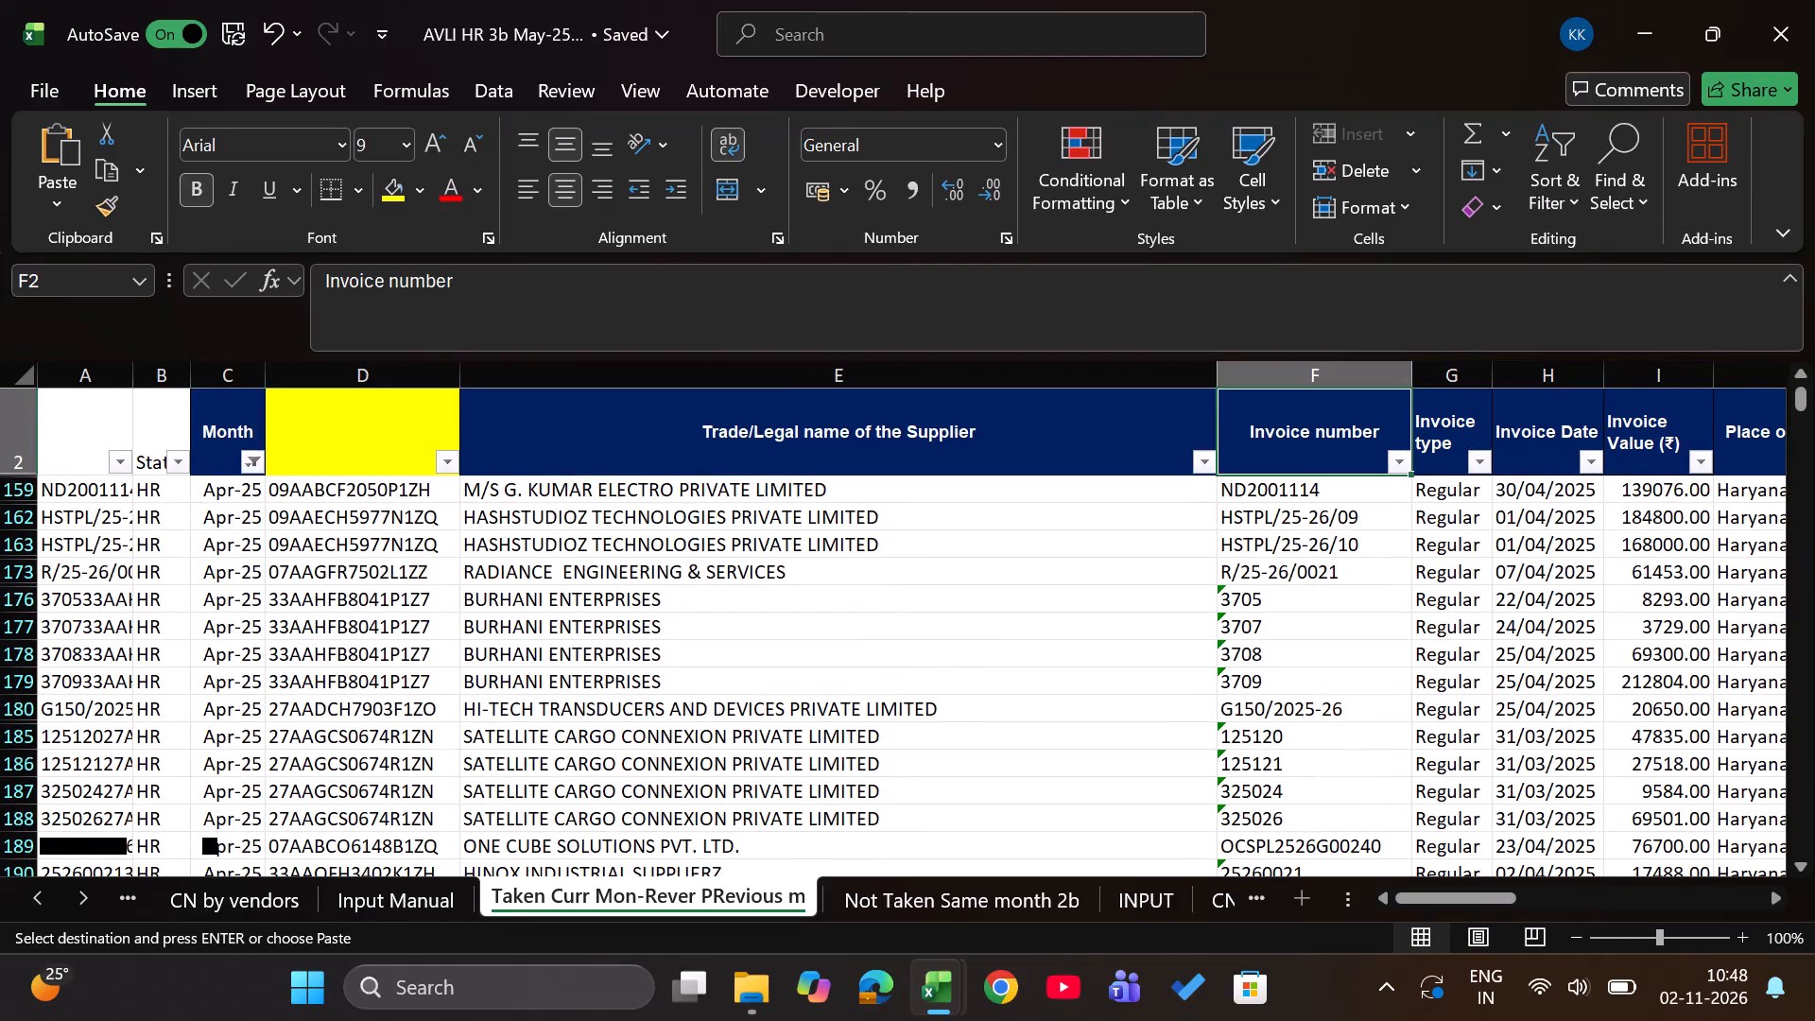
{"action": "key", "text": "Right"}
{"action": "key", "text": "Right"}
{"action": "key", "text": "Up"}
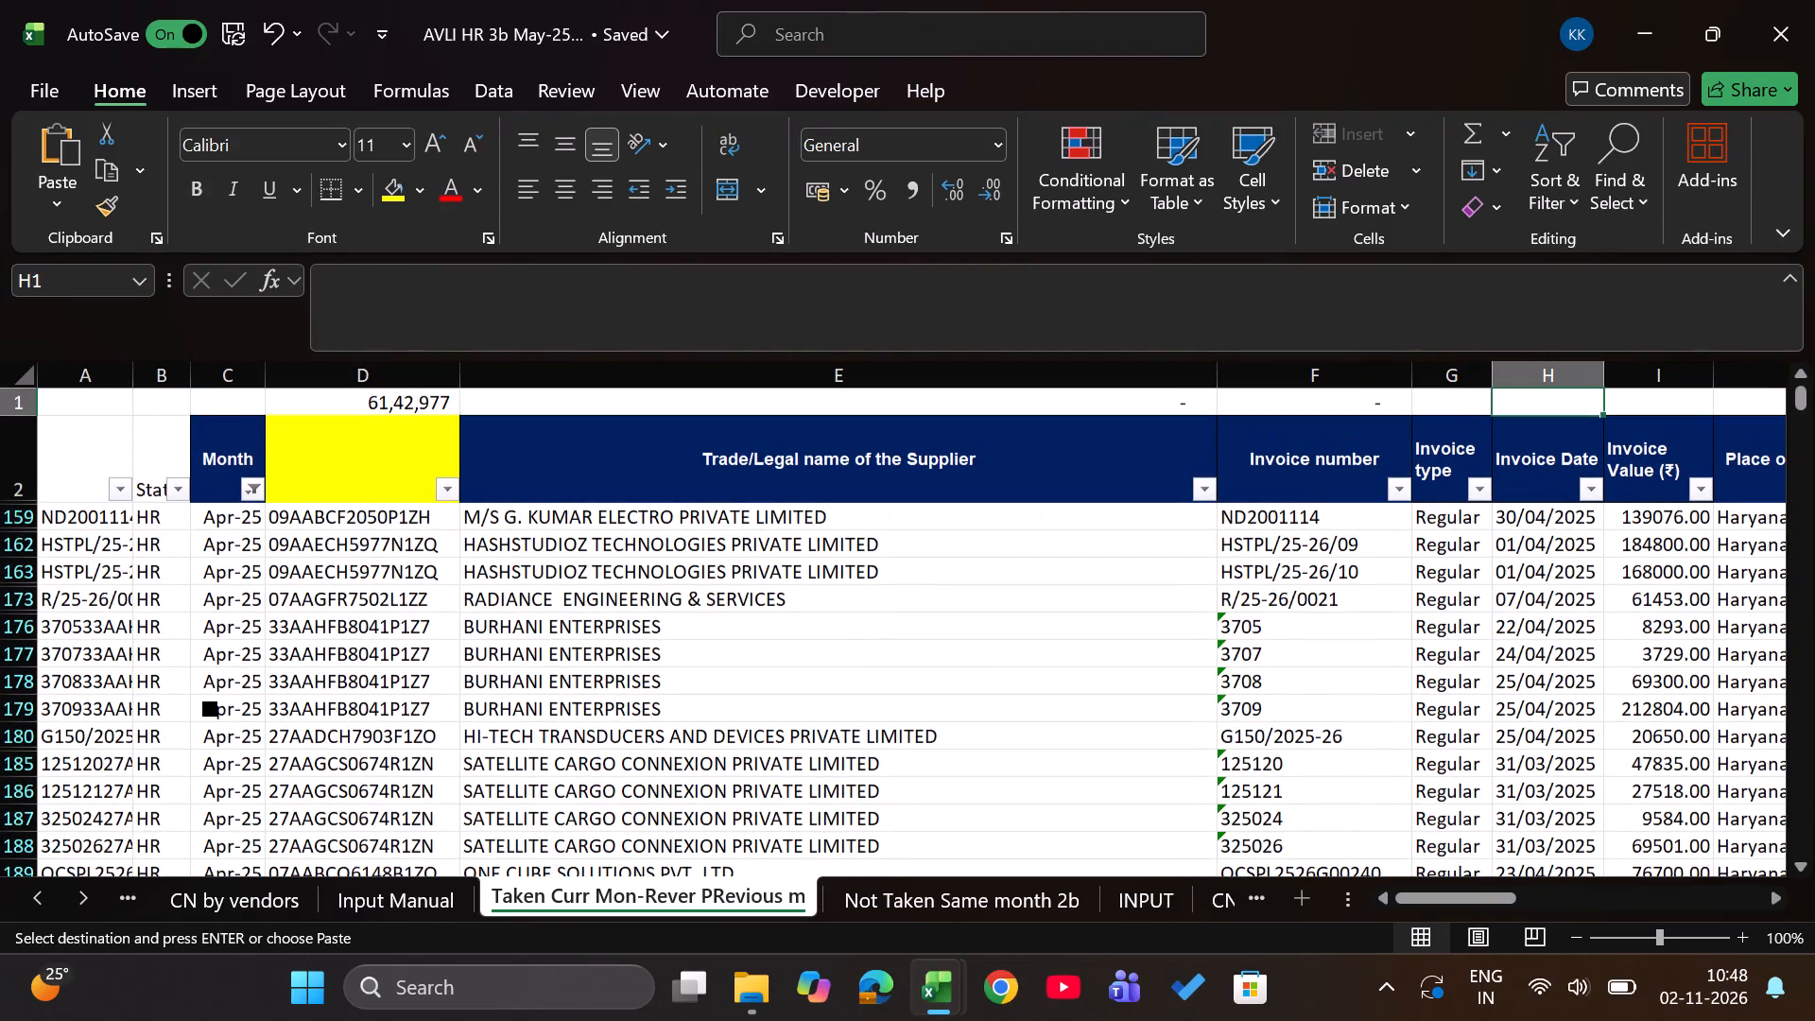
In the console's GSTR-2B sheet, filter the IGST column to exclude 0.
{"action": "key", "text": "alt+Tab"}
{"action": "key", "text": "Up"}
{"action": "key", "text": "Right"}
{"action": "key", "text": "Right"}
{"action": "key", "text": "Right"}
{"action": "key", "text": "Right"}
{"action": "key", "text": "Right"}
{"action": "key", "text": "Right"}
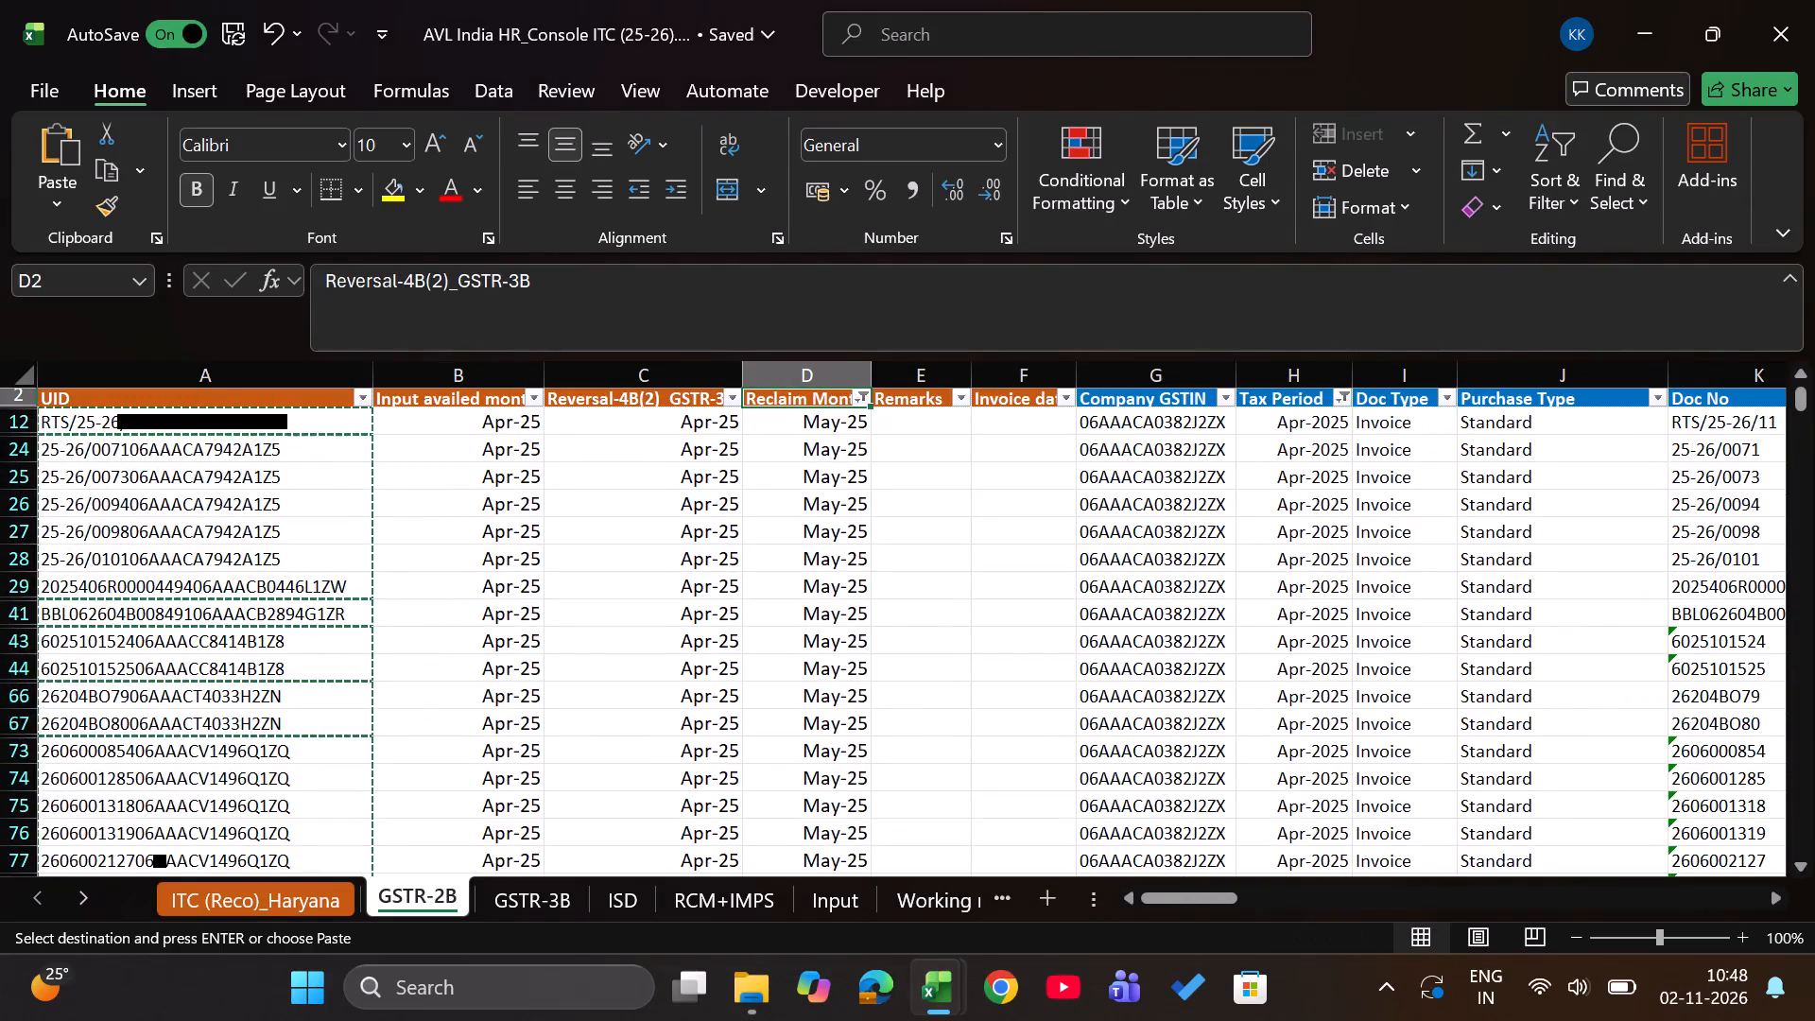
{"action": "key", "text": "Right"}
{"action": "key", "text": "Right"}
{"action": "key", "text": "Right"}
{"action": "key", "text": "Right"}
{"action": "key", "text": "Right"}
{"action": "key", "text": "Right"}
{"action": "key", "text": "Right"}
{"action": "key", "text": "Right"}
{"action": "key", "text": "Right"}
{"action": "key", "text": "Right"}
{"action": "key", "text": "Right"}
{"action": "key", "text": "Right"}
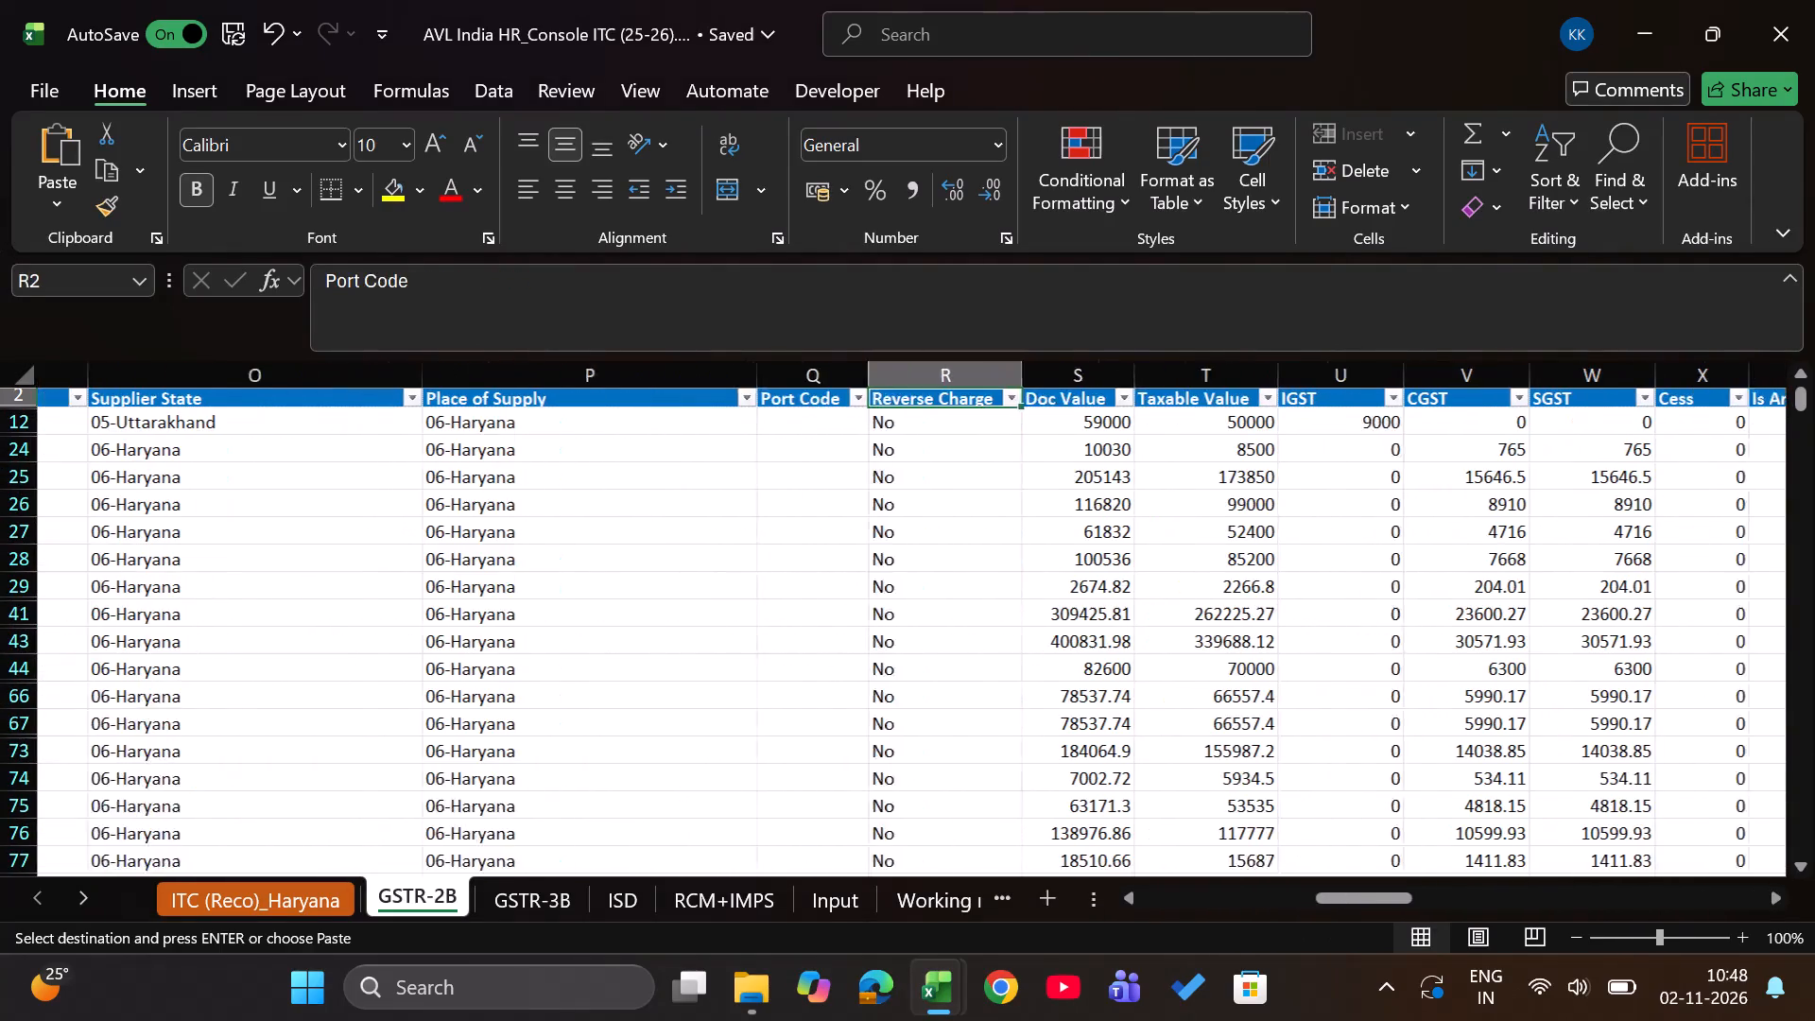
{"action": "key", "text": "Right"}
{"action": "key", "text": "Right"}
{"action": "key", "text": "Right"}
{"action": "key", "text": "Left"}
{"action": "key", "text": "alt+Down"}
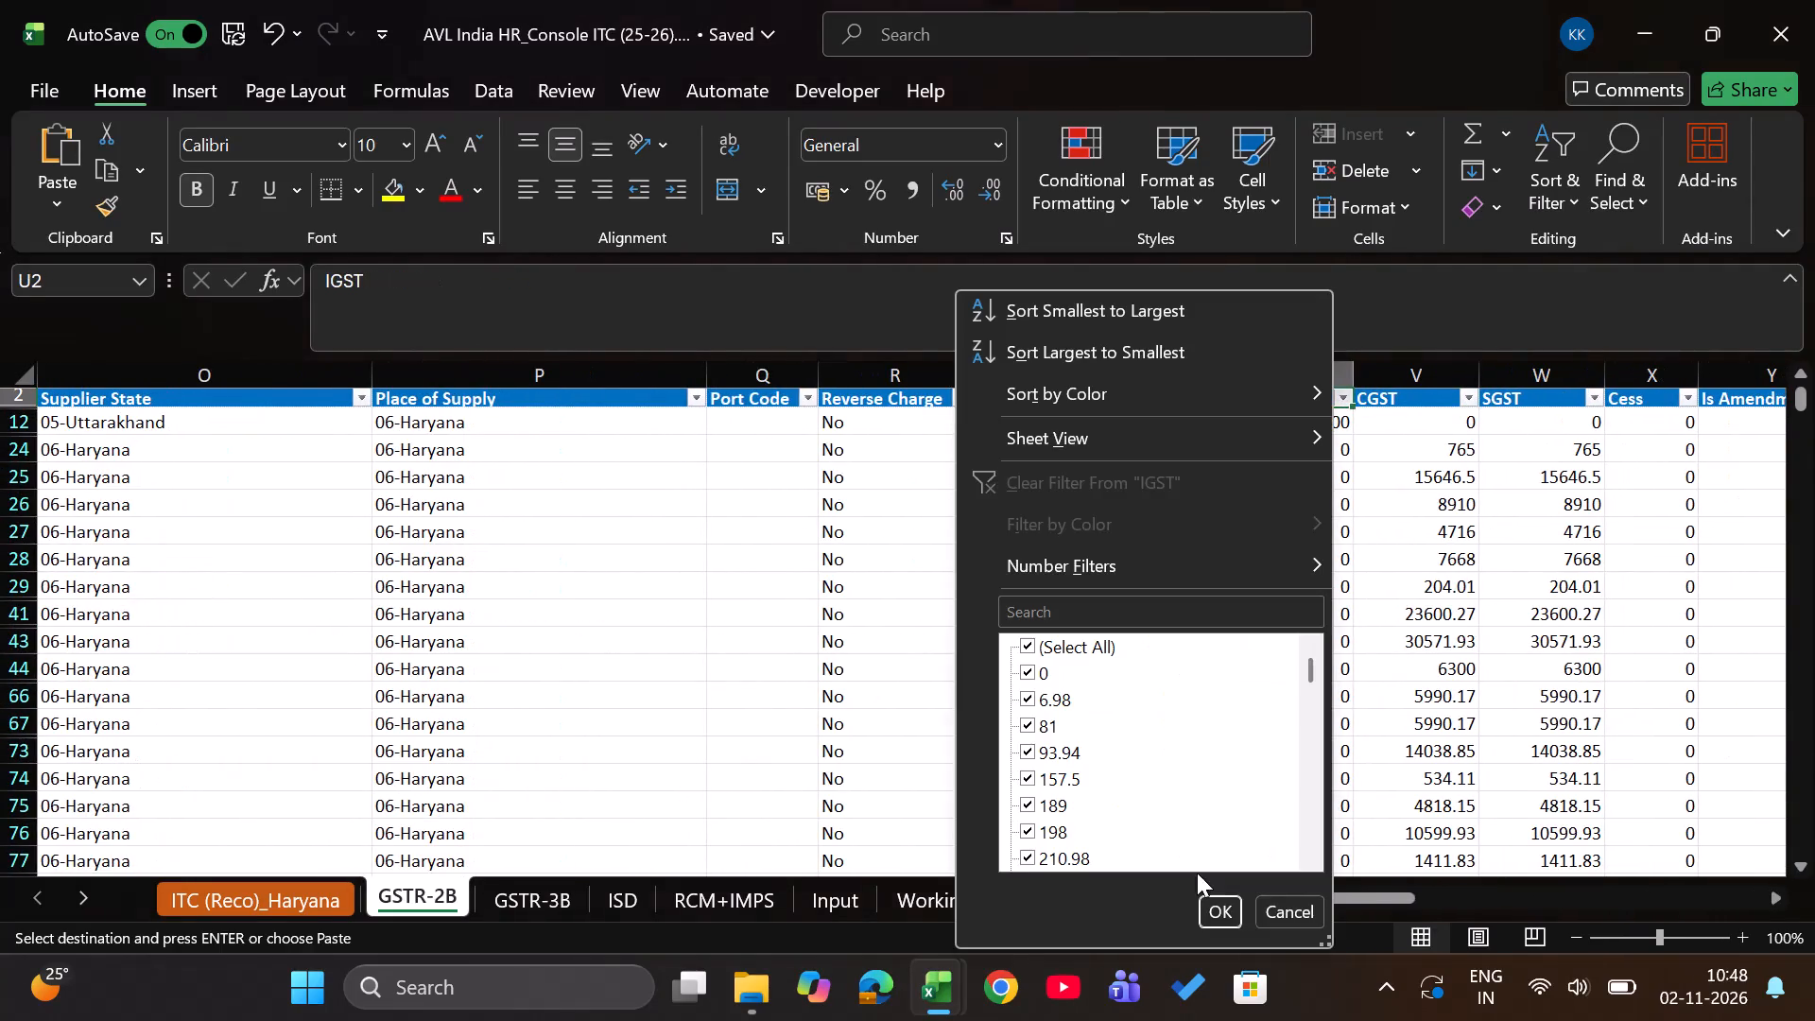
{"action": "left_click", "coordinate": [1058, 684]}
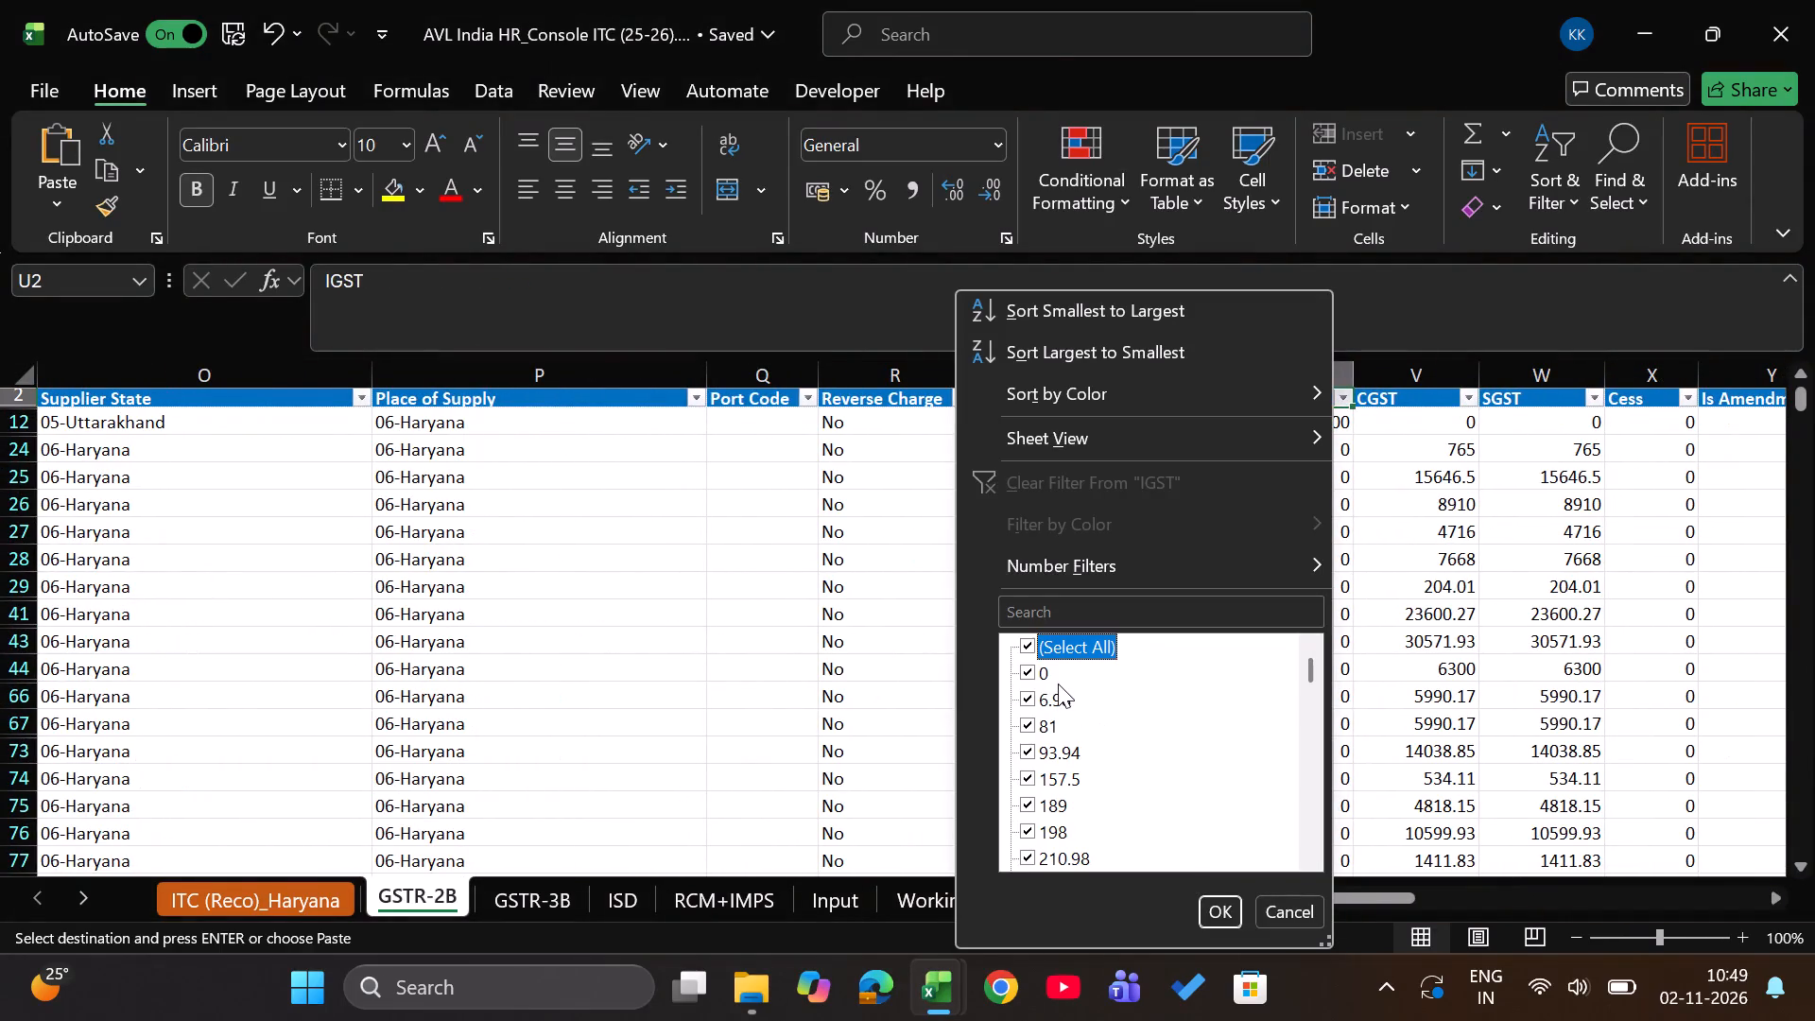
{"action": "left_click", "coordinate": [1030, 673]}
{"action": "scroll", "coordinate": [1128, 769], "scroll_direction": "down", "scroll_amount": 6}
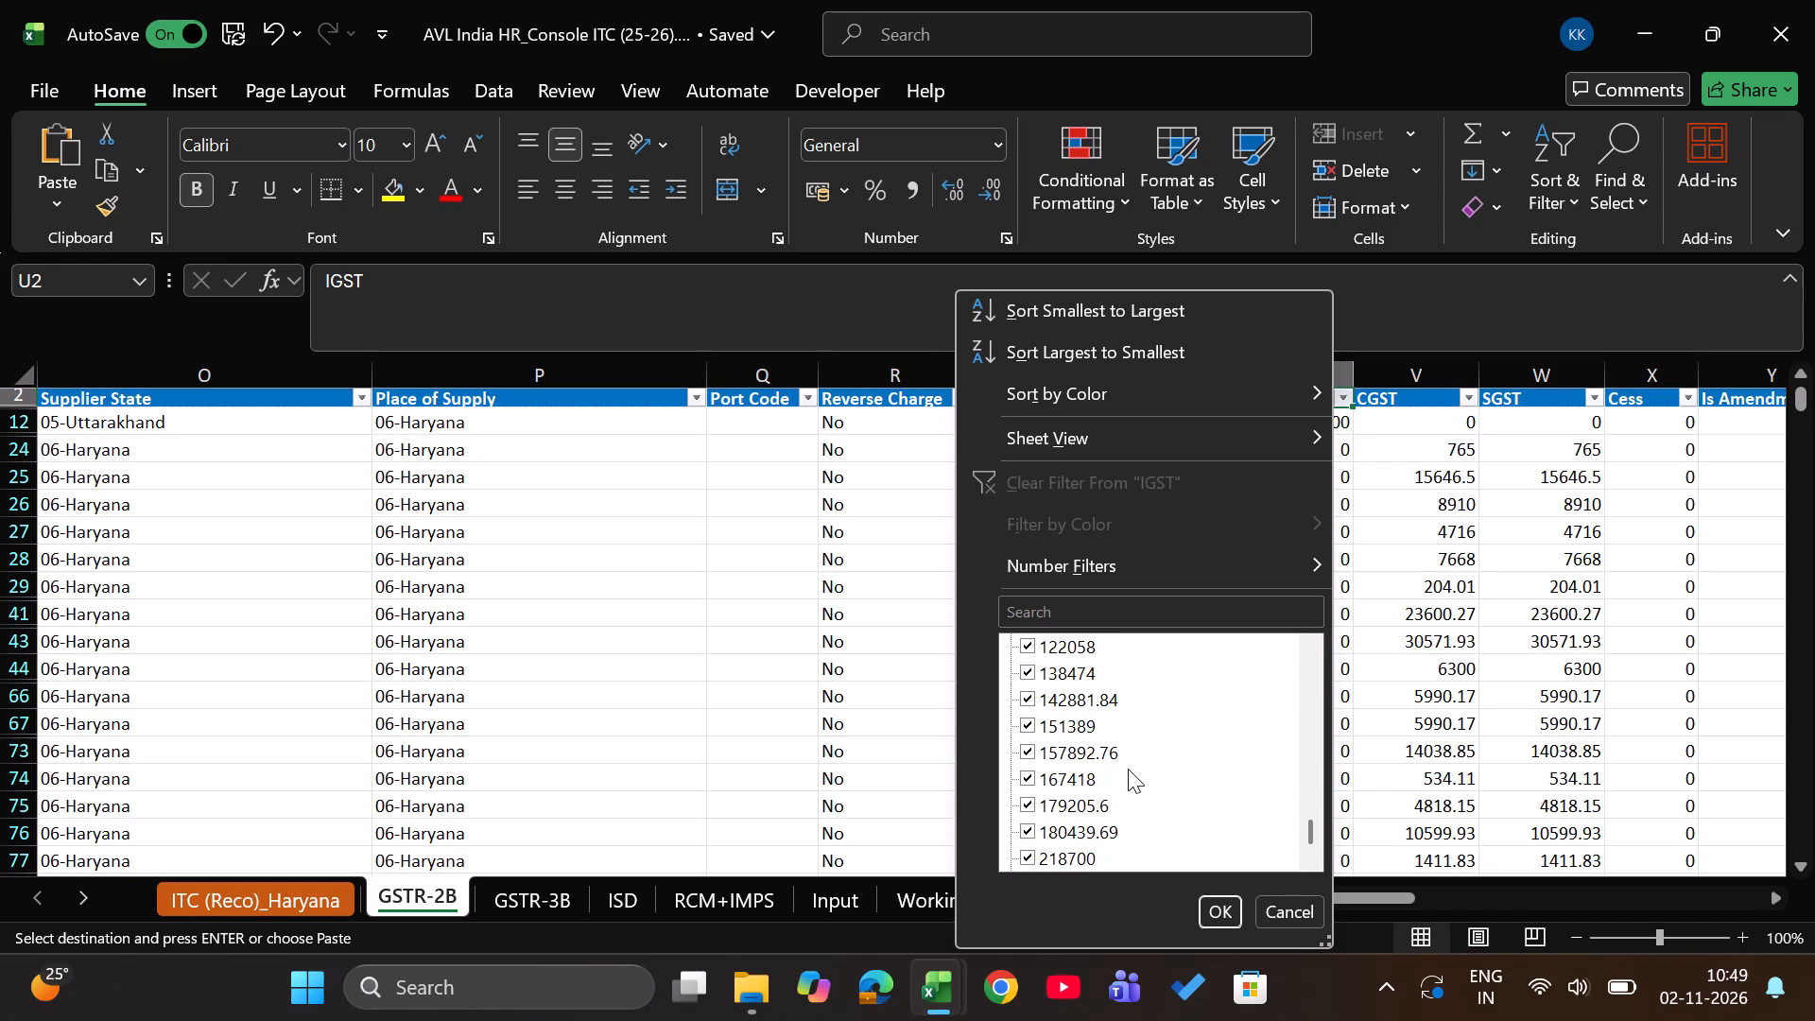
{"action": "left_click", "coordinate": [1219, 902]}
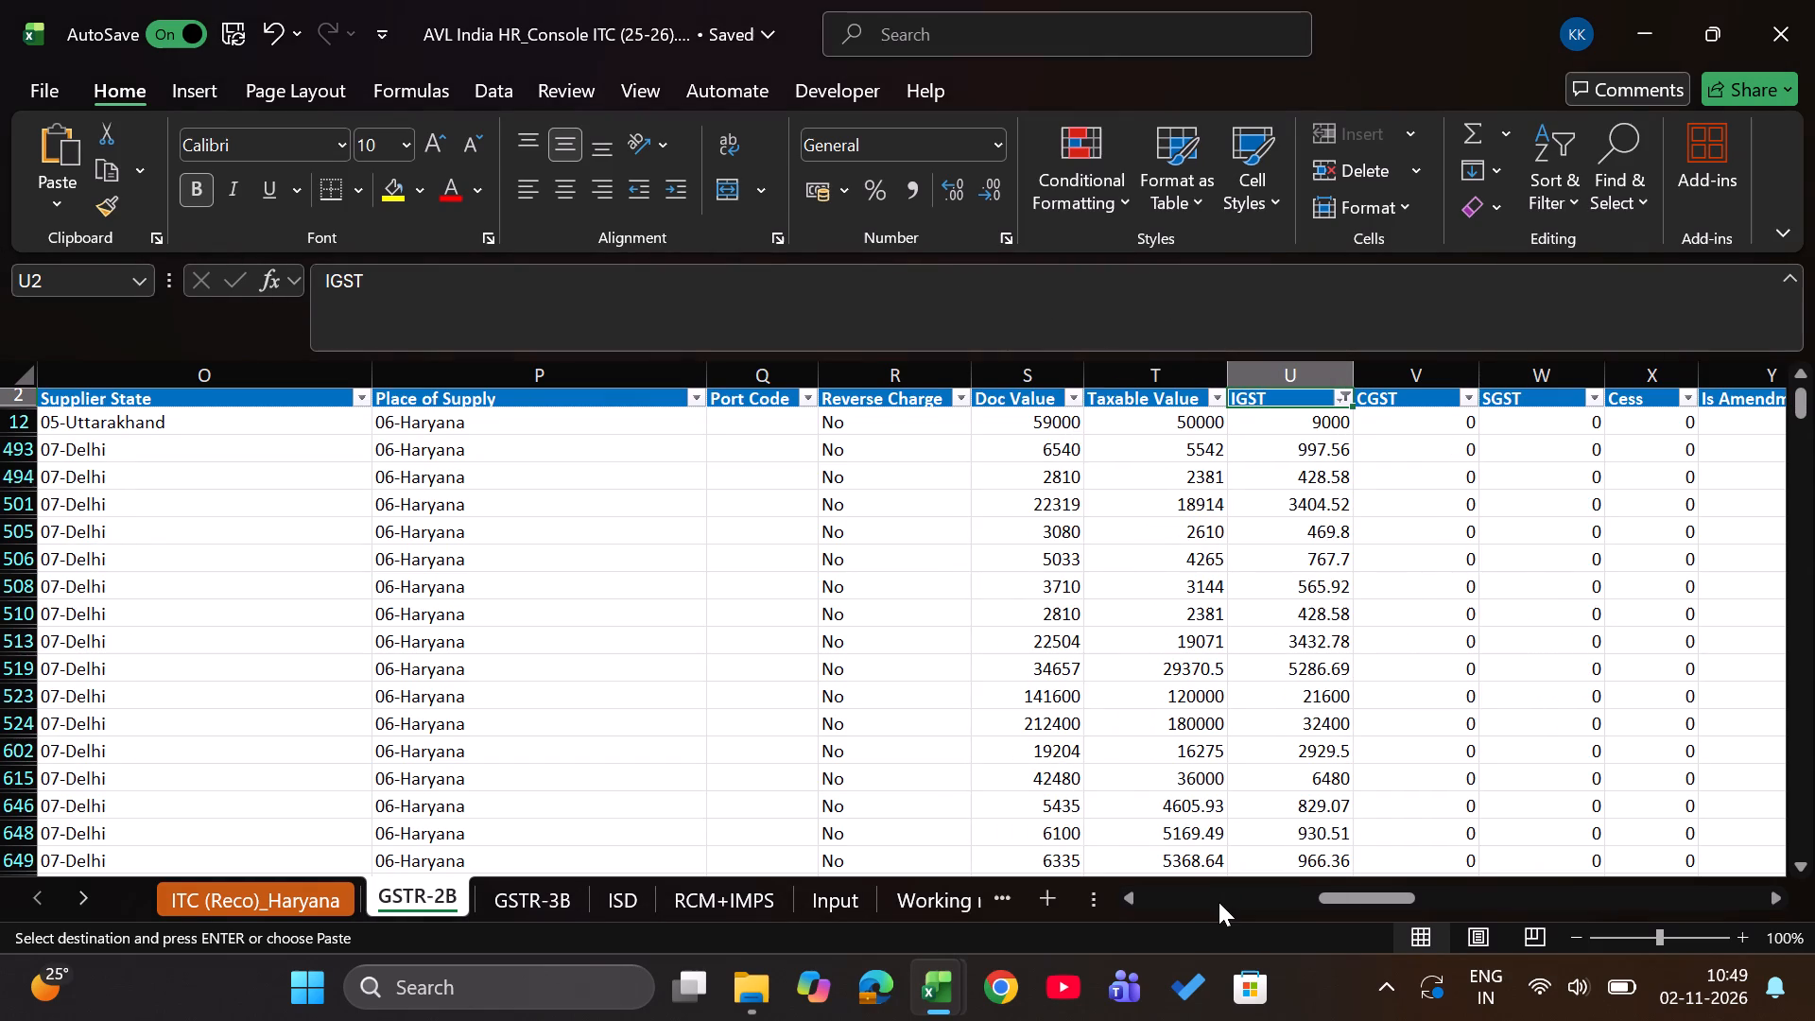
Copy the IGST-filtered UIDs in column A of the GSTR-2B sheet from row 12 down.
{"action": "key", "text": "Up"}
{"action": "key", "text": "Down"}
{"action": "key", "text": "ctrl+Left"}
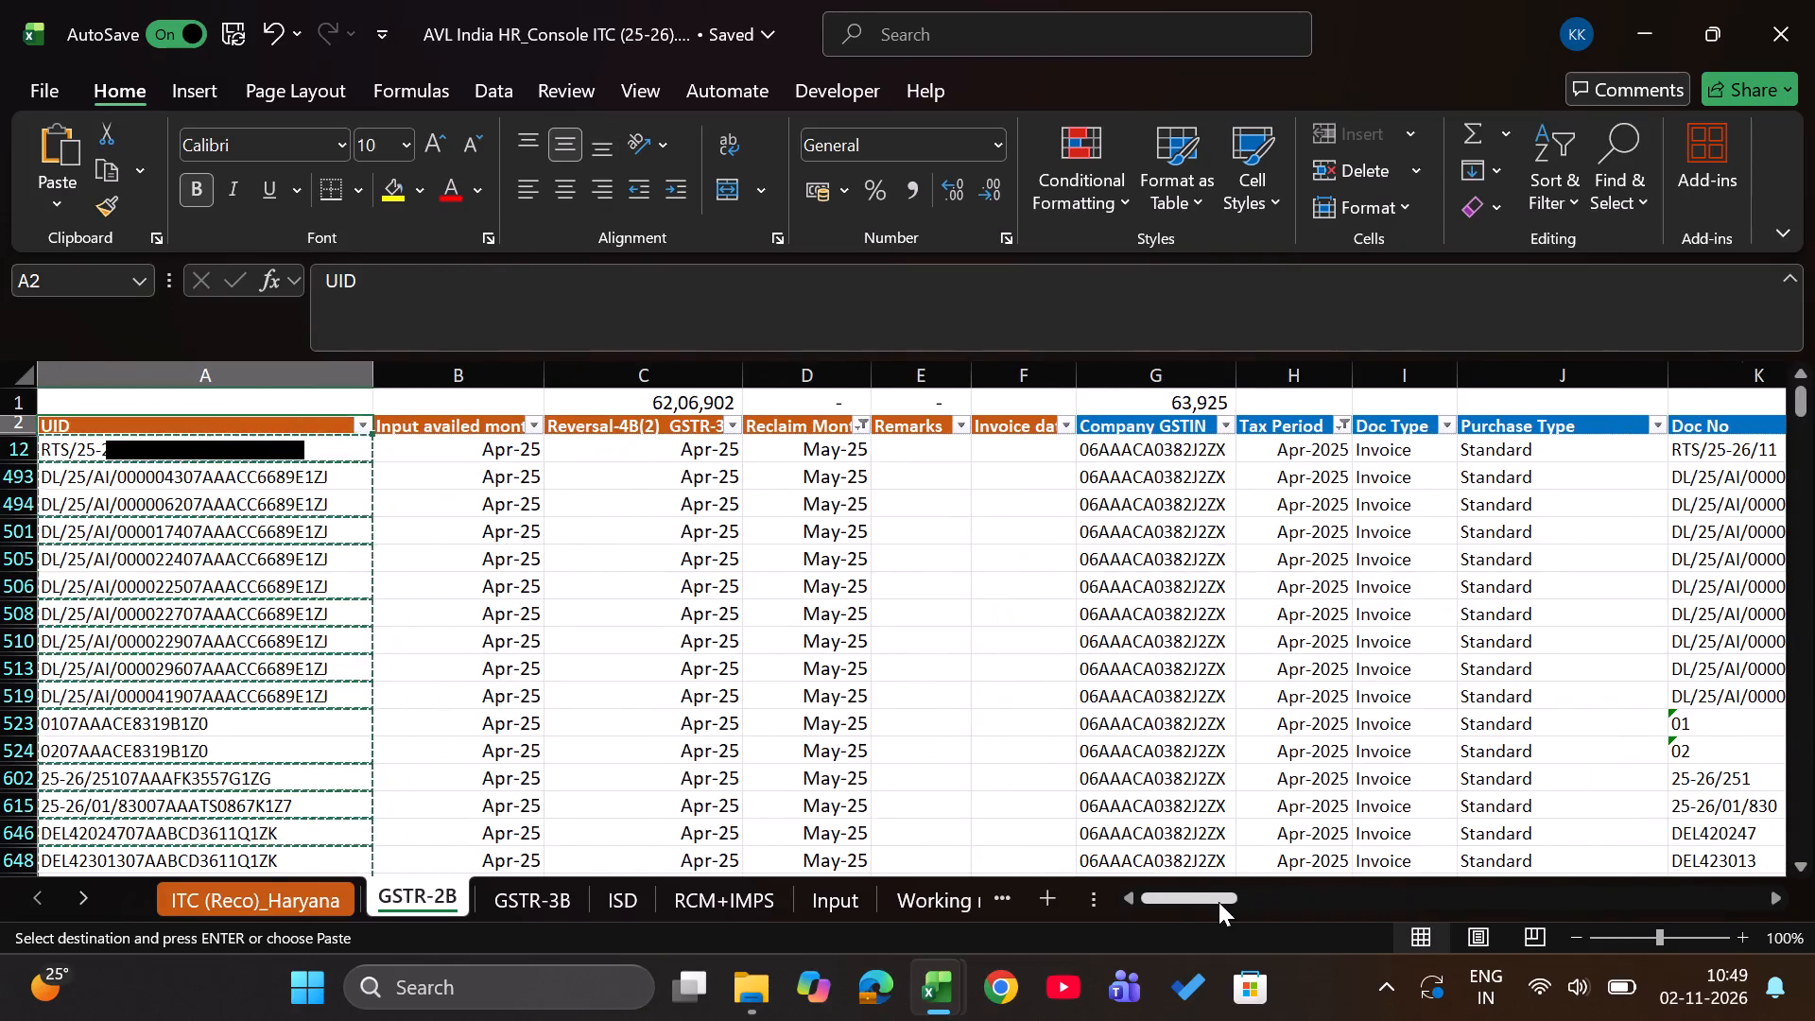
{"action": "key", "text": "Down"}
{"action": "key", "text": "Up"}
{"action": "key", "text": "Down"}
{"action": "key", "text": "ctrl+shift+Down"}
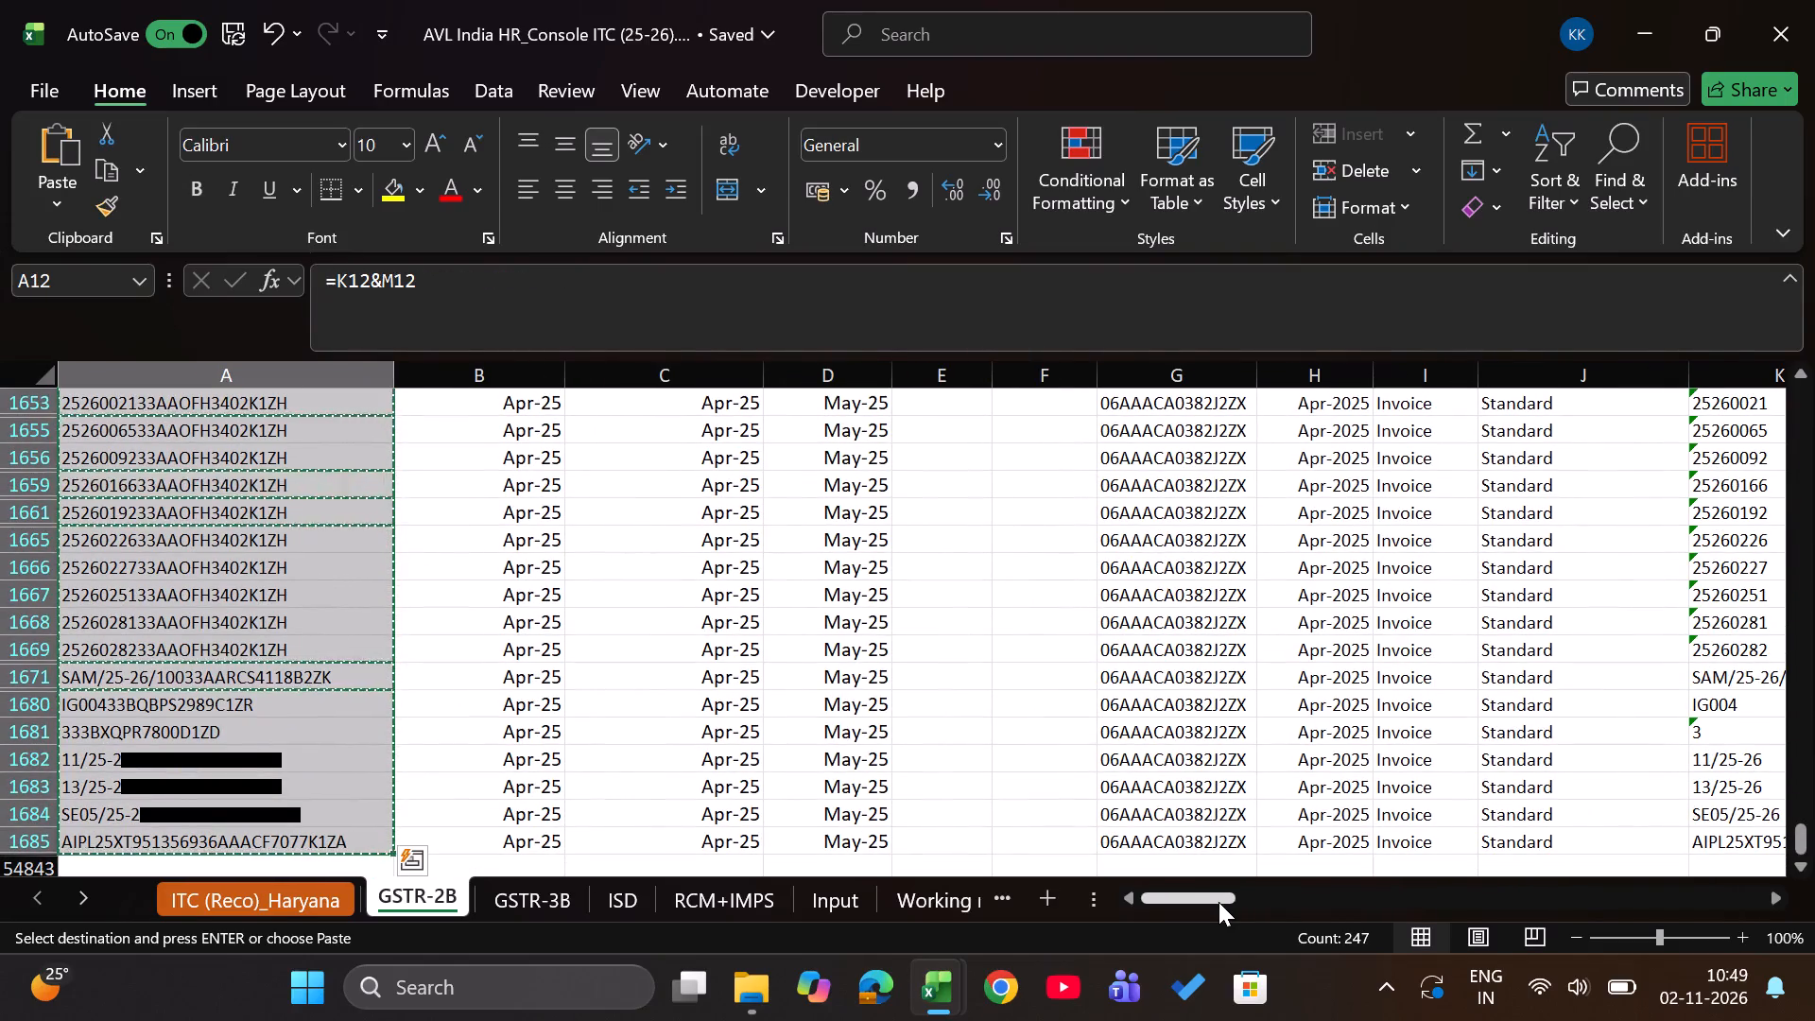
{"action": "key", "text": "ctrl+c"}
Paste the filtered console UIDs as values over column F of the Book1 workbook, starting at F2.
{"action": "key", "text": "alt+Tab"}
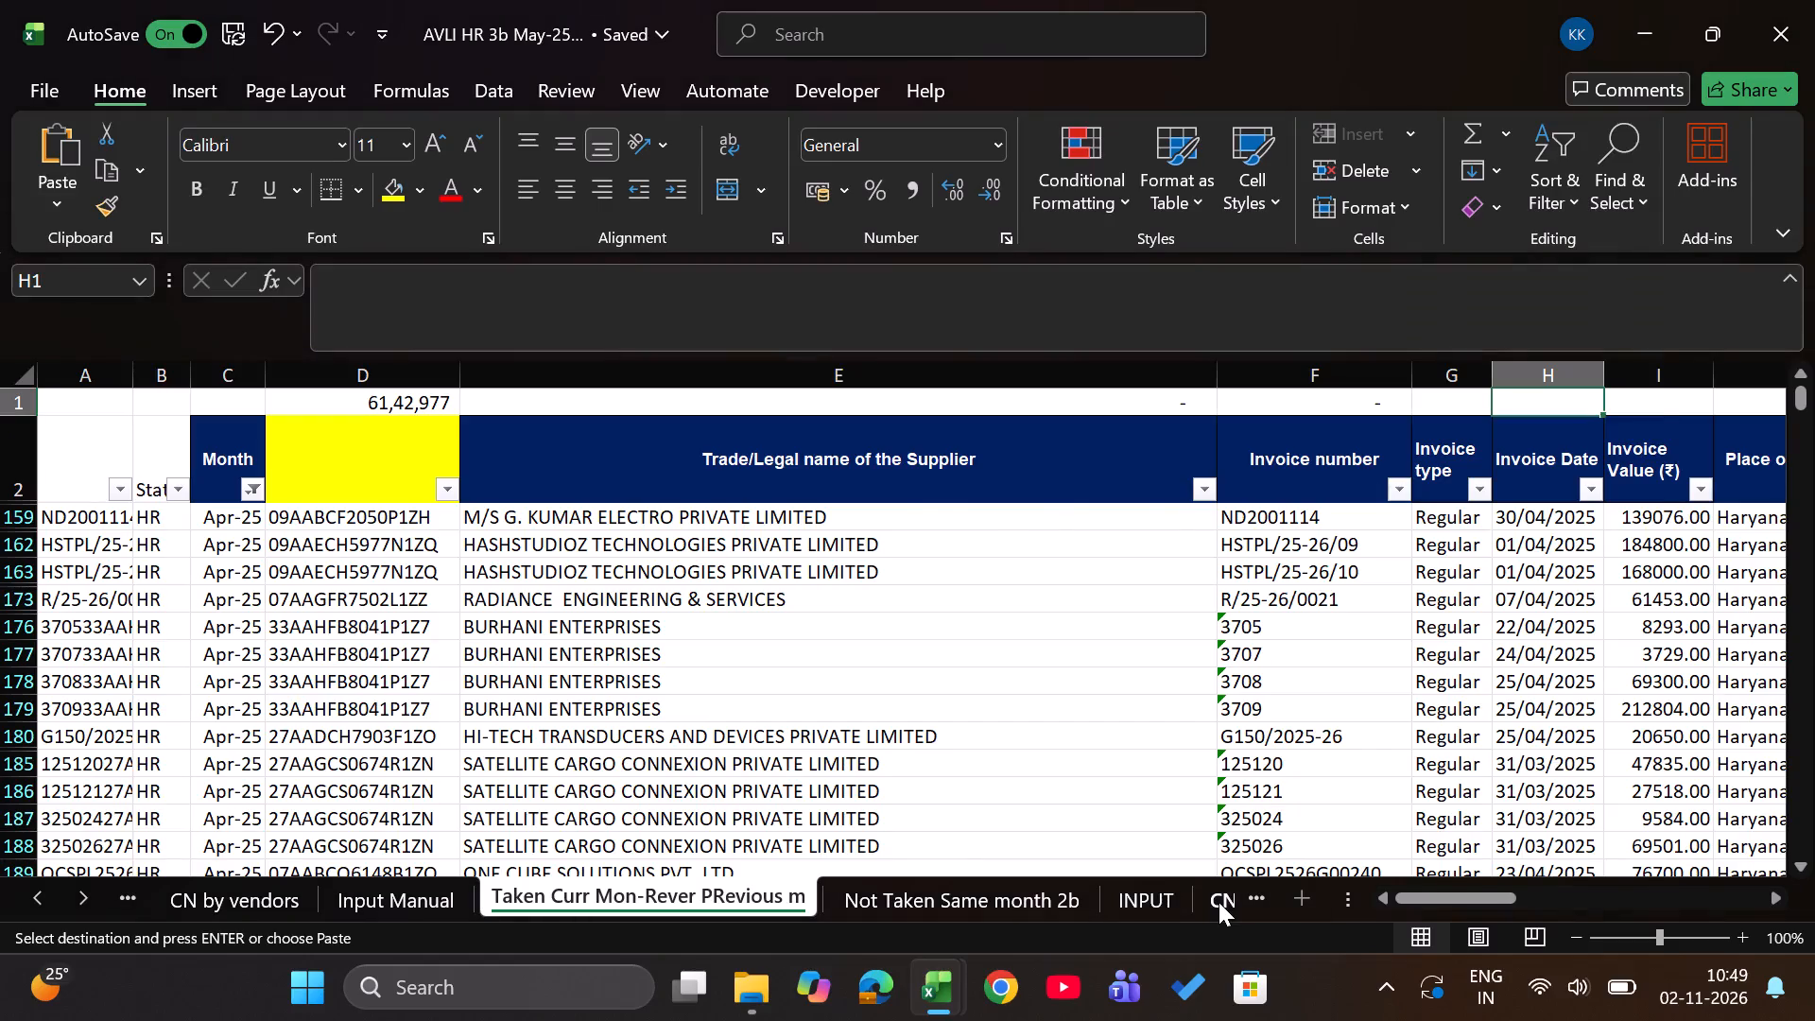
{"action": "key", "text": "alt+Tab"}
{"action": "key", "text": "alt+Tab"}
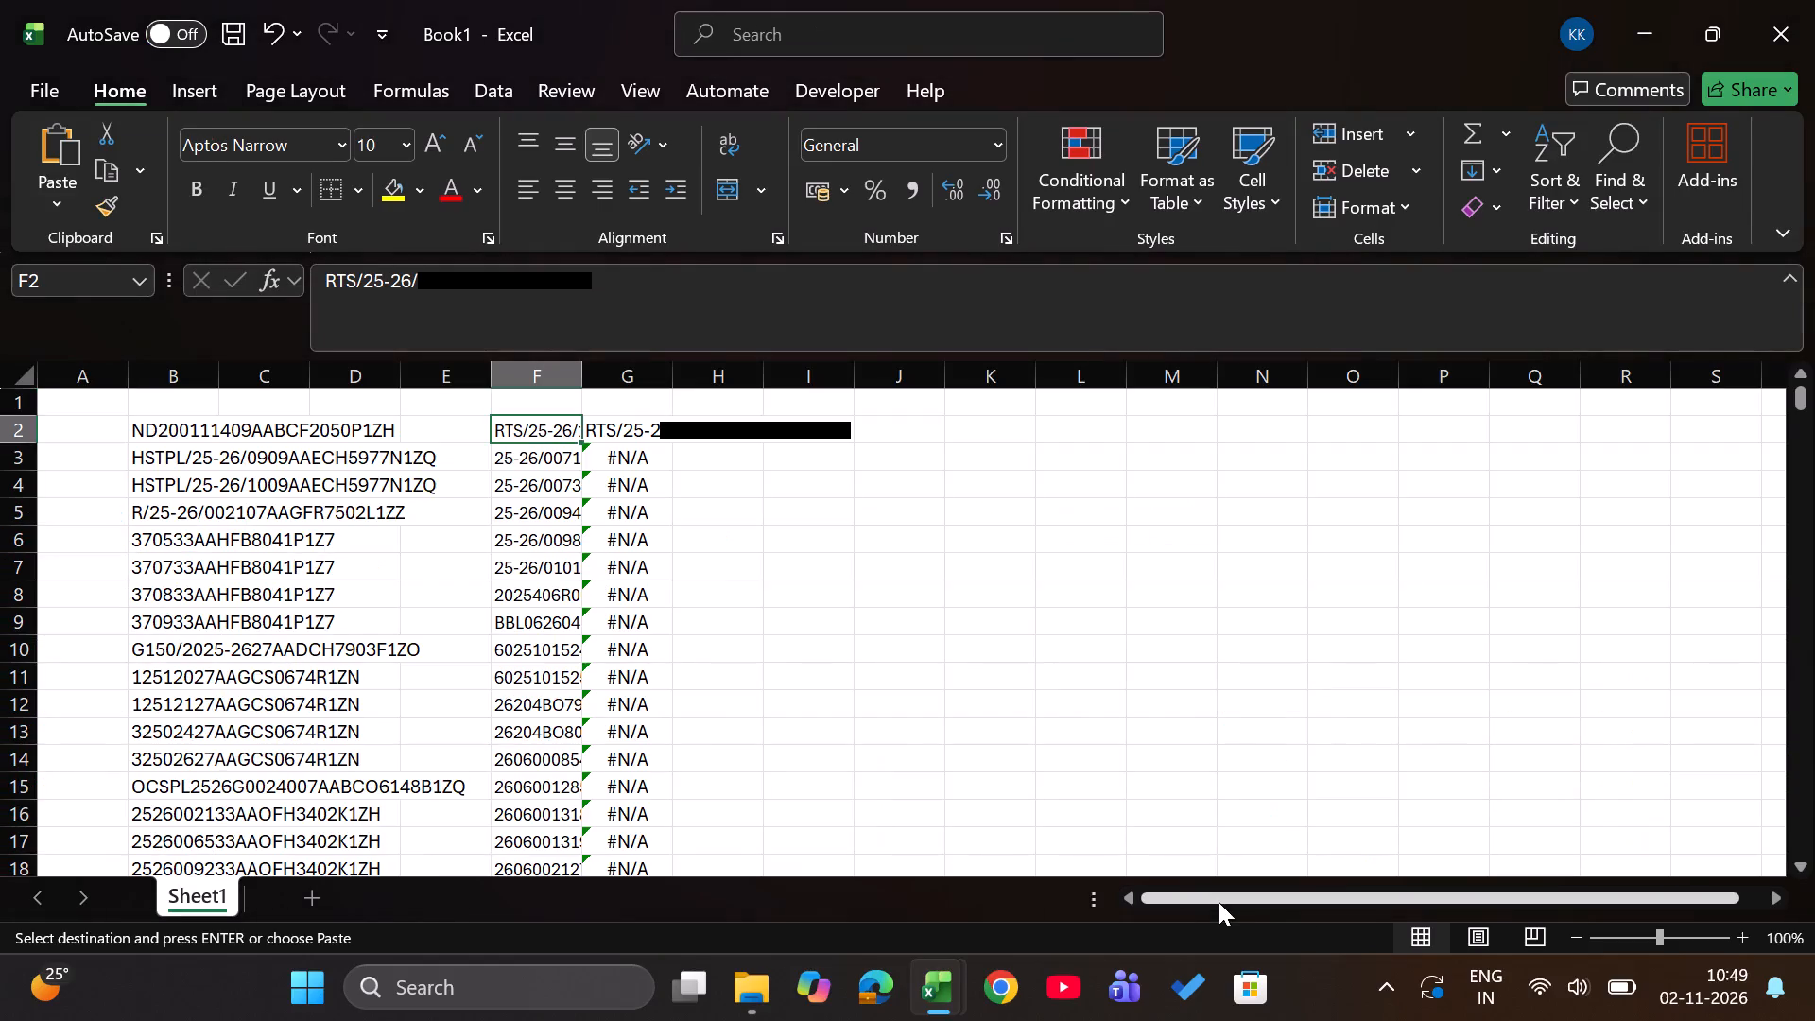
{"action": "key", "text": "ctrl+alt+v"}
{"action": "key", "text": "v"}
{"action": "key", "text": "Return"}
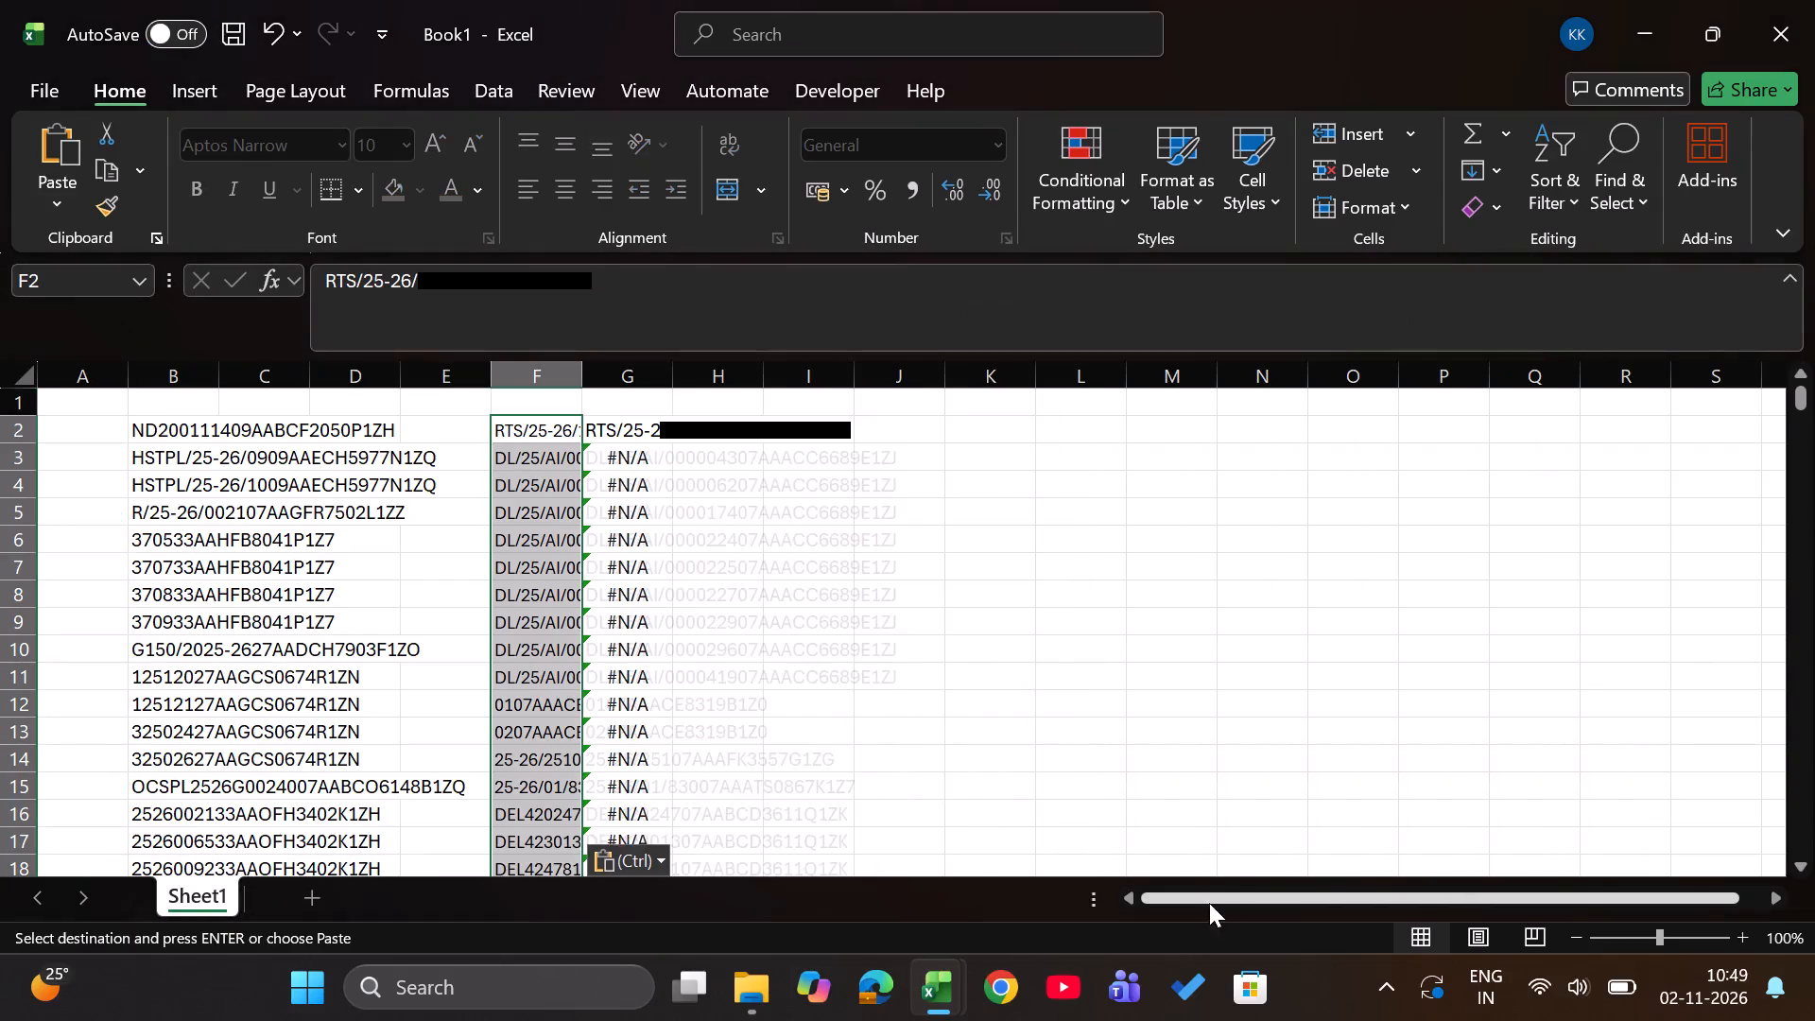
Clear the leftover old UIDs in column F and lookup formulas in column G from row 249 down.
{"action": "scroll", "coordinate": [795, 692], "scroll_direction": "down", "scroll_amount": 6}
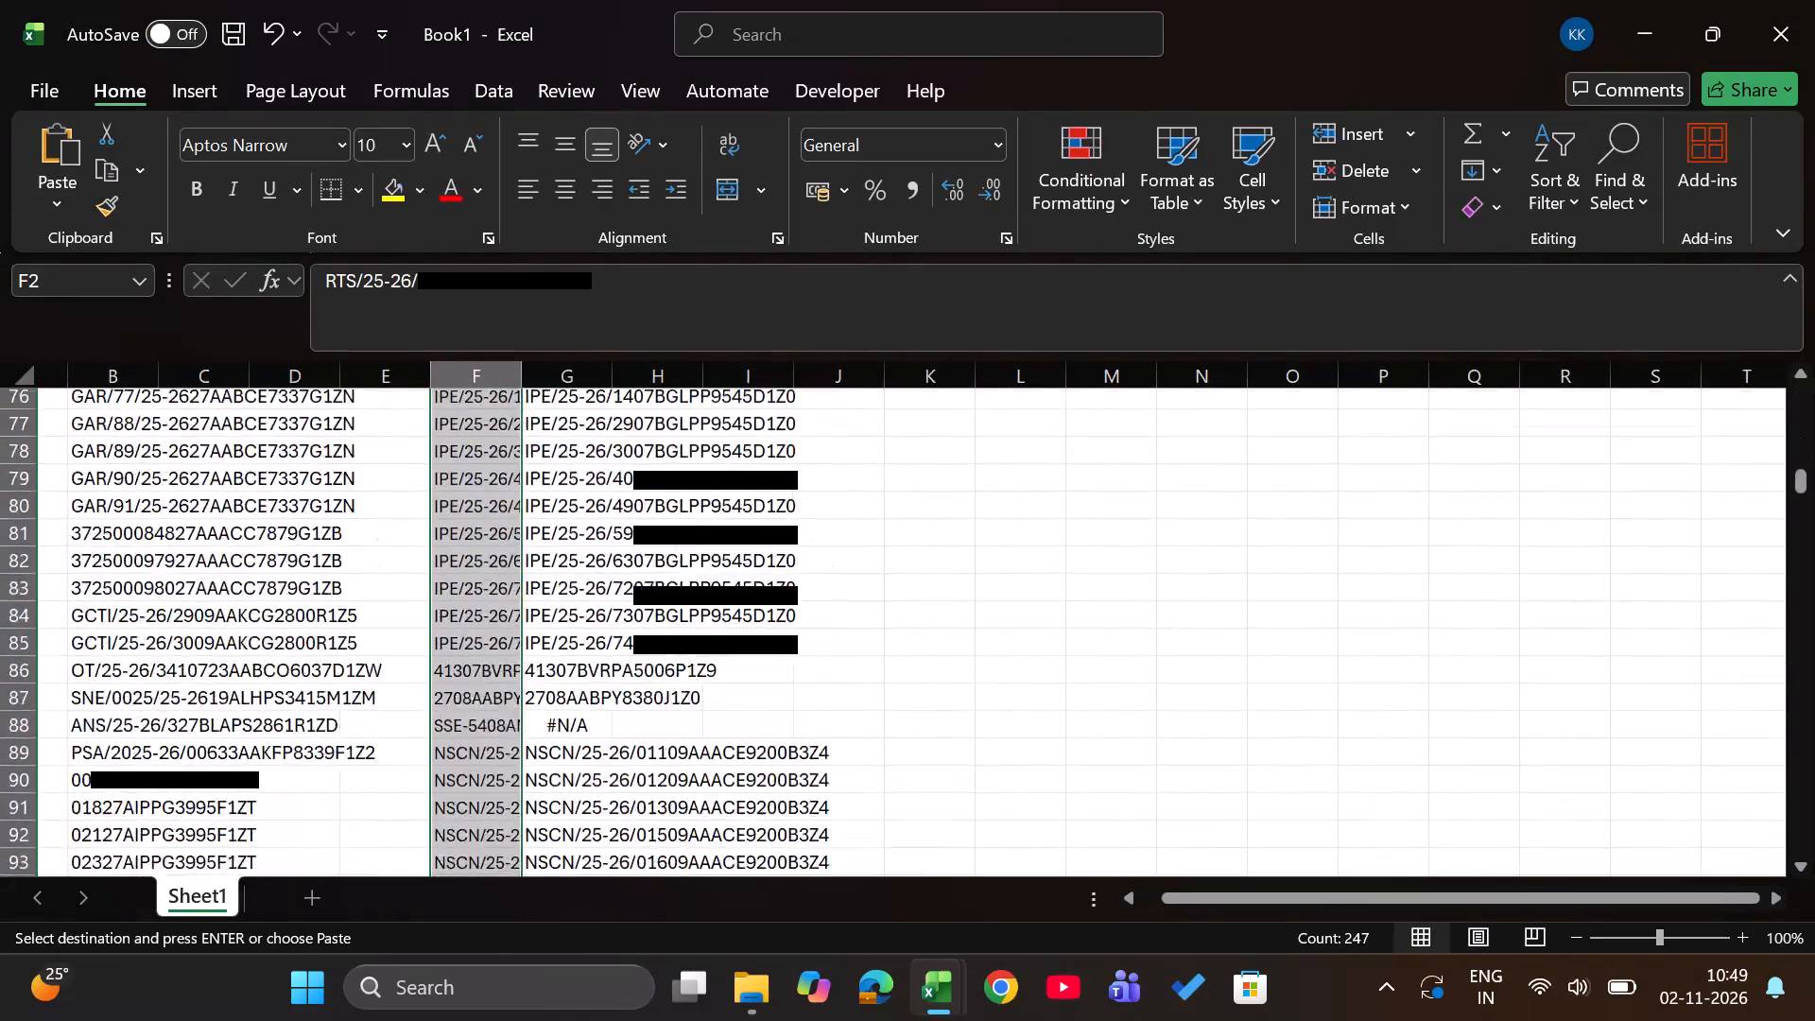
{"action": "scroll", "coordinate": [795, 692], "scroll_direction": "down", "scroll_amount": 9}
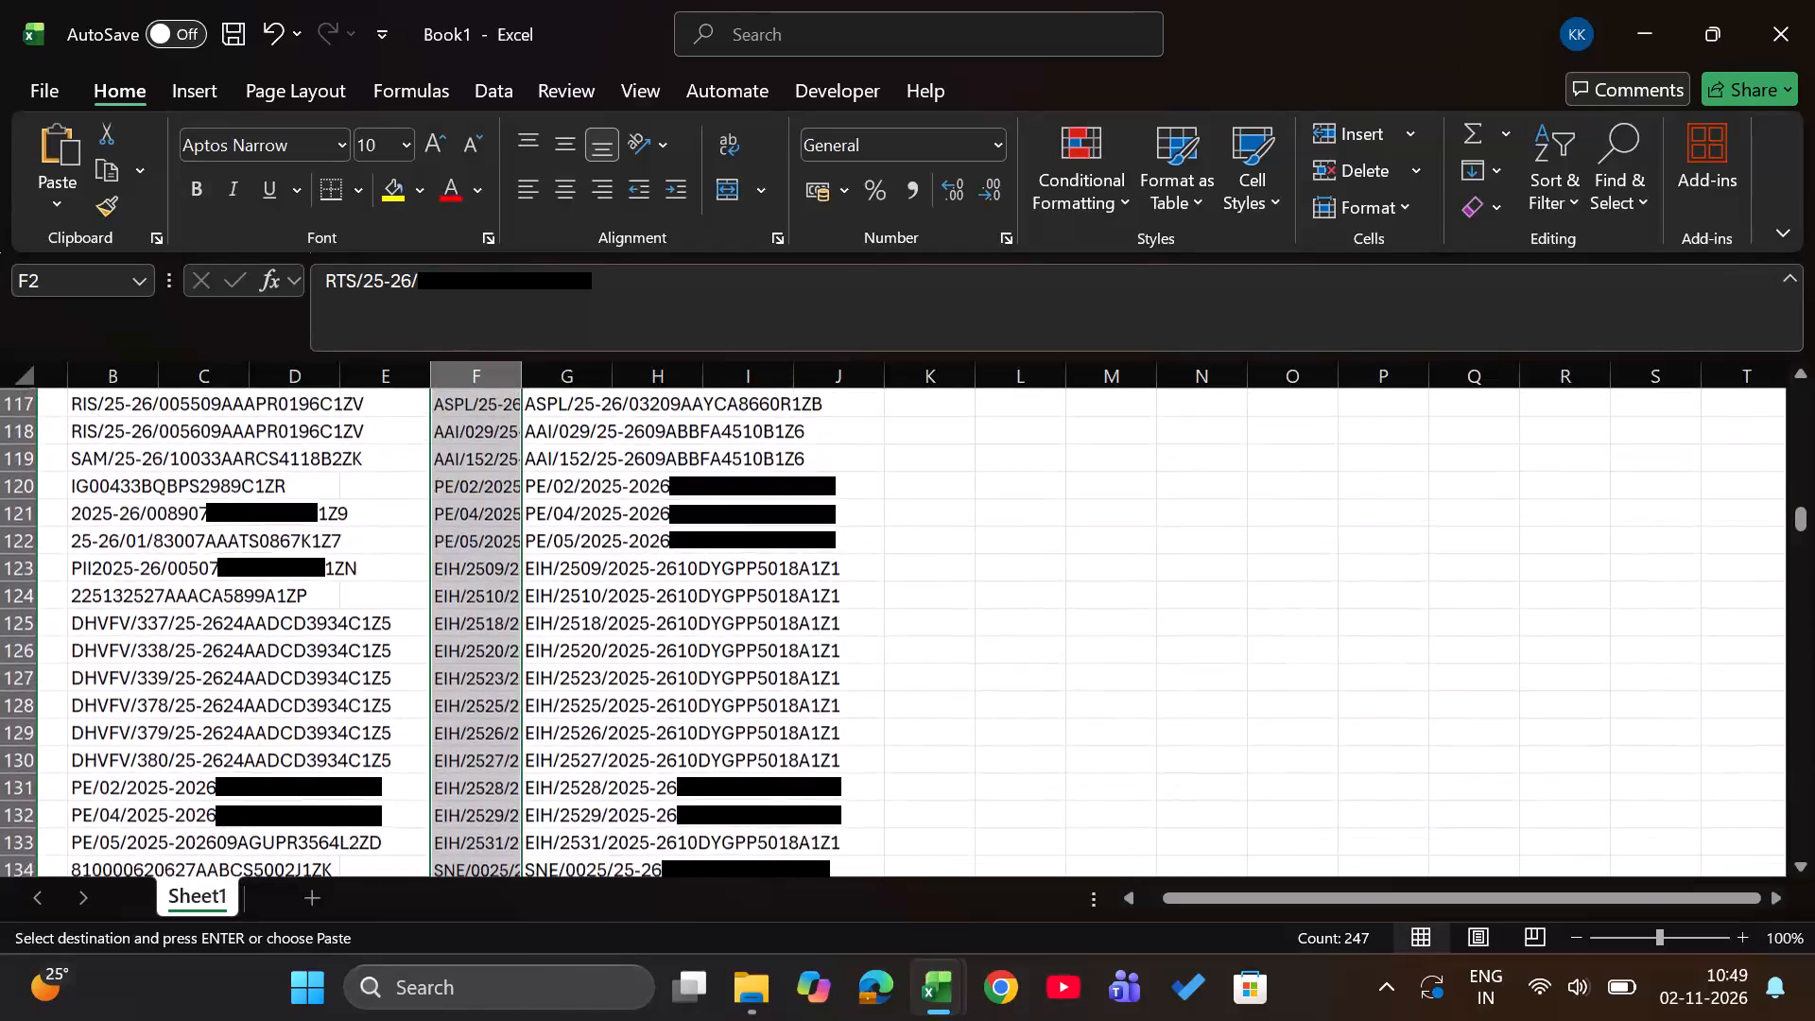
{"action": "scroll", "coordinate": [795, 692], "scroll_direction": "down", "scroll_amount": 8}
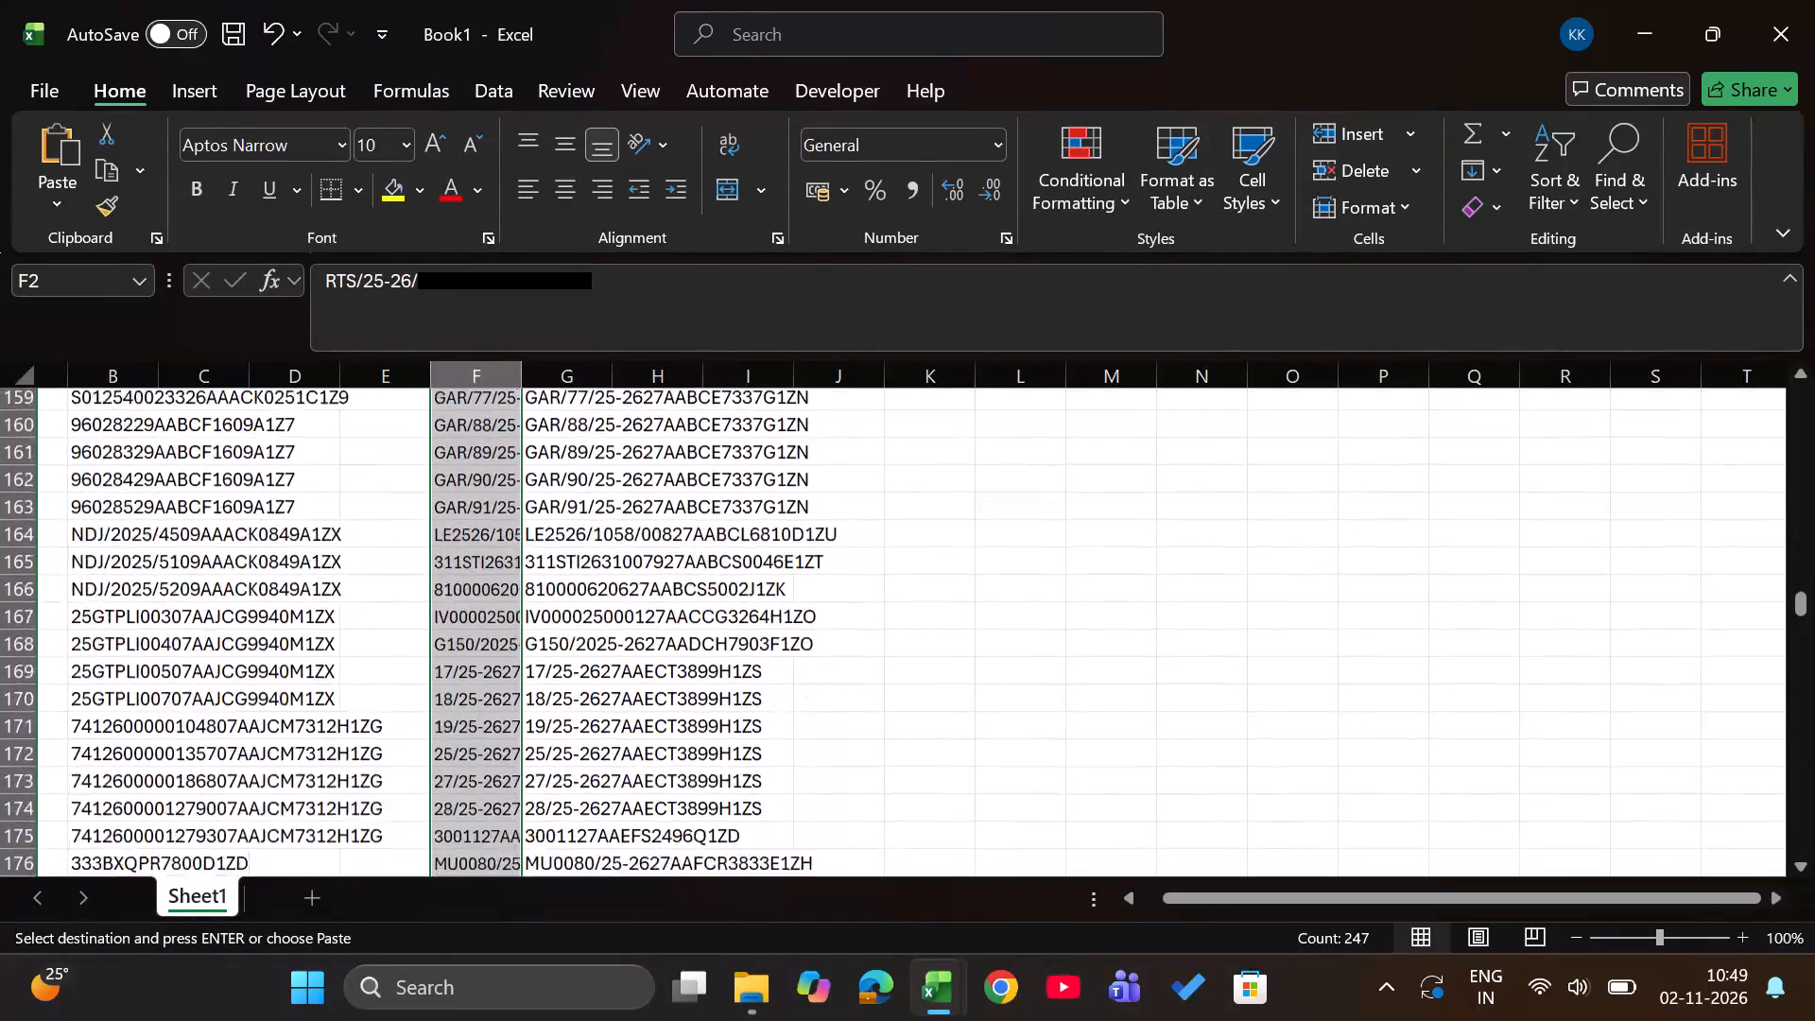
{"action": "scroll", "coordinate": [795, 692], "scroll_direction": "down", "scroll_amount": 8}
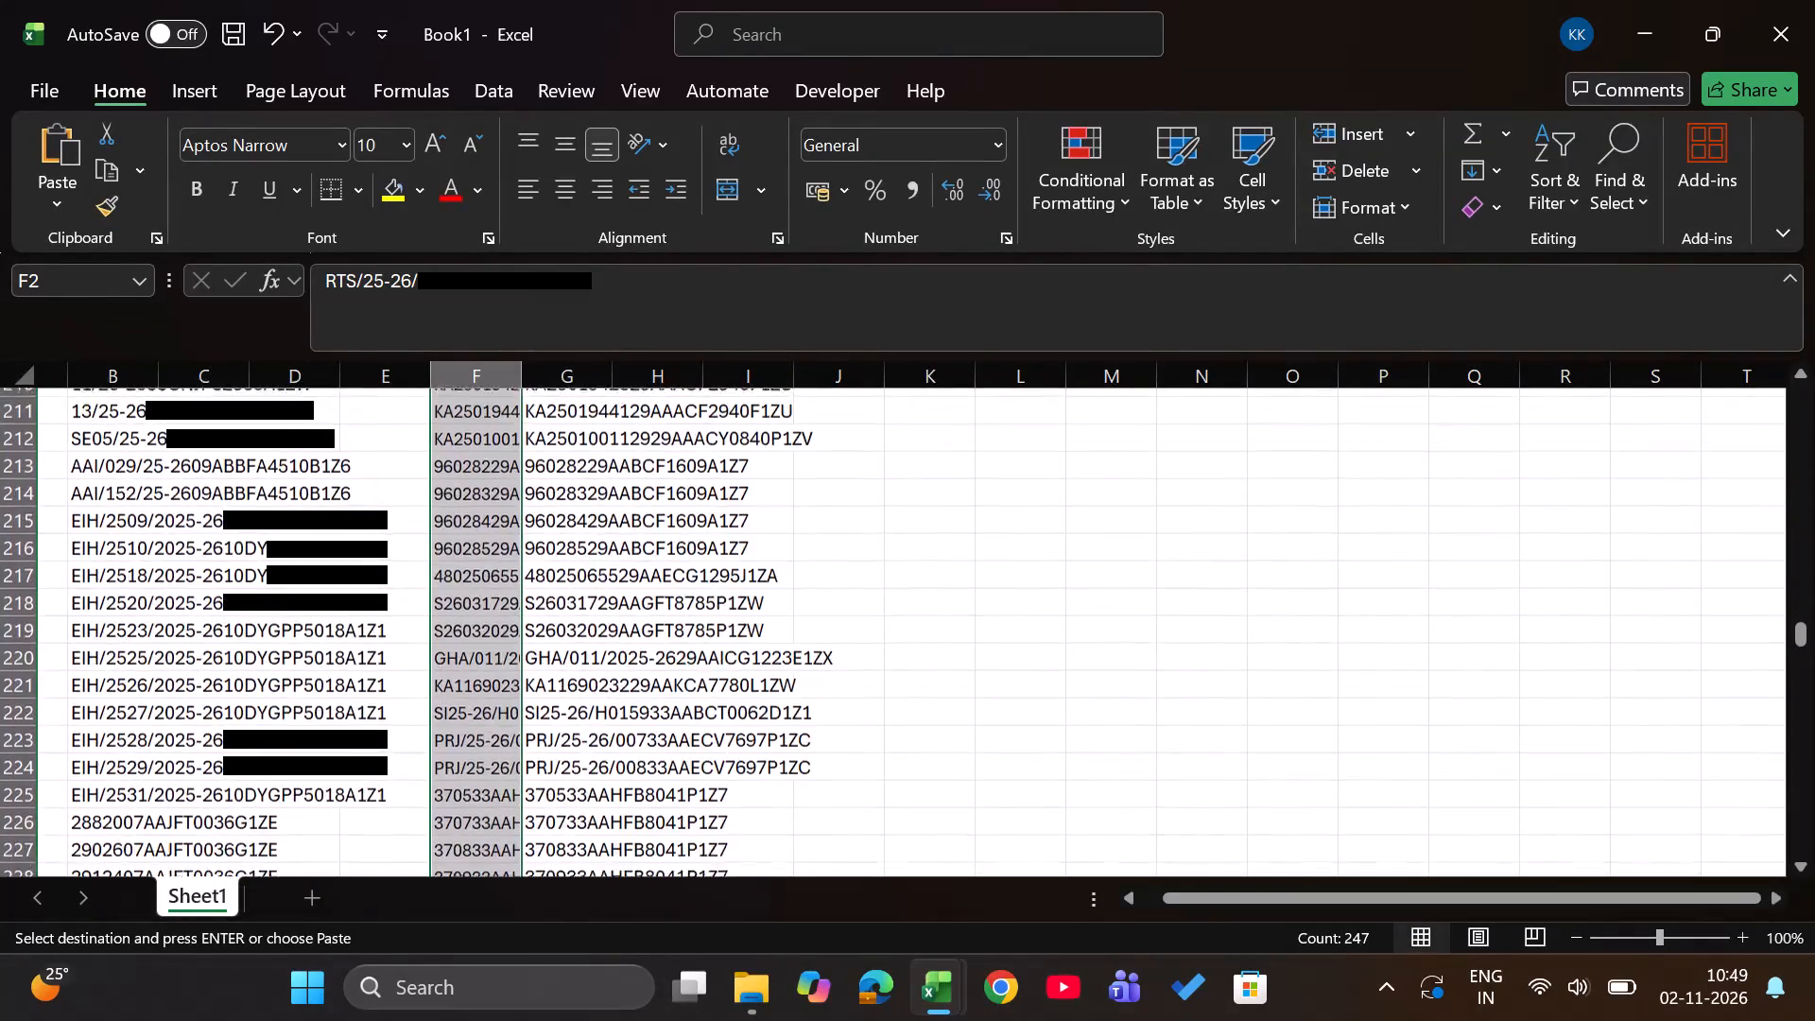
{"action": "scroll", "coordinate": [795, 692], "scroll_direction": "down", "scroll_amount": 5}
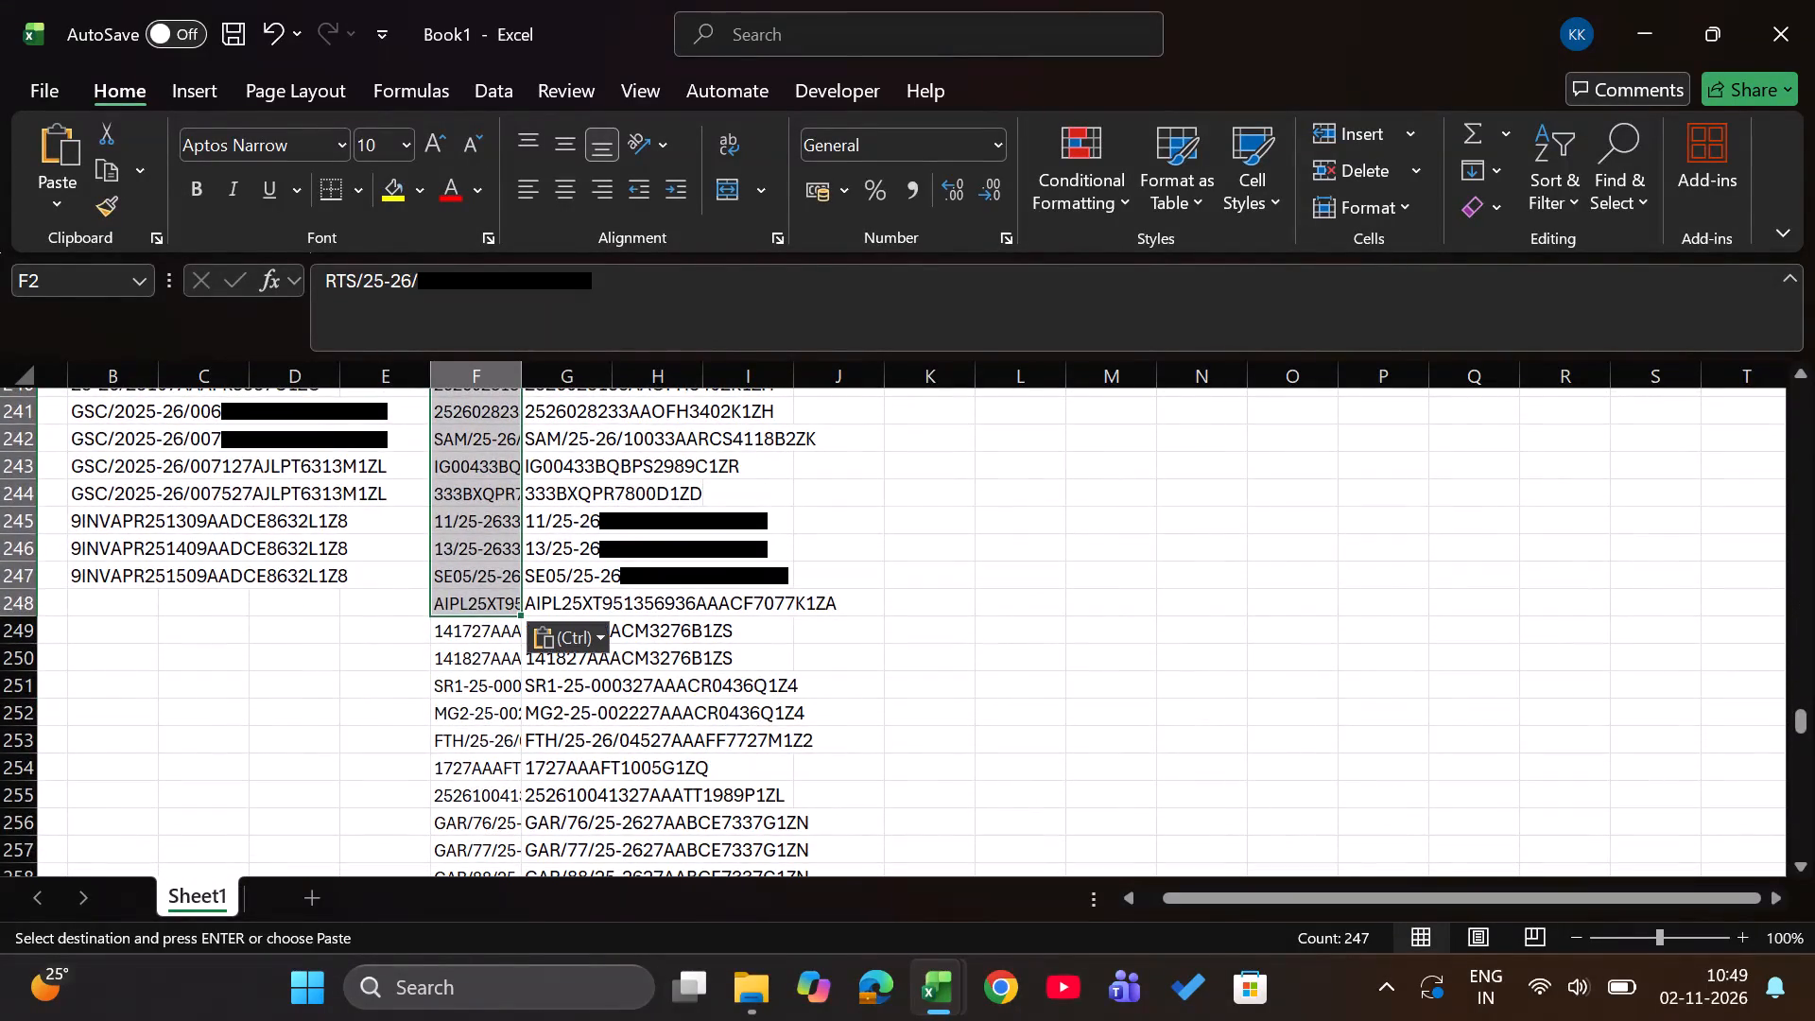
{"action": "left_click", "coordinate": [493, 638]}
{"action": "key", "text": "ctrl+shift+Down"}
{"action": "key", "text": "Delete"}
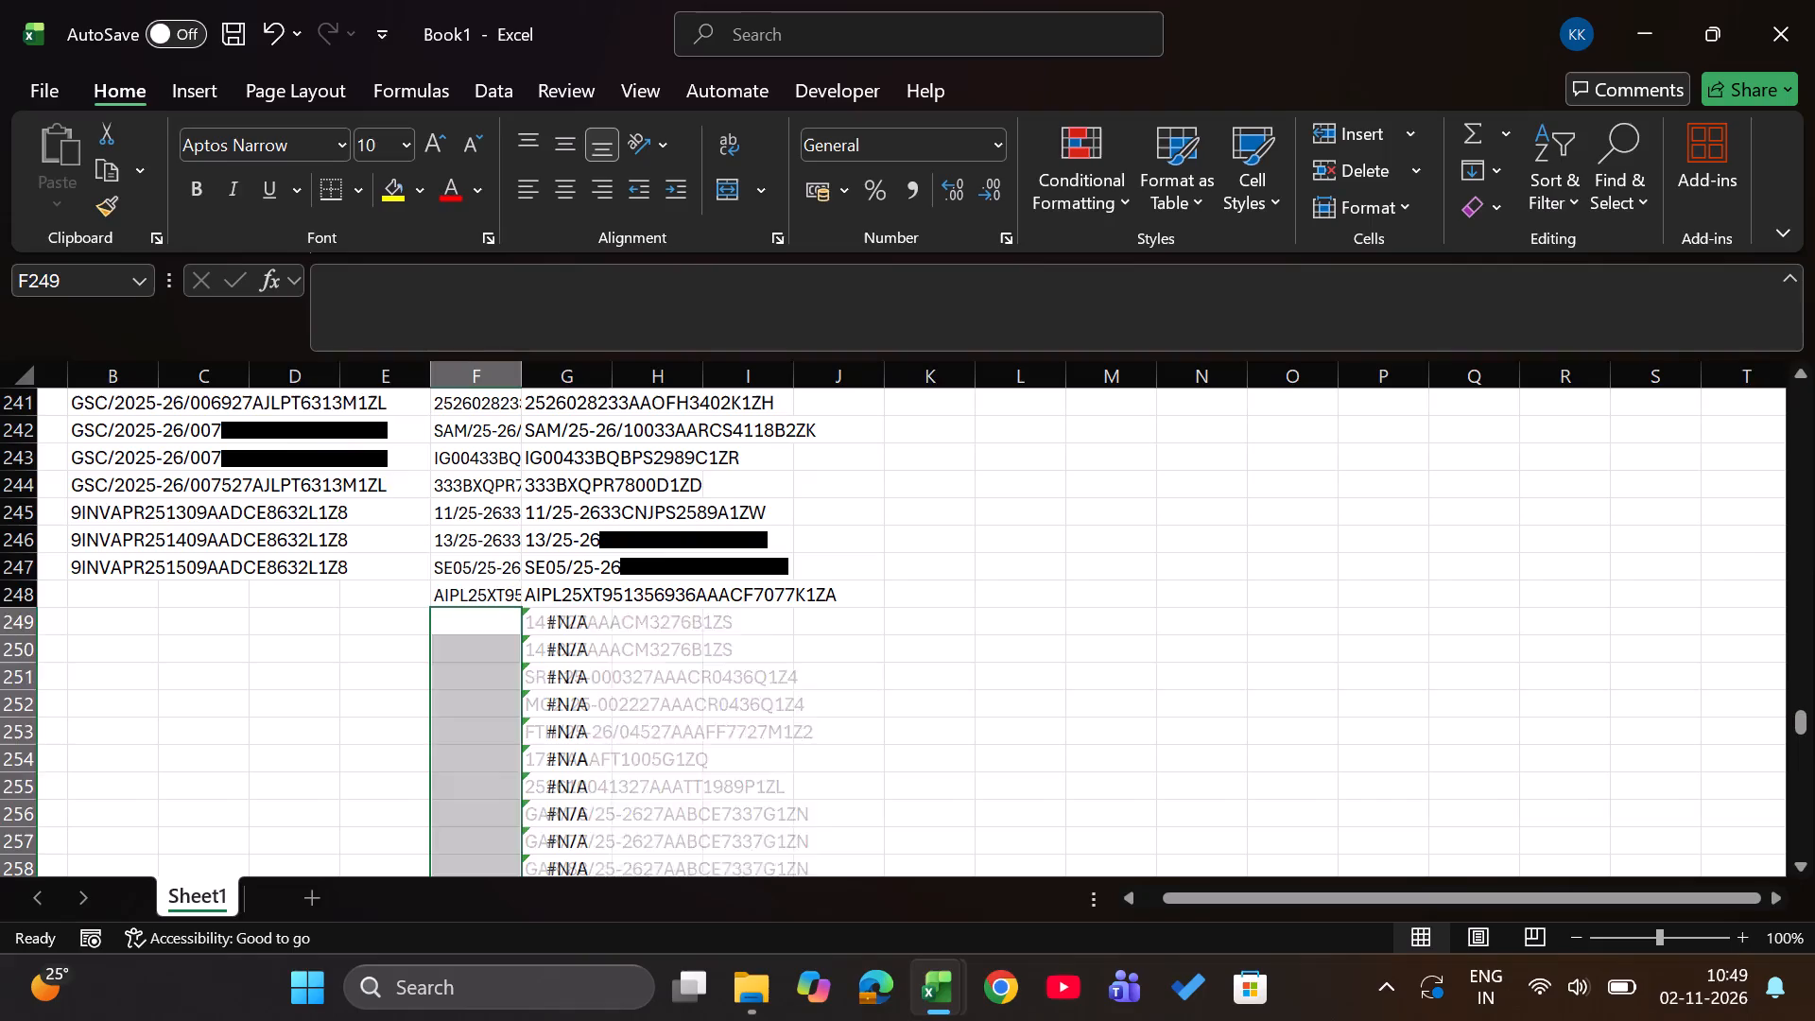
{"action": "key", "text": "Up"}
{"action": "key", "text": "Right"}
{"action": "key", "text": "Down"}
{"action": "key", "text": "ctrl+shift+Down"}
{"action": "key", "text": "Delete"}
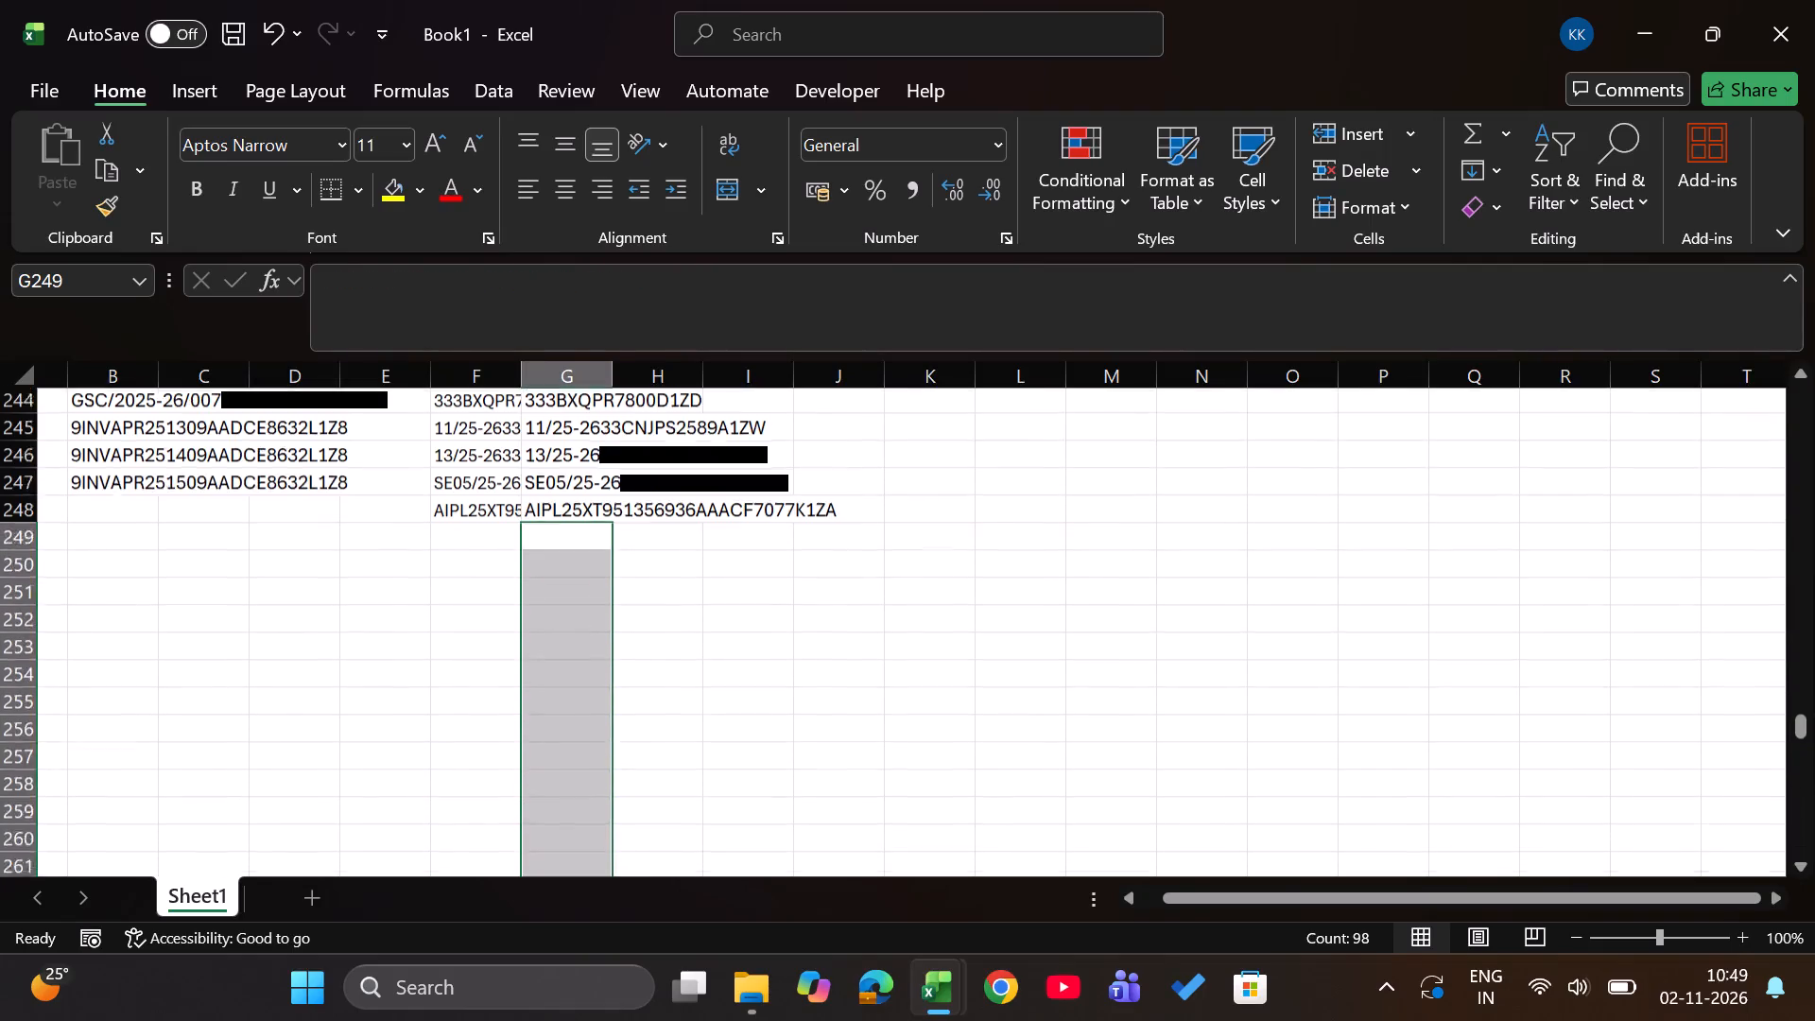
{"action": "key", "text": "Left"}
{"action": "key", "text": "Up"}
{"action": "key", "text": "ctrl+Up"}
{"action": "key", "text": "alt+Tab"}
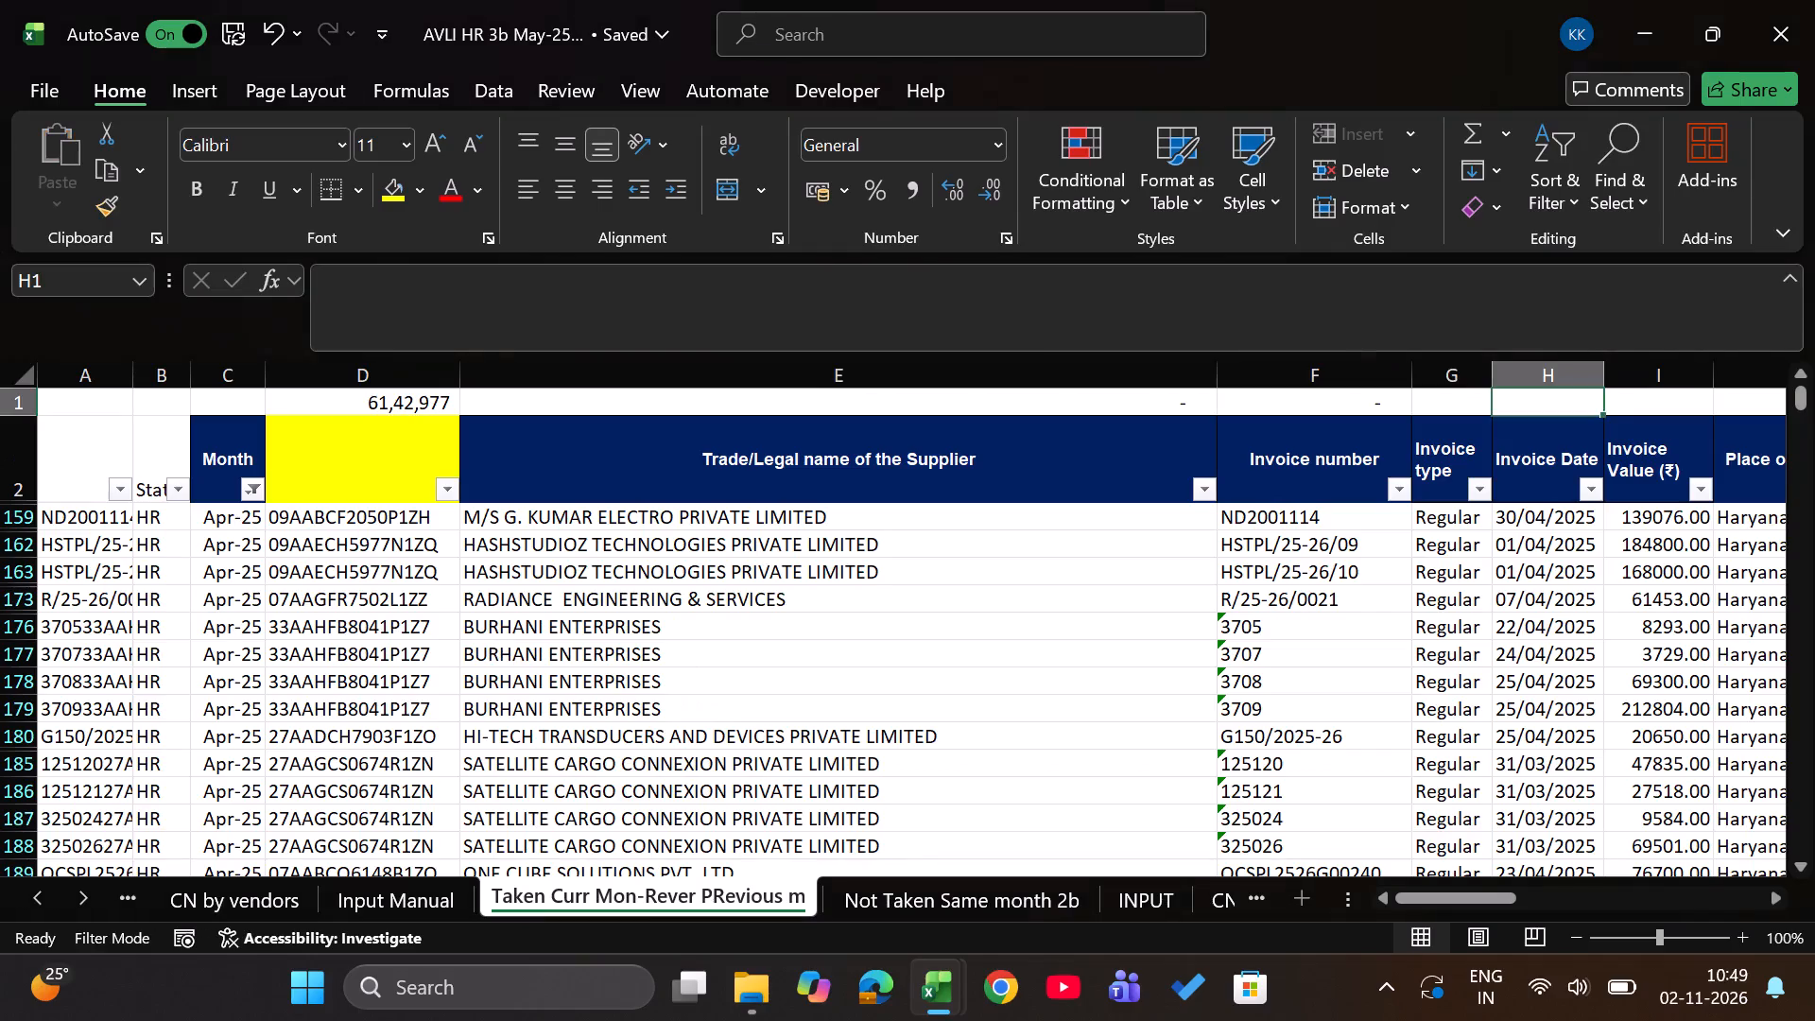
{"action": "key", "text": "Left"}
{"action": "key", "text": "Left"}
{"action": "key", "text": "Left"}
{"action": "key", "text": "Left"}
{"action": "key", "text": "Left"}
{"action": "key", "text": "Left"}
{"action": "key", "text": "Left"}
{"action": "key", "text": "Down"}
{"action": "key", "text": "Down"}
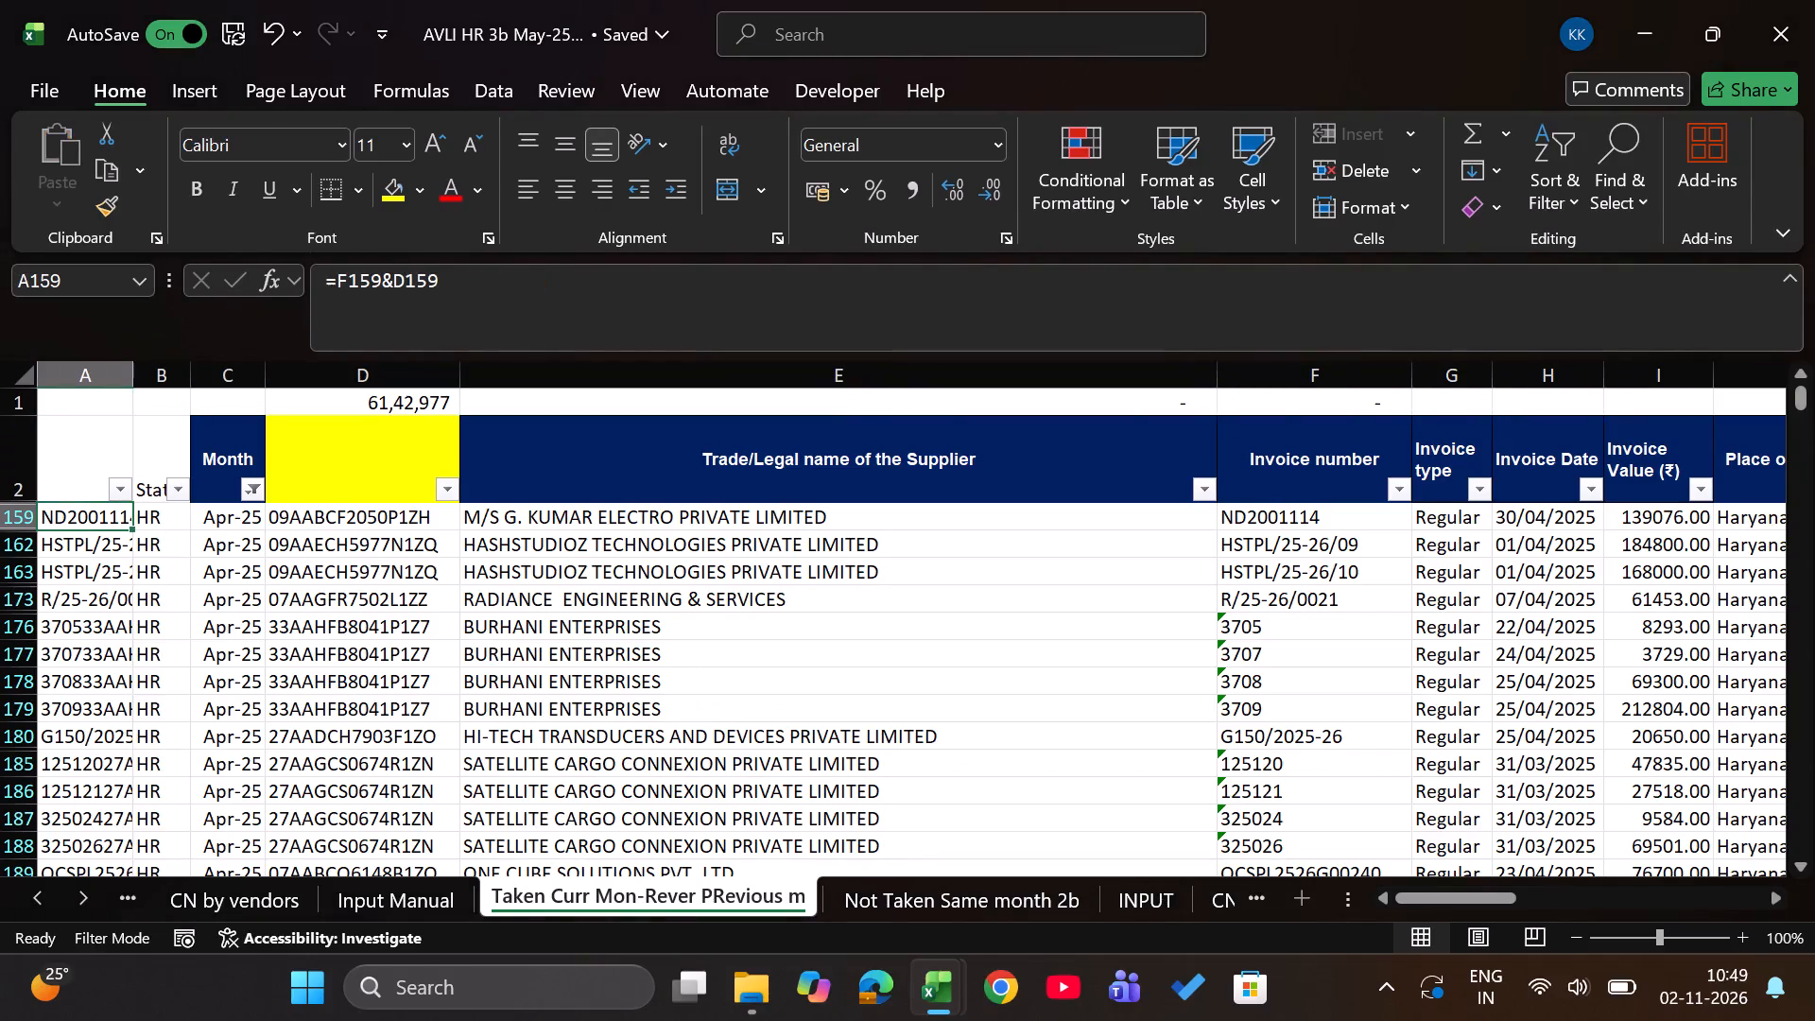
Back in Book1, examine the VLOOKUP results down column G for console UIDs missing from the May-25 keys.
{"action": "key", "text": "alt+Tab"}
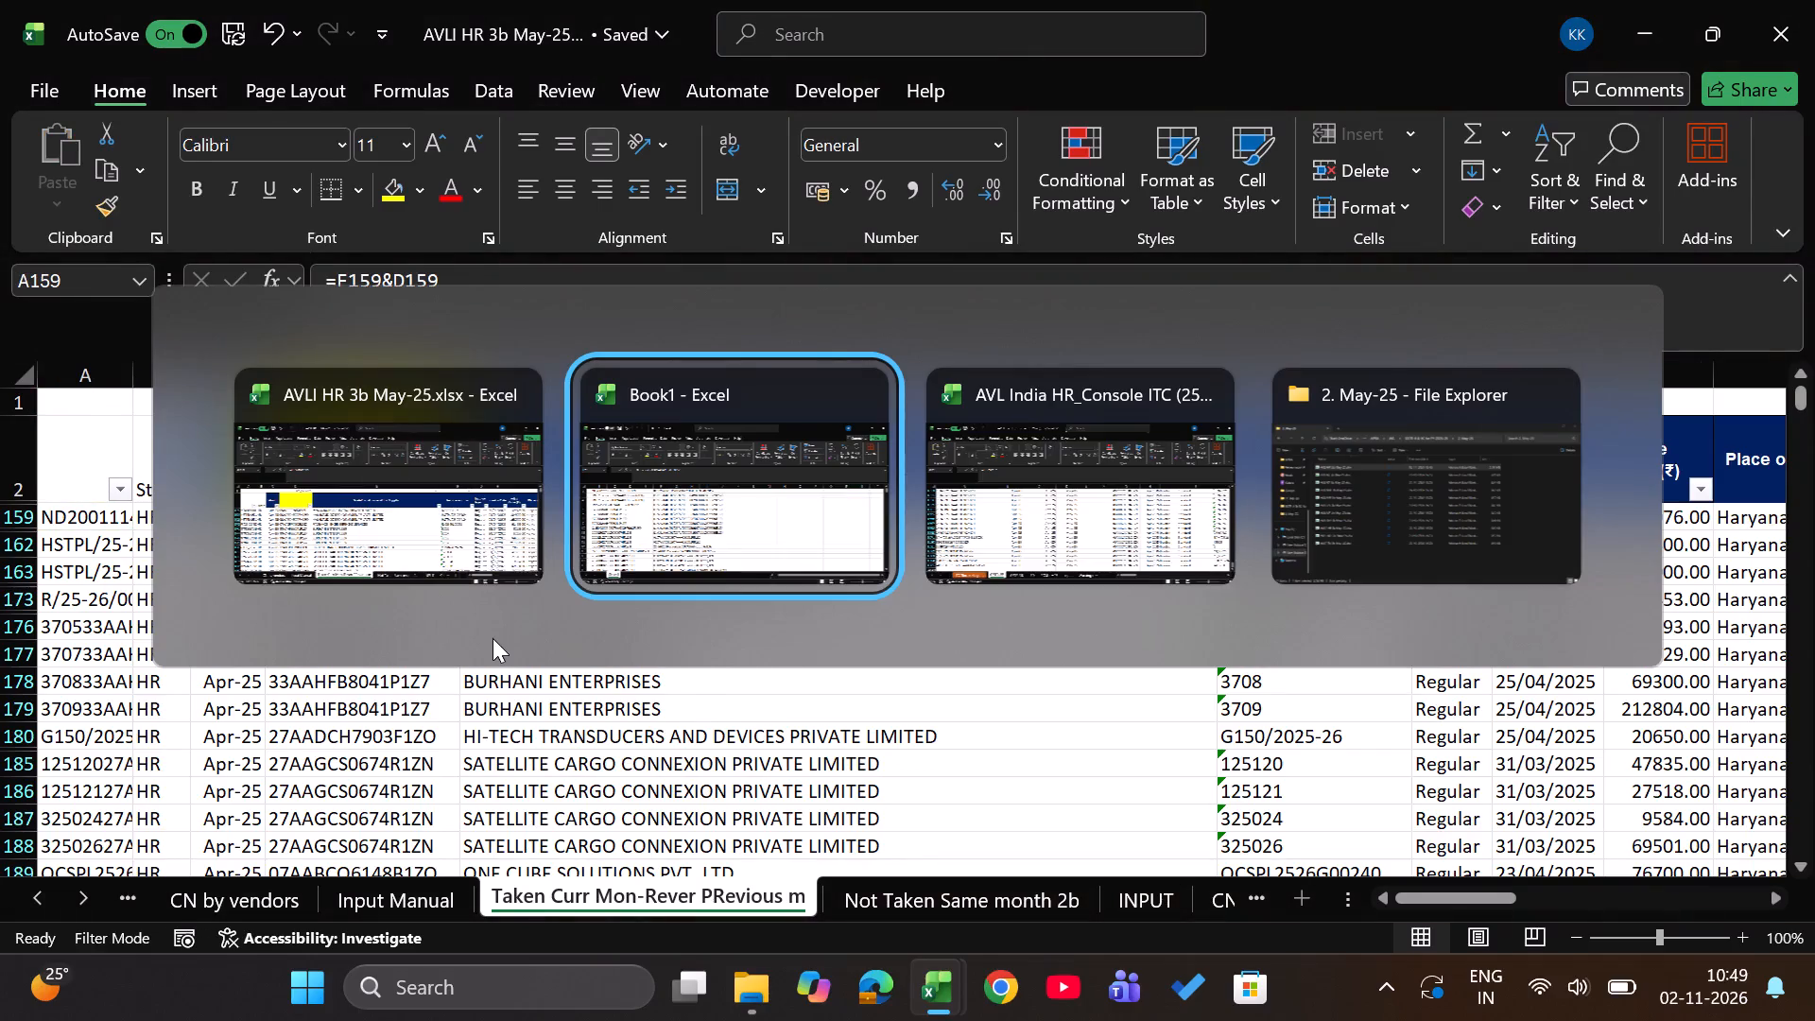
{"action": "key", "text": "Return"}
{"action": "key", "text": "Right"}
{"action": "key", "text": "Up"}
{"action": "key", "text": "Up"}
{"action": "key", "text": "Down"}
{"action": "key", "text": "Down"}
{"action": "key", "text": "Down"}
{"action": "key", "text": "Down"}
{"action": "key", "text": "Down"}
{"action": "key", "text": "Down"}
{"action": "key", "text": "Down"}
{"action": "key", "text": "Down"}
{"action": "key", "text": "Down"}
{"action": "key", "text": "Down"}
{"action": "key", "text": "Down"}
{"action": "key", "text": "Down"}
{"action": "key", "text": "Down"}
{"action": "key", "text": "Down"}
{"action": "key", "text": "Down"}
{"action": "key", "text": "Down"}
{"action": "key", "text": "Down"}
{"action": "key", "text": "Down"}
{"action": "key", "text": "Down"}
{"action": "key", "text": "Down"}
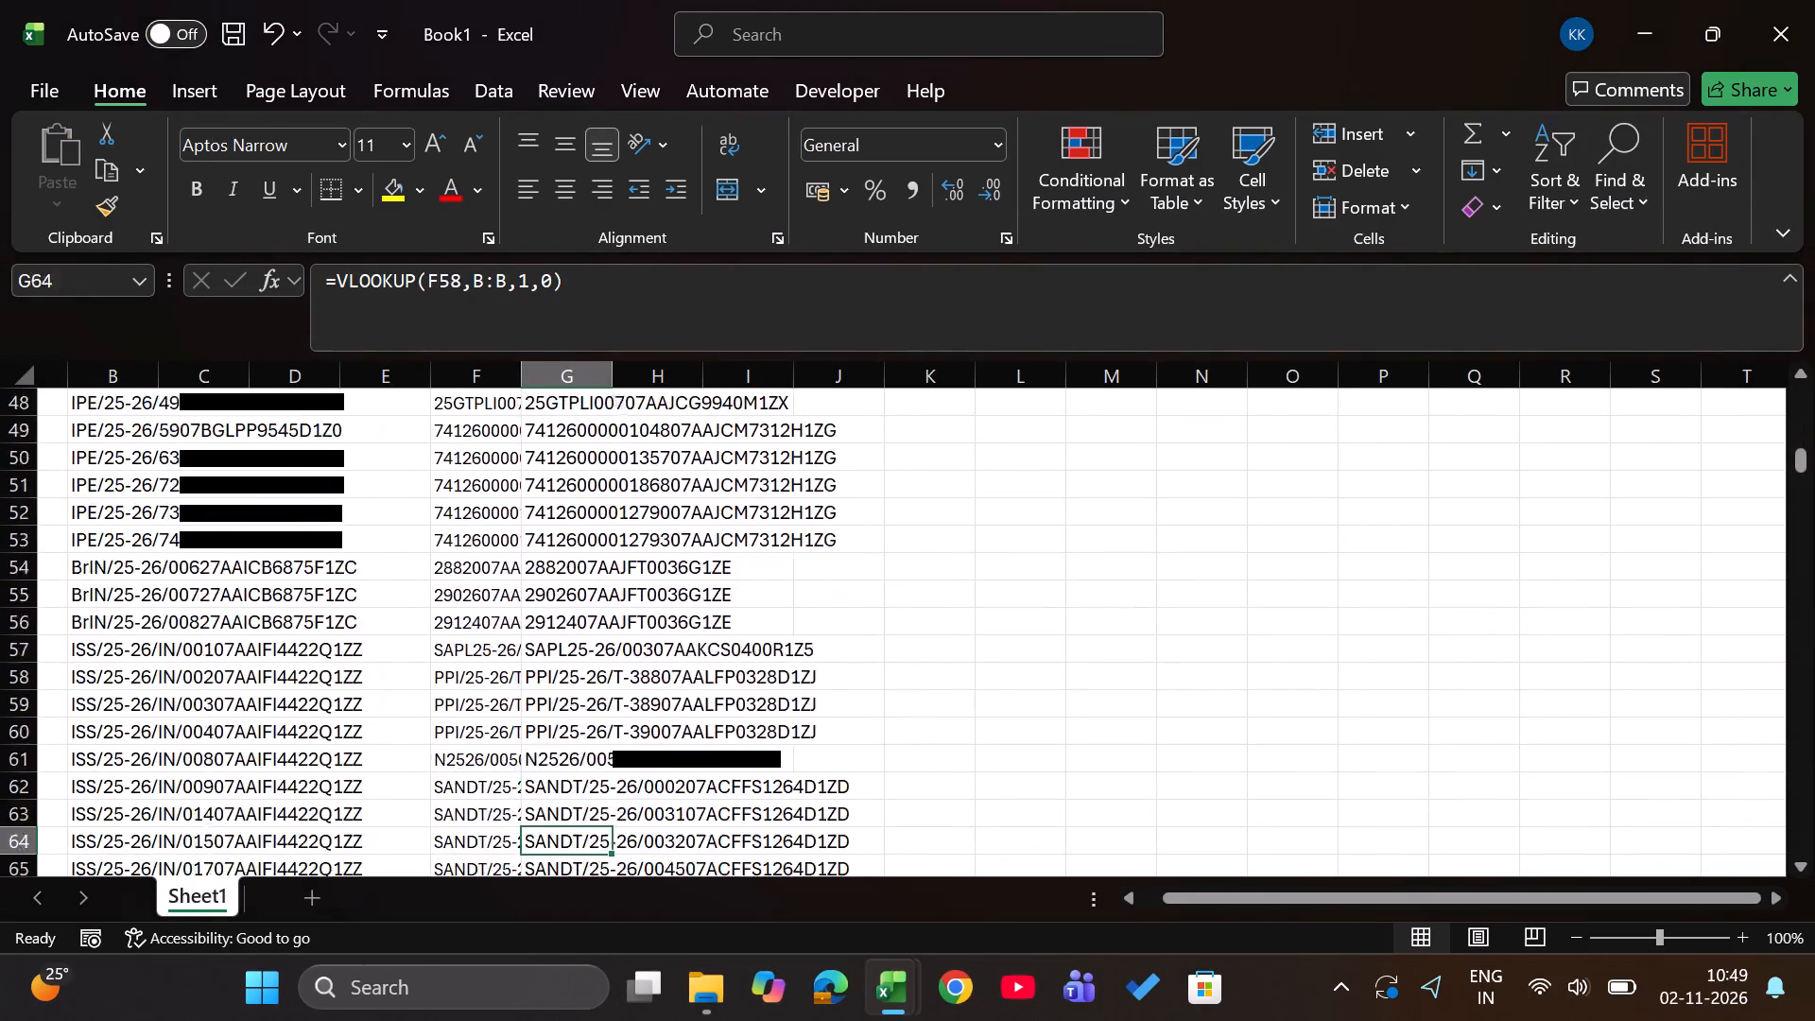
Return to the #N/A lookup result in row 88 and copy the console UID in F88.
{"action": "key", "text": "Up"}
{"action": "key", "text": "Up"}
{"action": "key", "text": "Up"}
{"action": "key", "text": "Up"}
{"action": "key", "text": "Up"}
{"action": "key", "text": "Up"}
{"action": "key", "text": "Up"}
{"action": "key", "text": "Up"}
{"action": "key", "text": "Up"}
{"action": "key", "text": "Up"}
{"action": "key", "text": "Up"}
{"action": "key", "text": "Up"}
{"action": "key", "text": "Up"}
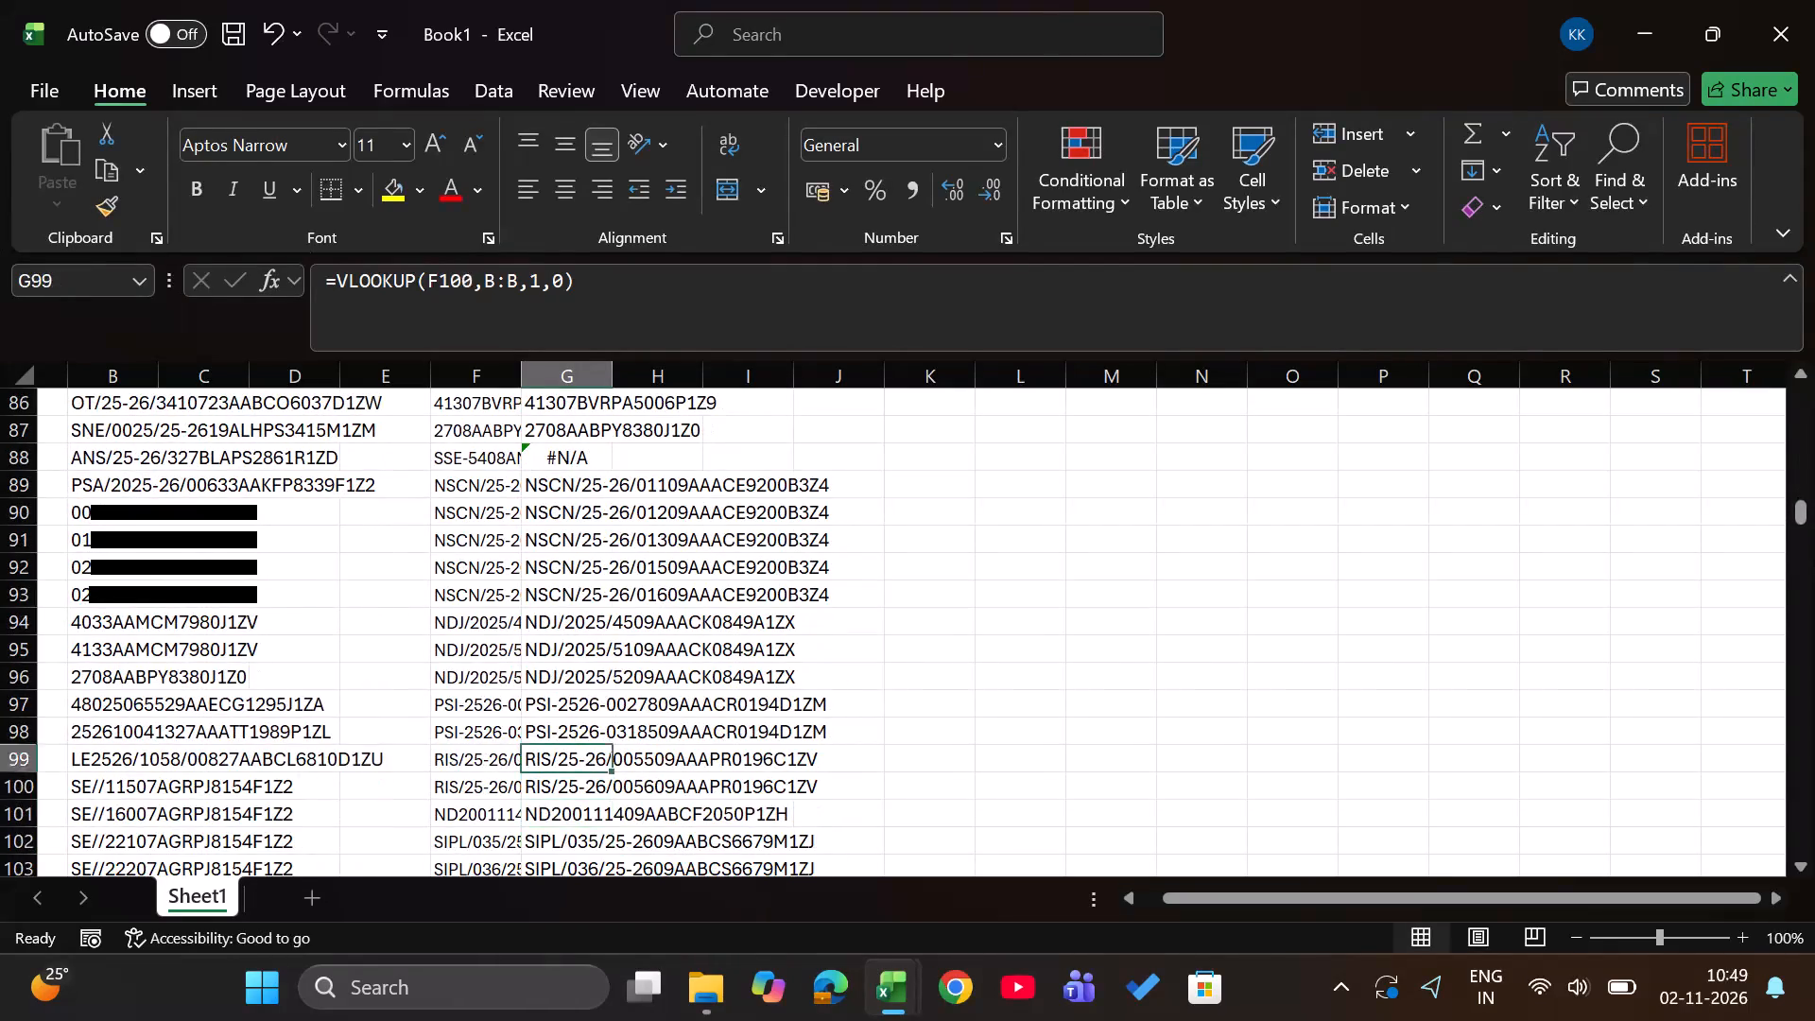
{"action": "key", "text": "Up"}
{"action": "key", "text": "Left"}
{"action": "key", "text": "ctrl+c"}
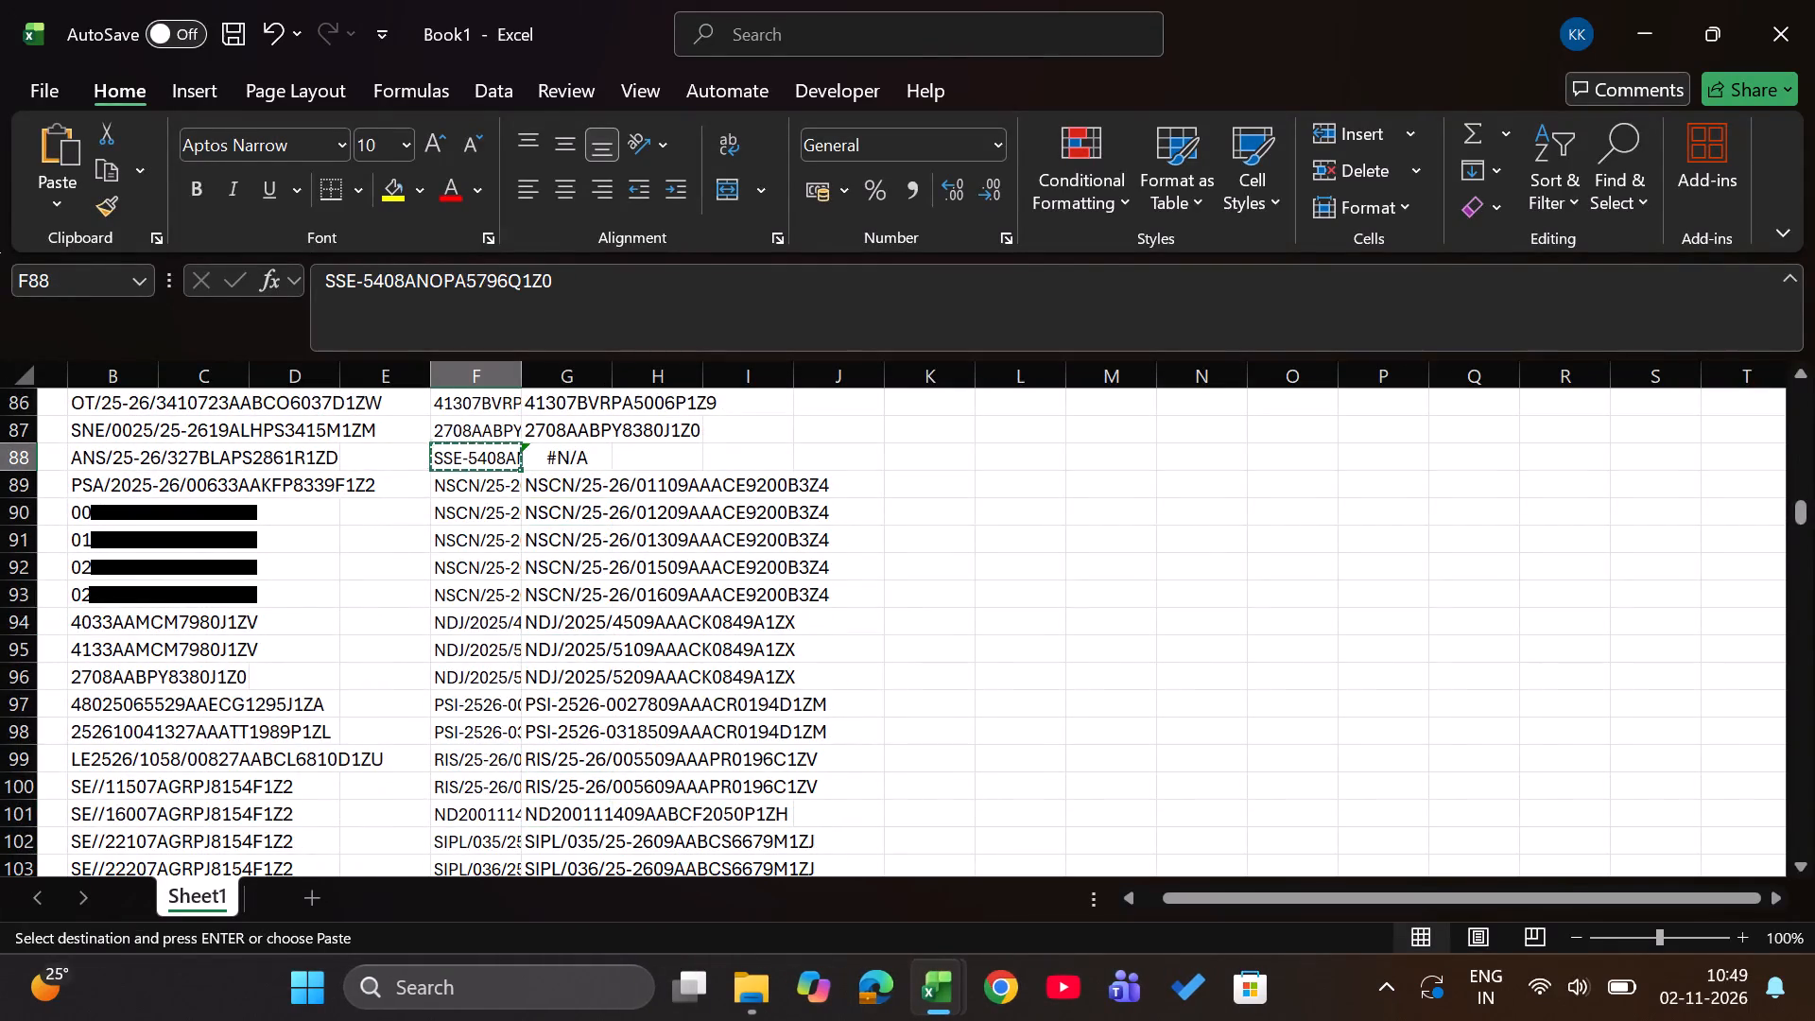
In the console workbook's GSTR-2B sheet, filter the UID column by the UID copied from Book1.
{"action": "key", "text": "alt+Tab"}
{"action": "key", "text": "alt+Tab"}
{"action": "key", "text": "alt+Tab"}
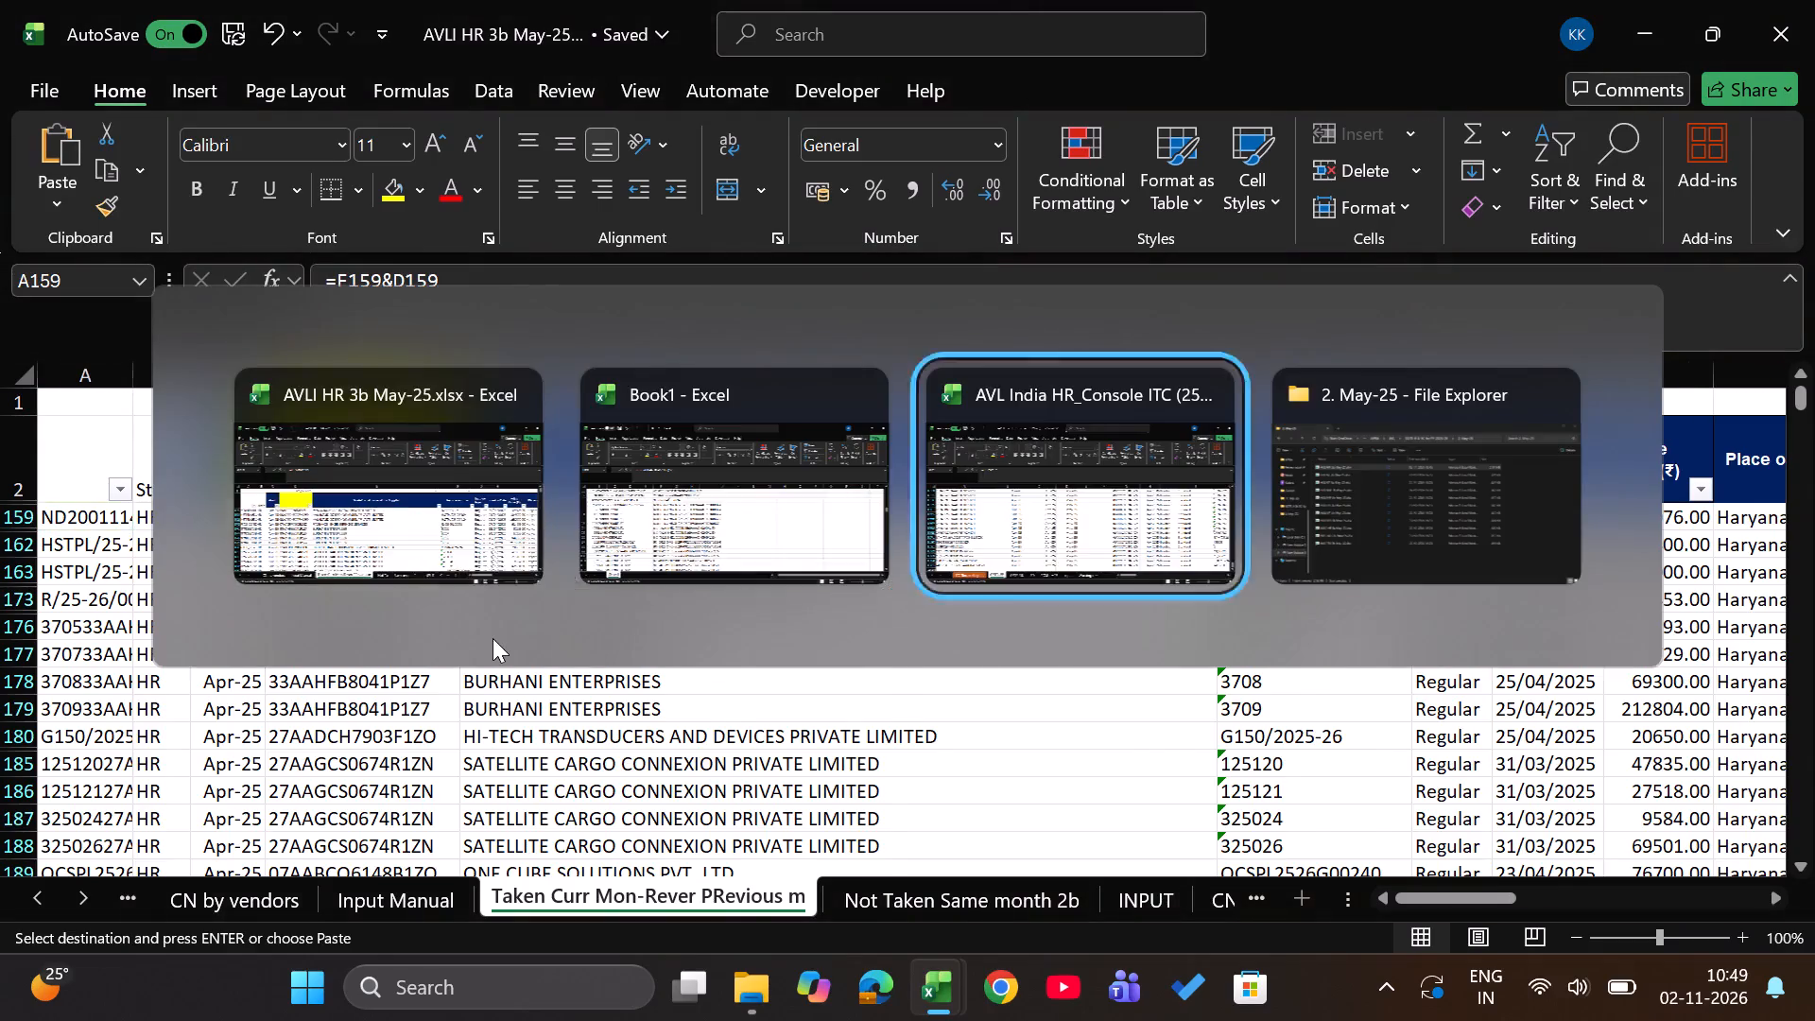
{"action": "key", "text": "Up"}
{"action": "key", "text": "alt+Down"}
{"action": "key", "text": "alt+Down"}
{"action": "key", "text": "alt+Down"}
{"action": "key", "text": "alt+Down"}
{"action": "key", "text": "alt+Down"}
{"action": "key", "text": "alt+Down"}
{"action": "key", "text": "alt+Down"}
{"action": "key", "text": "alt+Down"}
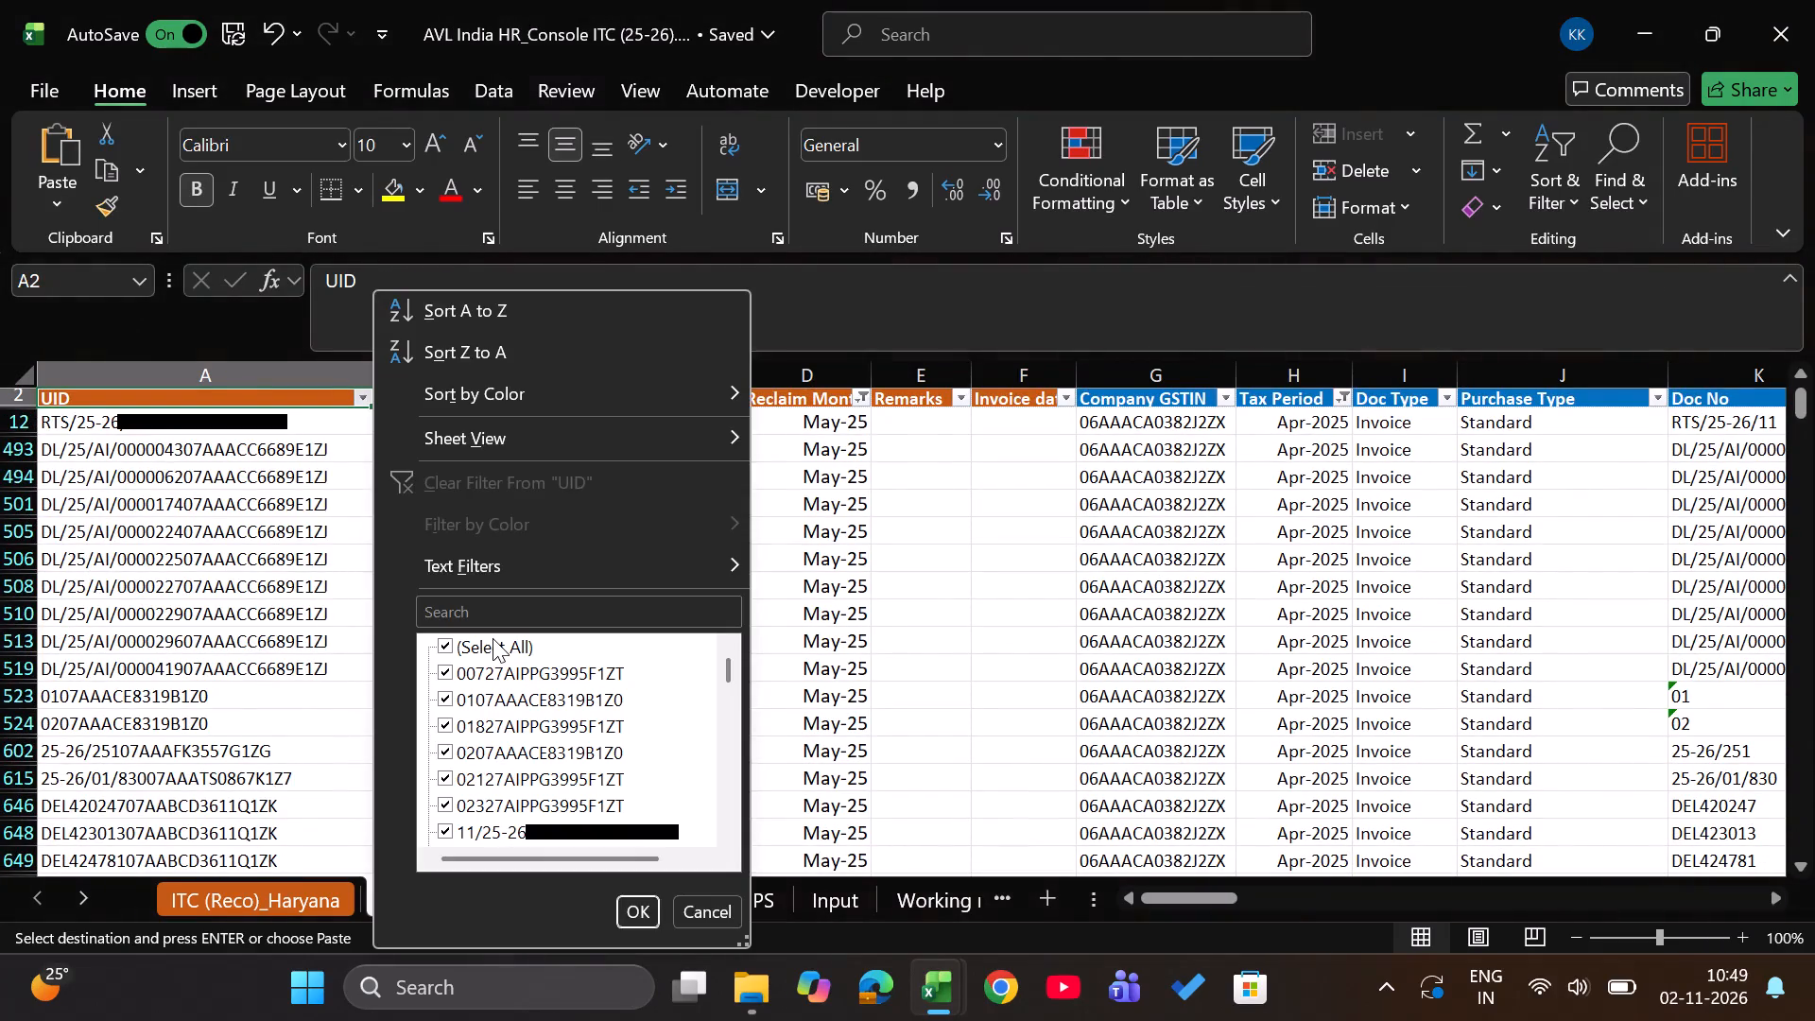
{"action": "key", "text": "Down"}
{"action": "key", "text": "ctrl+v"}
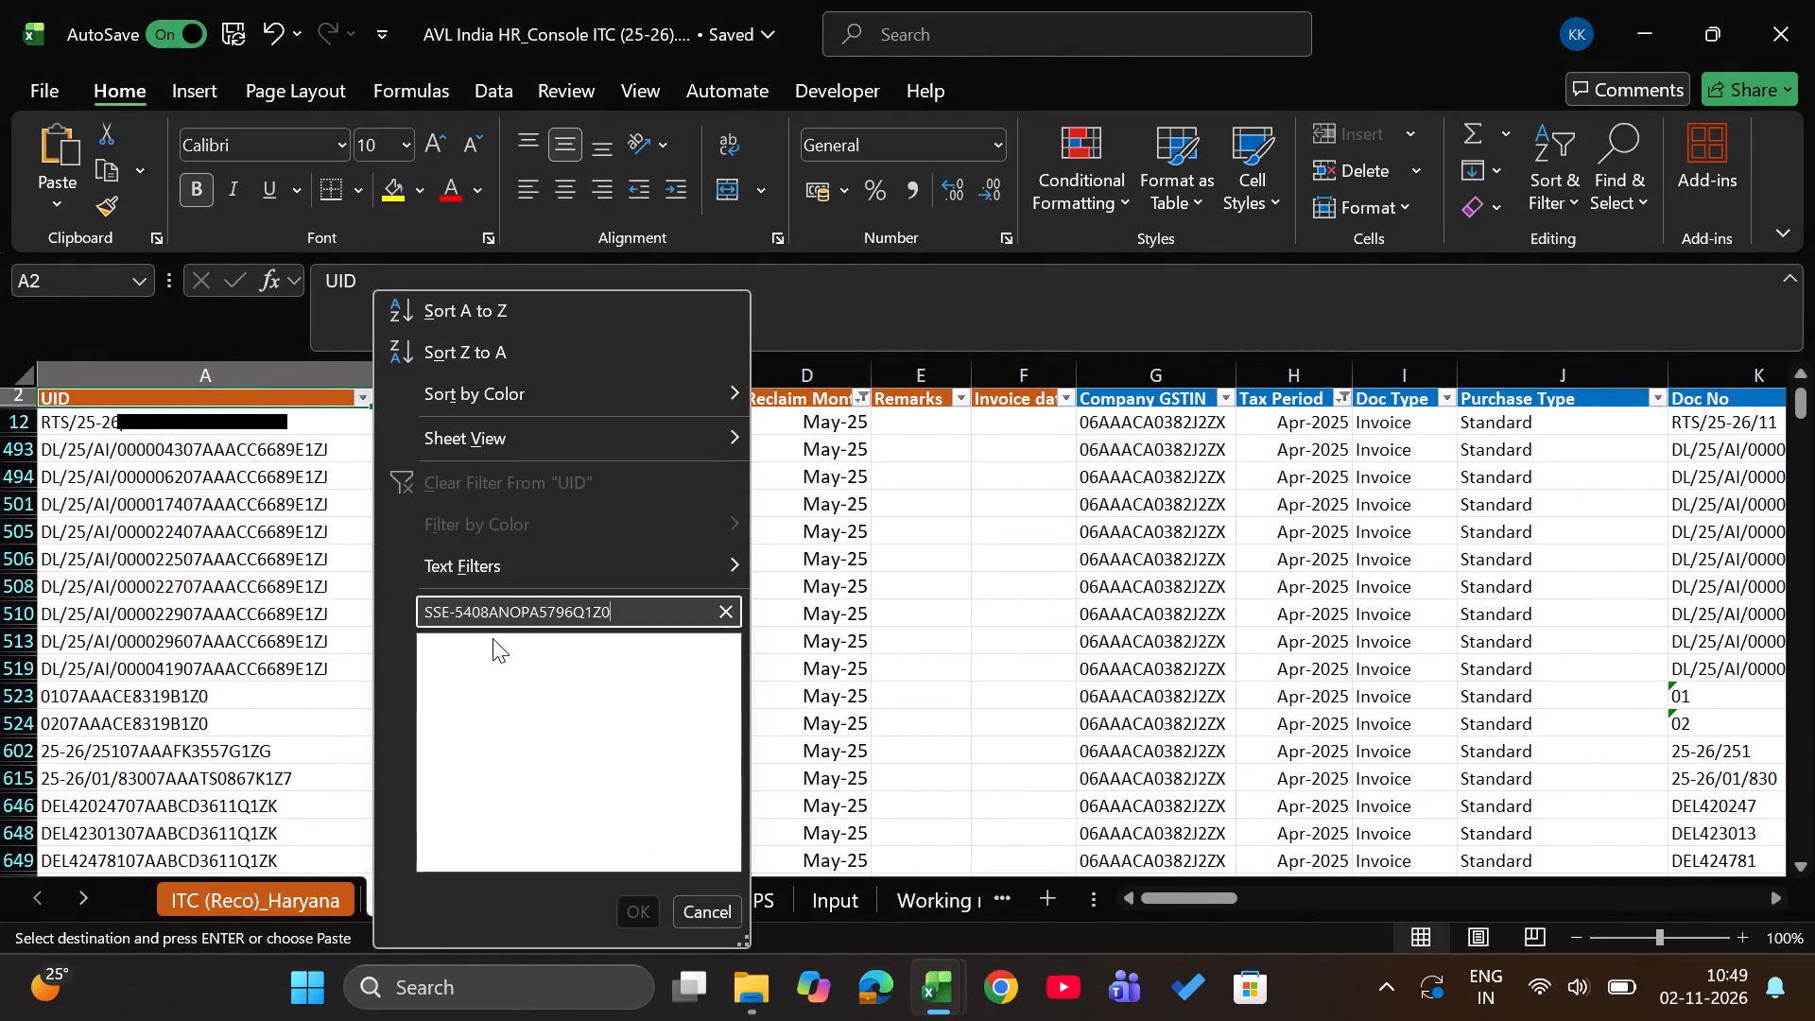
{"action": "key", "text": "Return"}
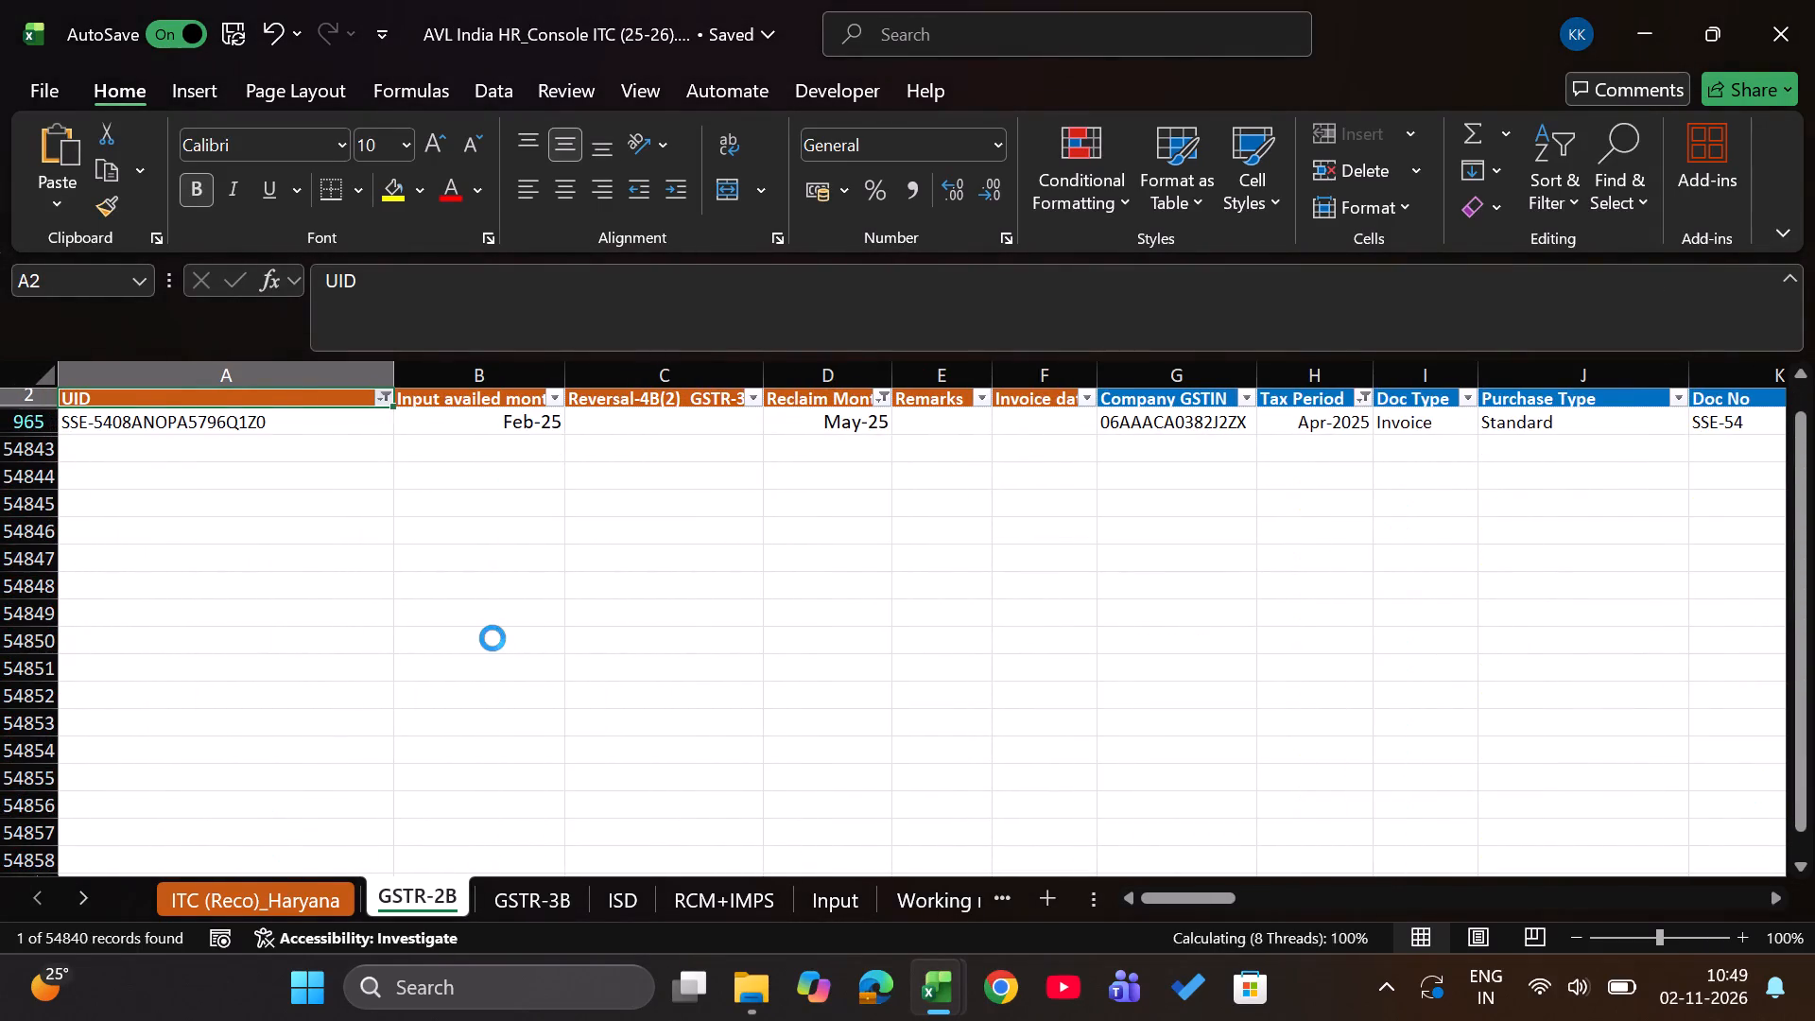
Clear the Reclaim Month entry in D965 for the filtered invoice SSE-54.
{"action": "key", "text": "Right"}
{"action": "key", "text": "Down"}
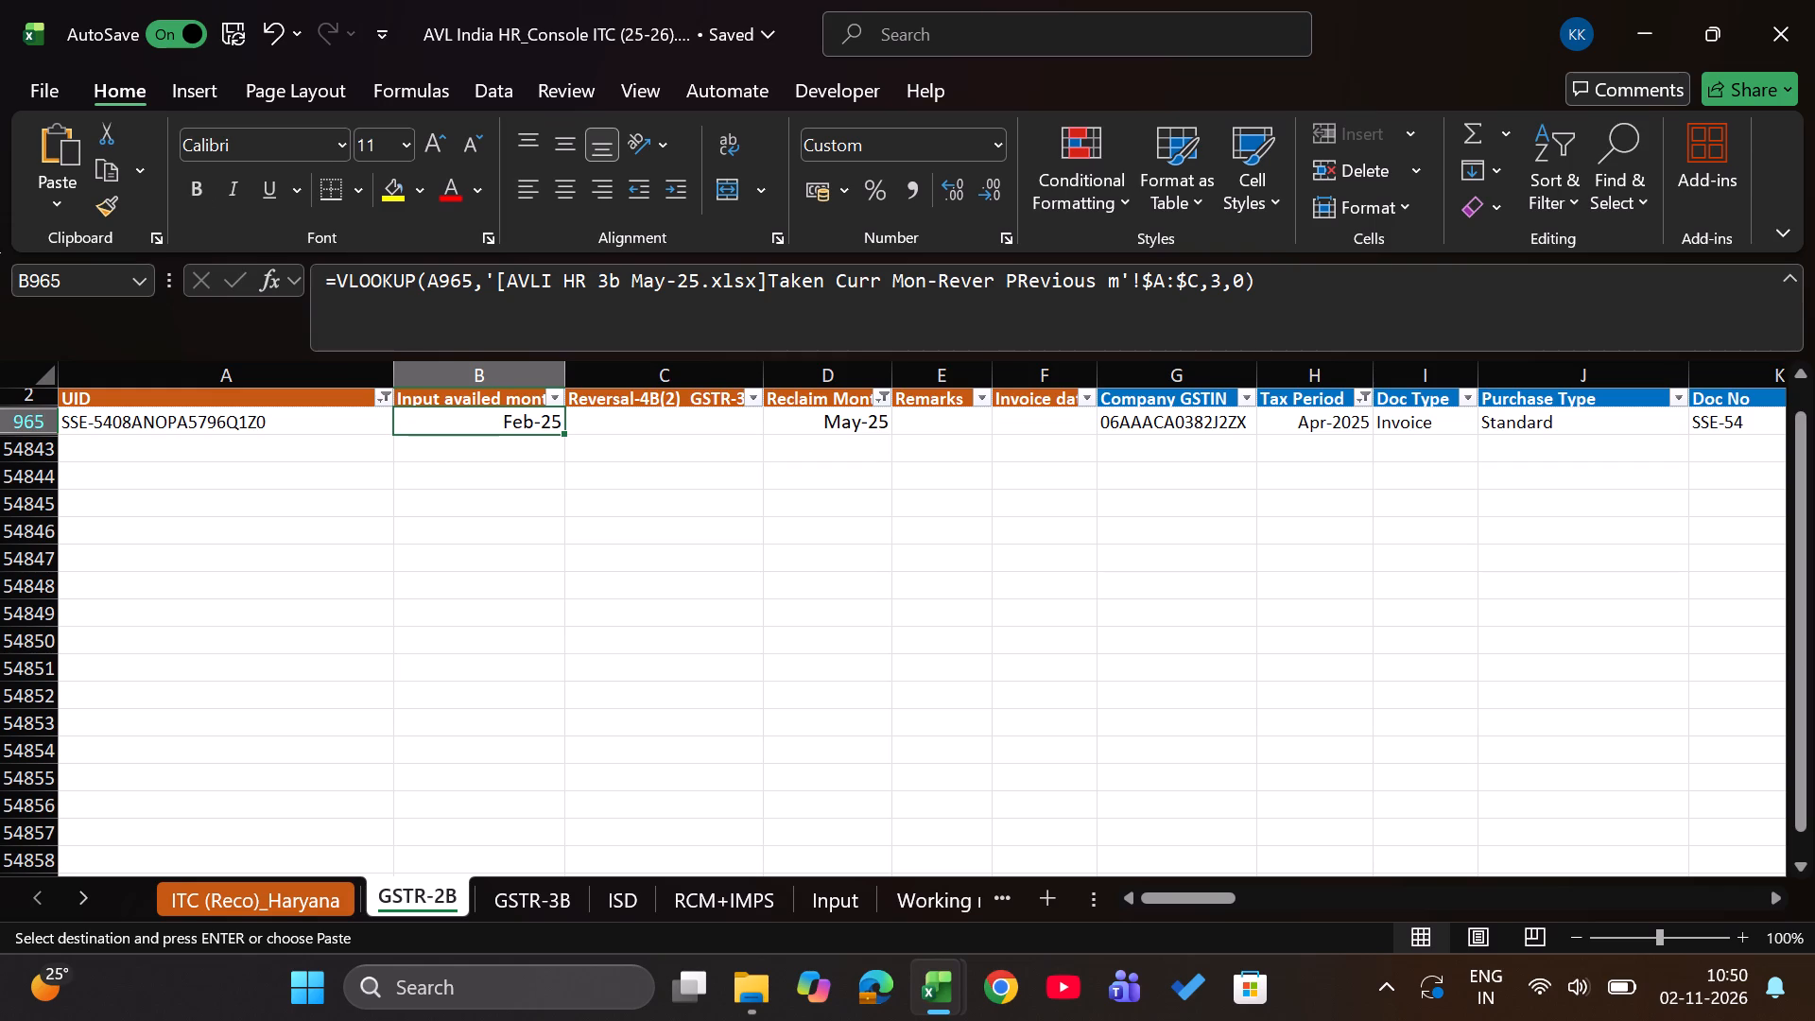
{"action": "key", "text": "Right"}
{"action": "key", "text": "Right"}
{"action": "key", "text": "Right"}
{"action": "key", "text": "Right"}
{"action": "key", "text": "Right"}
{"action": "key", "text": "Up"}
{"action": "key", "text": "Left"}
{"action": "key", "text": "Left"}
{"action": "key", "text": "Up"}
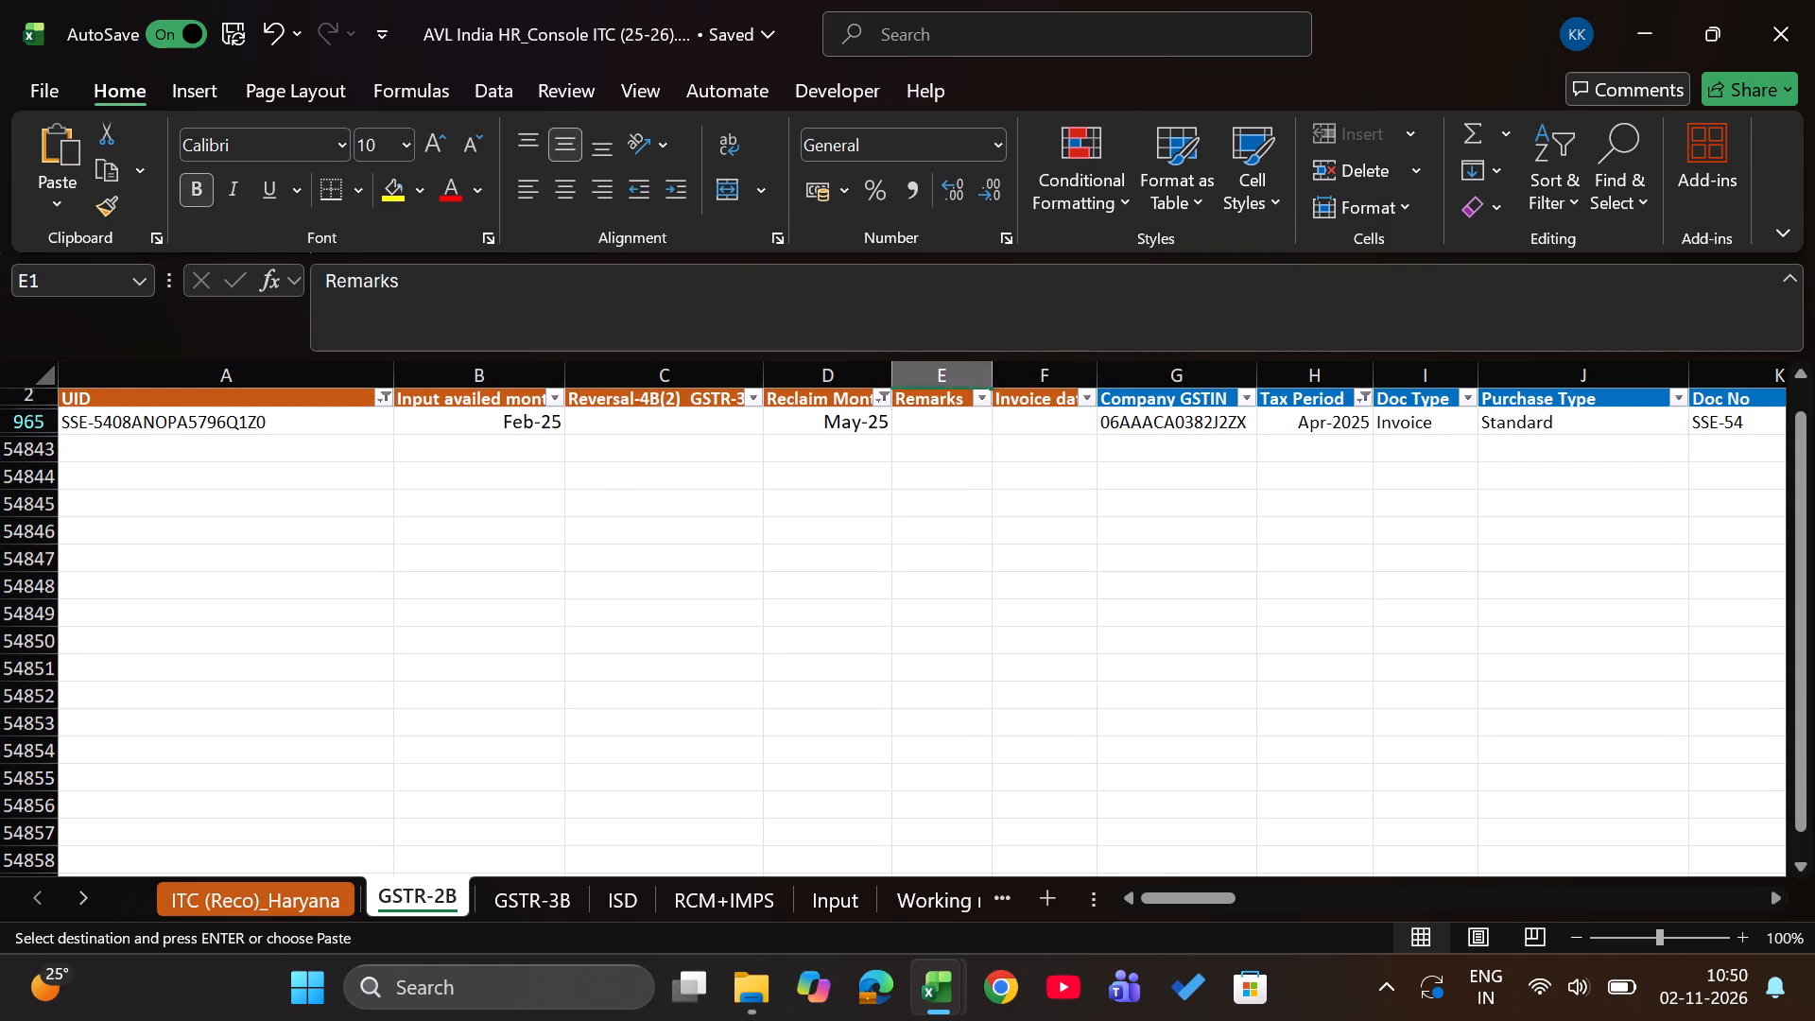
{"action": "key", "text": "Down"}
{"action": "key", "text": "Left"}
{"action": "key", "text": "Left"}
{"action": "key", "text": "Down"}
{"action": "key", "text": "Right"}
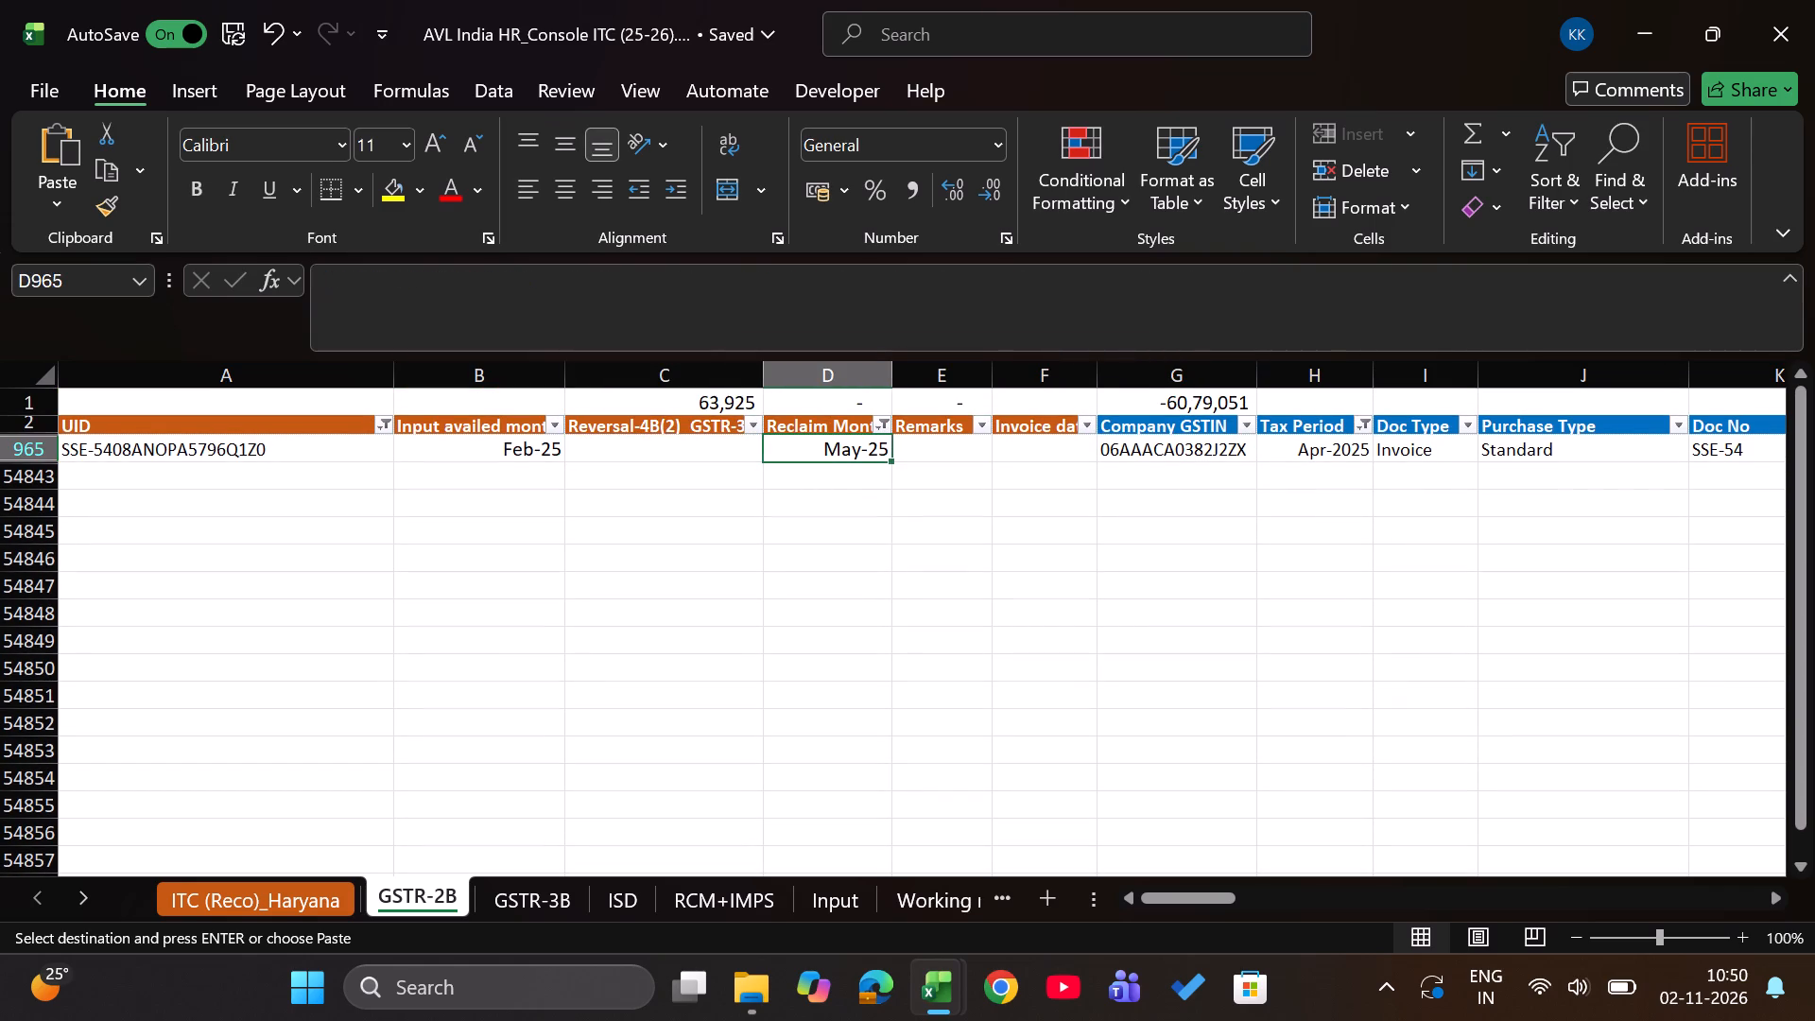
{"action": "key", "text": "Delete"}
{"action": "key", "text": "Up"}
{"action": "key", "text": "alt+Down"}
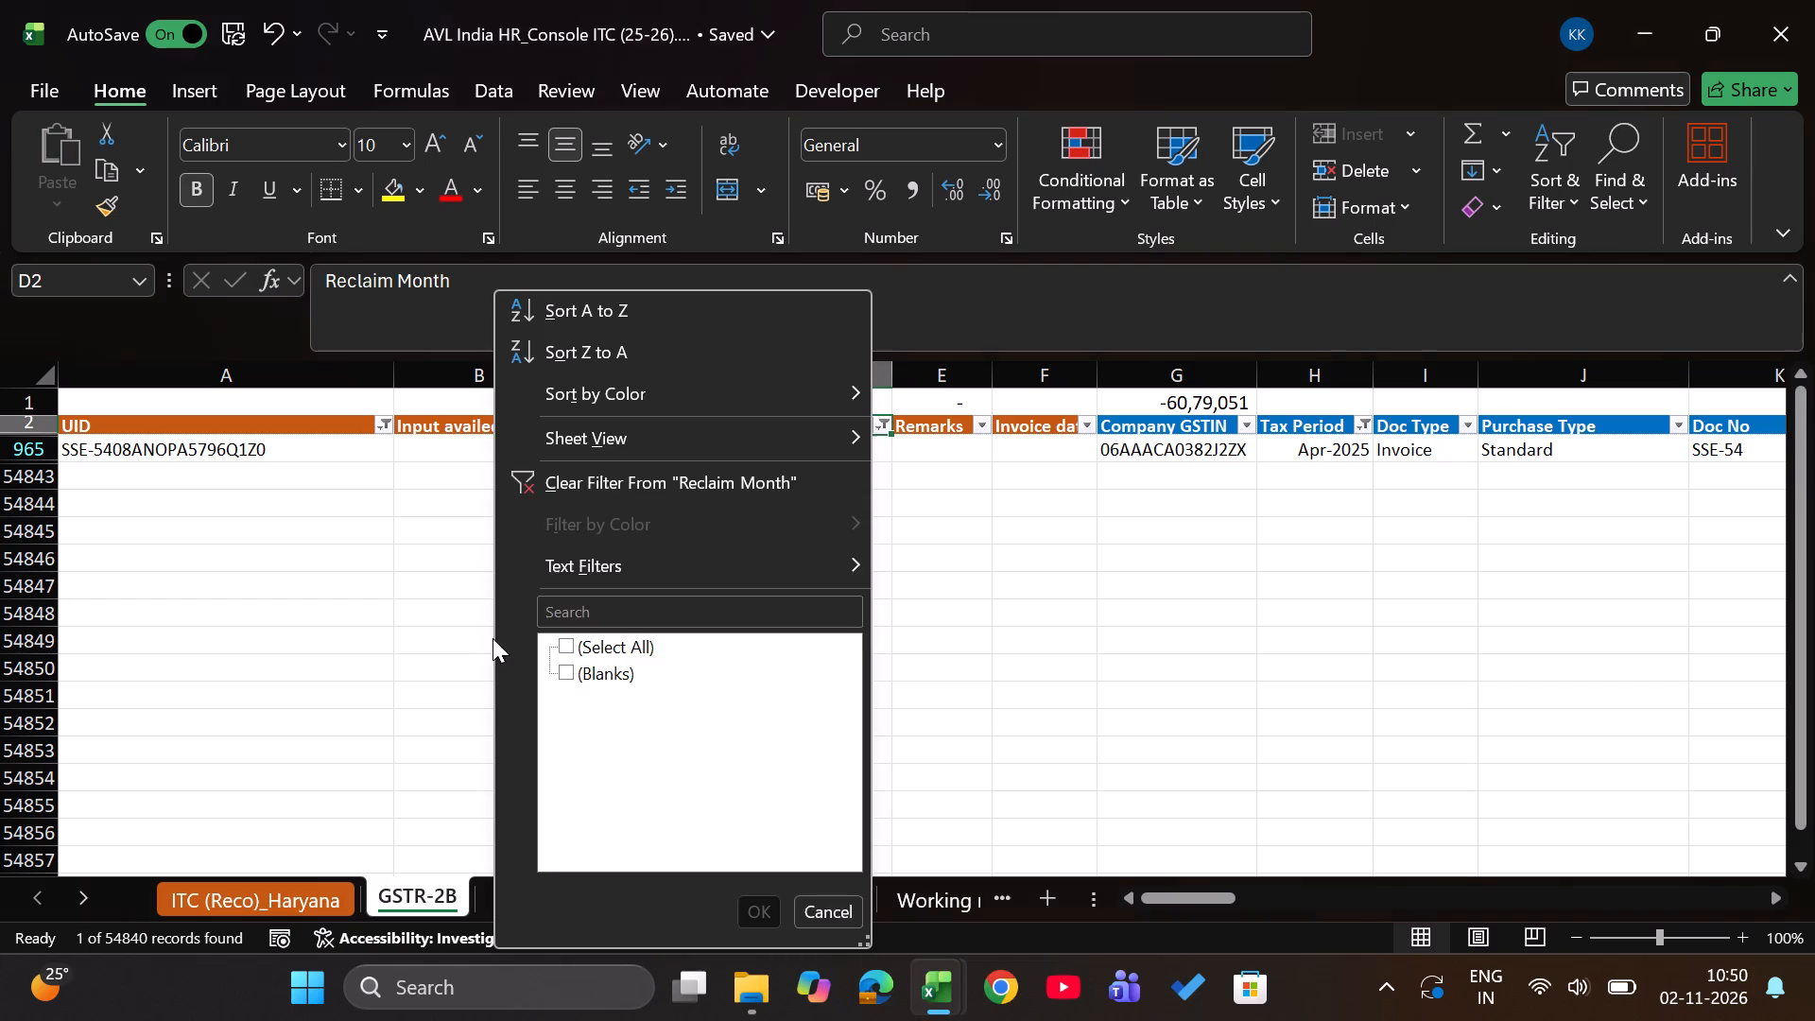
{"action": "left_click", "coordinate": [1123, 632]}
Check the Reclaim ITC 4D1 difference table on the ITC (Reco)_Haryana sheet.
{"action": "left_click", "coordinate": [297, 920]}
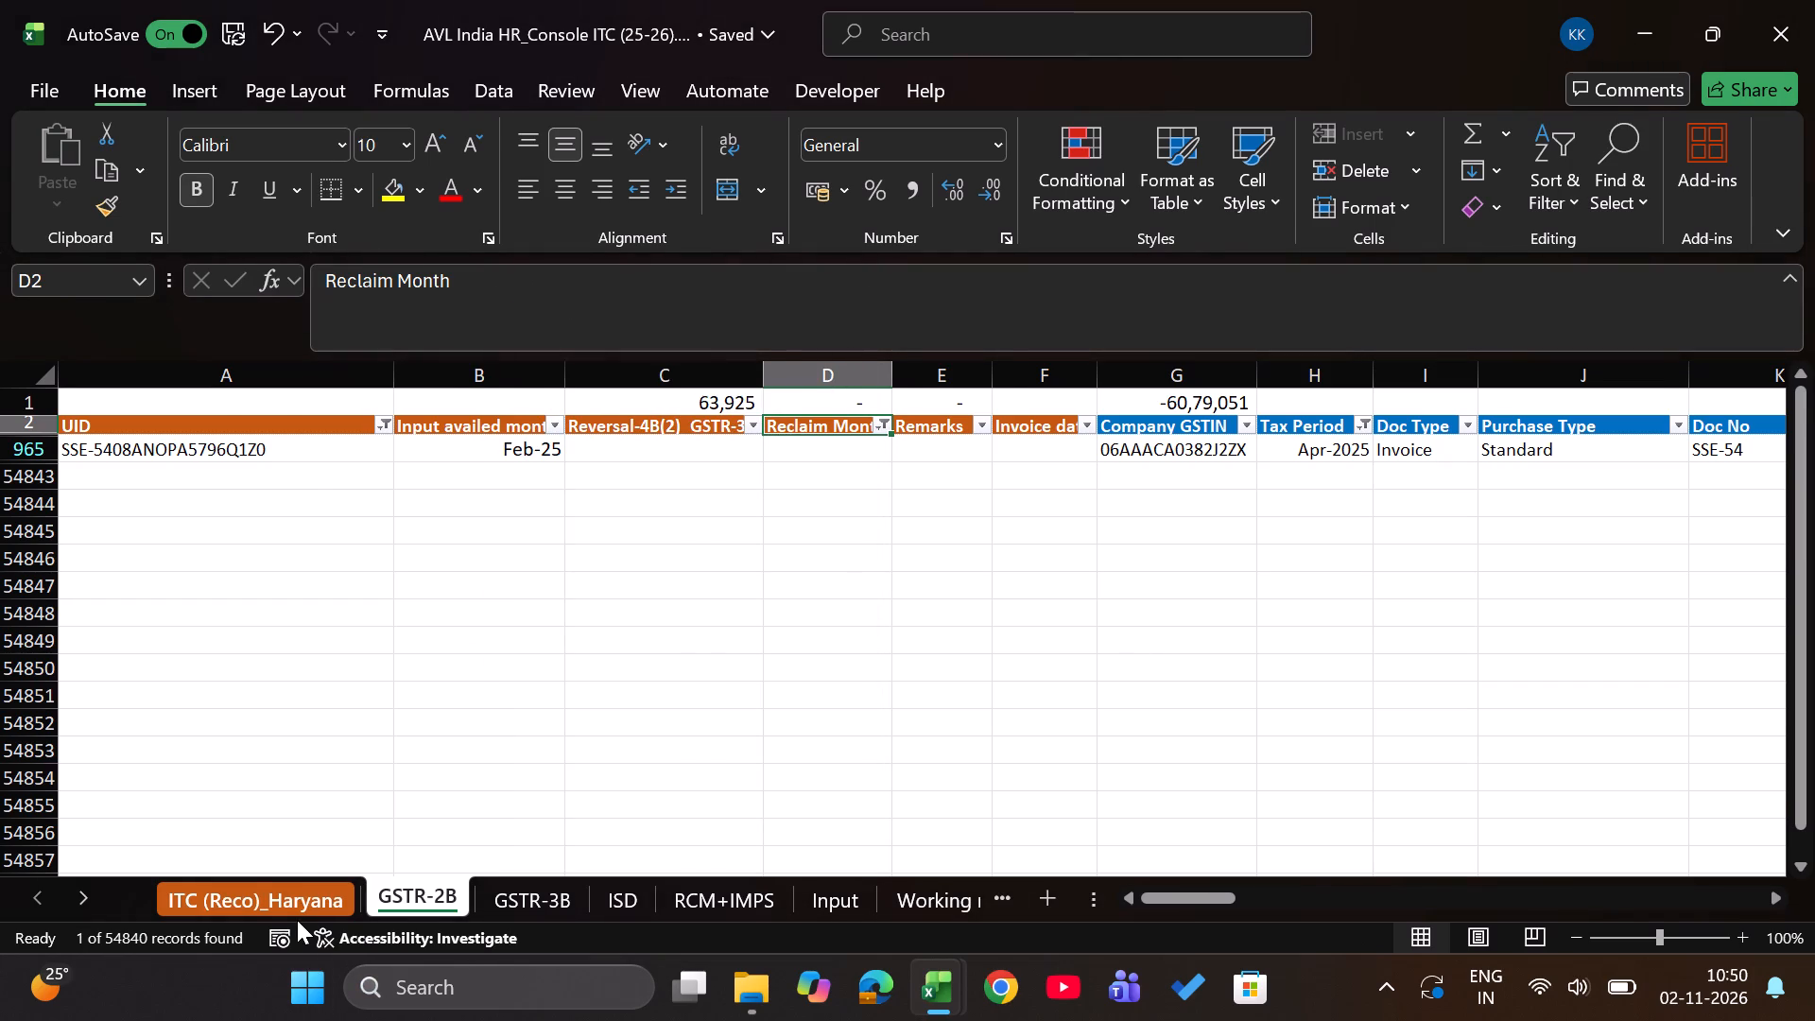
{"action": "scroll", "coordinate": [706, 675], "scroll_direction": "down", "scroll_amount": 5}
Clear the filters on the Taken Curr Mon-Rever PRevious m sheet of the AVLI HR 3b May-25 workbook.
{"action": "key", "text": "alt+Tab"}
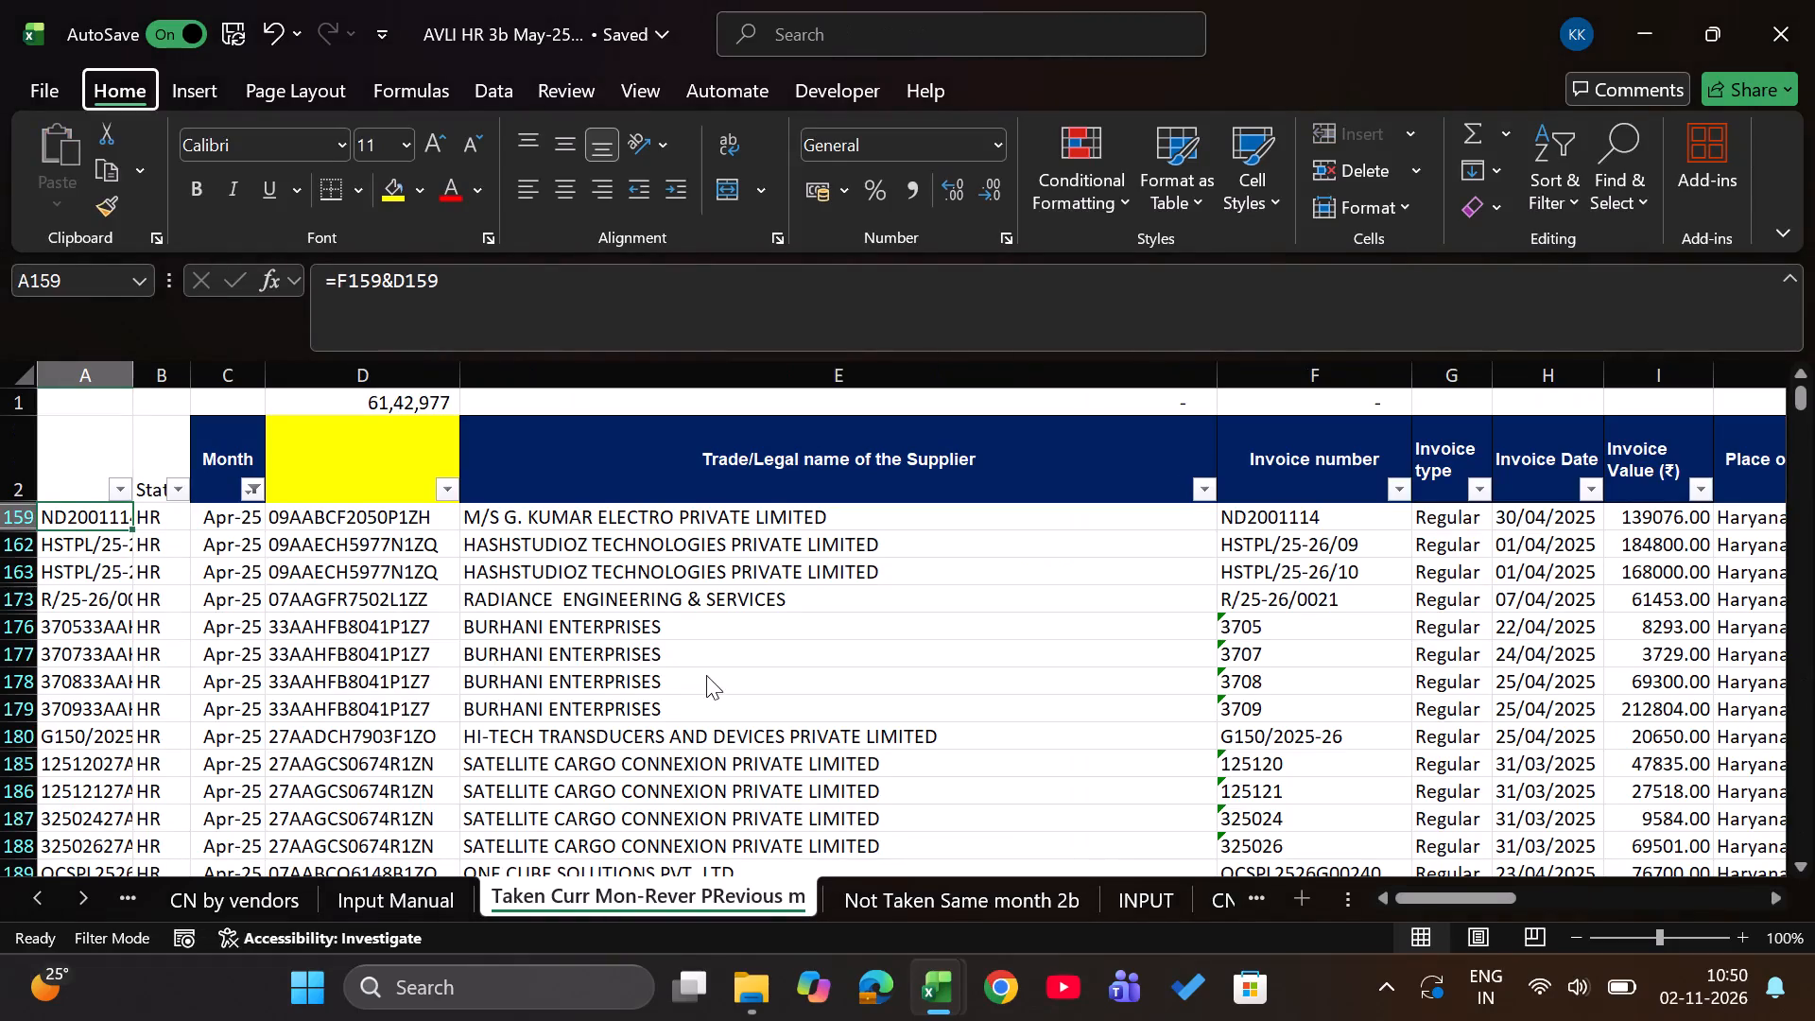
{"action": "type", "text": "ac"}
Examine the manual adjustment and total rows below the tax columns on the May-25 sheet.
{"action": "key", "text": "Right"}
{"action": "key", "text": "Right"}
{"action": "key", "text": "Right"}
{"action": "key", "text": "Right"}
{"action": "key", "text": "Right"}
{"action": "key", "text": "Right"}
{"action": "key", "text": "Right"}
{"action": "key", "text": "Right"}
{"action": "key", "text": "Right"}
{"action": "key", "text": "Right"}
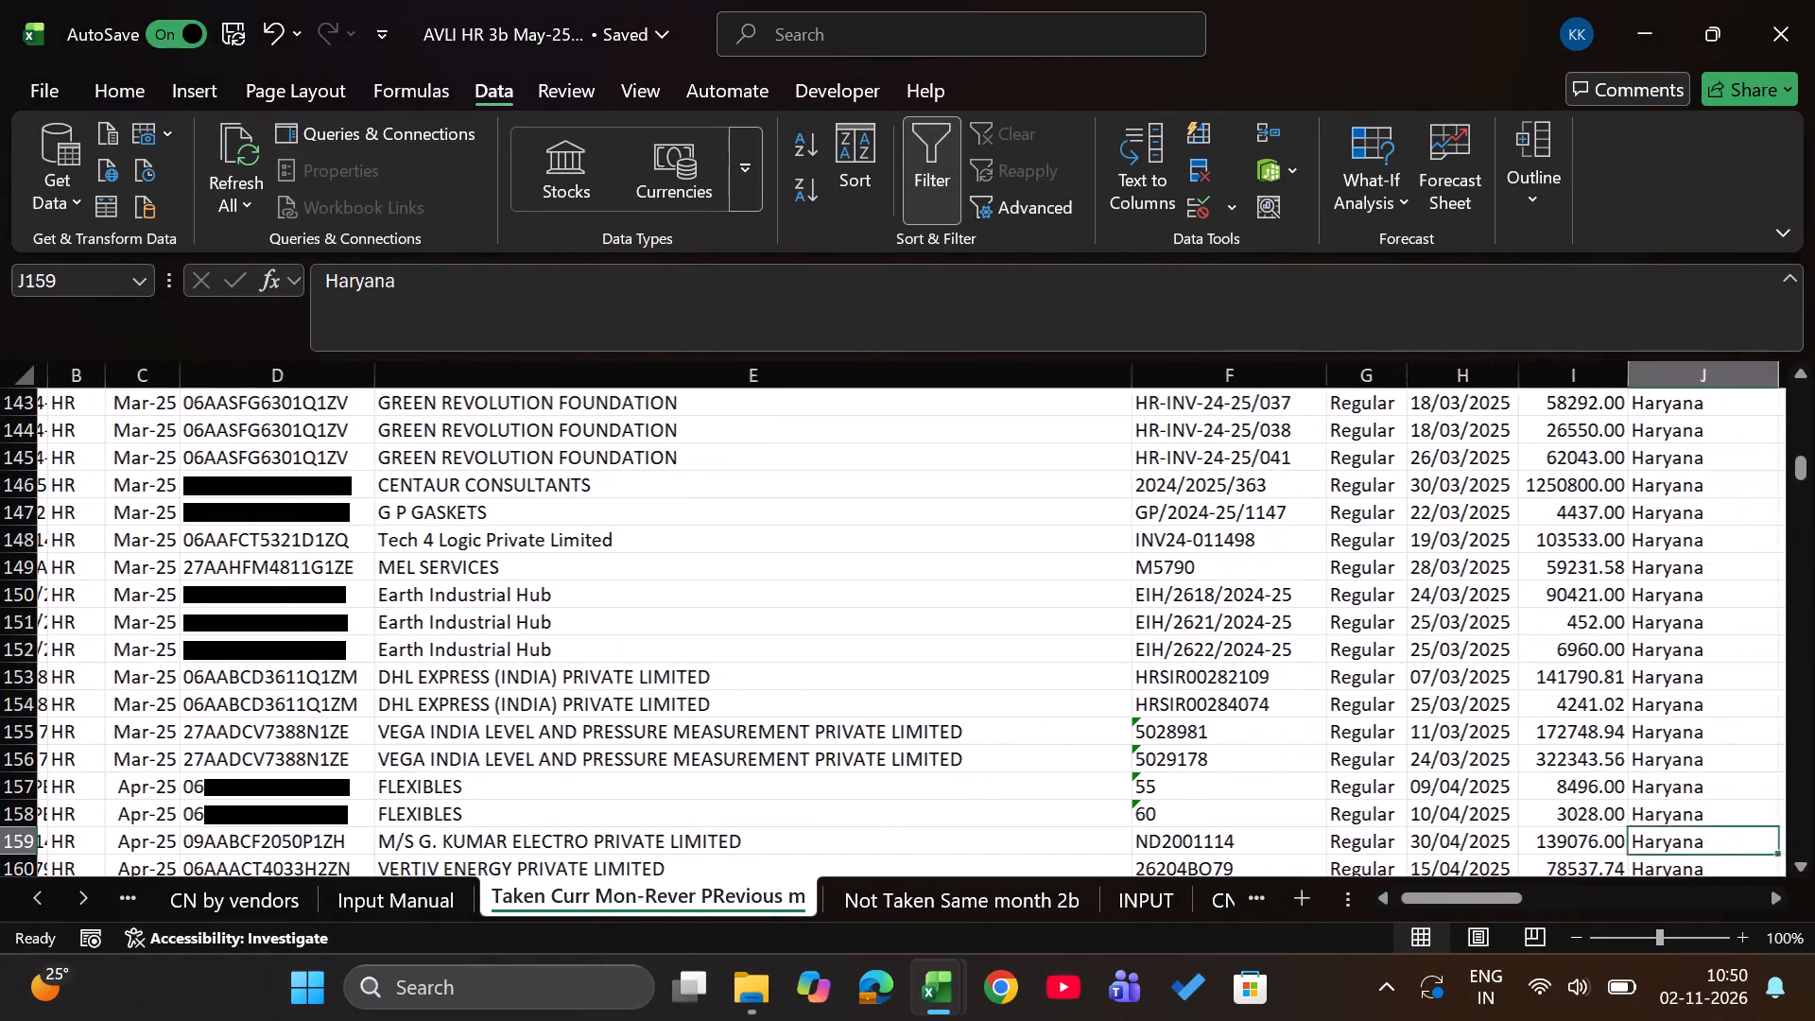
{"action": "key", "text": "Right"}
{"action": "key", "text": "Right"}
{"action": "key", "text": "Right"}
{"action": "key", "text": "Right"}
{"action": "key", "text": "Right"}
{"action": "key", "text": "Left"}
{"action": "key", "text": "ctrl+Down"}
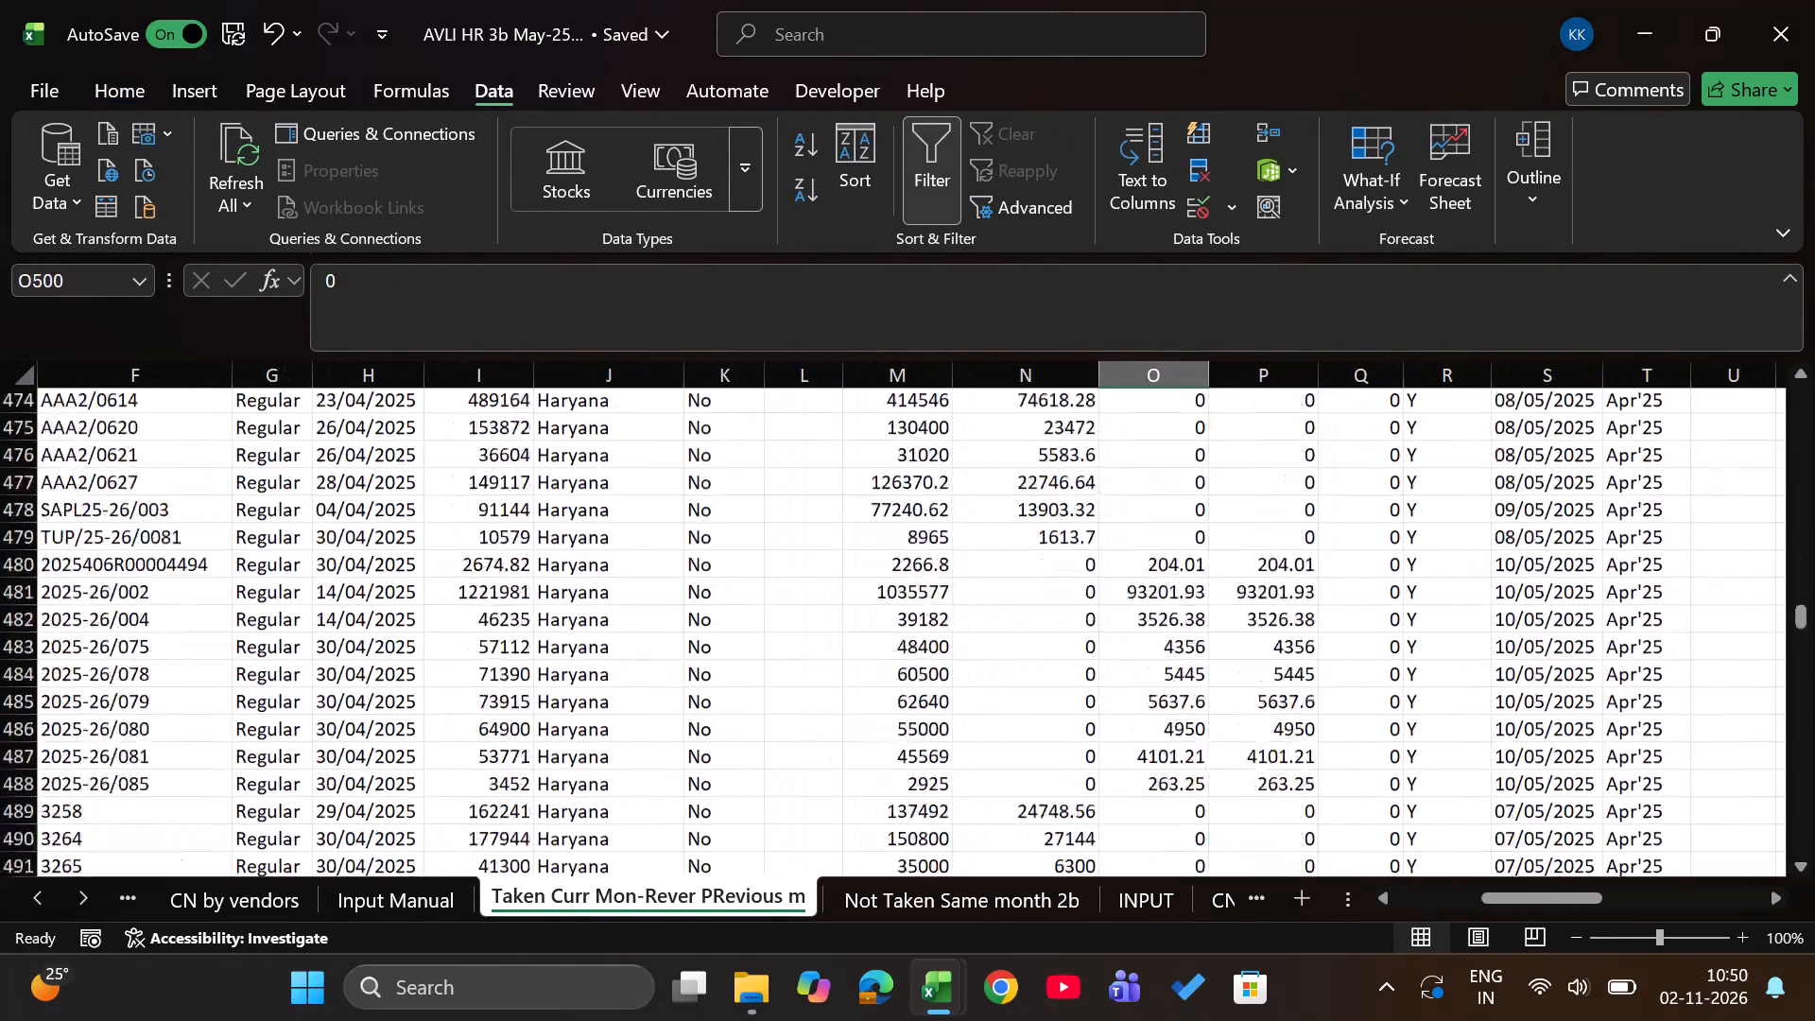
{"action": "key", "text": "Down"}
{"action": "key", "text": "Down"}
{"action": "key", "text": "Down"}
{"action": "key", "text": "ctrl+Down"}
{"action": "key", "text": "Down"}
{"action": "key", "text": "Down"}
{"action": "key", "text": "Down"}
{"action": "key", "text": "Up"}
{"action": "key", "text": "Up"}
{"action": "key", "text": "Left"}
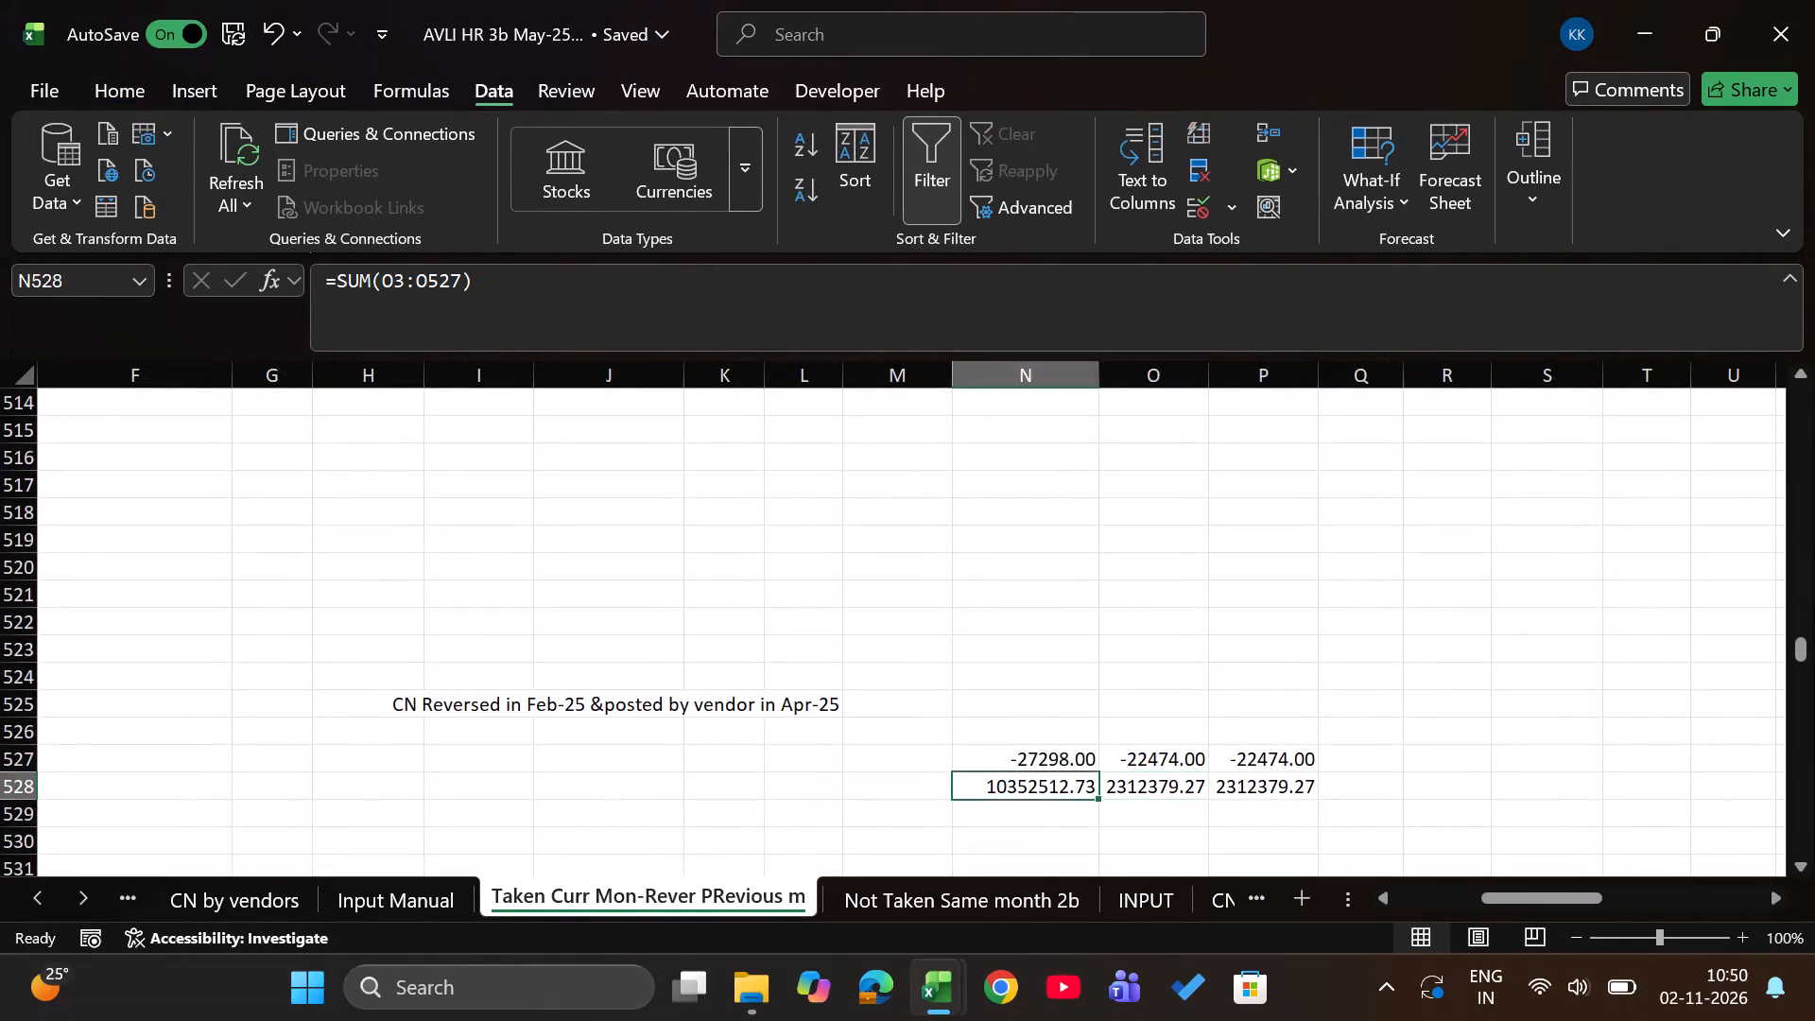
{"action": "key", "text": "Up"}
On the console's ITC (Reco)_Haryana sheet, copy the note "Mannual added amount" from R39 into R40 beside the Reclaim ITC 4D1 differences.
{"action": "key", "text": "alt+Tab"}
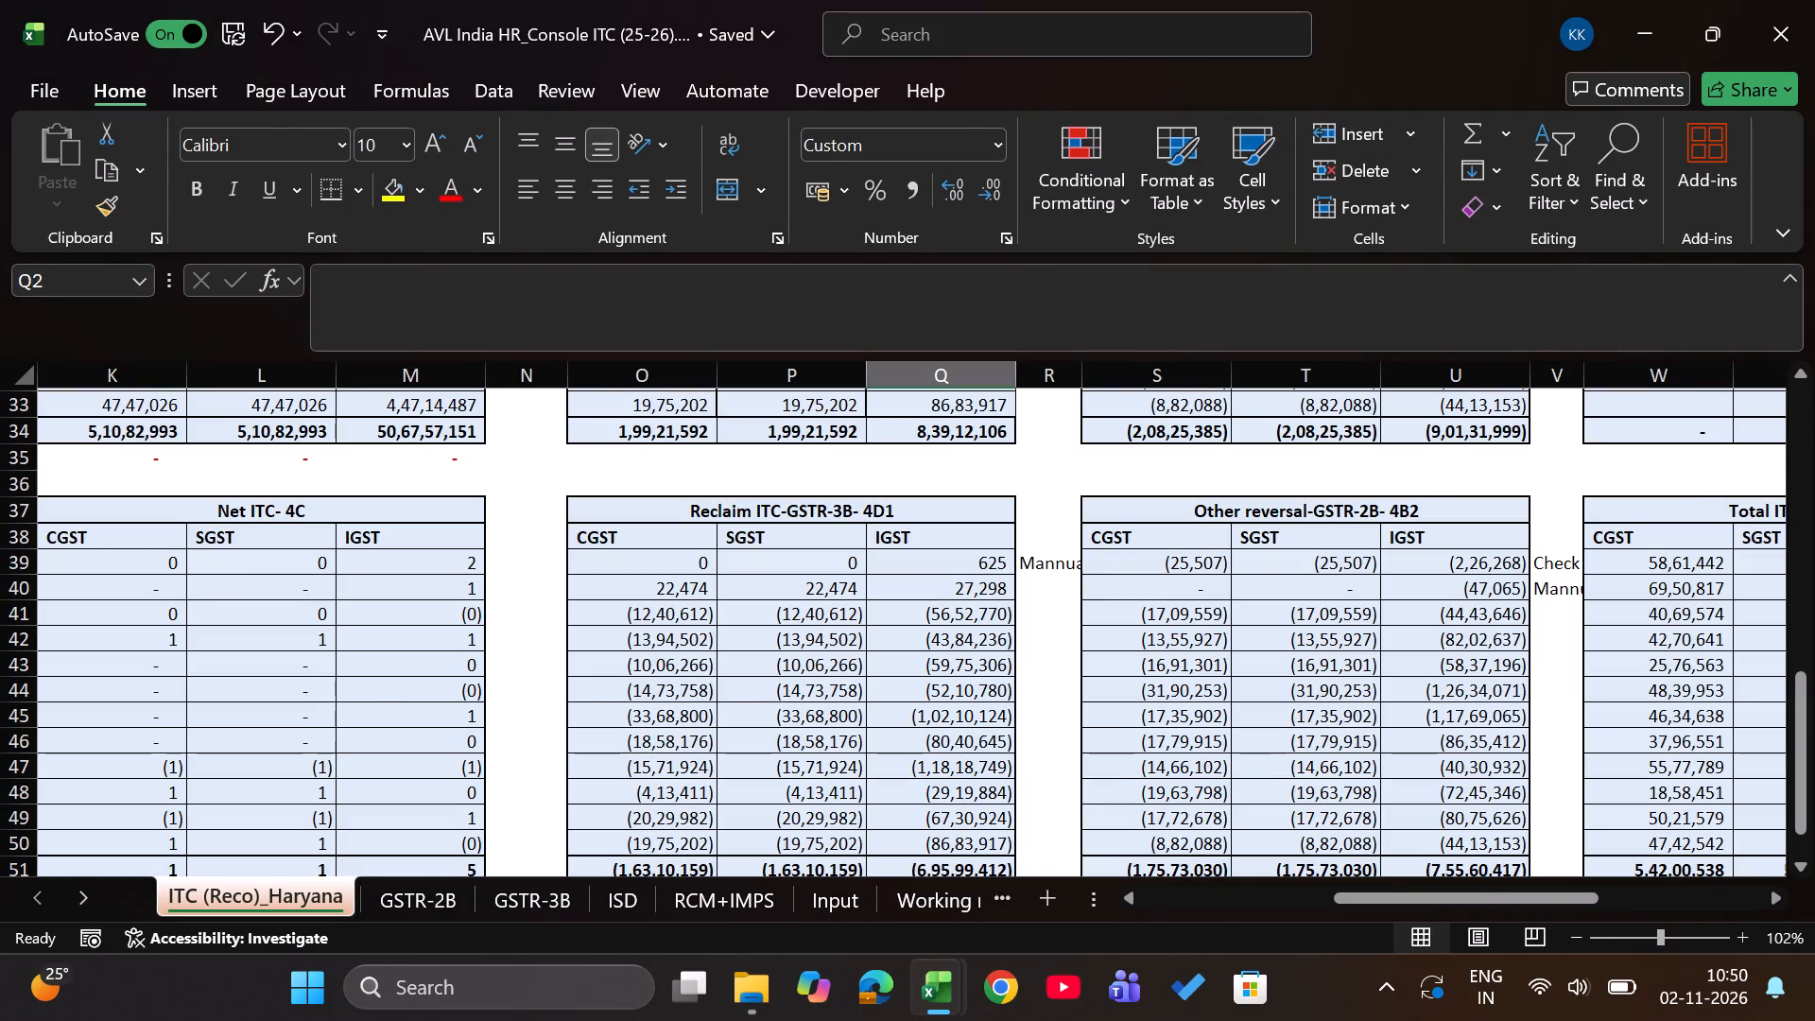
{"action": "key", "text": "alt+Tab"}
{"action": "key", "text": "Right"}
{"action": "key", "text": "alt+Tab"}
{"action": "key", "text": "Right"}
{"action": "key", "text": "Right"}
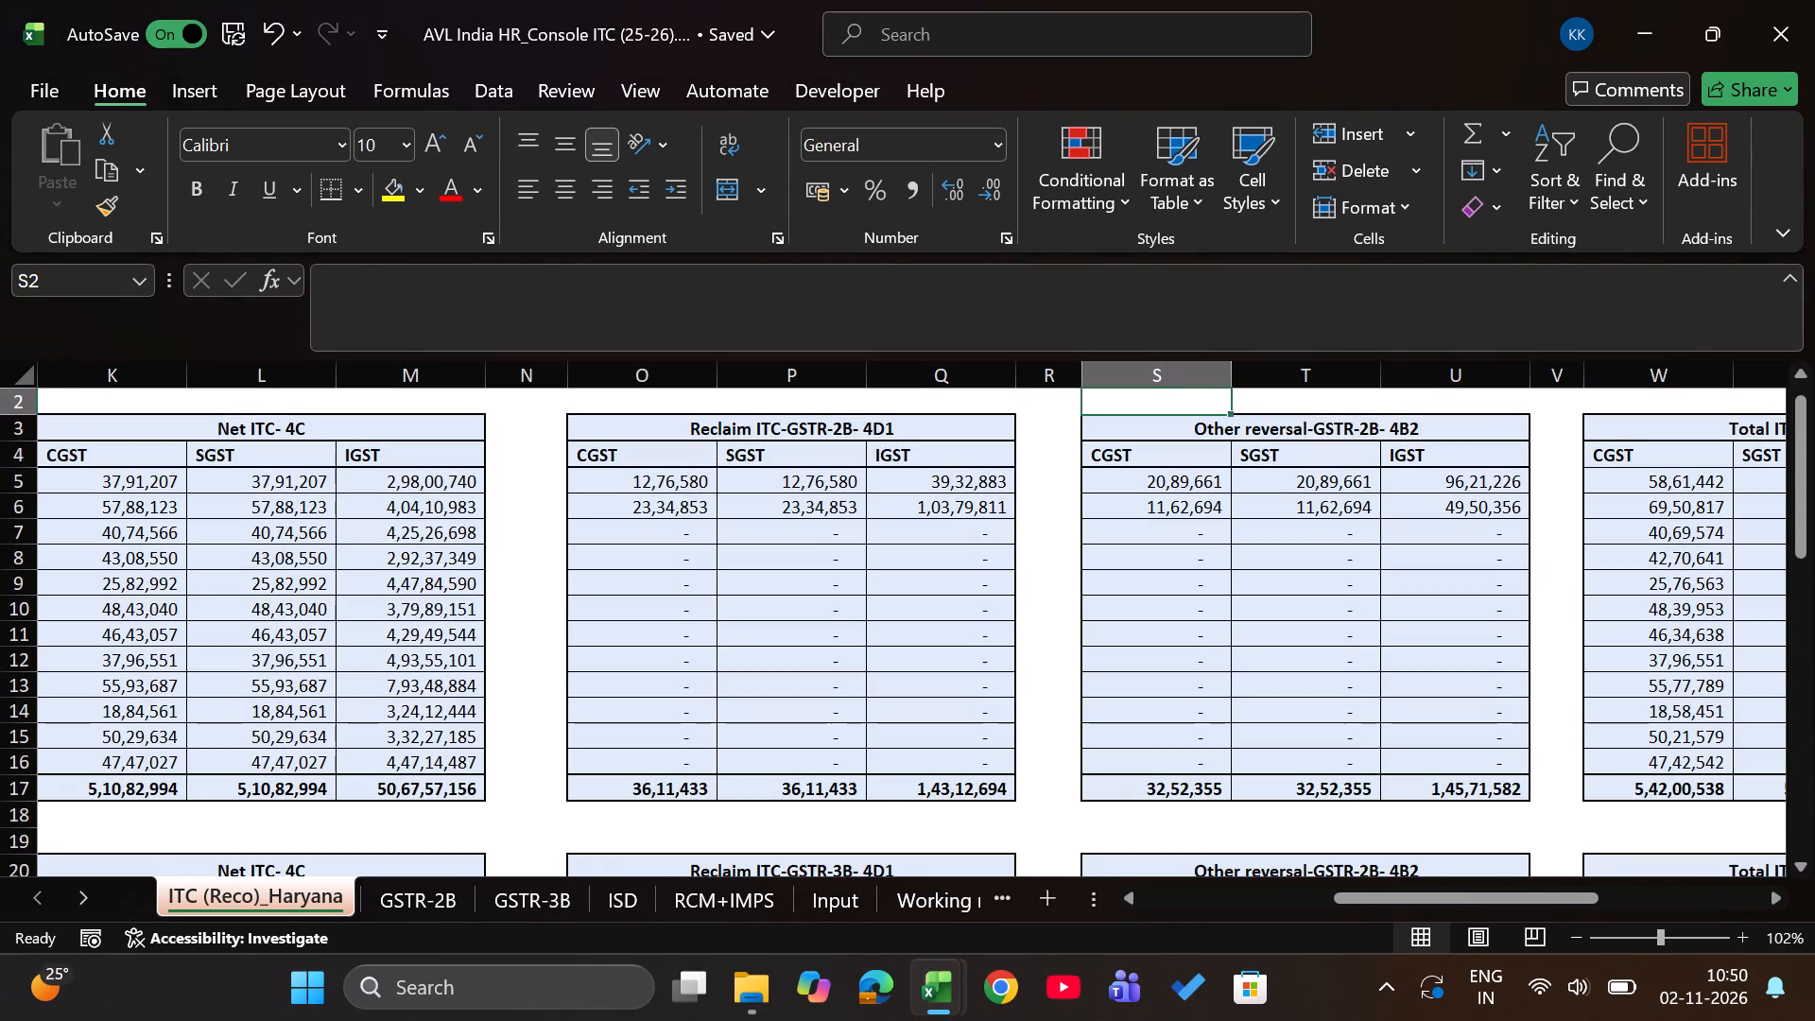
{"action": "key", "text": "Down"}
{"action": "key", "text": "Down"}
{"action": "key", "text": "Left"}
{"action": "key", "text": "ctrl+Down"}
{"action": "key", "text": "Down"}
{"action": "key", "text": "Down"}
{"action": "key", "text": "Down"}
{"action": "key", "text": "Up"}
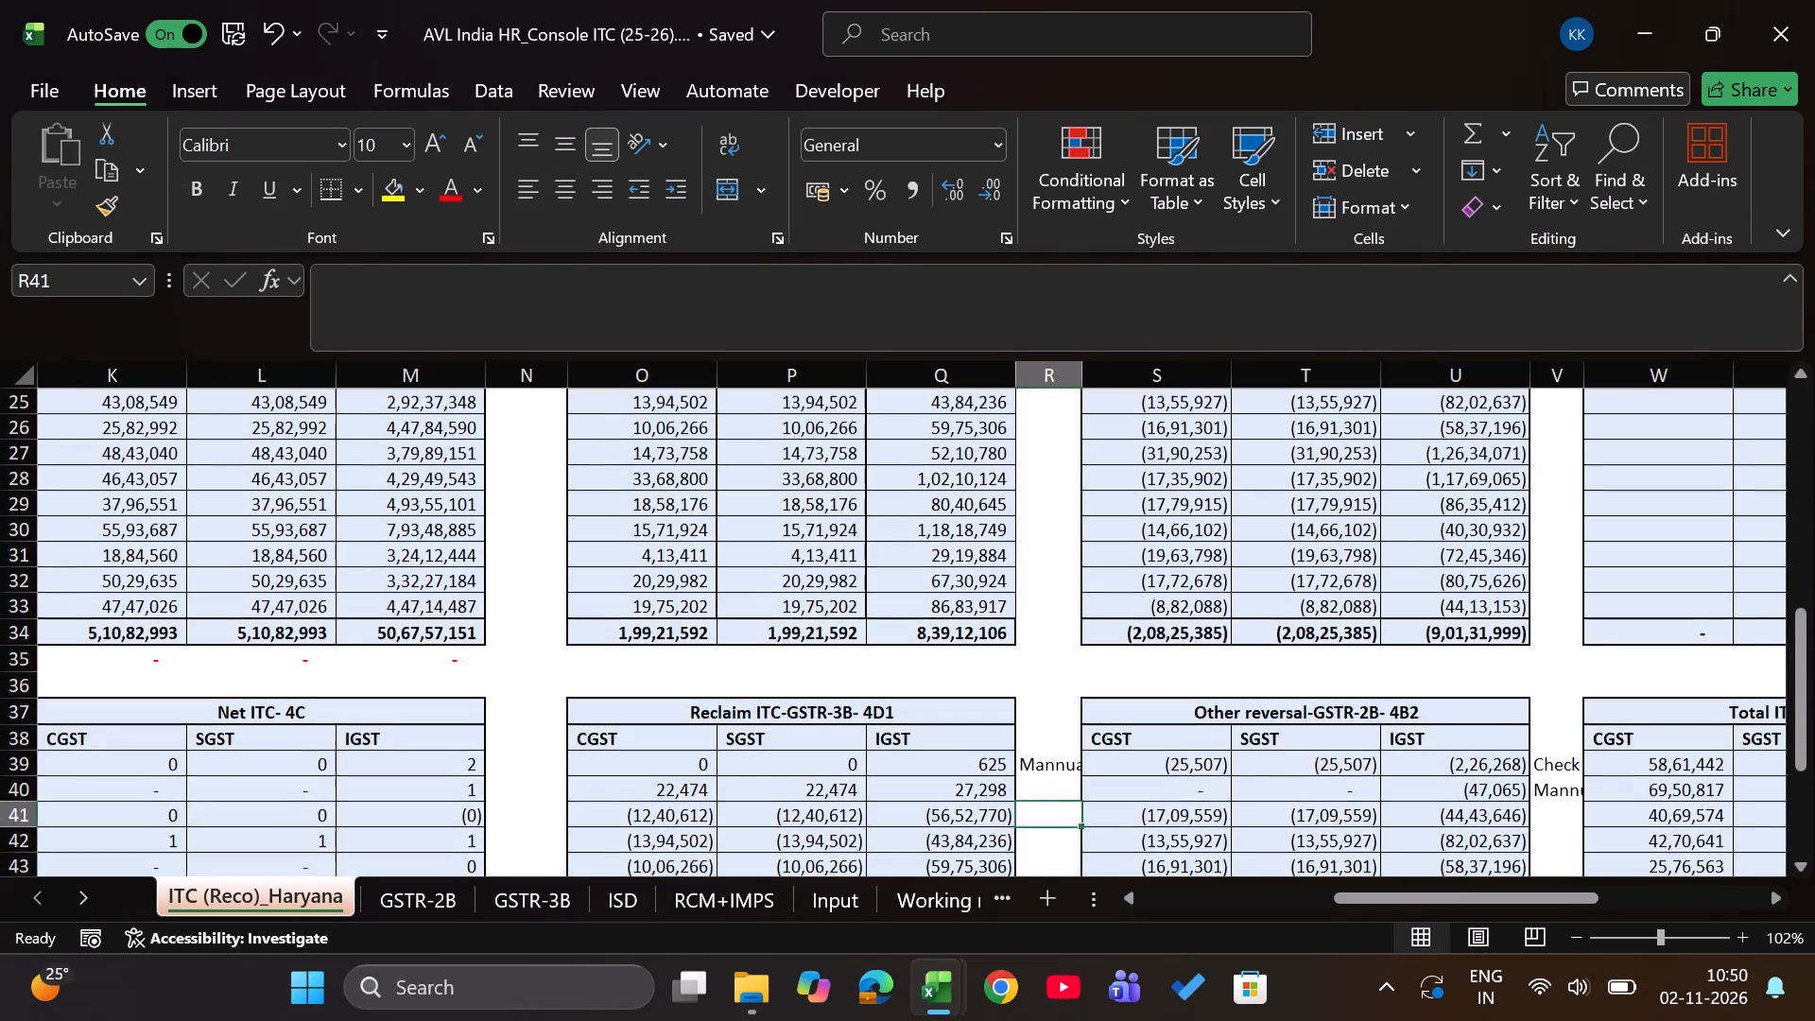
{"action": "key", "text": "Up"}
{"action": "key", "text": "Up"}
{"action": "key", "text": "ctrl+c"}
{"action": "key", "text": "Down"}
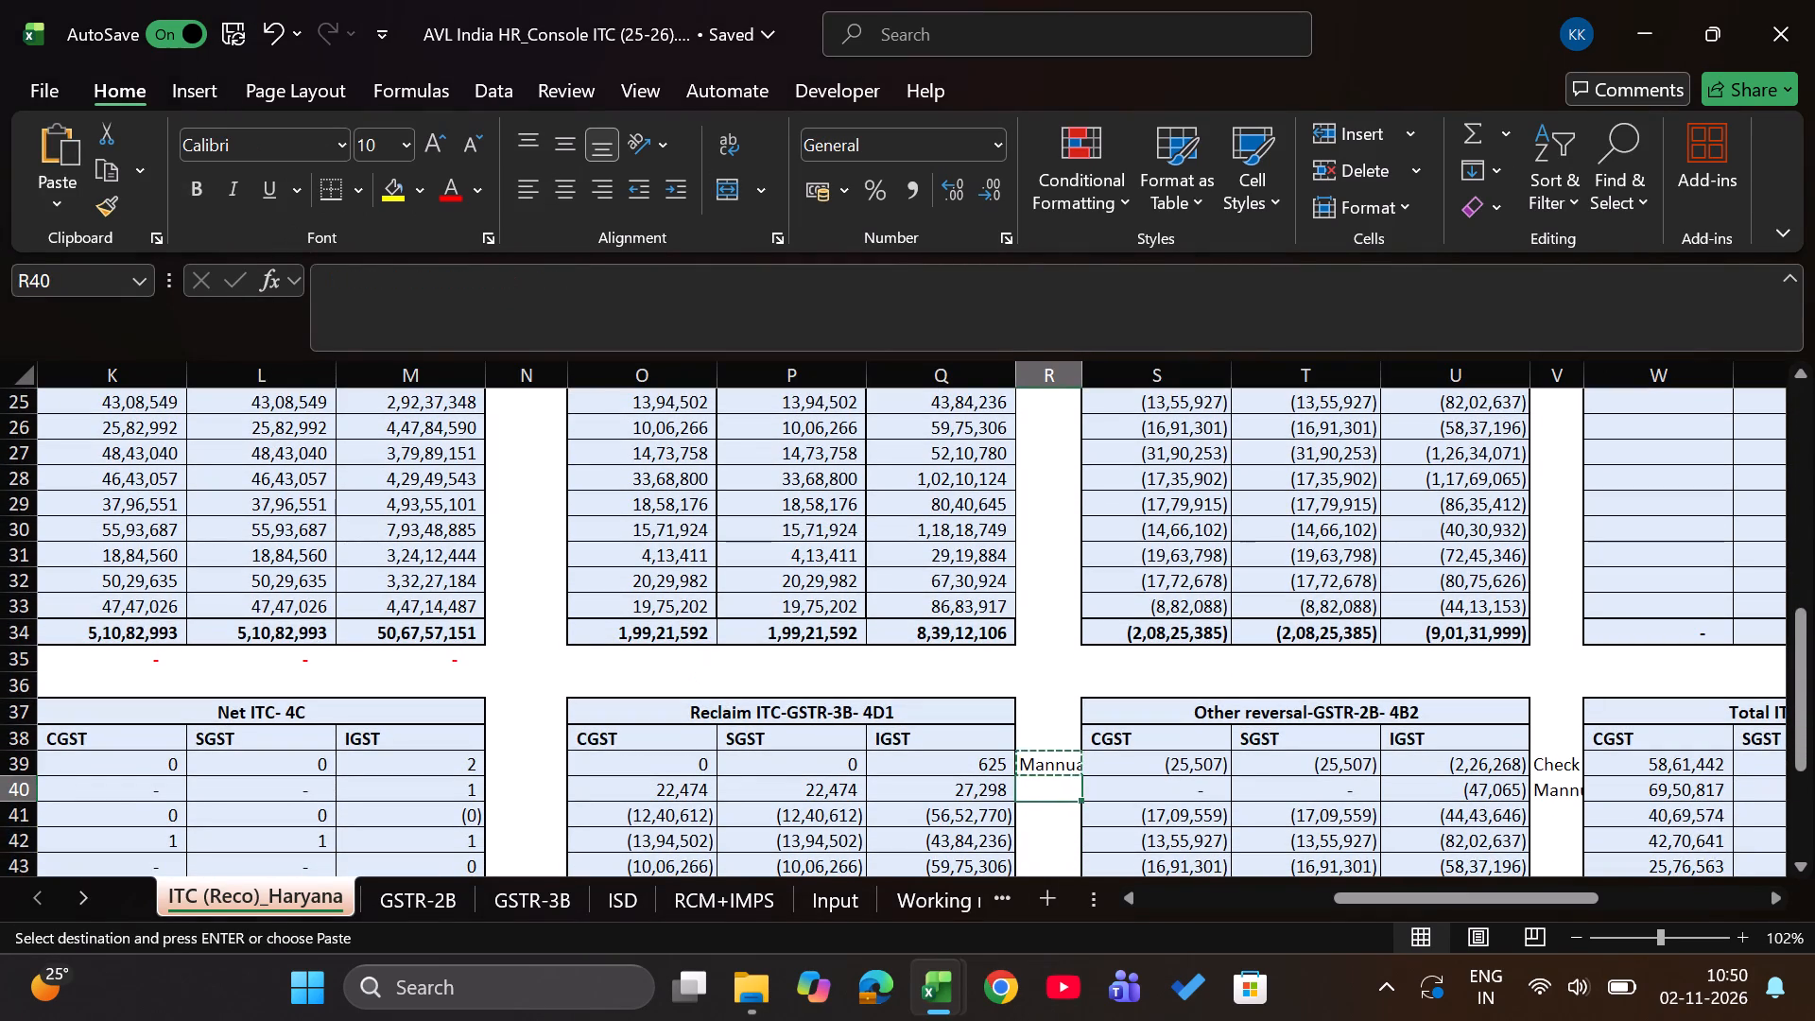
{"action": "key", "text": "Return"}
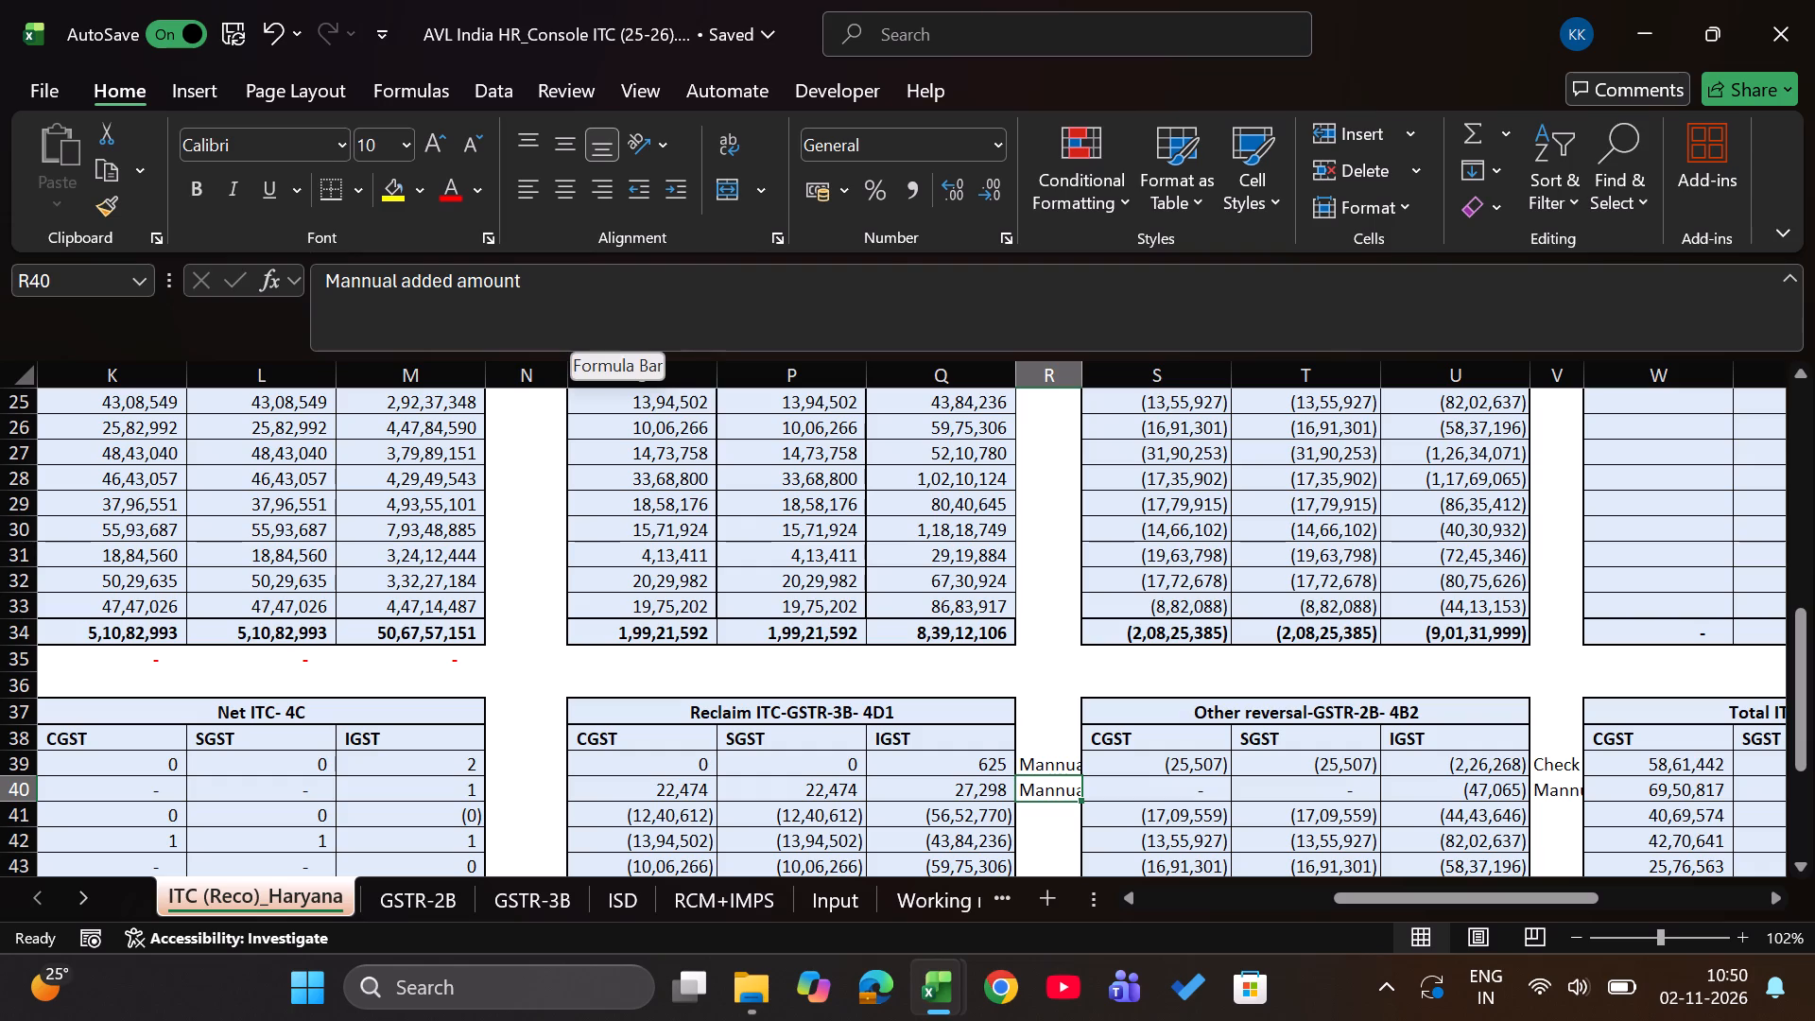
{"action": "scroll", "coordinate": [879, 687], "scroll_direction": "down", "scroll_amount": 1}
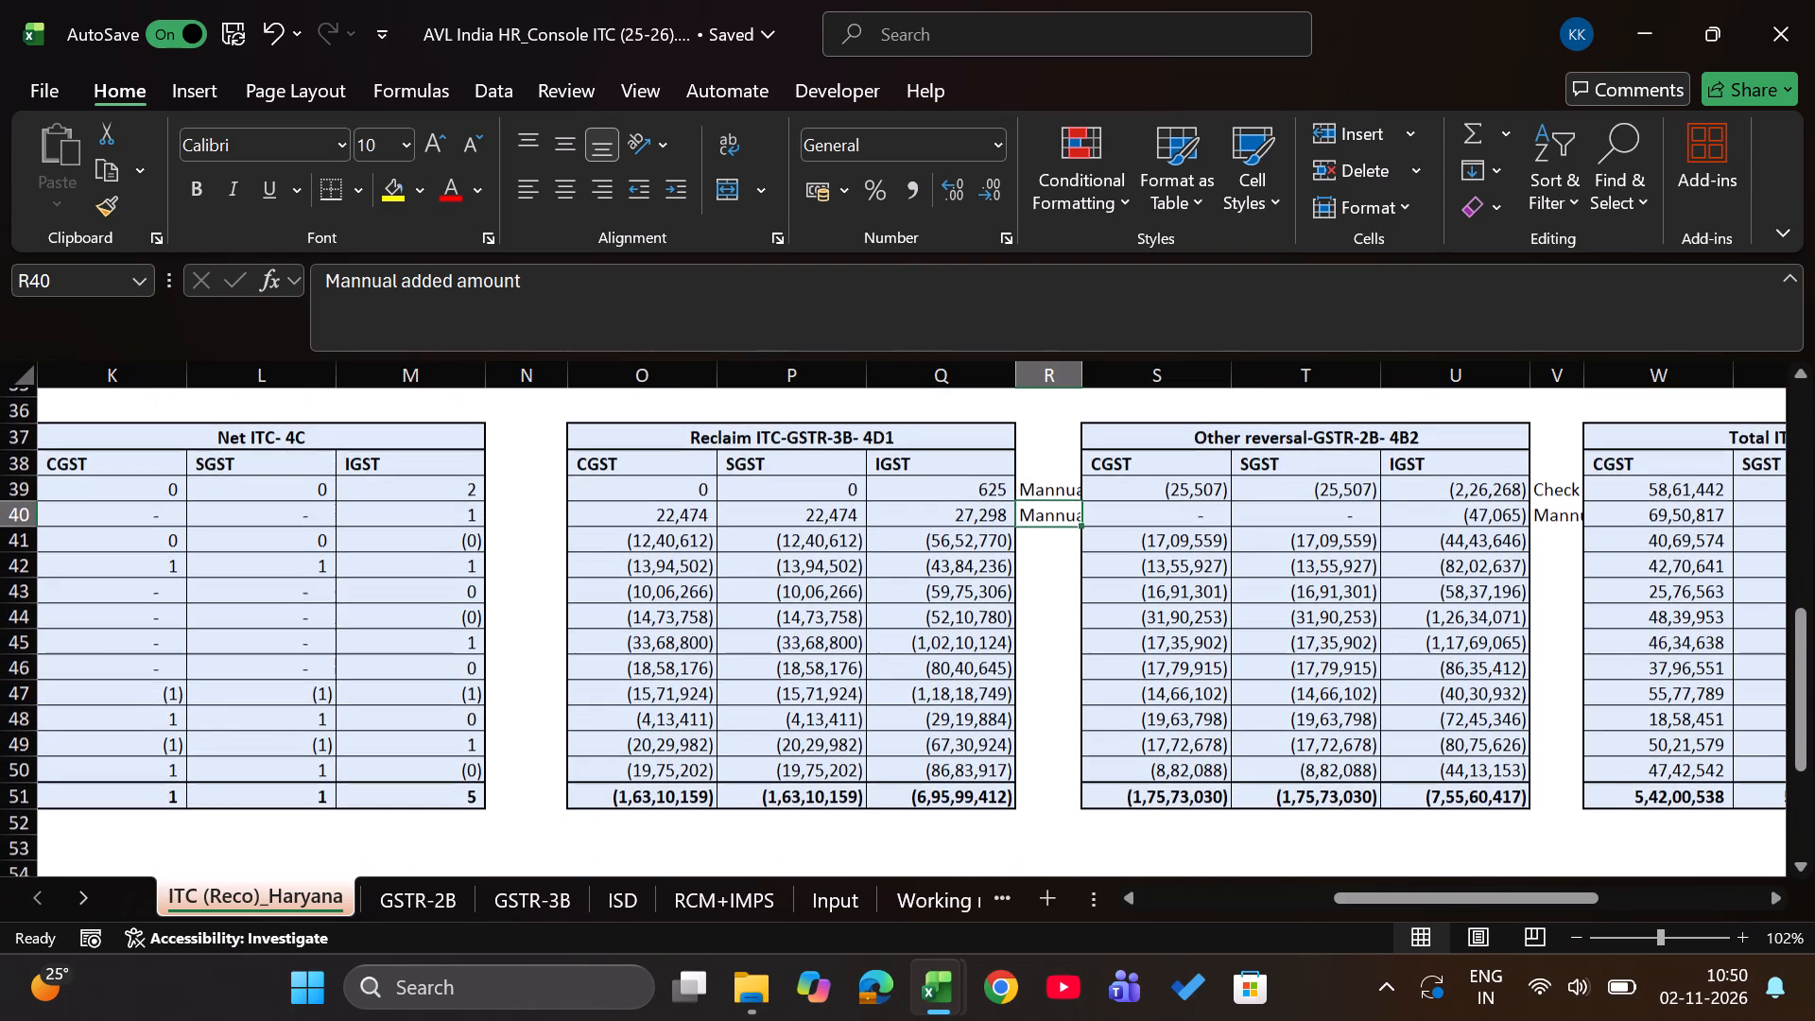
Open the AVLI HR 3b Jun-25.xlsx workbook from the 3. Jun-25 folder in File Explorer.
{"action": "key", "text": "alt+Tab"}
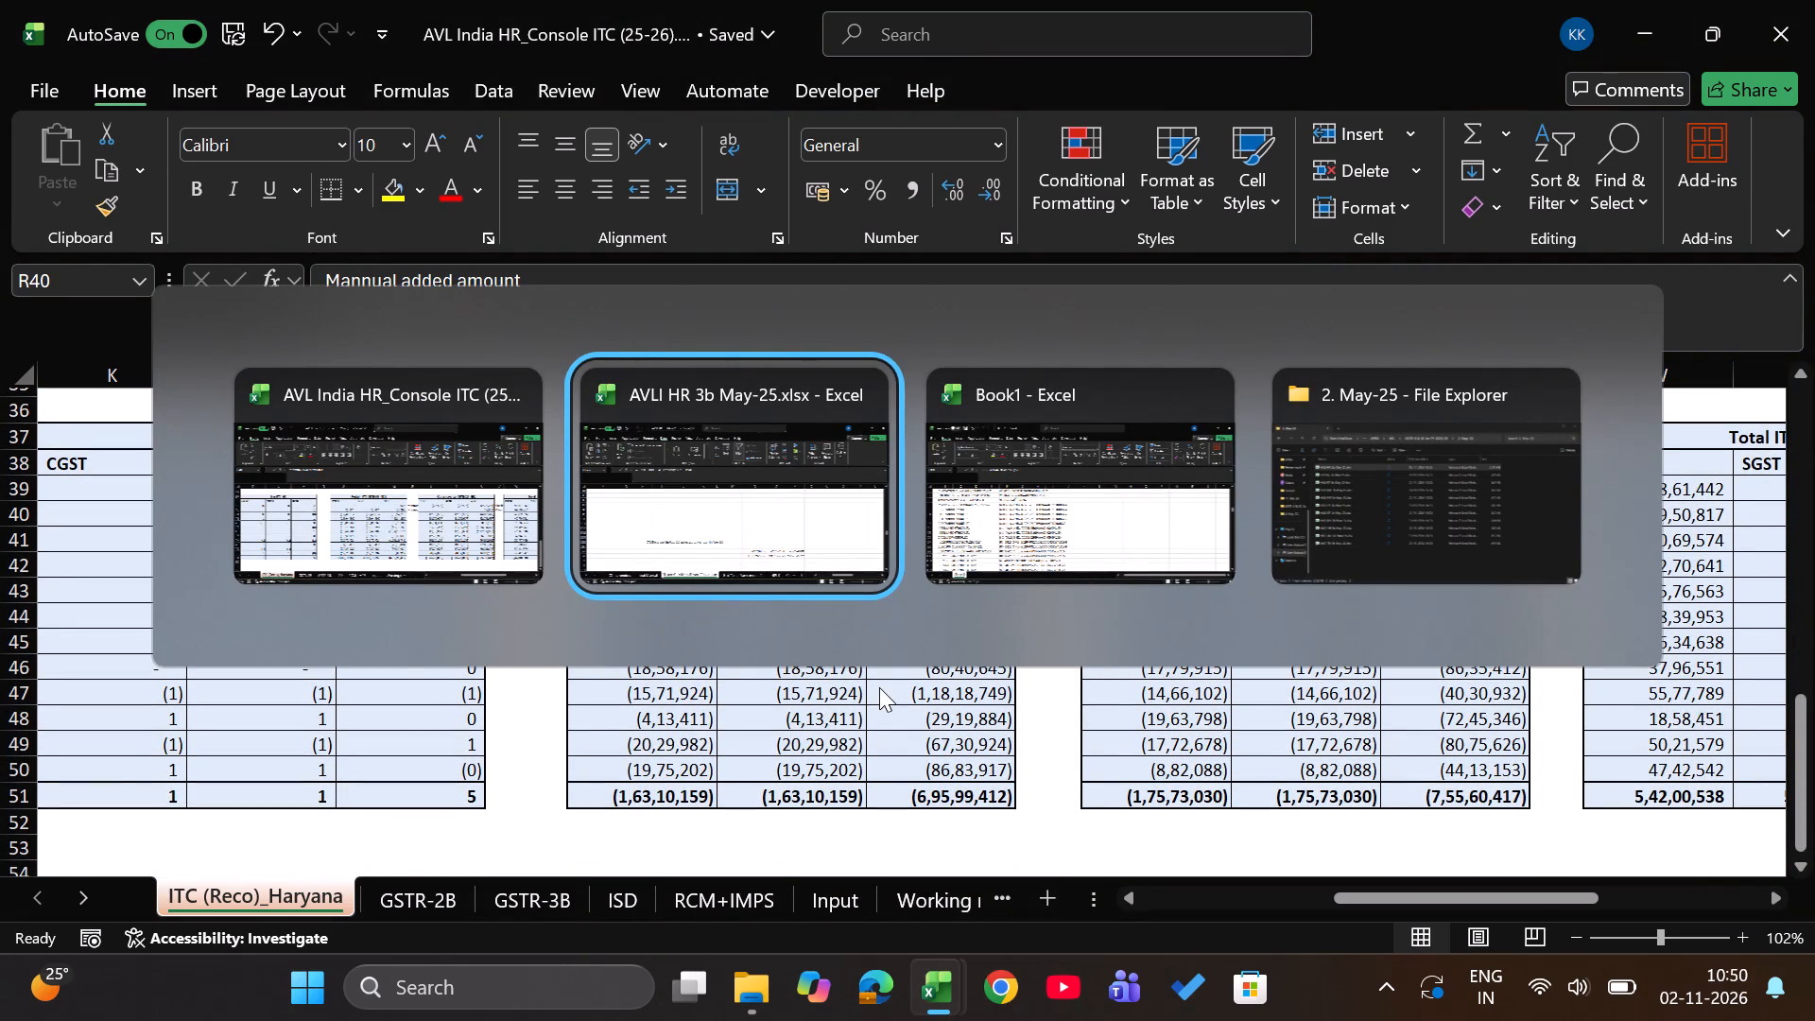
{"action": "key", "text": "alt+Tab"}
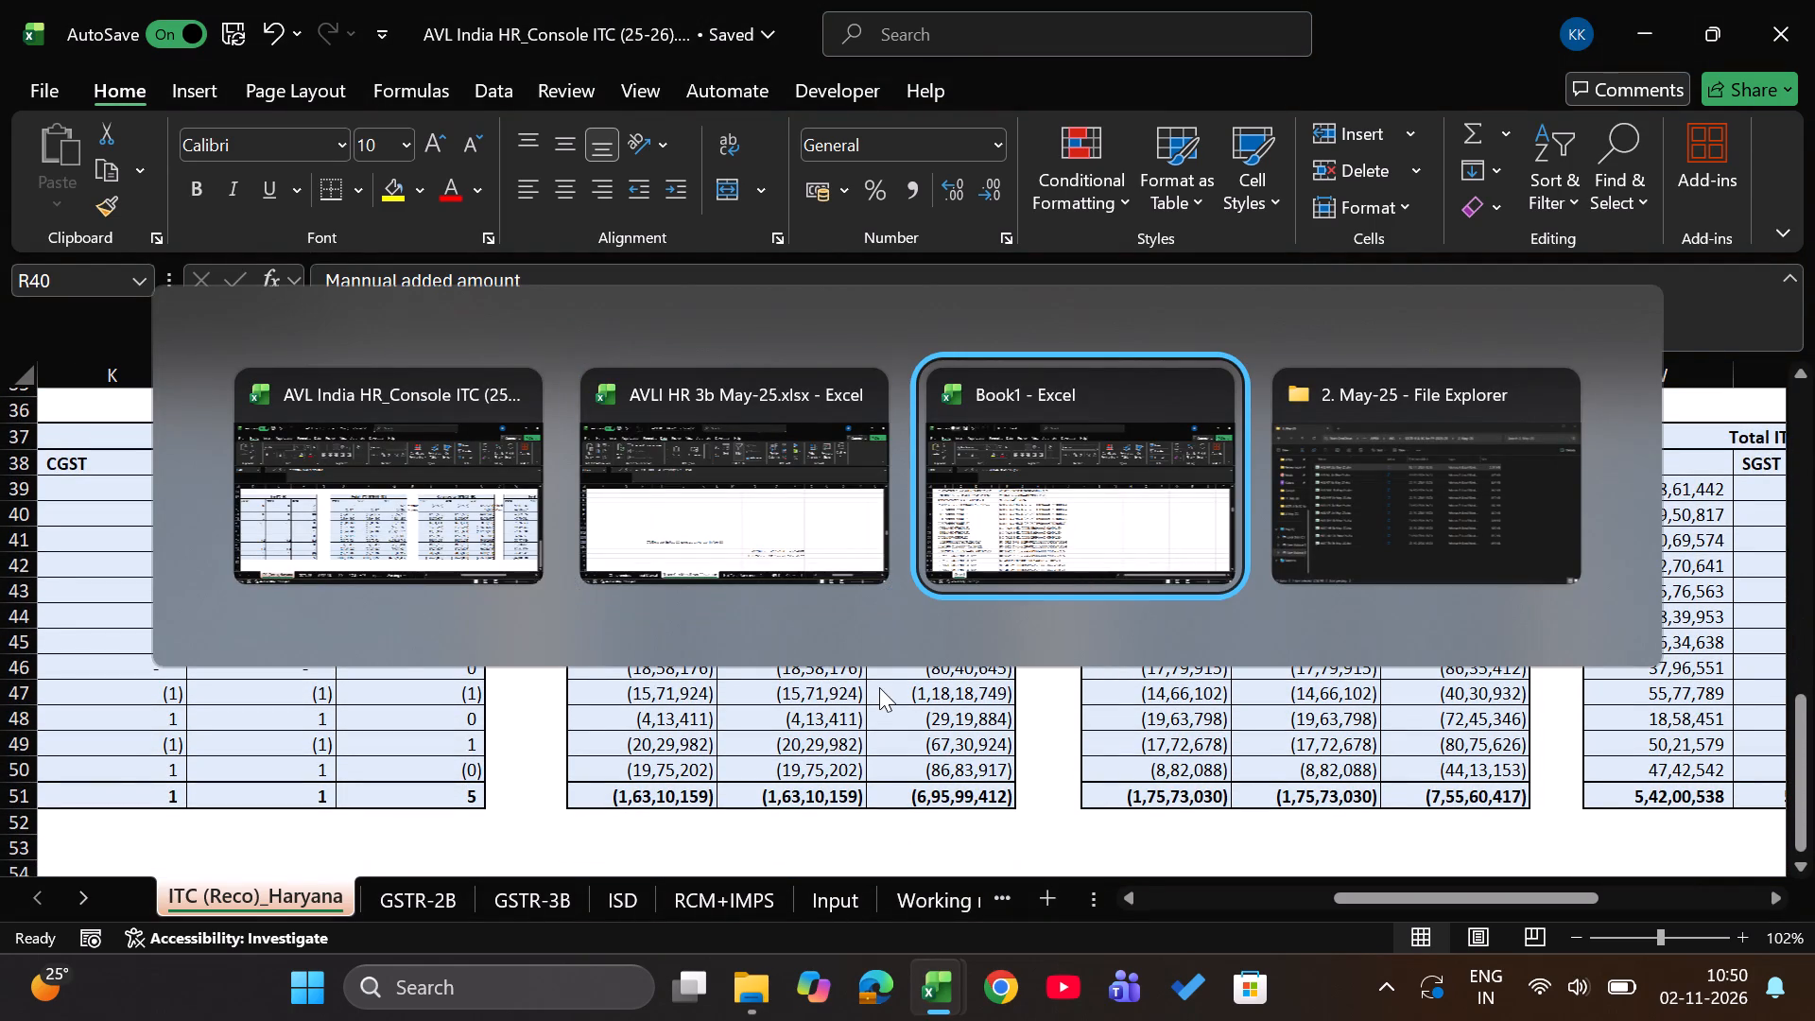
{"action": "key", "text": "alt+Tab"}
{"action": "key", "text": "BackSpace"}
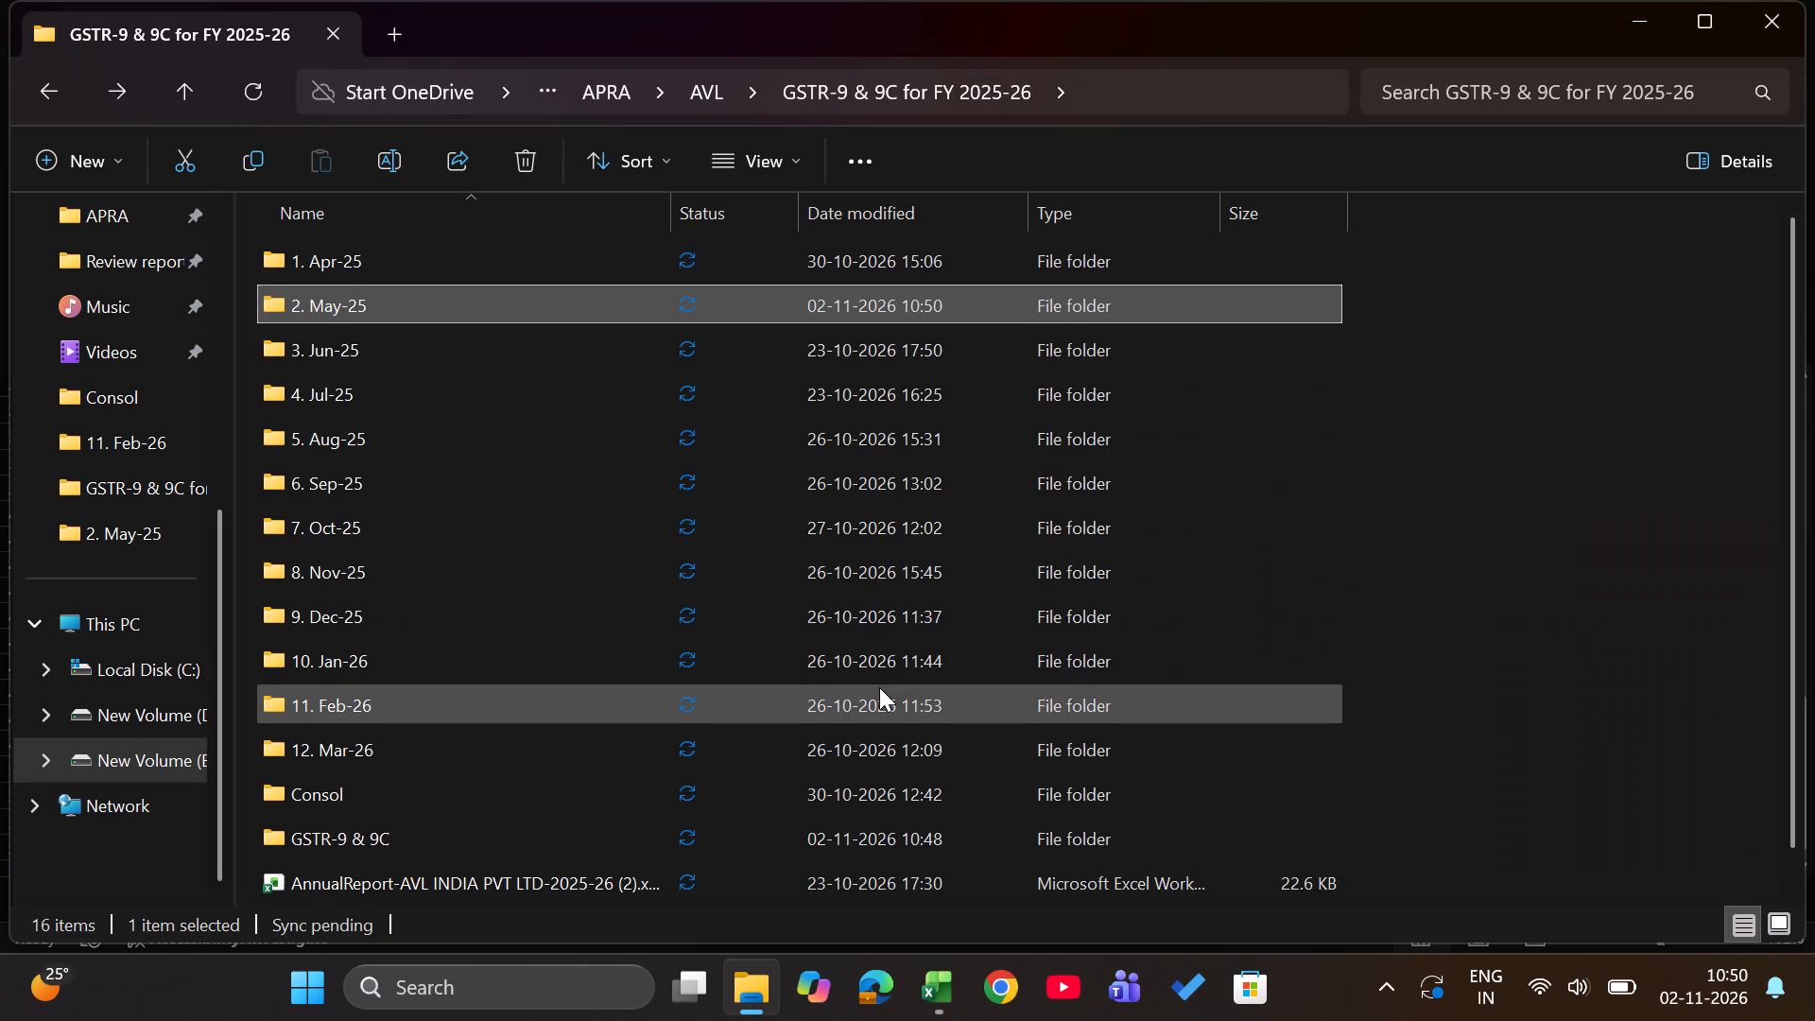
{"action": "key", "text": "Down"}
{"action": "key", "text": "Down"}
{"action": "key", "text": "Up"}
{"action": "key", "text": "Return"}
{"action": "key", "text": "Down"}
{"action": "key", "text": "Down"}
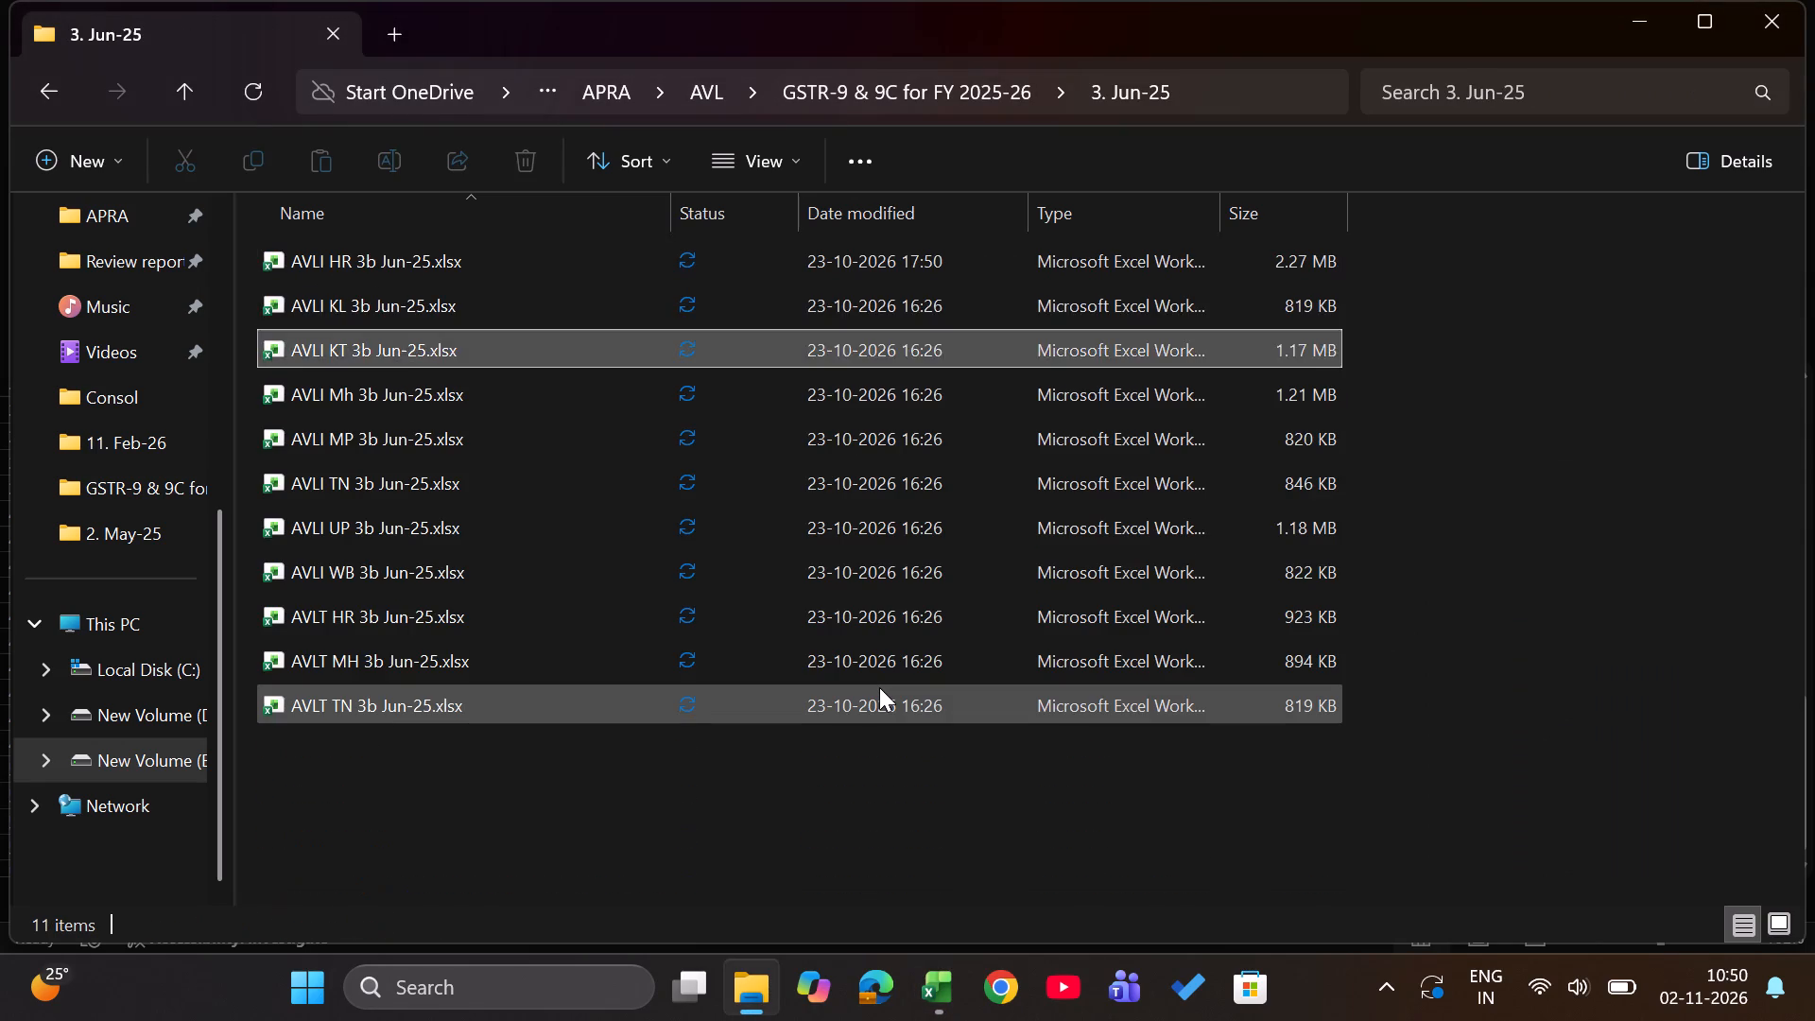
{"action": "key", "text": "Down"}
{"action": "key", "text": "Up"}
{"action": "key", "text": "Up"}
{"action": "key", "text": "Up"}
{"action": "key", "text": "Return"}
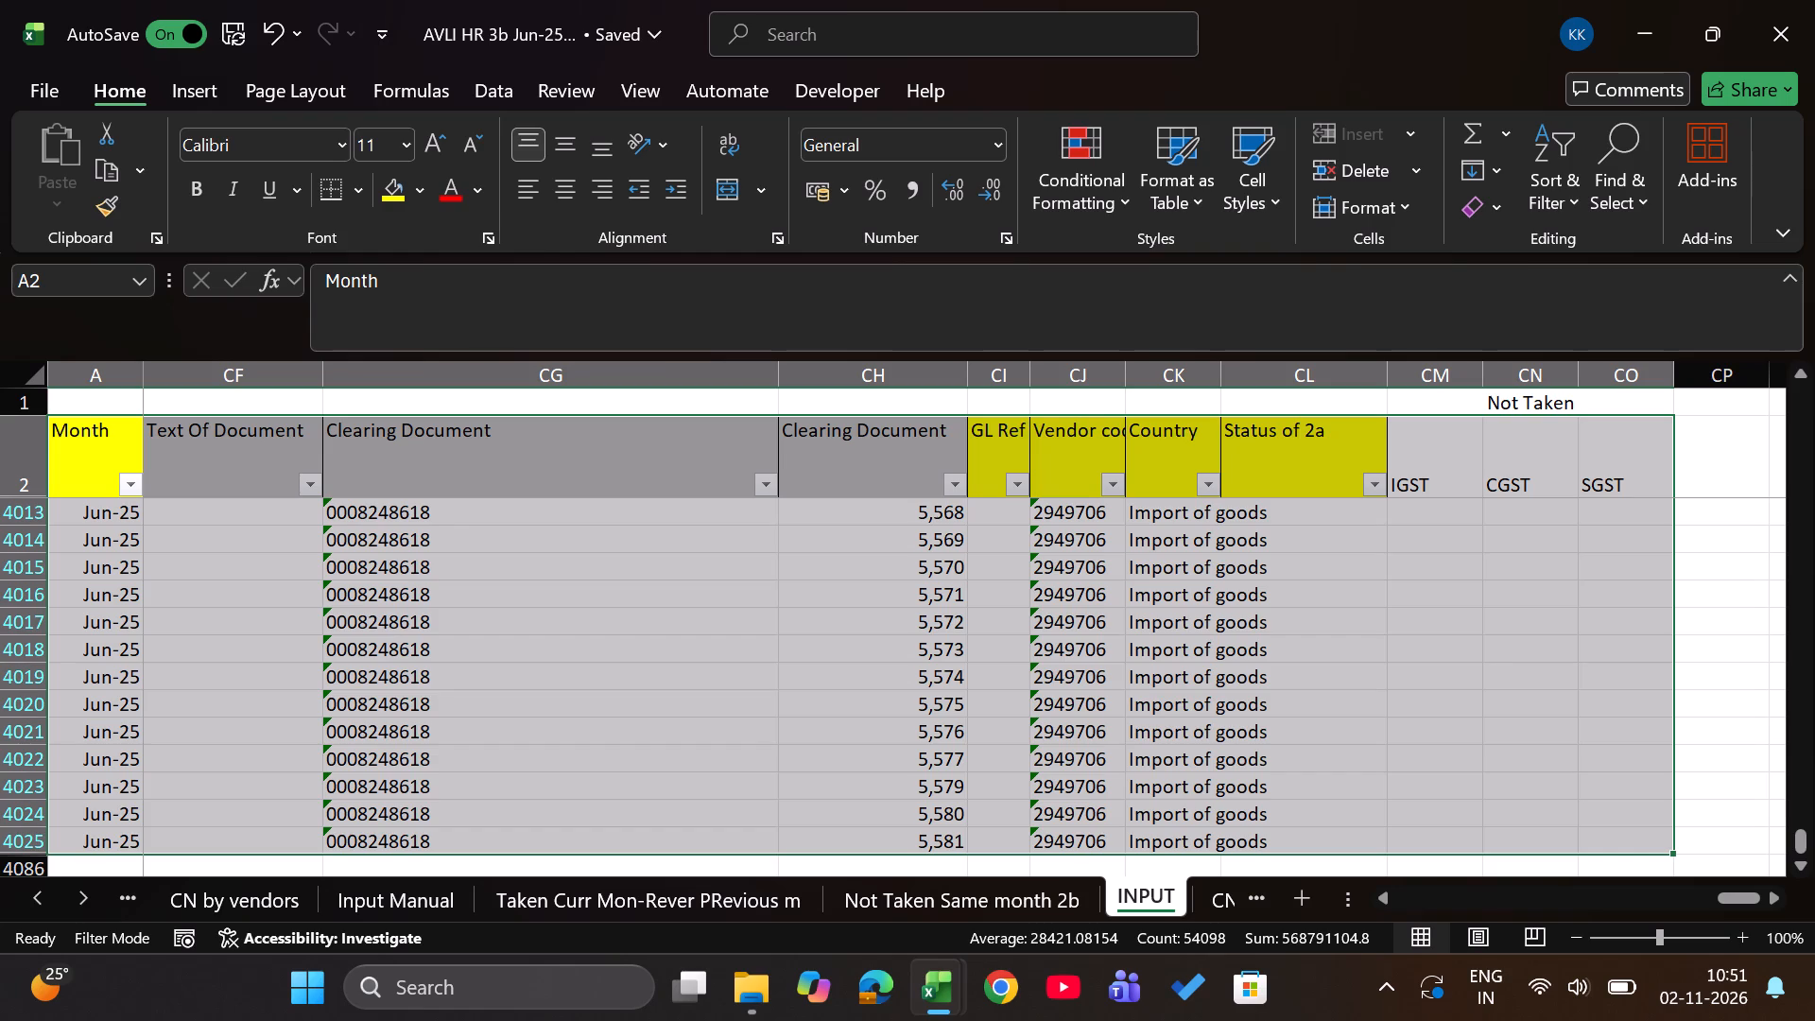
Clear the filter on the INPUT sheet of the June workbook.
{"action": "key", "text": "Left"}
{"action": "key", "text": "Left"}
{"action": "key", "text": "Left"}
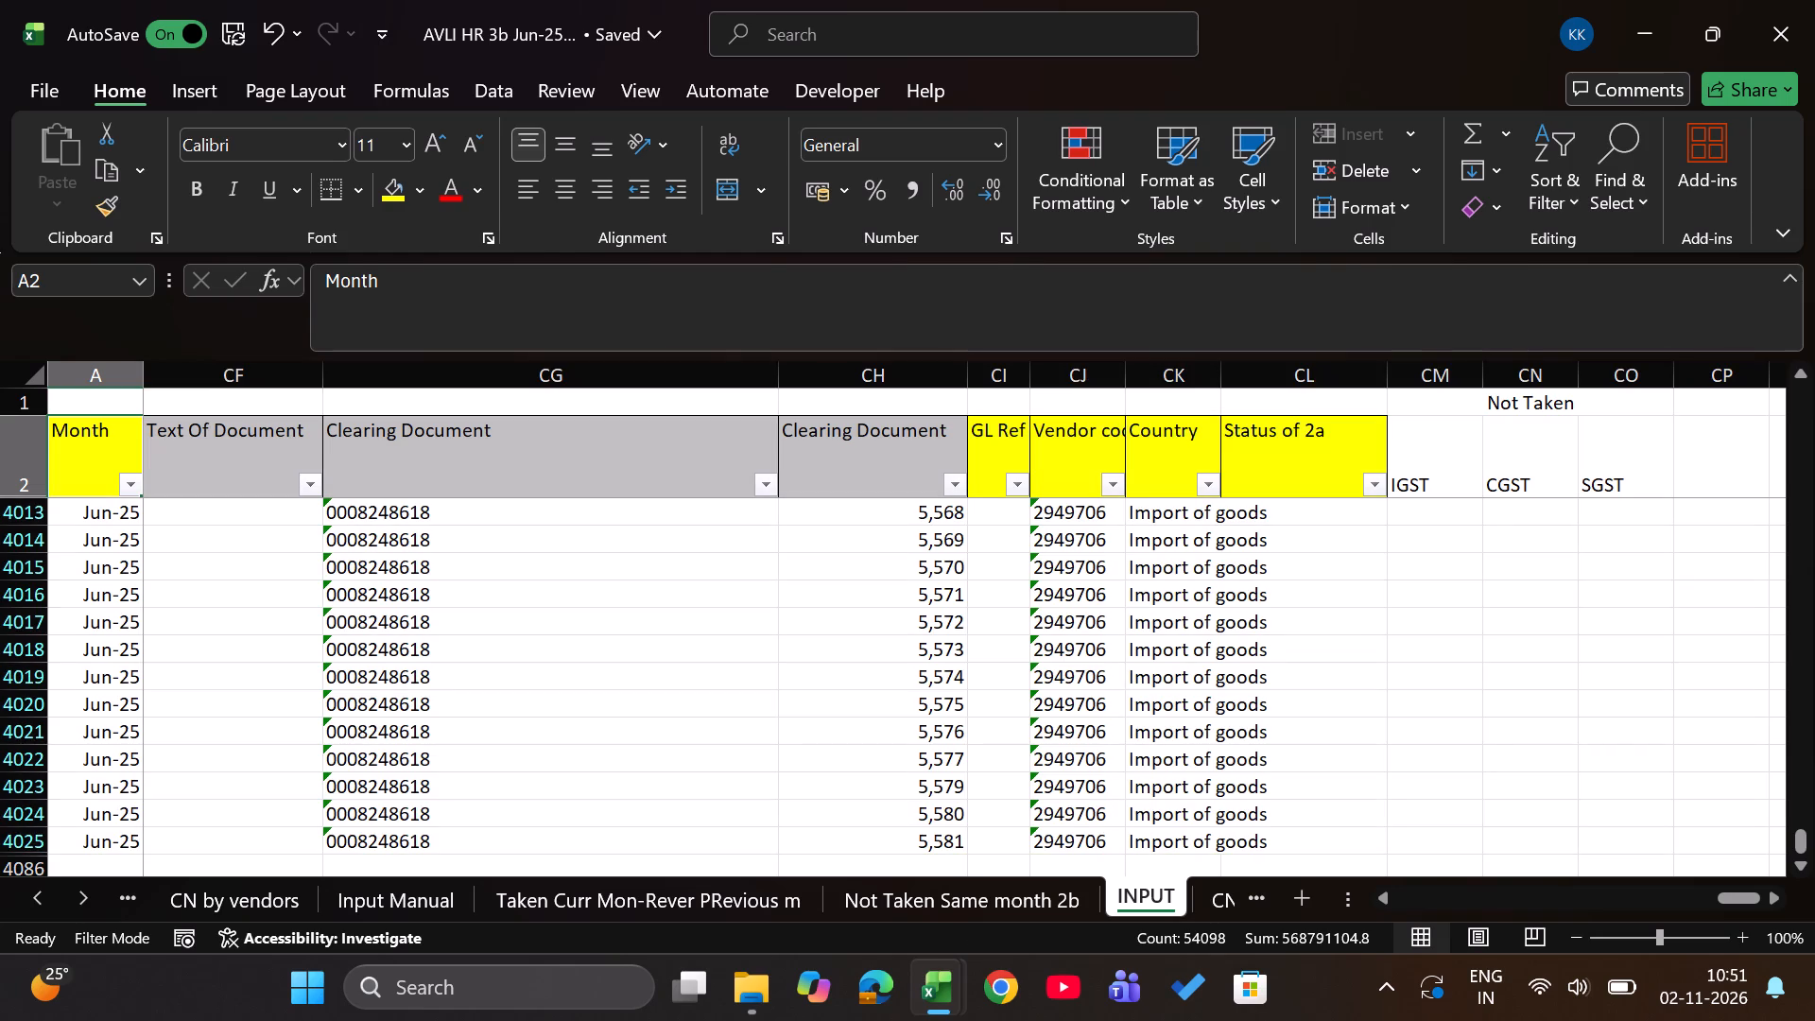
{"action": "key", "text": "ctrl+Down"}
{"action": "key", "text": "Down"}
{"action": "key", "text": "ctrl+Up"}
{"action": "key", "text": "ctrl+Up"}
{"action": "key", "text": "ctrl+Up"}
{"action": "key", "text": "Right"}
{"action": "key", "text": "Right"}
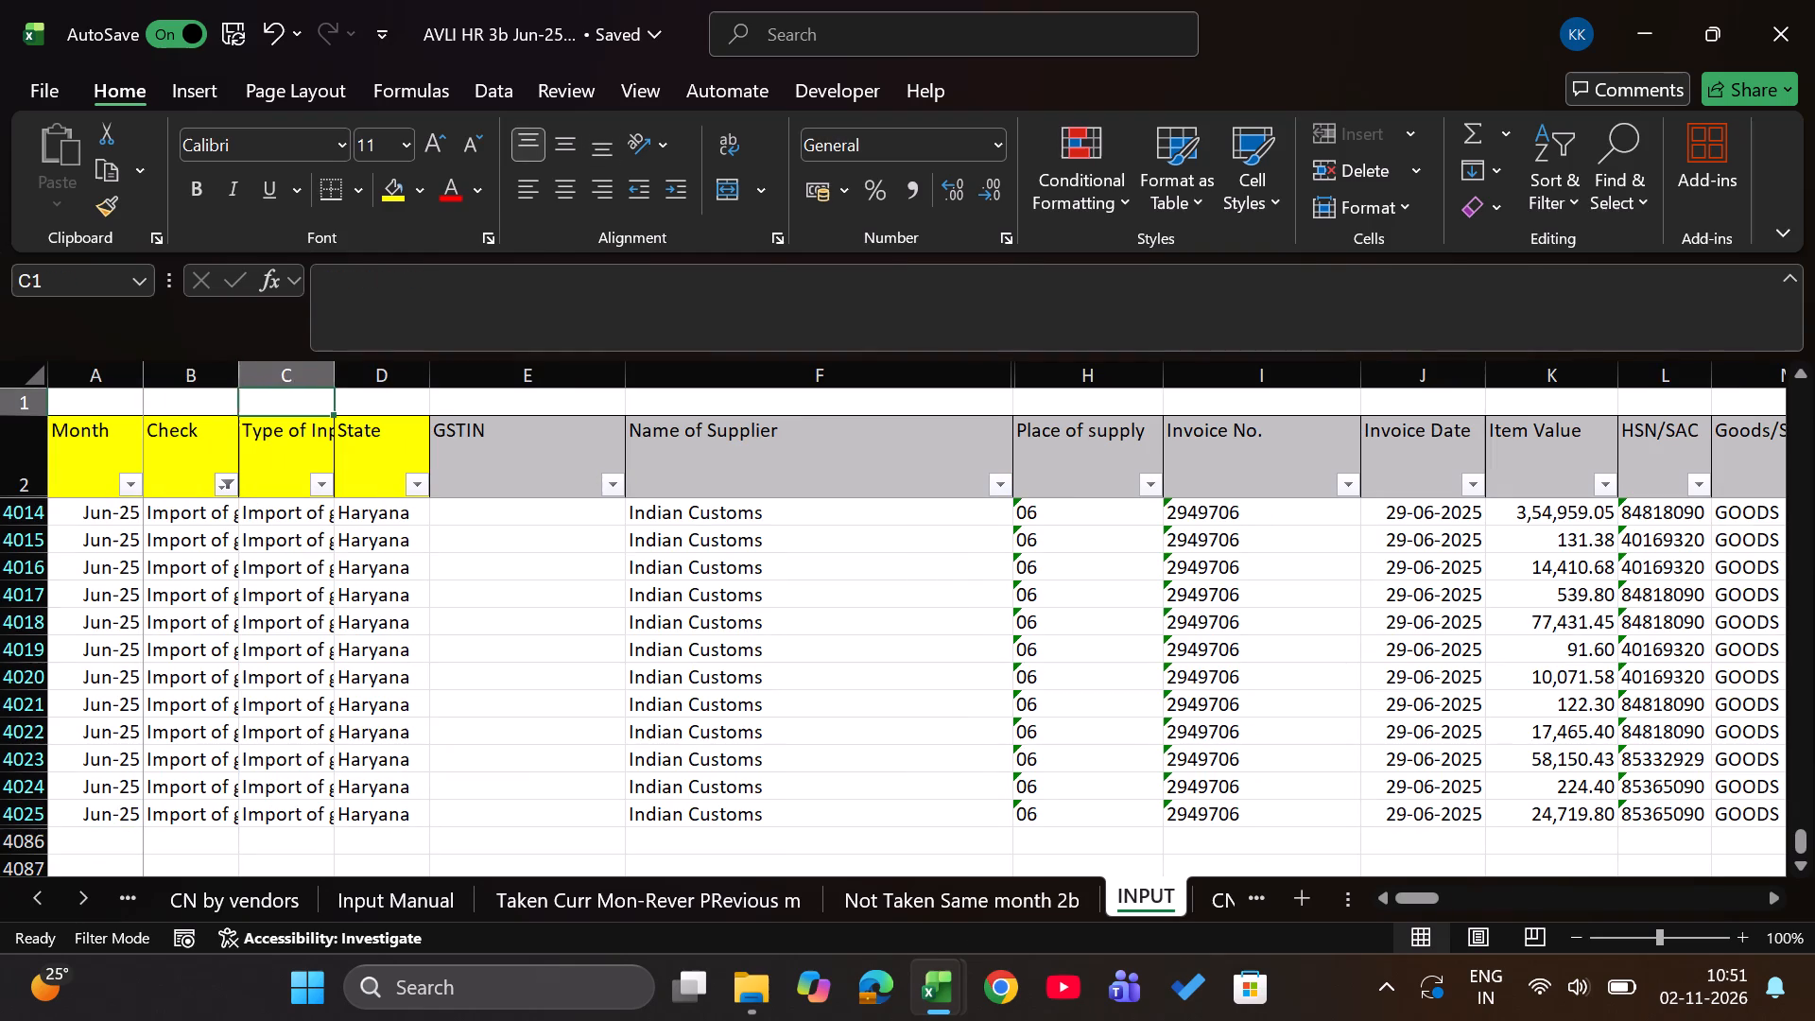
{"action": "key", "text": "Right"}
{"action": "key", "text": "Down"}
{"action": "type", "text": "ac"}
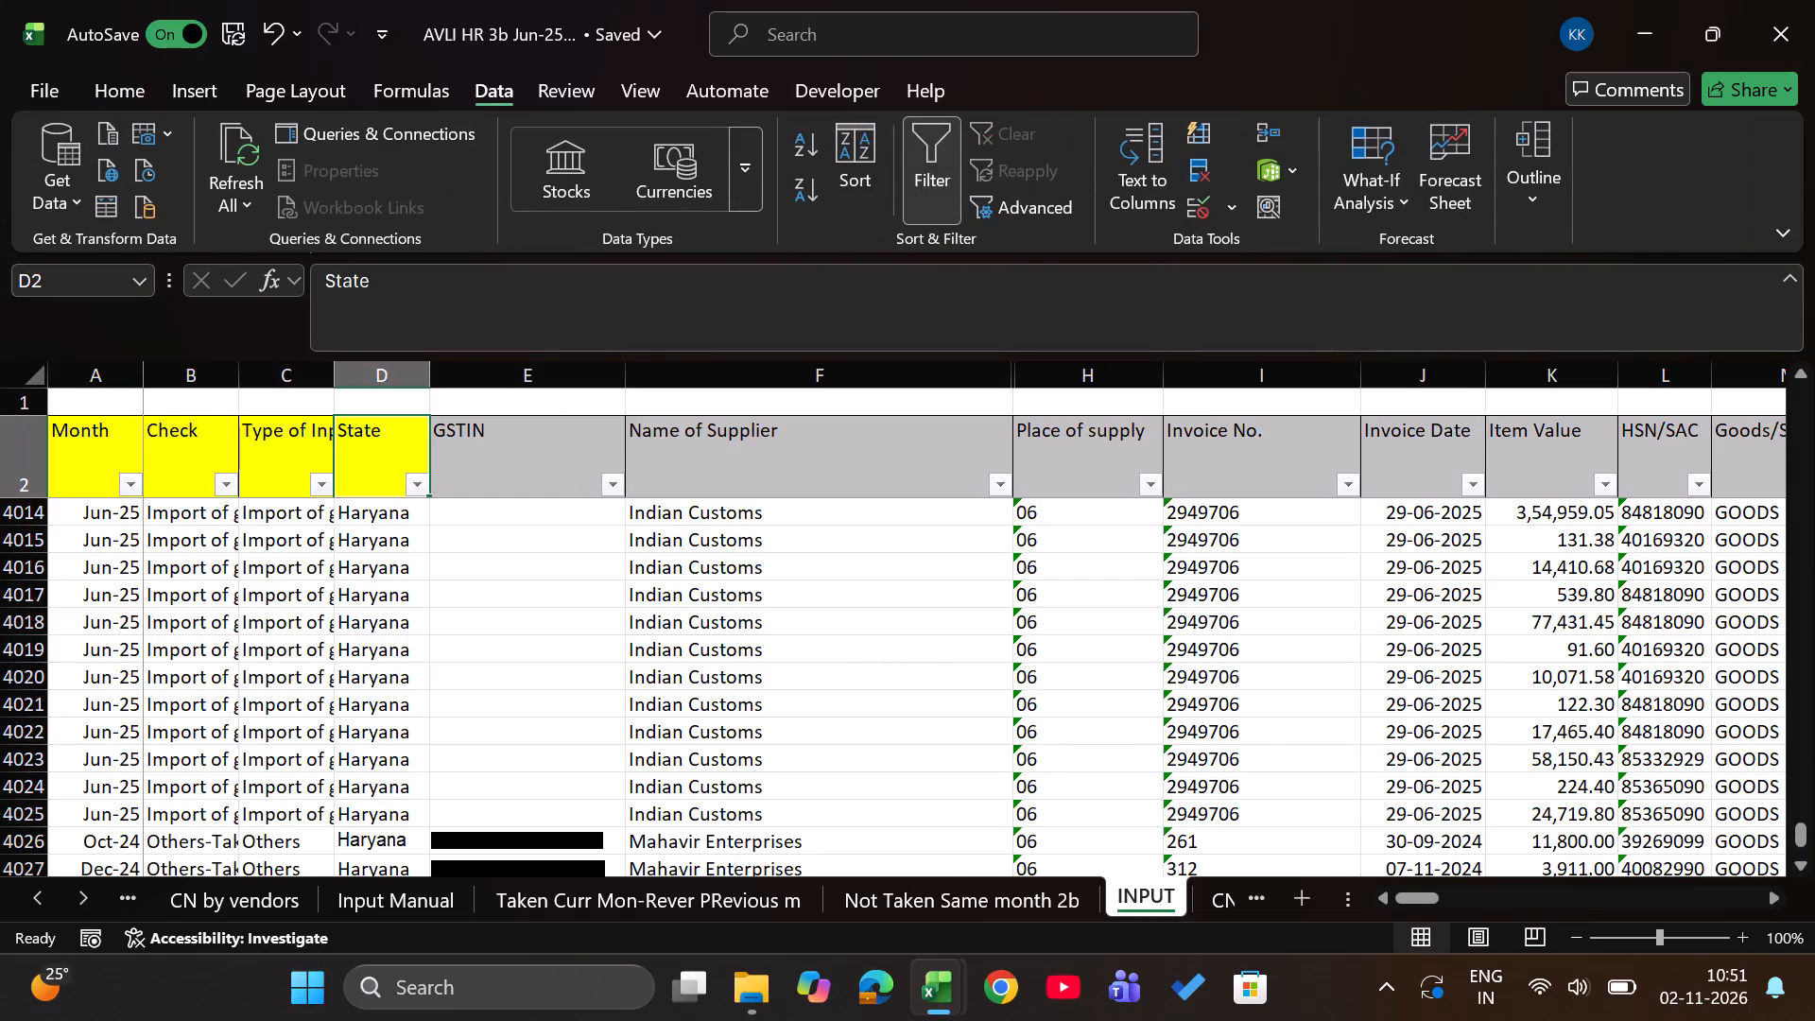
{"action": "key", "text": "Right"}
{"action": "key", "text": "Right"}
{"action": "key", "text": "Right"}
{"action": "key", "text": "Right"}
{"action": "key", "text": "Right"}
{"action": "key", "text": "Right"}
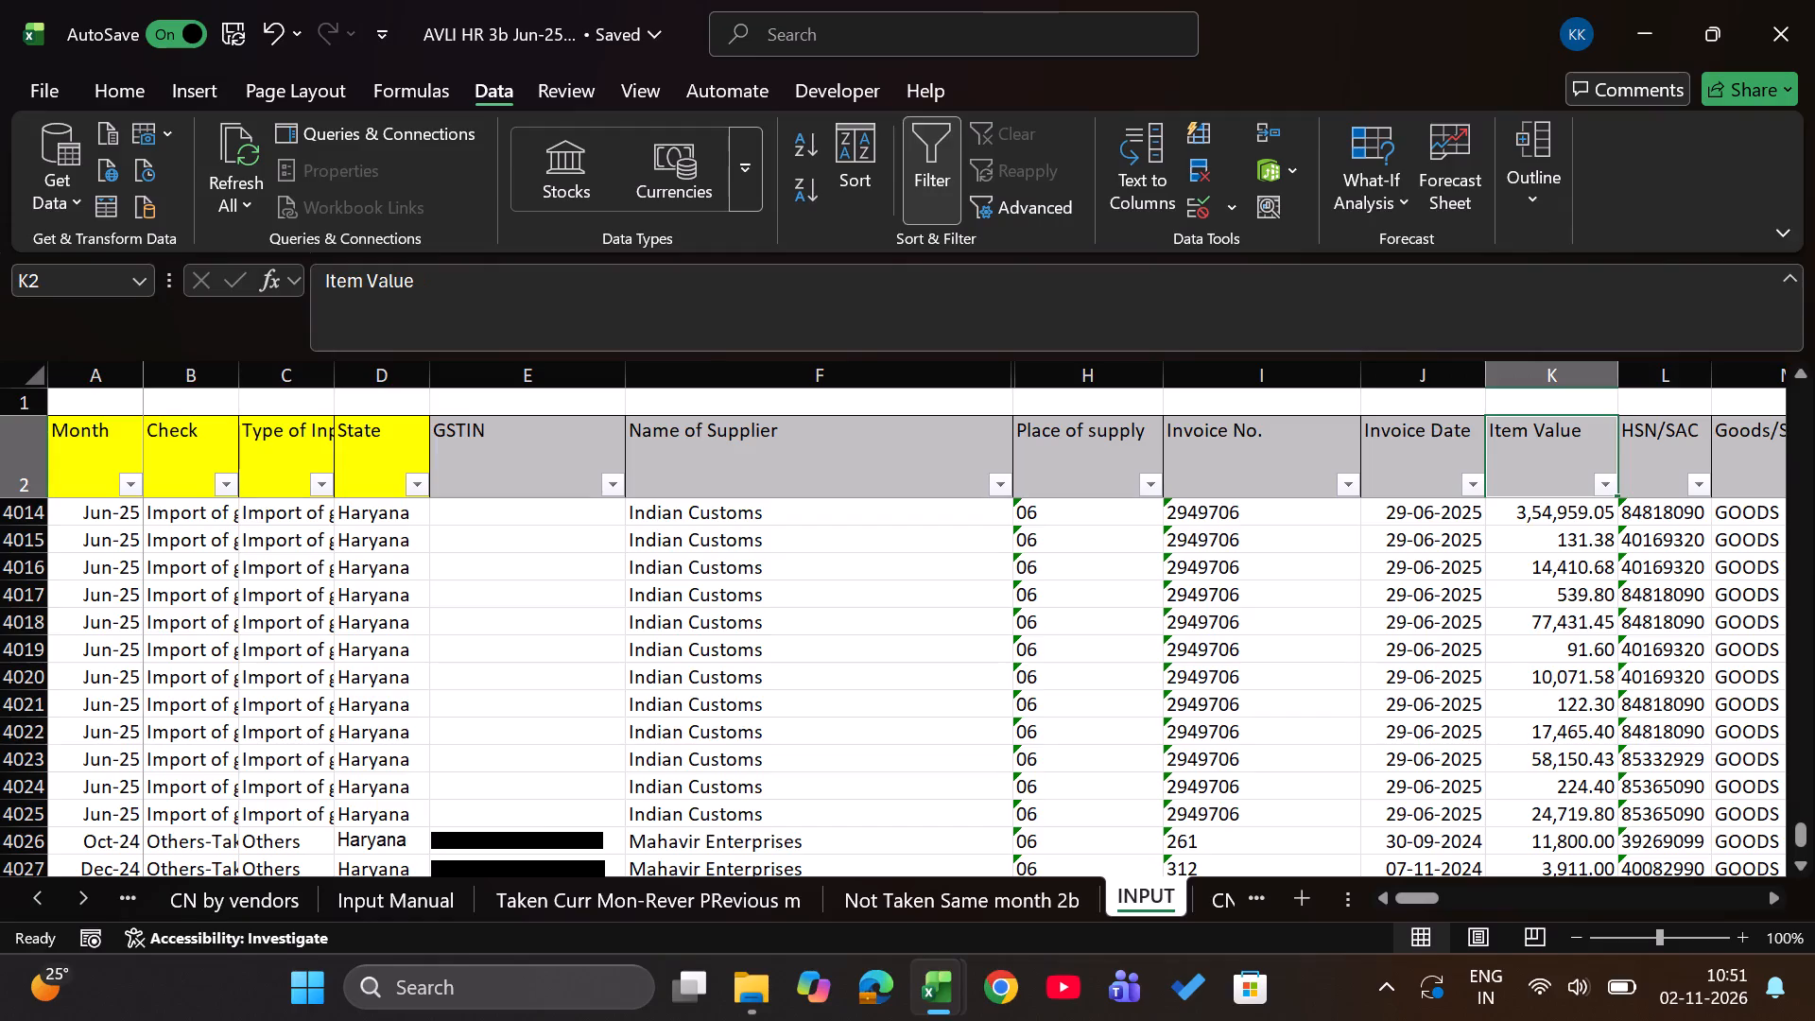
Insert a blank column A before the State column on the Not Taken Same month 2b sheet.
{"action": "key", "text": "ctrl+Page_Up"}
{"action": "key", "text": "Left"}
{"action": "key", "text": "Up"}
{"action": "key", "text": "Up"}
{"action": "key", "text": "Up"}
{"action": "key", "text": "Right"}
{"action": "key", "text": "Right"}
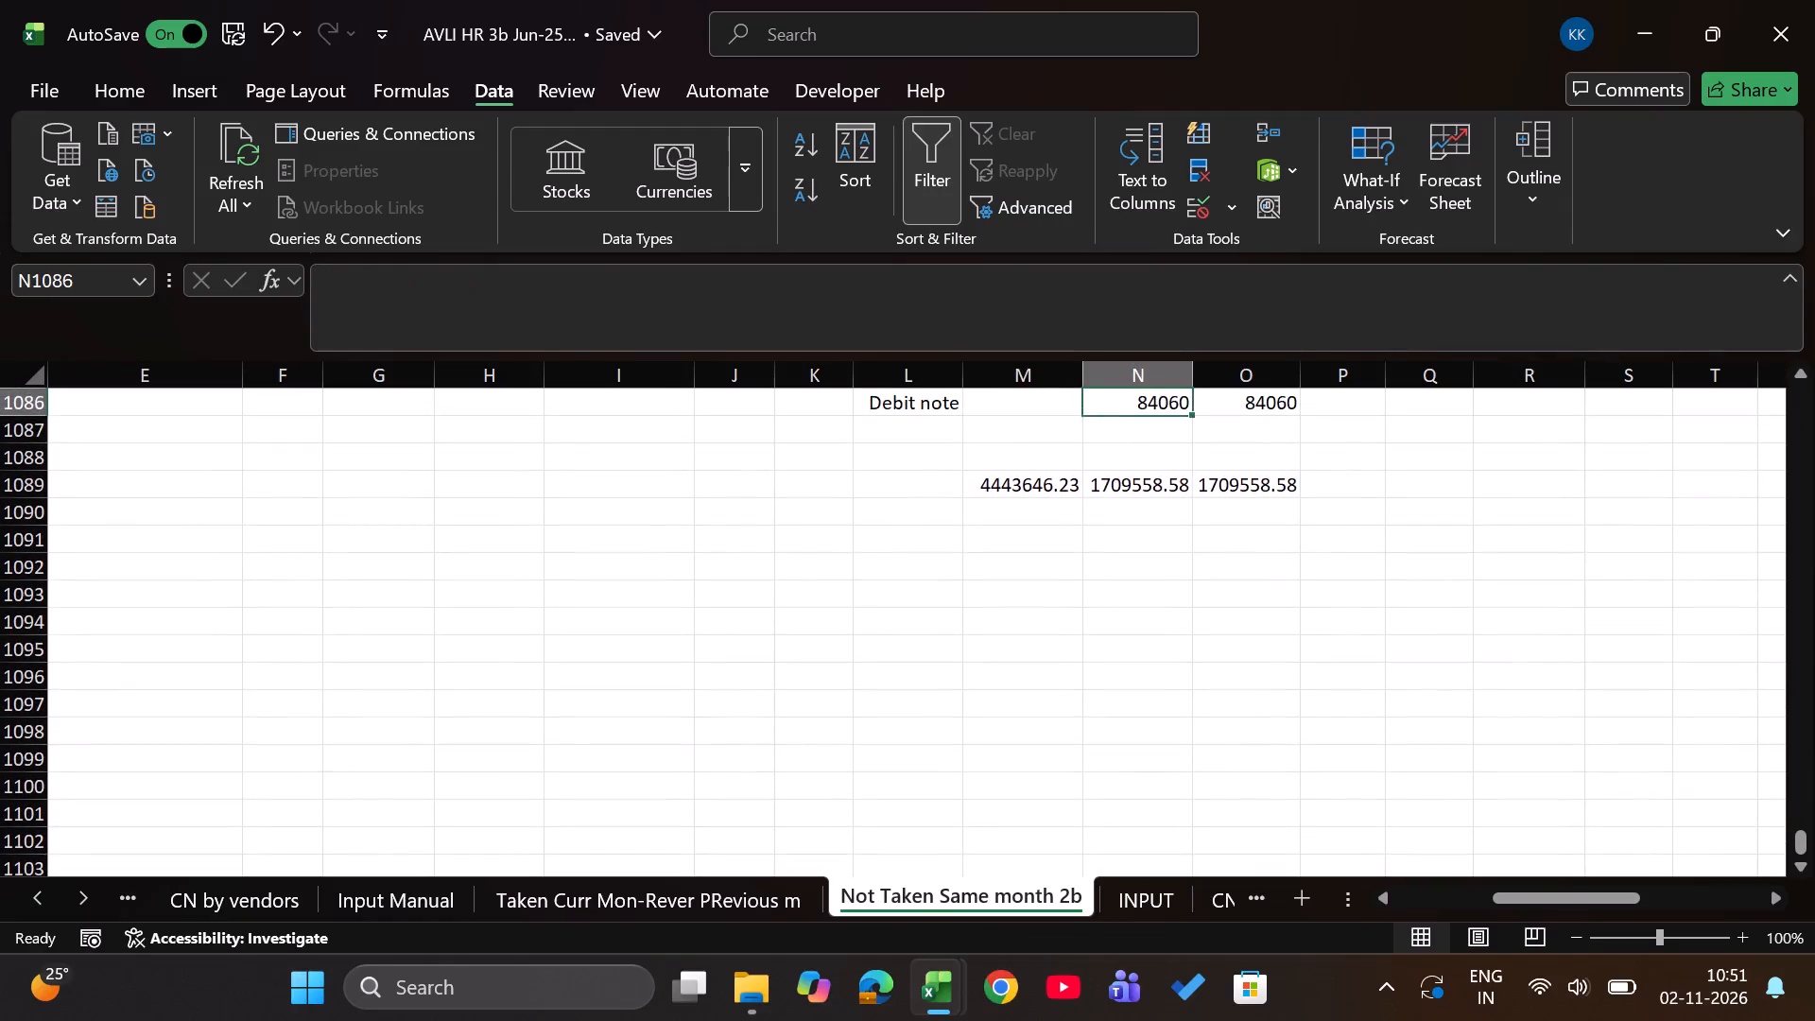
{"action": "key", "text": "Up"}
{"action": "key", "text": "Up"}
{"action": "key", "text": "Up"}
{"action": "key", "text": "Up"}
{"action": "key", "text": "Up"}
{"action": "key", "text": "ctrl+Up"}
{"action": "key", "text": "ctrl+Up"}
{"action": "key", "text": "Up"}
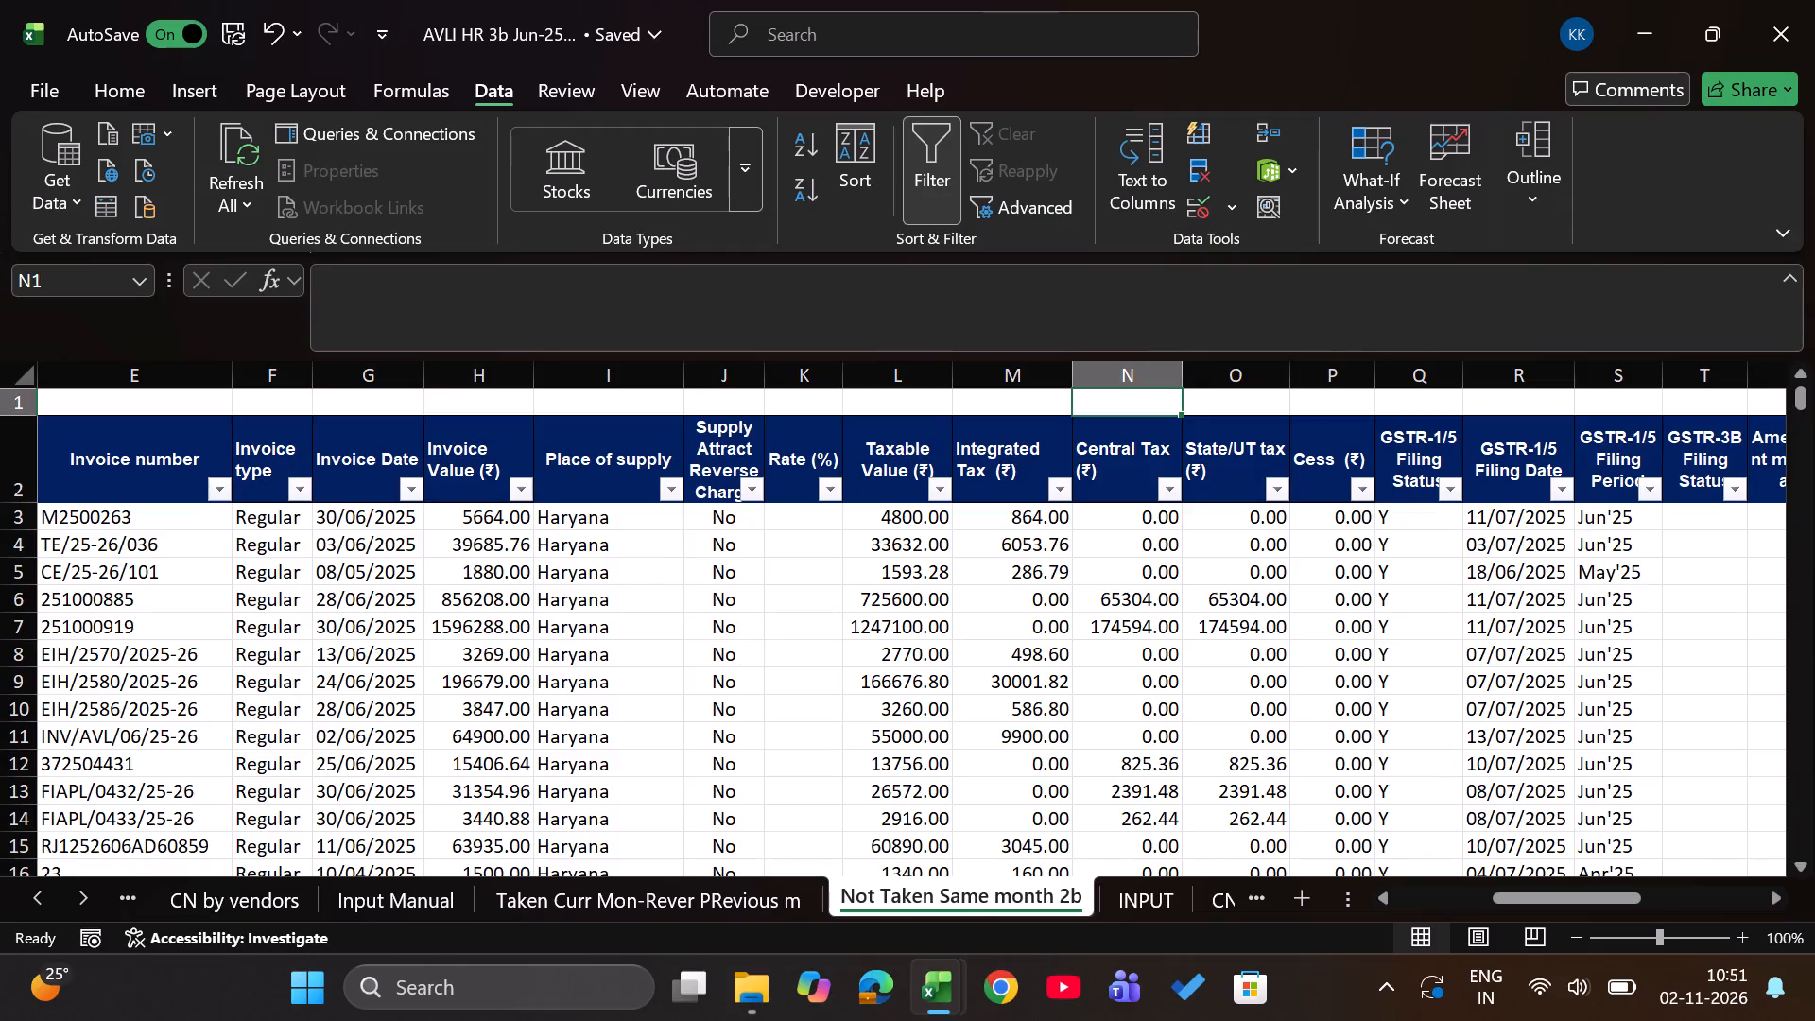
{"action": "key", "text": "Down"}
{"action": "key", "text": "Left"}
{"action": "key", "text": "ctrl+Left"}
{"action": "key", "text": "ctrl+Left"}
{"action": "key", "text": "ctrl+Left"}
{"action": "key", "text": "ctrl+Left"}
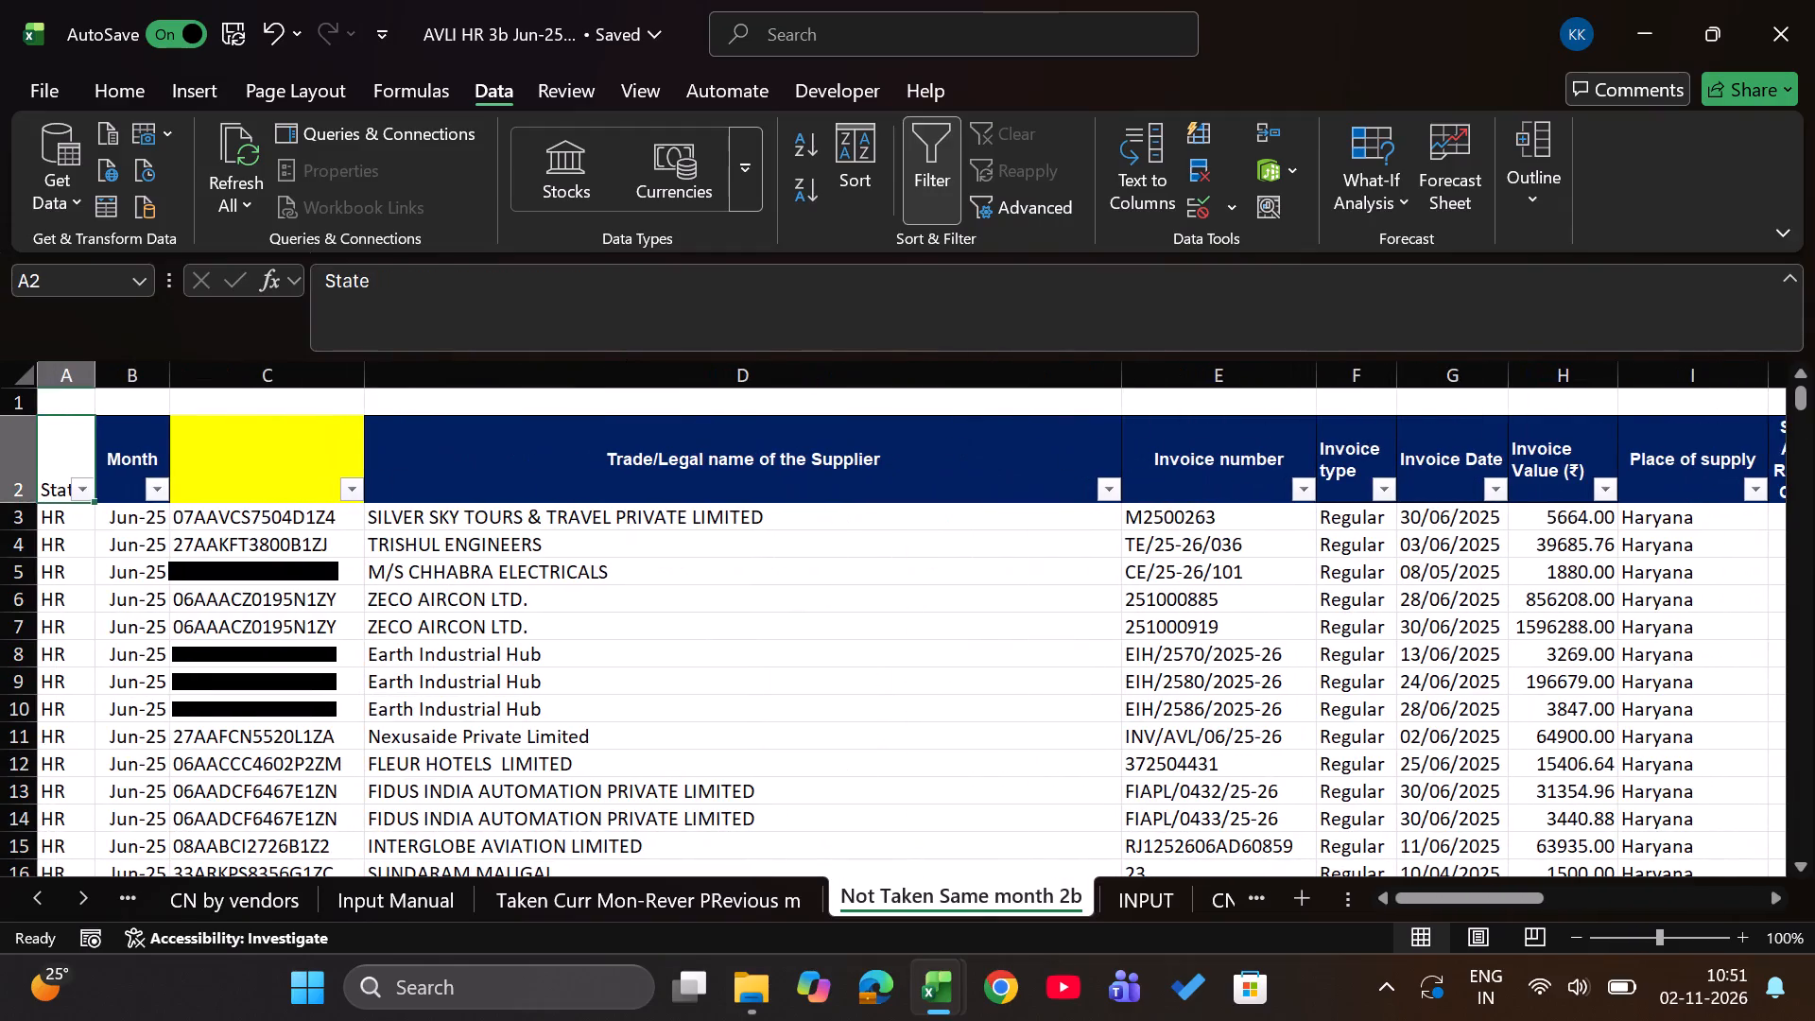
{"action": "key", "text": "ctrl+space"}
{"action": "key", "text": "ctrl+shift+equal"}
{"action": "key", "text": "Right"}
{"action": "key", "text": "Down"}
{"action": "key", "text": "Left"}
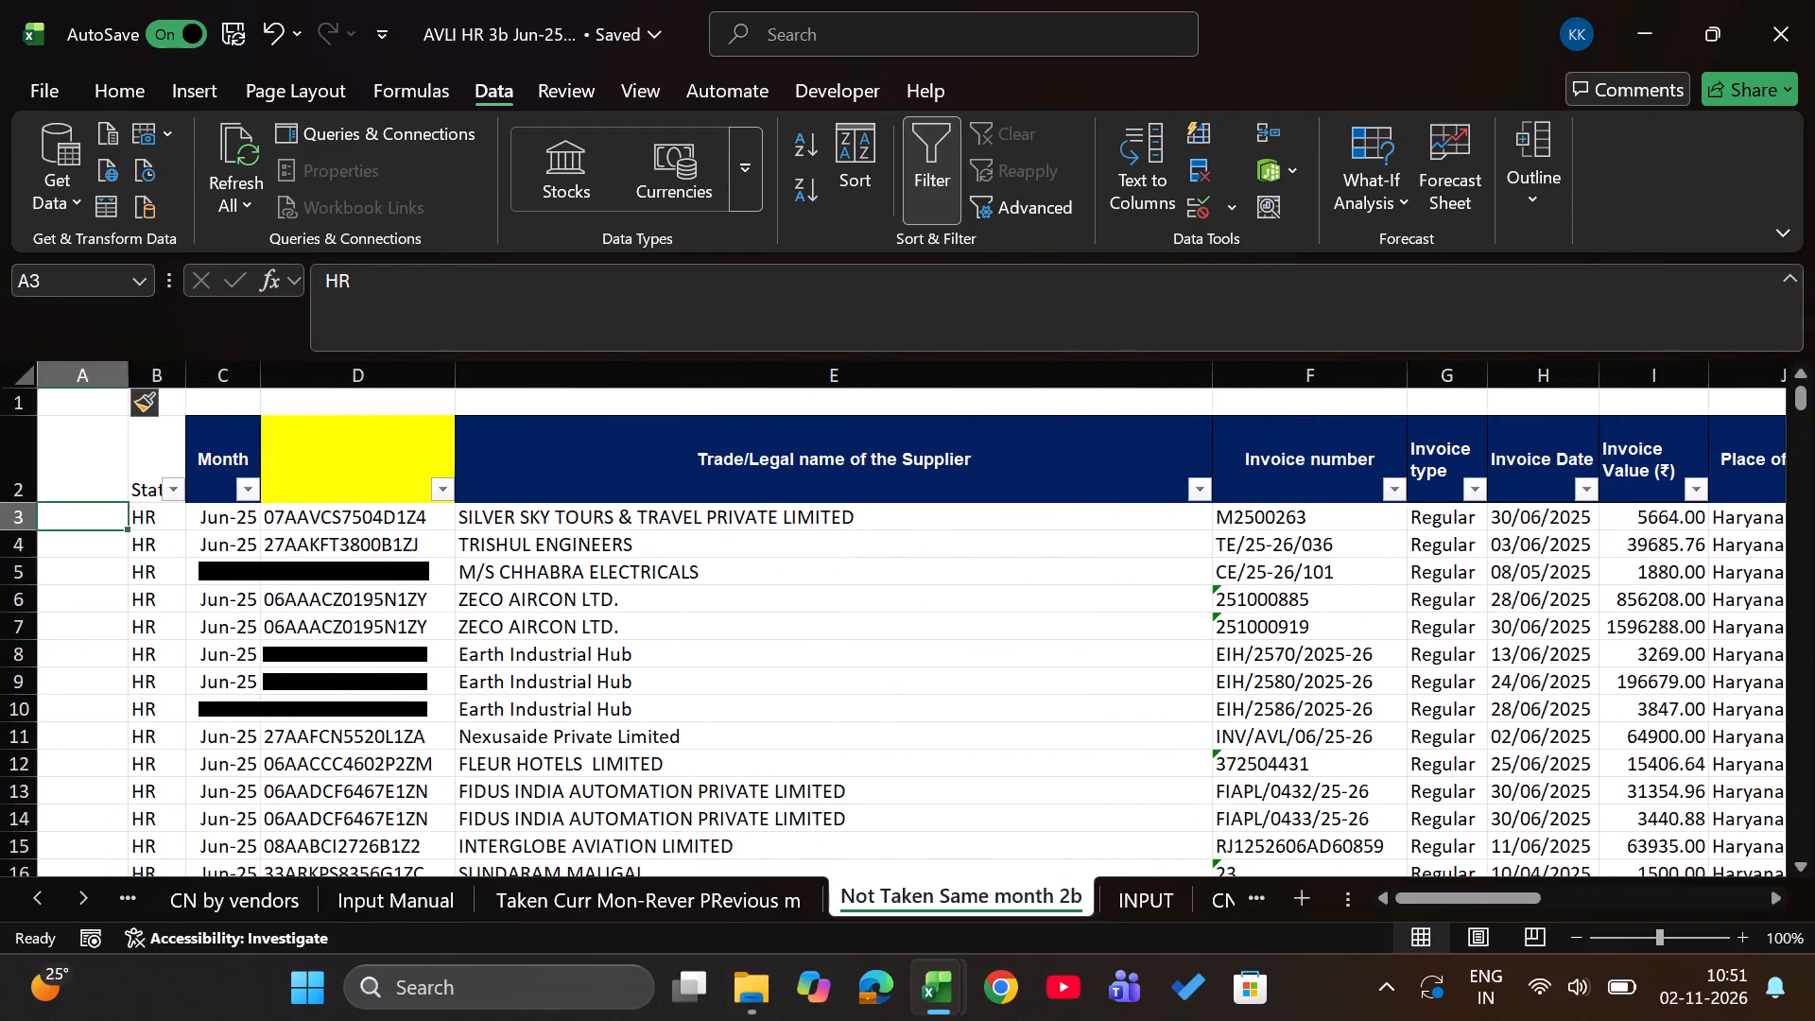
Build the first UID in A3 of Not Taken Same month 2b by joining invoice number and supplier GSTIN with =F3&D3.
{"action": "key", "text": "equal"}
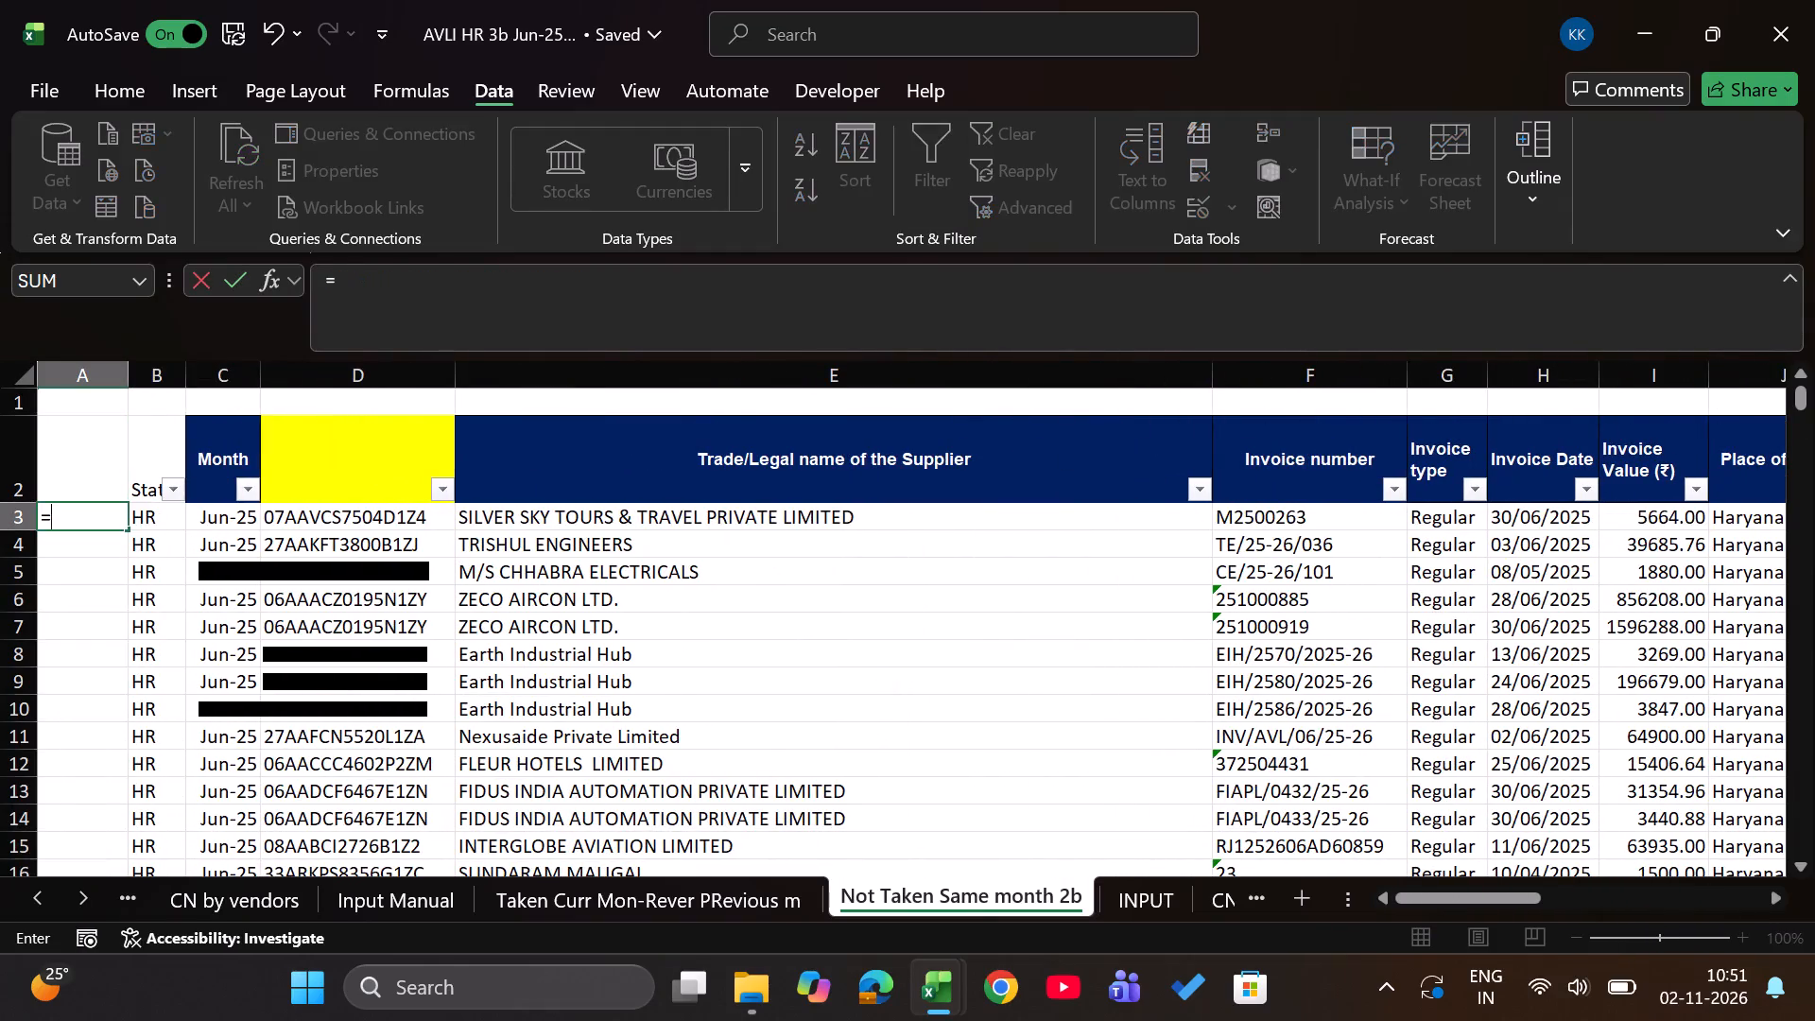
{"action": "key", "text": "Right"}
{"action": "key", "text": "Right"}
{"action": "key", "text": "Right"}
{"action": "key", "text": "Right"}
{"action": "key", "text": "Right"}
{"action": "key", "text": "Right"}
{"action": "key", "text": "Left"}
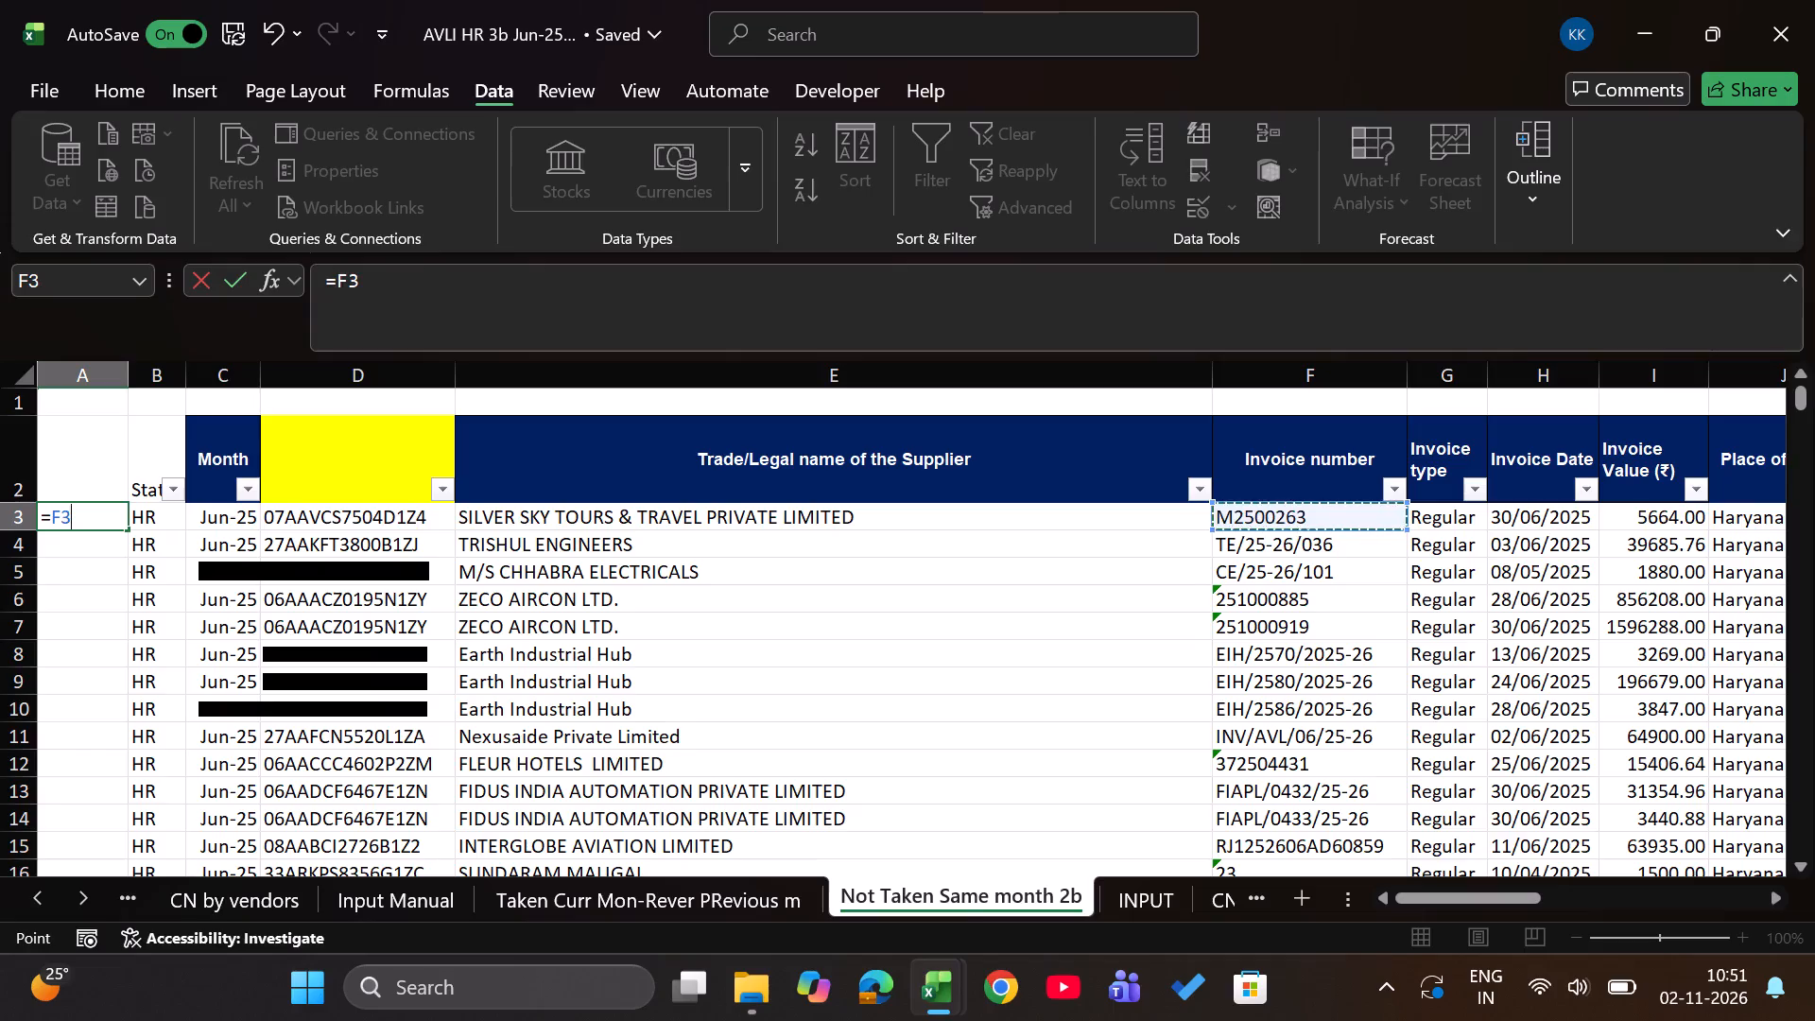
{"action": "key", "text": "shift+ampersand"}
{"action": "key", "text": "Right"}
{"action": "key", "text": "Right"}
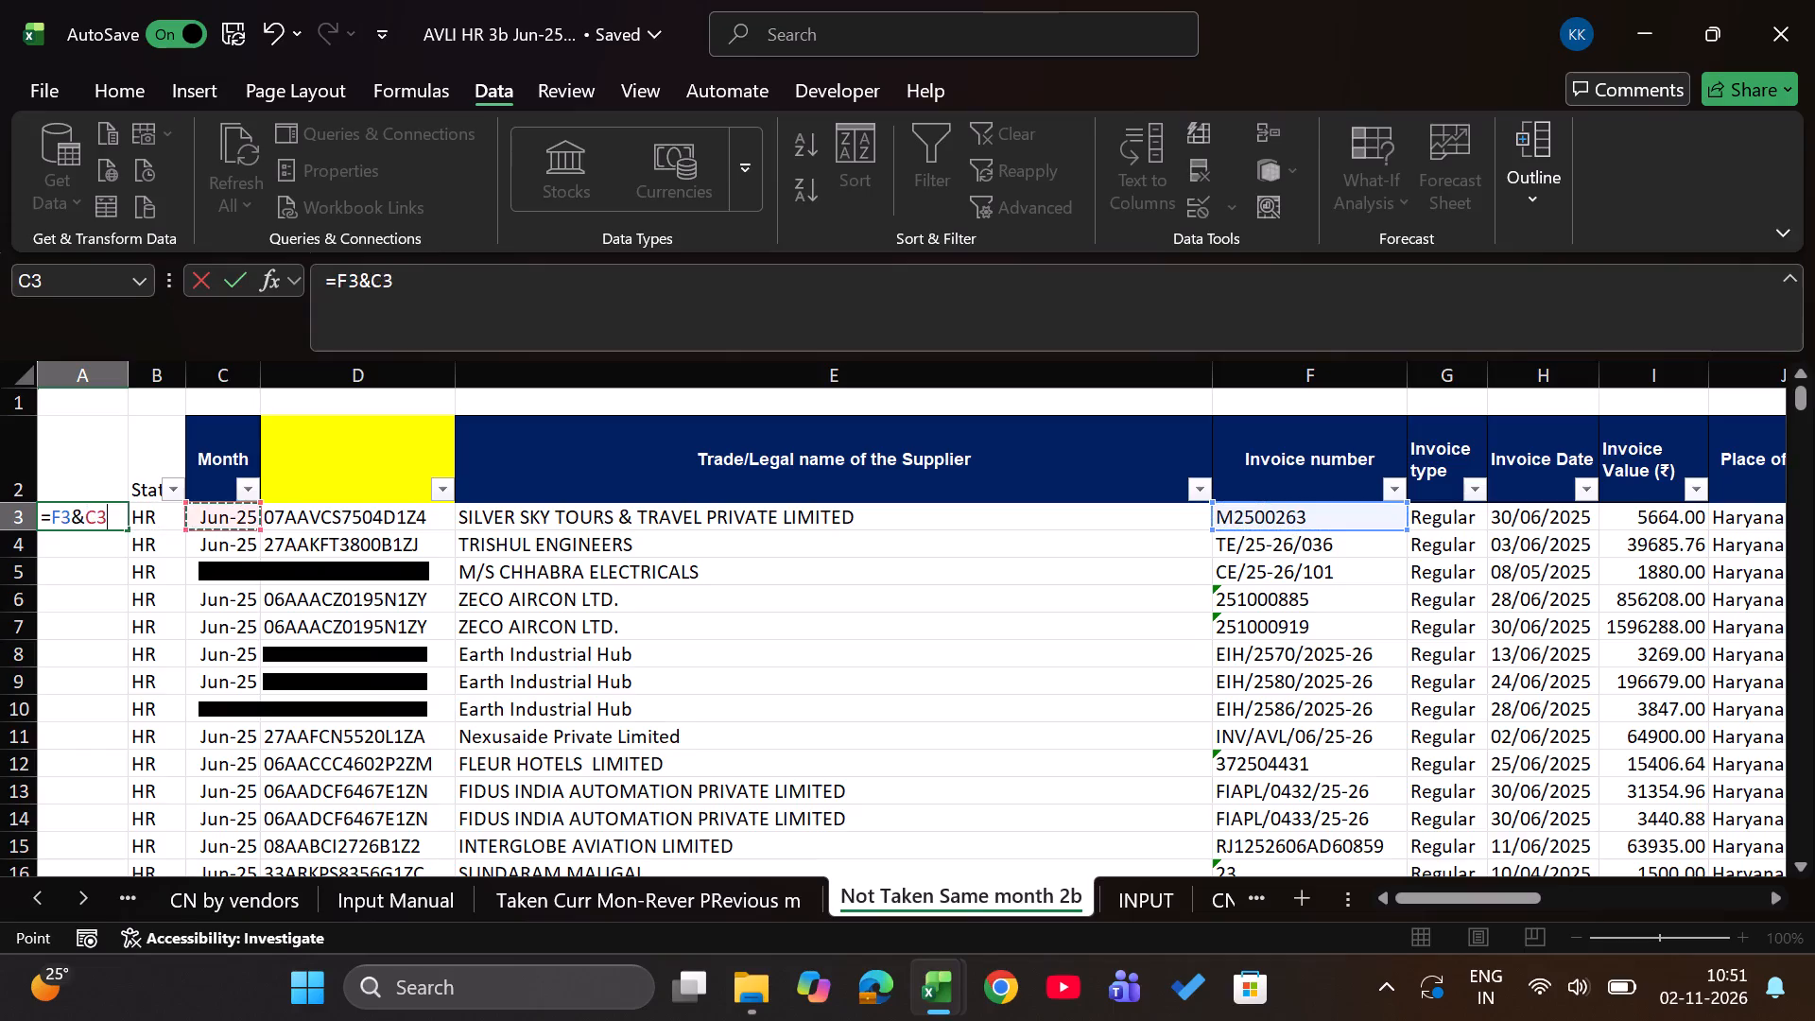
{"action": "key", "text": "Right"}
{"action": "key", "text": "Return"}
Fill the A3 UID formula down column A to the last data row of the Not Taken Same month 2b sheet.
{"action": "key", "text": "Return"}
{"action": "key", "text": "Right"}
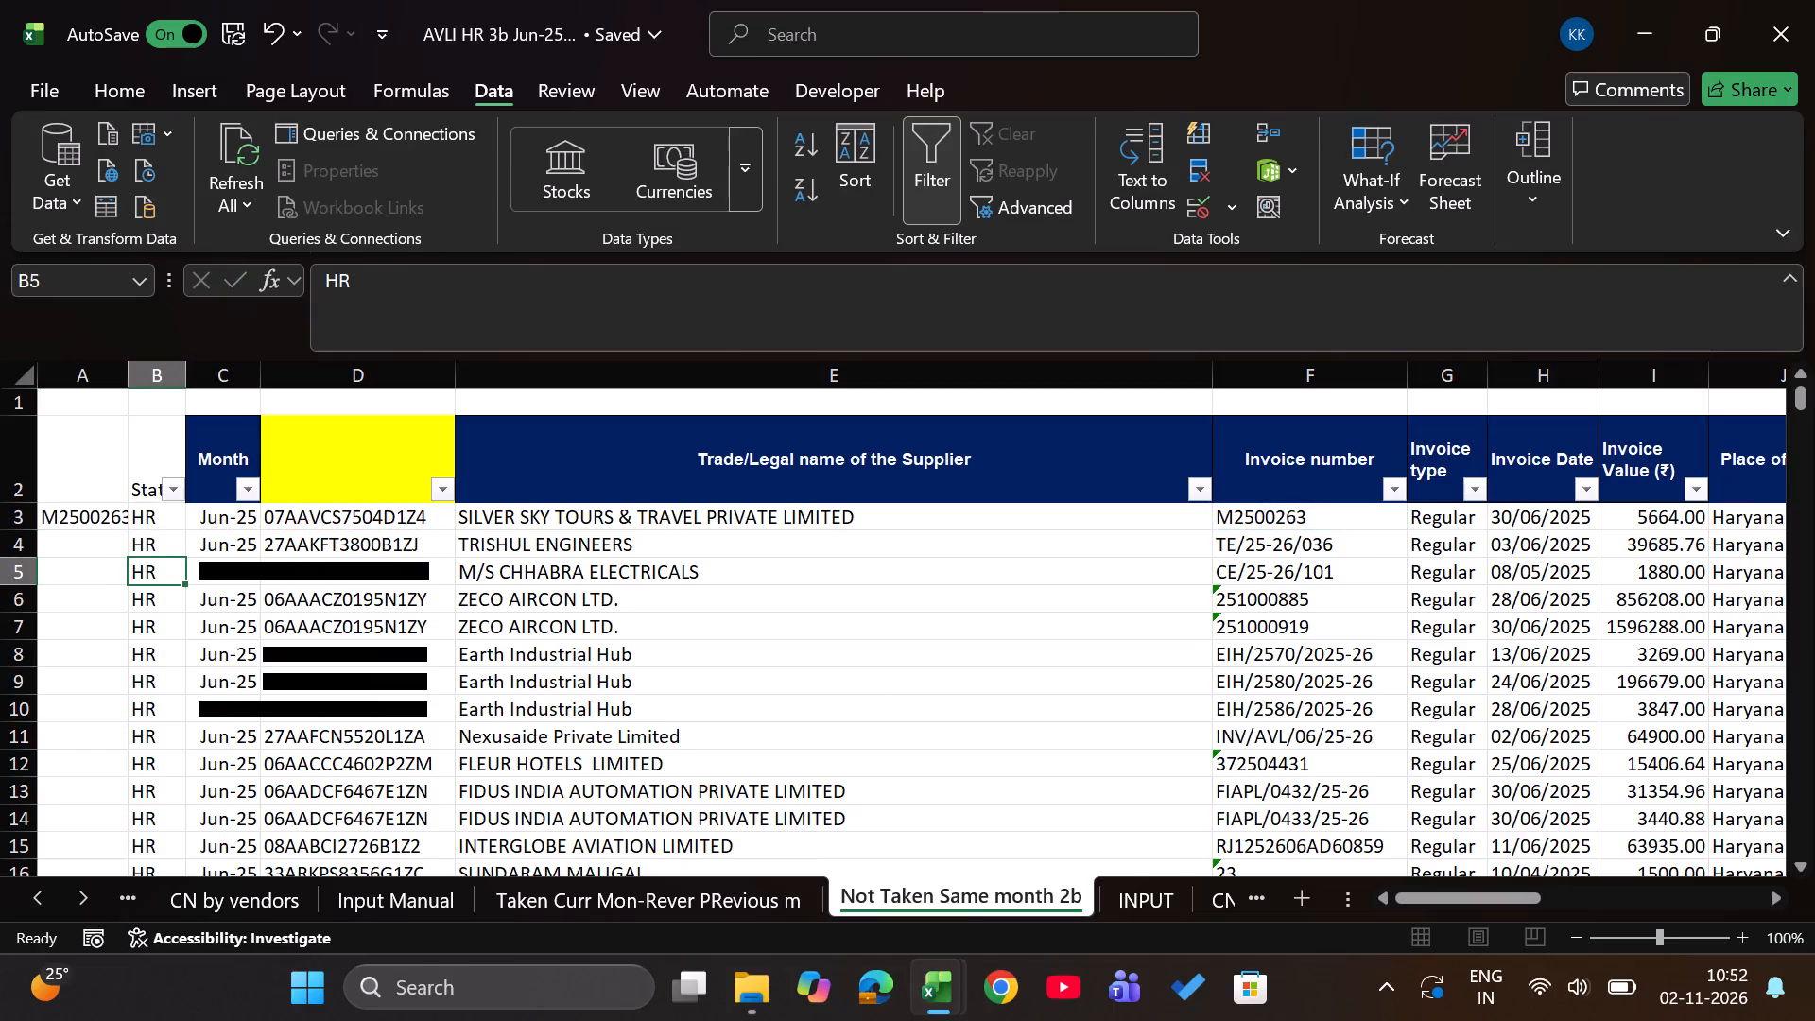
{"action": "key", "text": "ctrl+Down"}
{"action": "key", "text": "Left"}
{"action": "key", "text": "ctrl+shift+Up"}
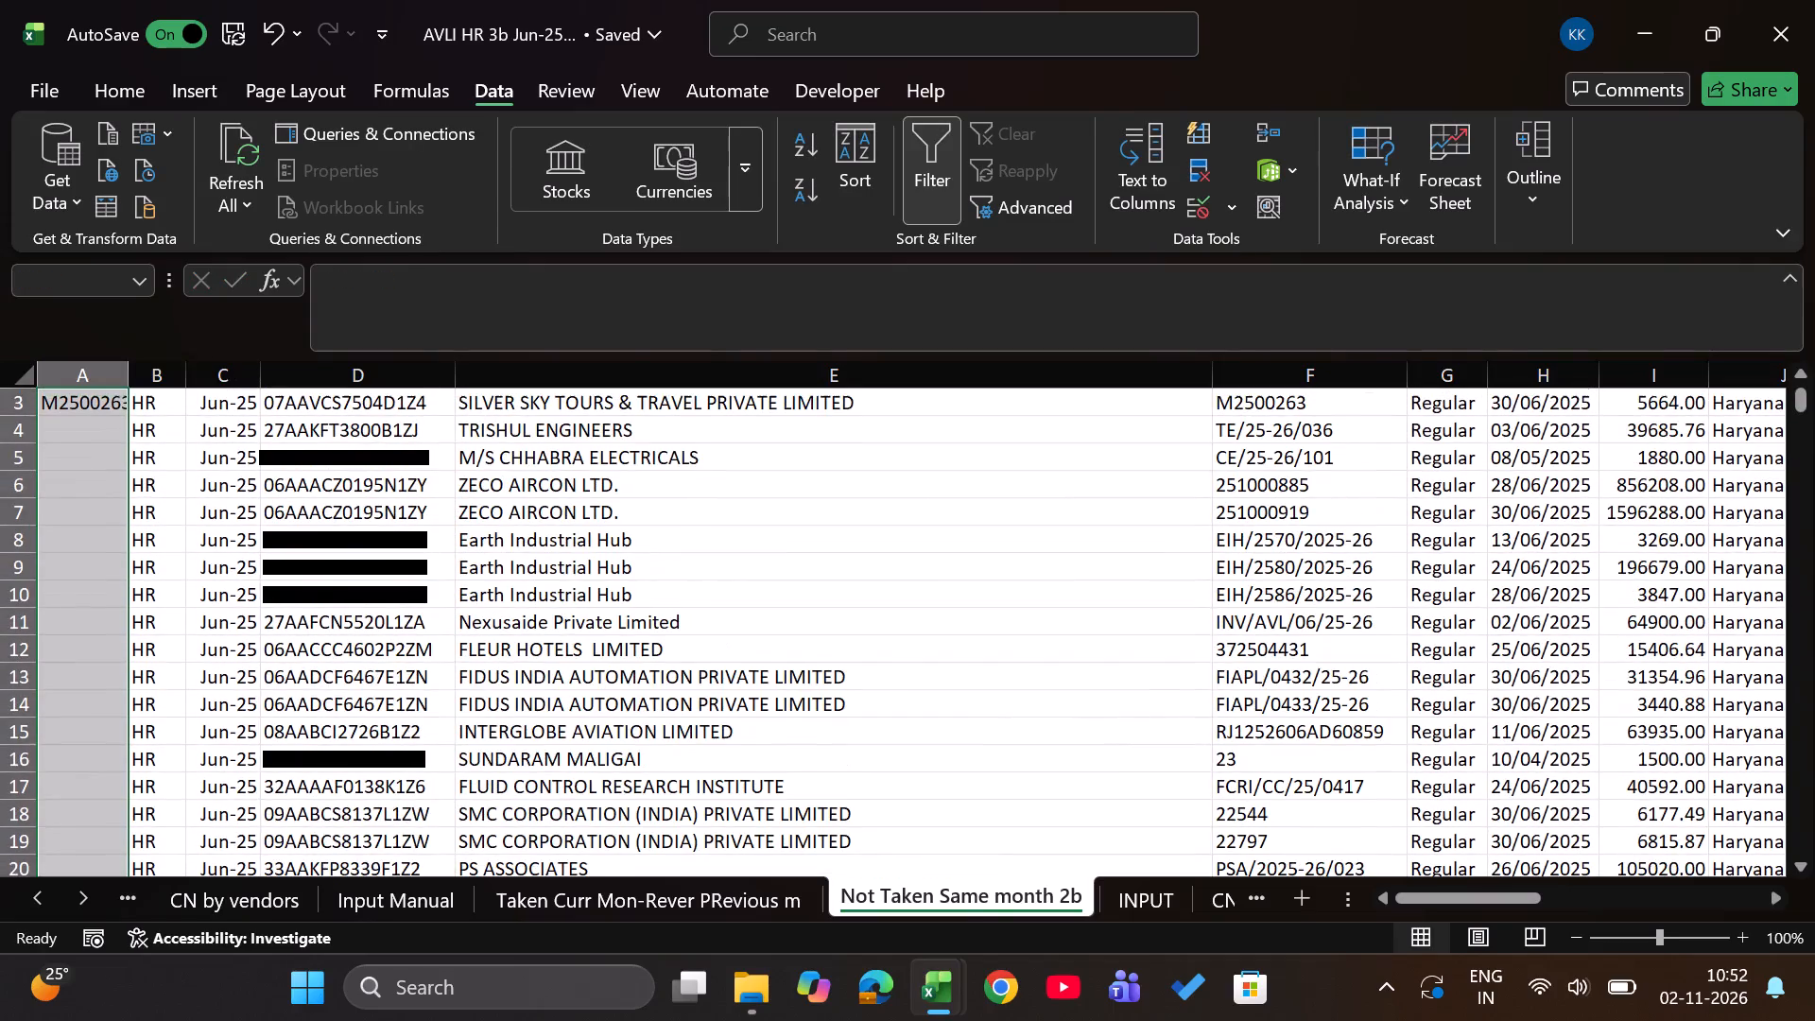
{"action": "key", "text": "ctrl+d"}
{"action": "key", "text": "ctrl+Up"}
{"action": "key", "text": "Up"}
{"action": "key", "text": "Up"}
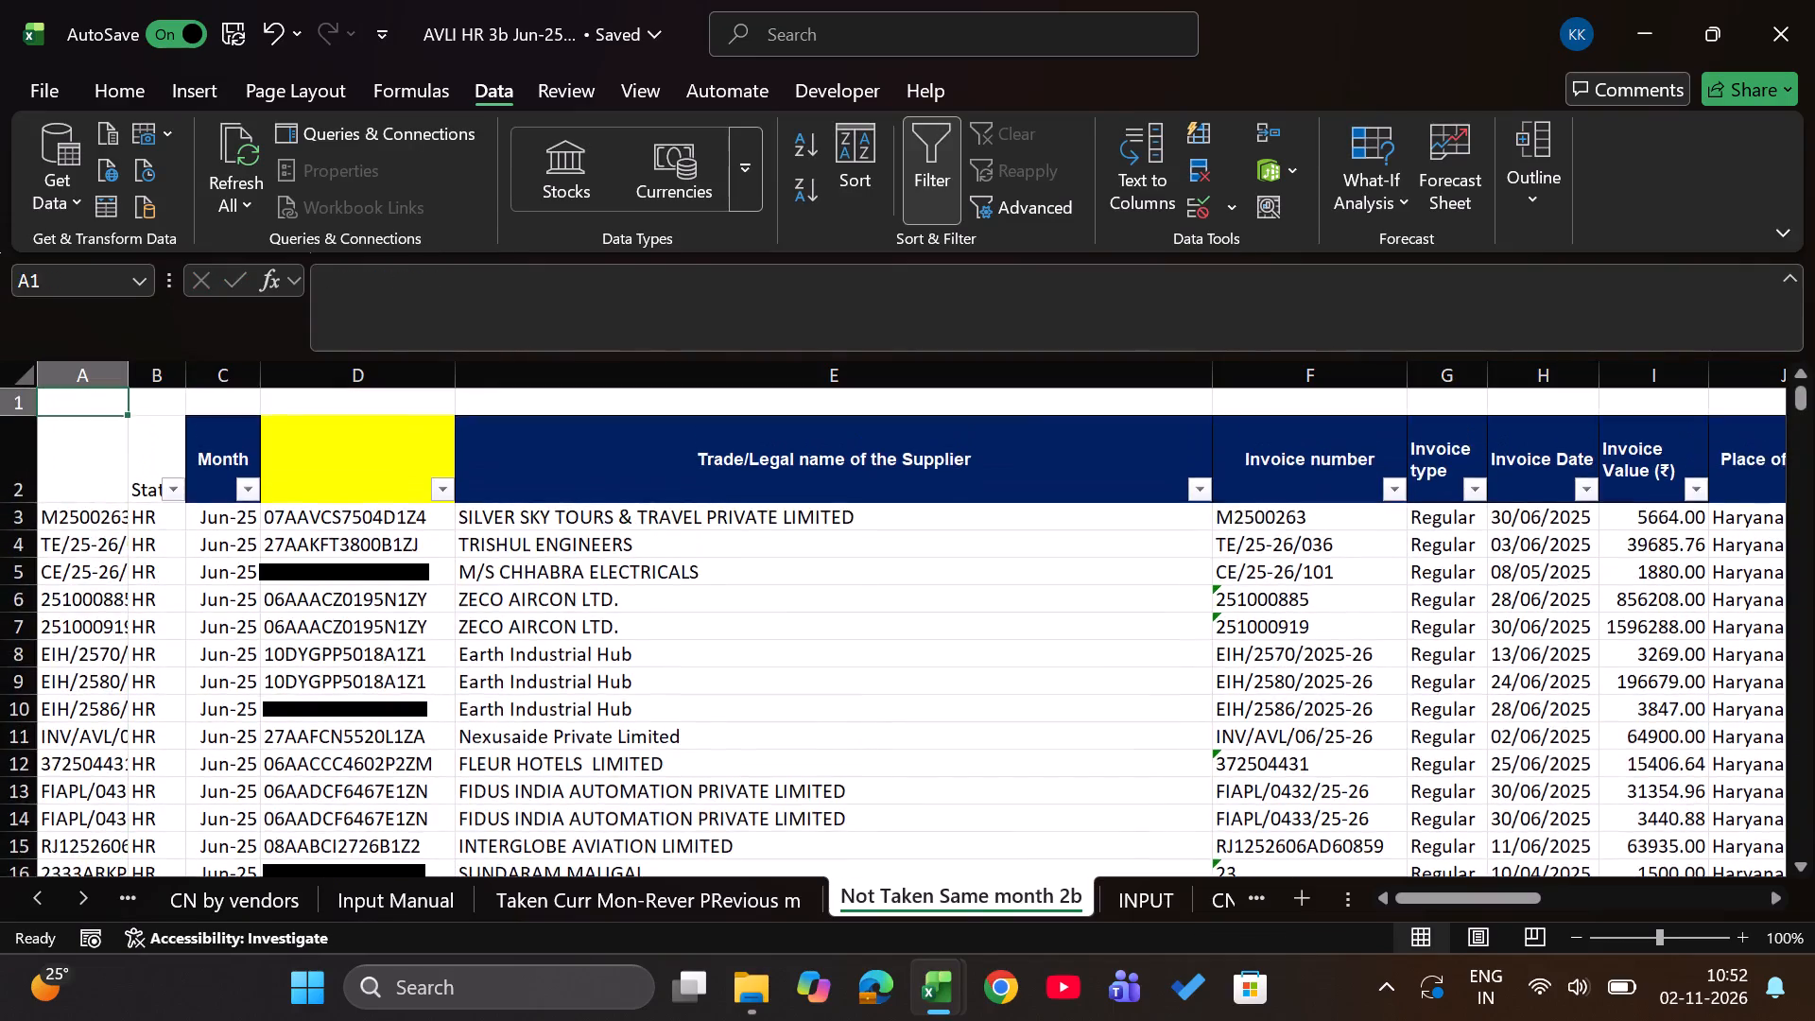
Switch to the console workbook and clear all filters on its GSTR-2B sheet.
{"action": "key", "text": "alt+Tab"}
{"action": "key", "text": "ctrl+Page_Down"}
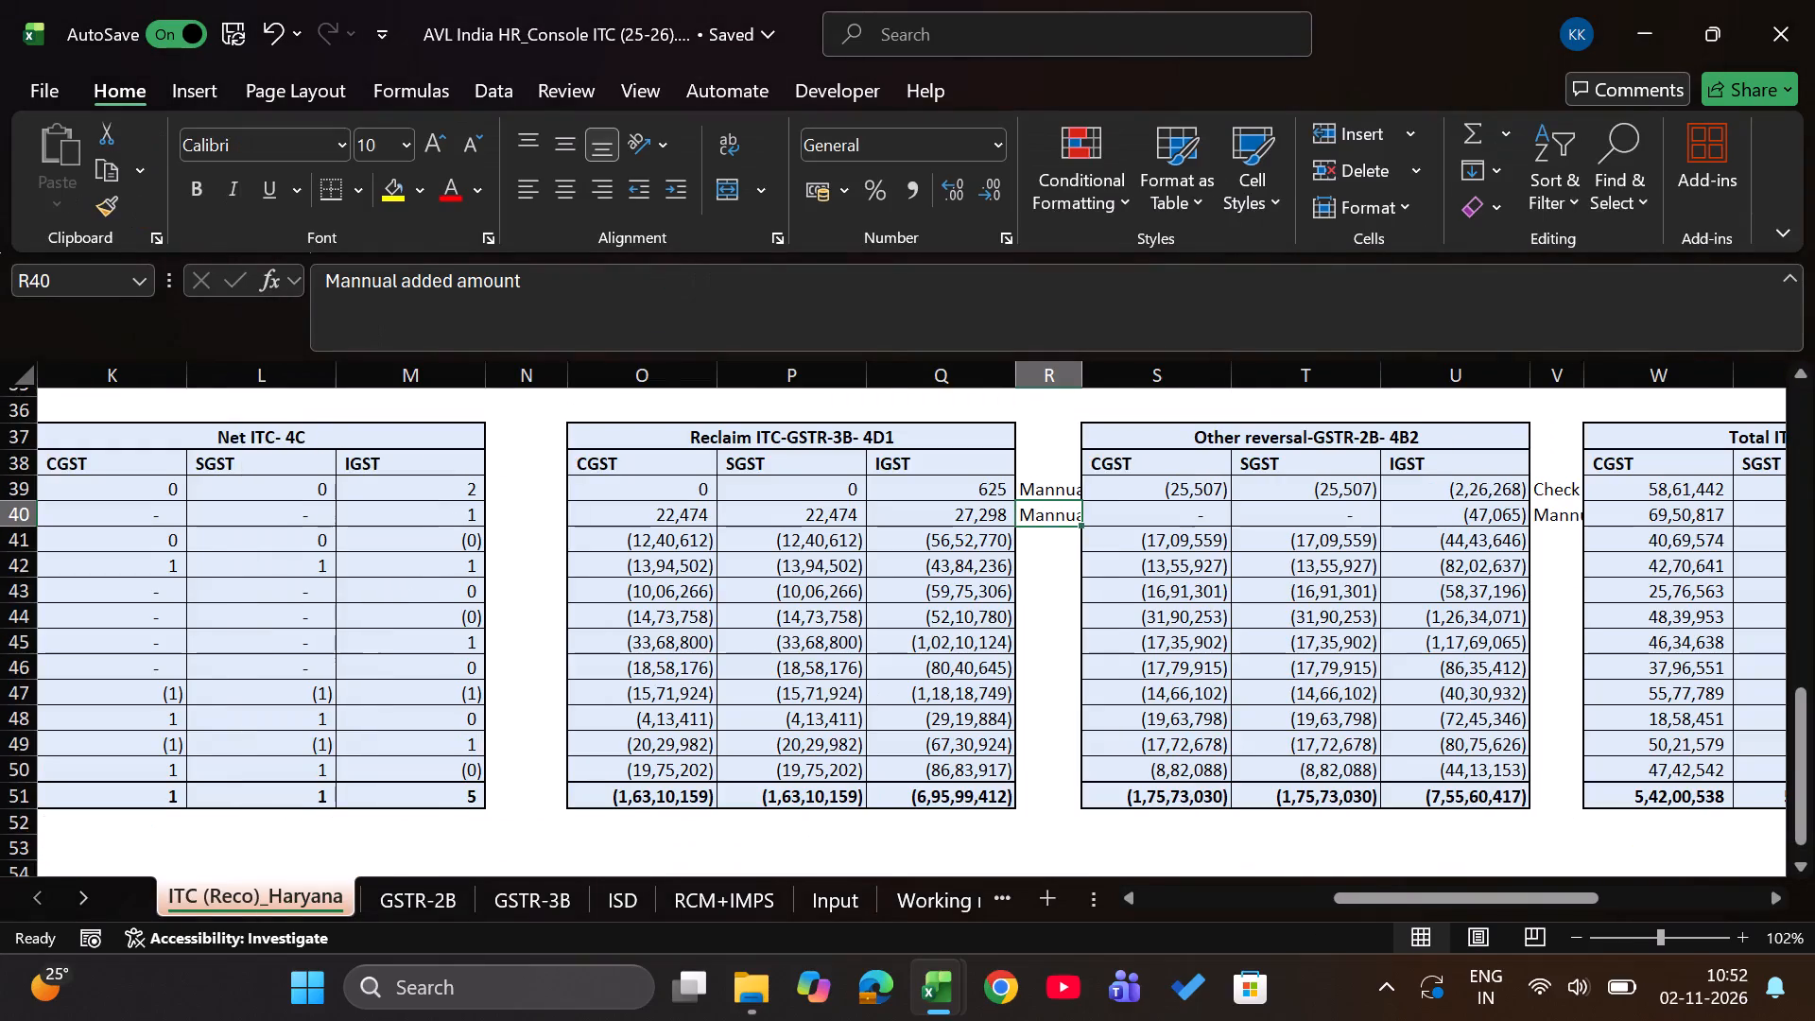
{"action": "key", "text": "Left"}
{"action": "key", "text": "Left"}
{"action": "type", "text": "ac"}
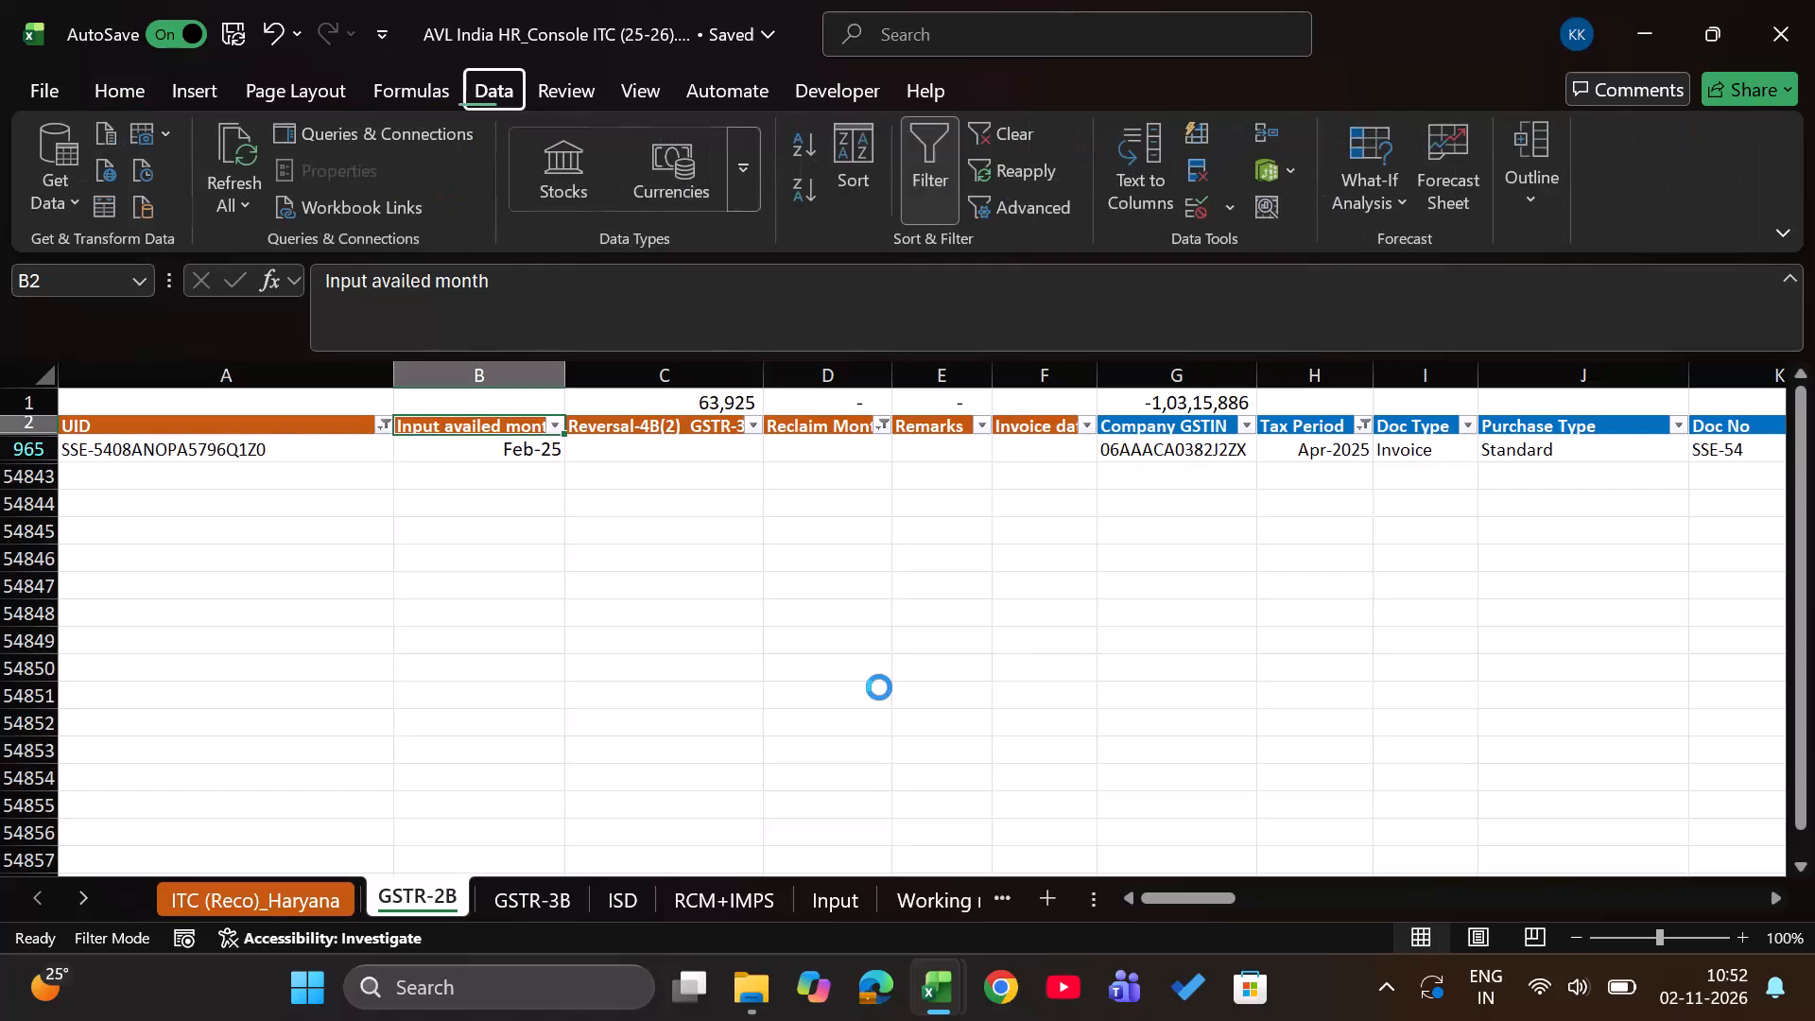
In GSTR-2B cell B3, enter a VLOOKUP of A3 against column A of the June workbook's Not Taken Same month 2b sheet, with arguments 1,0.
{"action": "key", "text": "Right"}
{"action": "key", "text": "Right"}
{"action": "key", "text": "Right"}
{"action": "key", "text": "Right"}
{"action": "key", "text": "Left"}
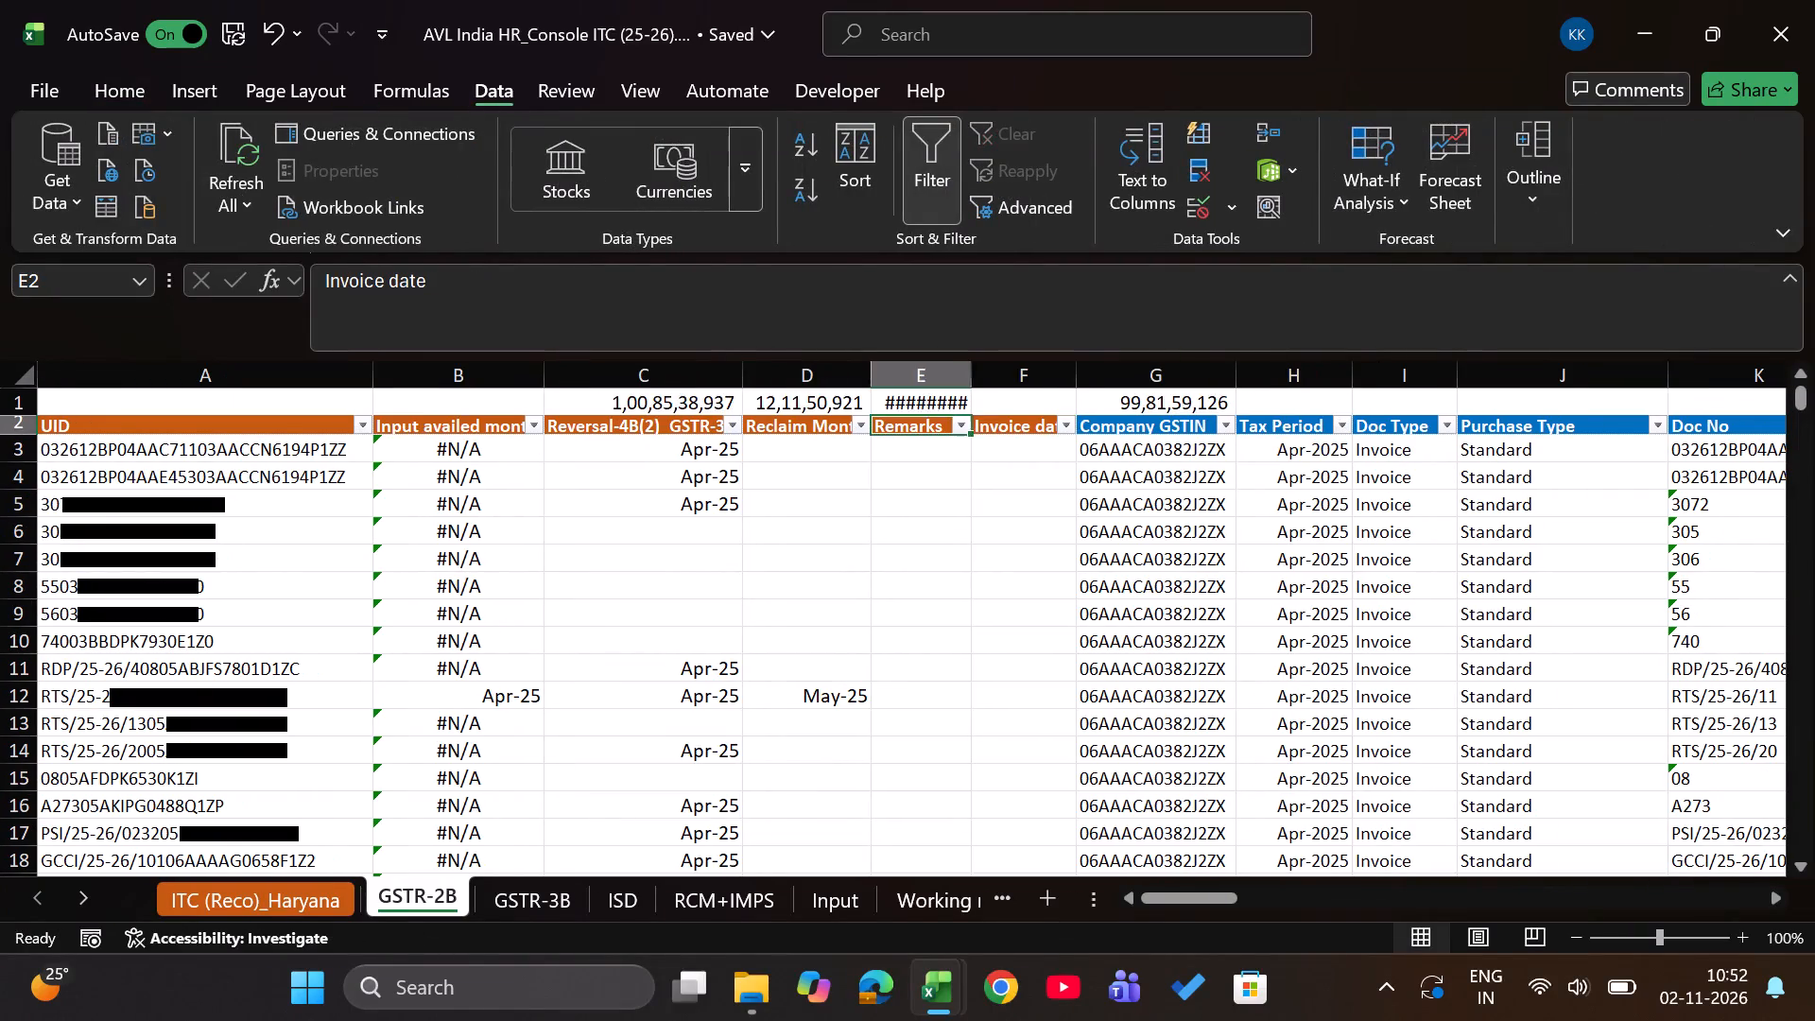
{"action": "key", "text": "Left"}
{"action": "key", "text": "Left"}
{"action": "key", "text": "Left"}
{"action": "key", "text": "Right"}
{"action": "key", "text": "Down"}
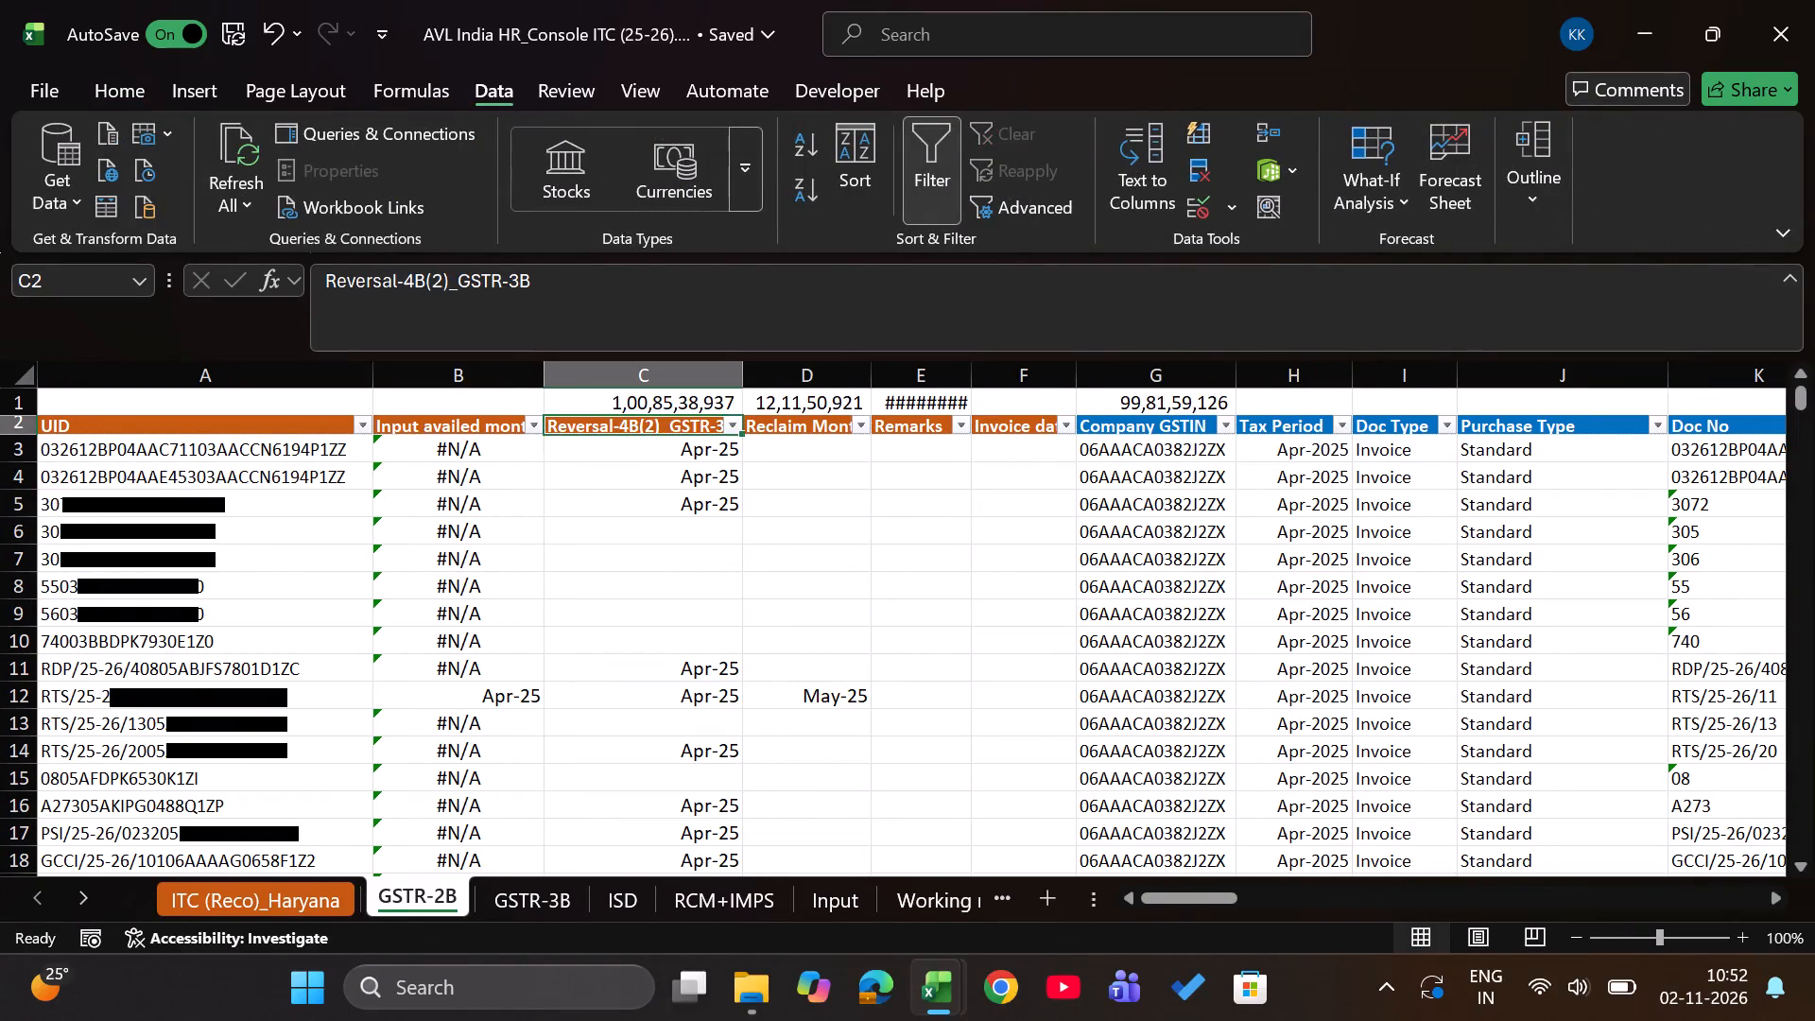
{"action": "key", "text": "Left"}
{"action": "type", "text": "=vlo"}
{"action": "key", "text": "Tab"}
{"action": "key", "text": "Left"}
{"action": "key", "text": "Left"}
{"action": "key", "text": "m"}
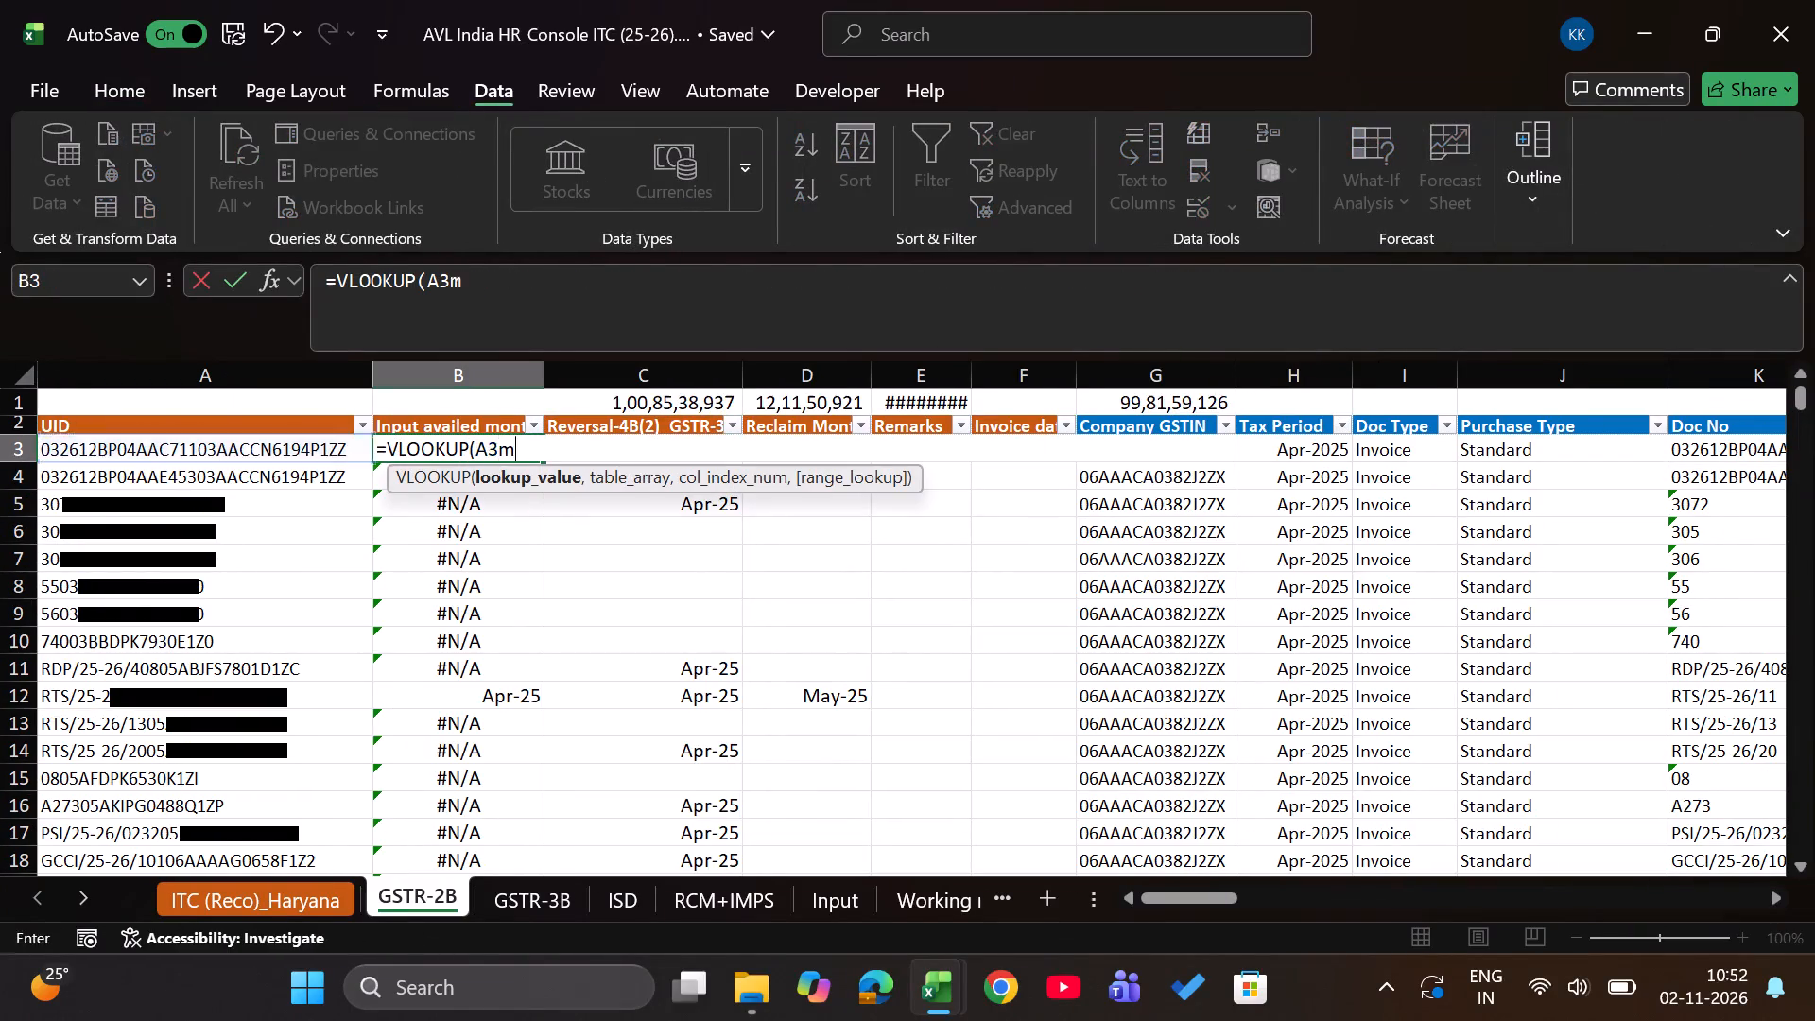
{"action": "key", "text": "BackSpace"}
{"action": "key", "text": "comma"}
{"action": "key", "text": "alt+Tab"}
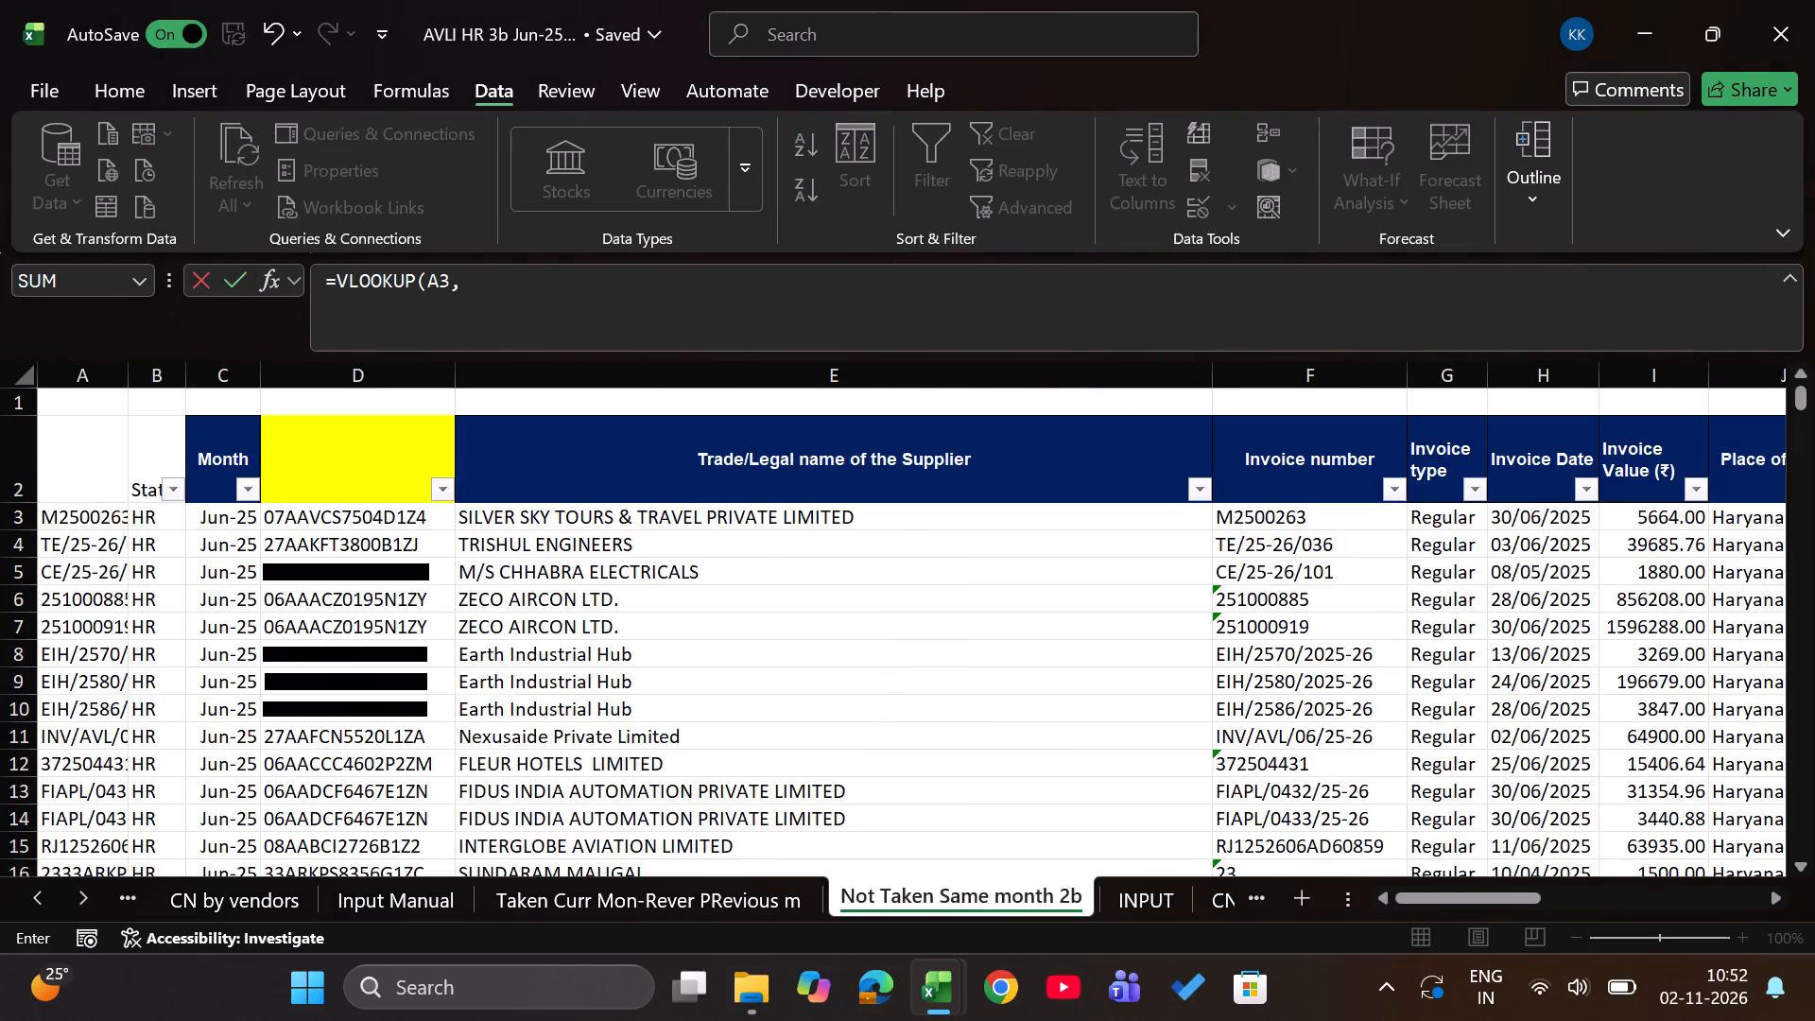
{"action": "left_click", "coordinate": [87, 383]}
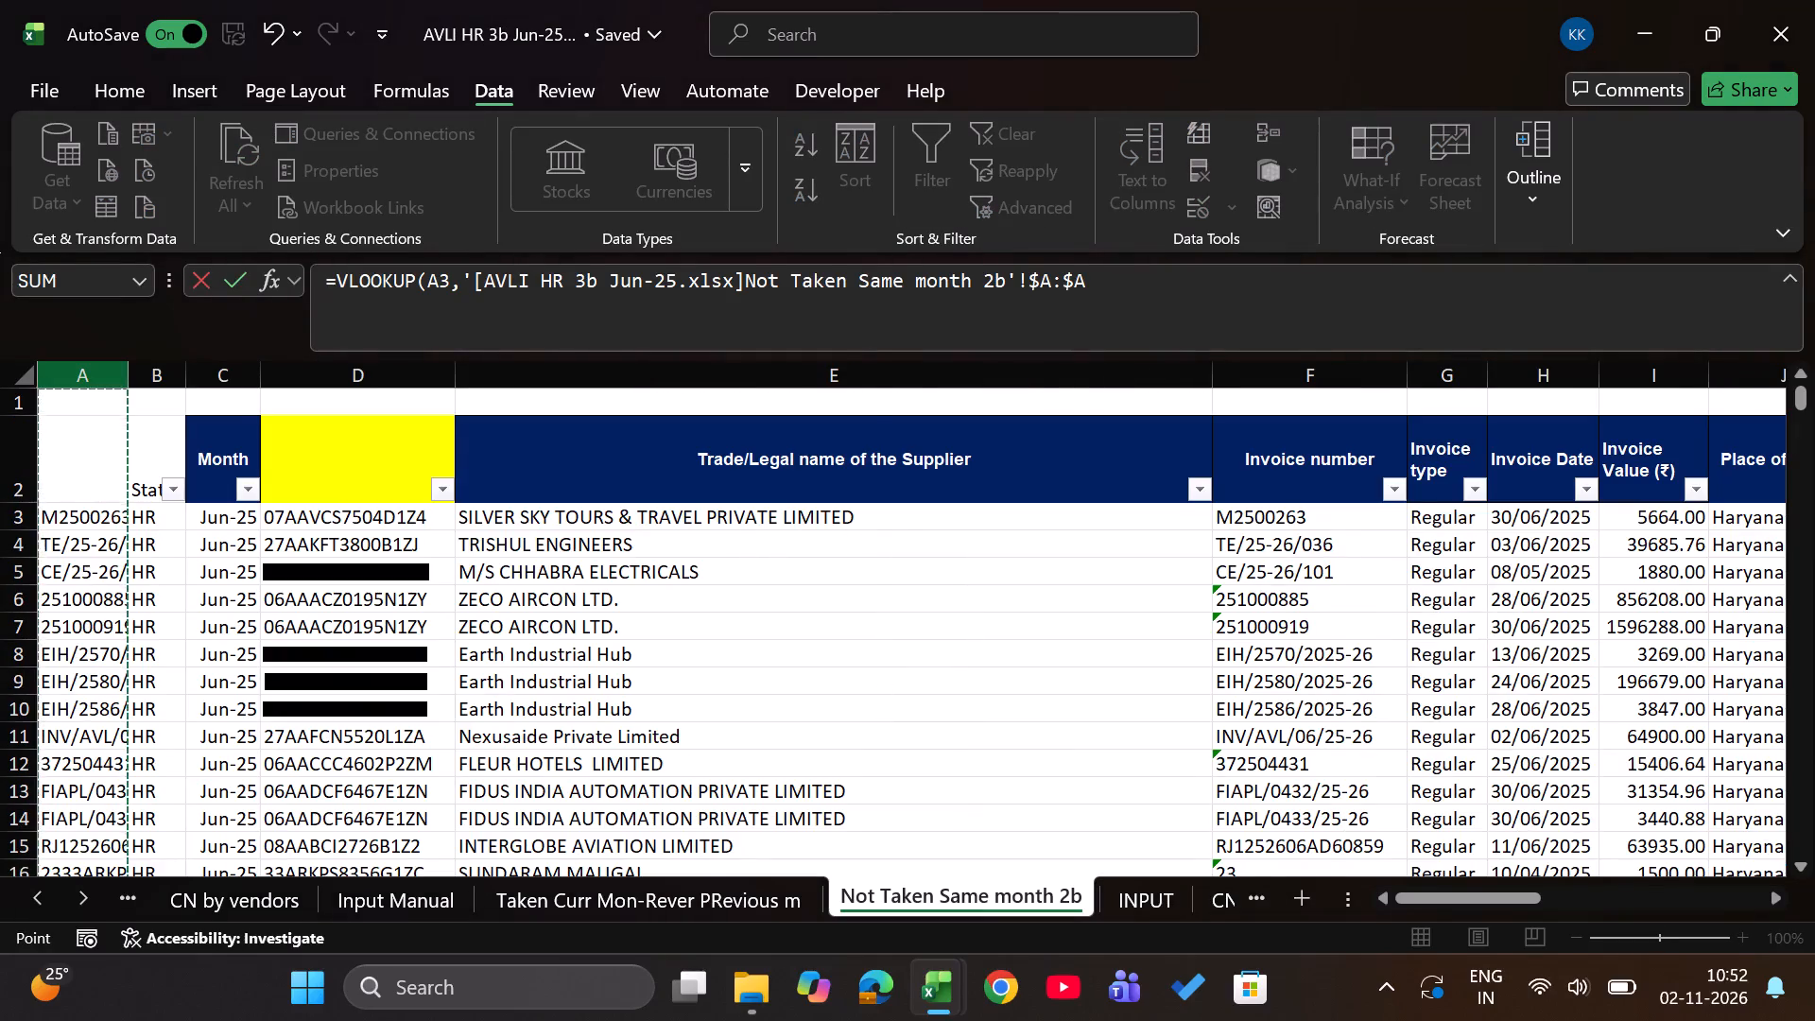
{"action": "type", "text": ",1,0"}
{"action": "key", "text": "Return"}
Fill the B3 VLOOKUP down the Input availed month column to the last GSTR-2B data row.
{"action": "key", "text": "Left"}
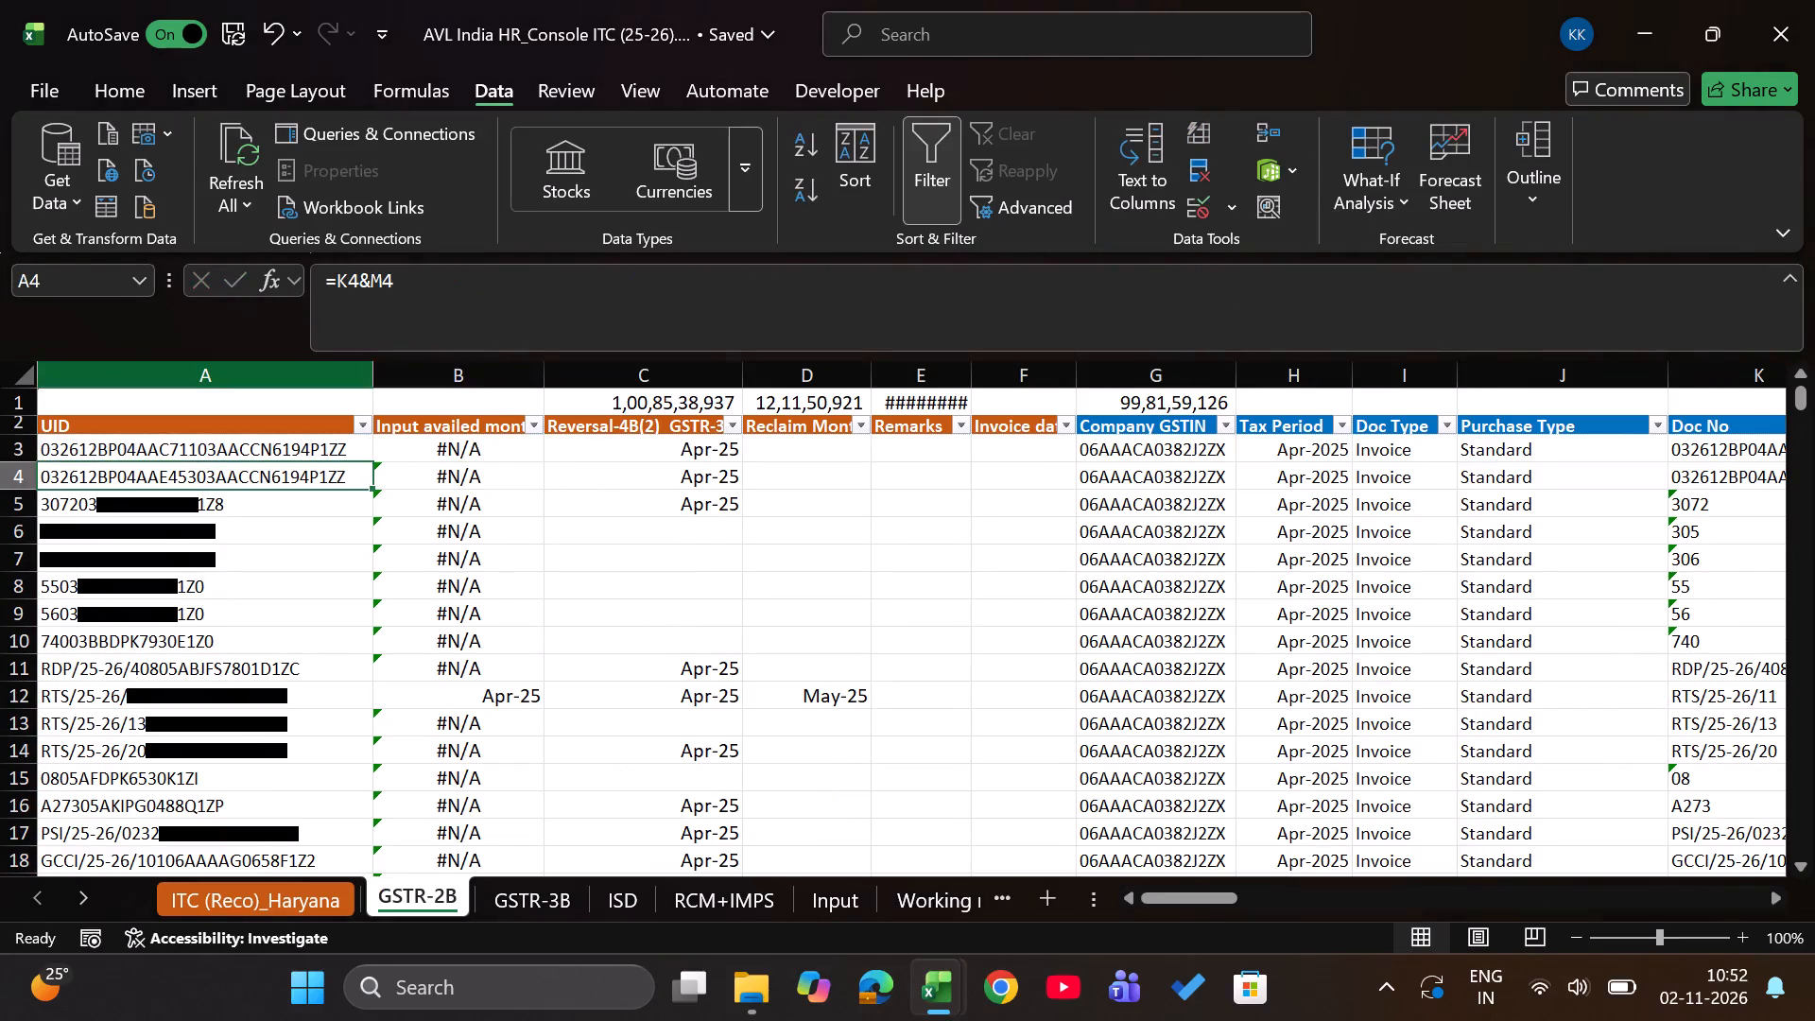
{"action": "key", "text": "Right"}
{"action": "key", "text": "Up"}
{"action": "key", "text": "ctrl+shift+Down"}
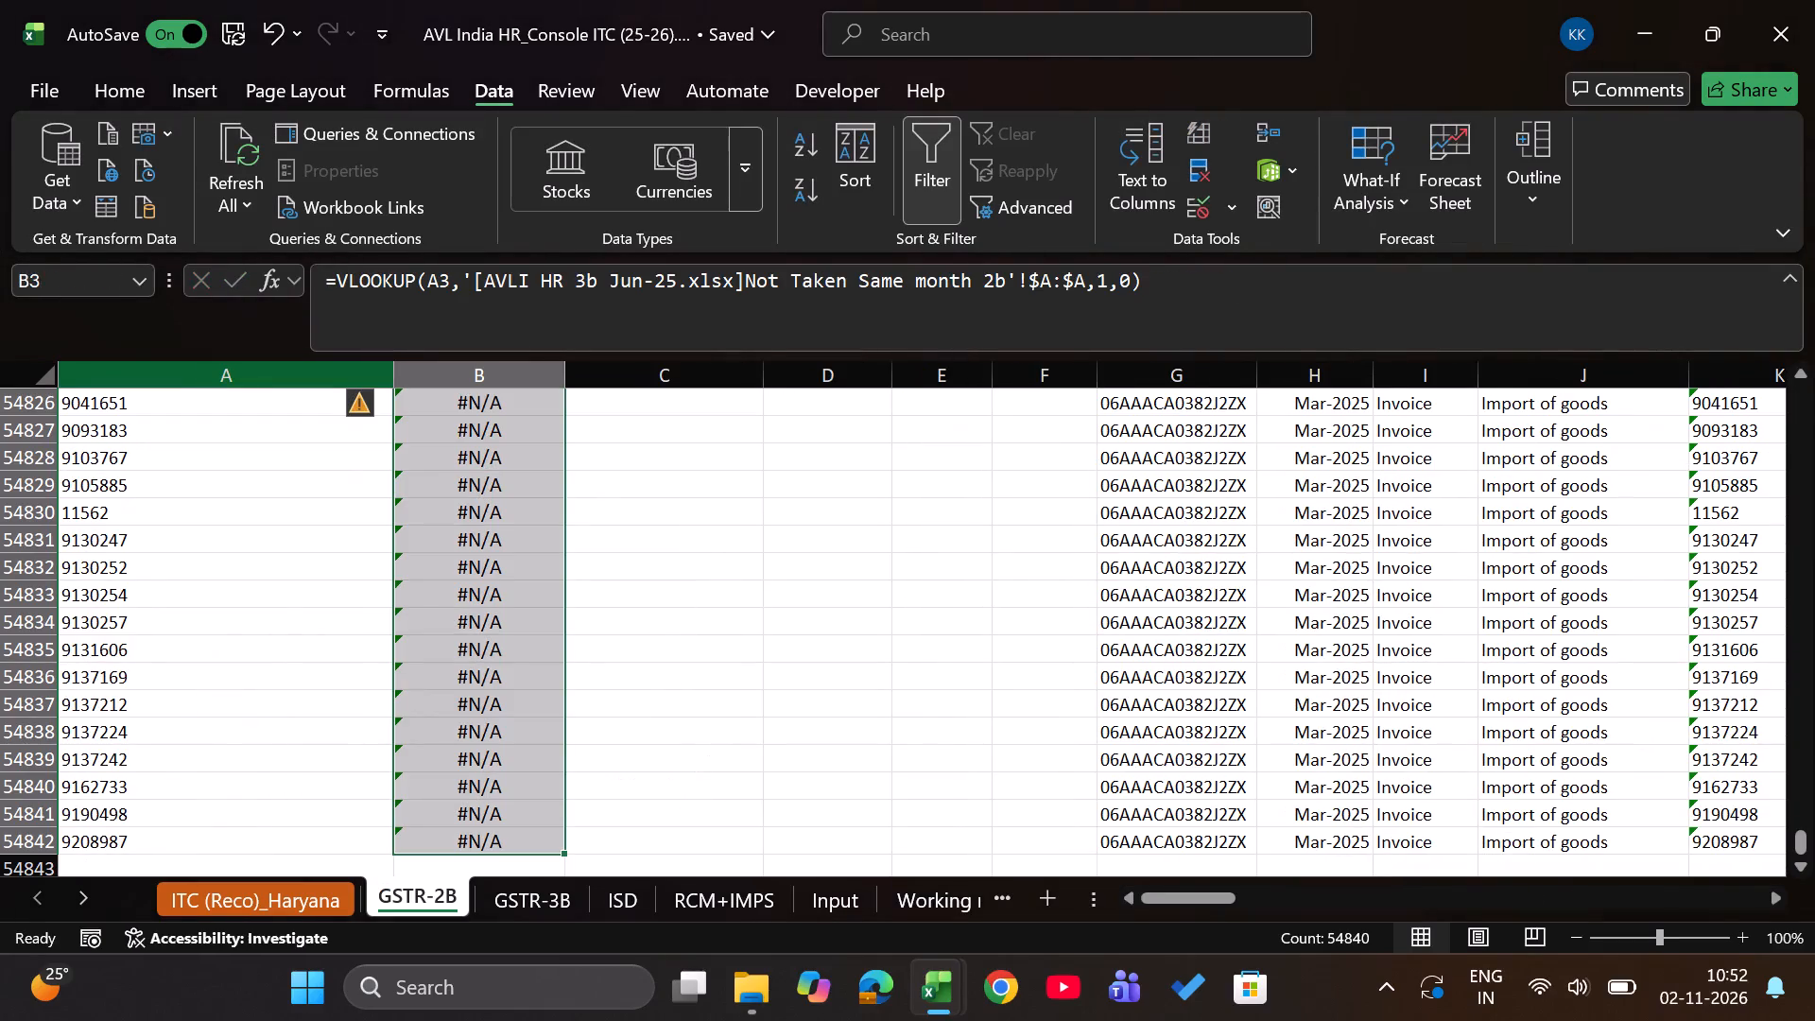
{"action": "key", "text": "shift+Down"}
{"action": "key", "text": "shift+Up"}
{"action": "key", "text": "alt+semicolon"}
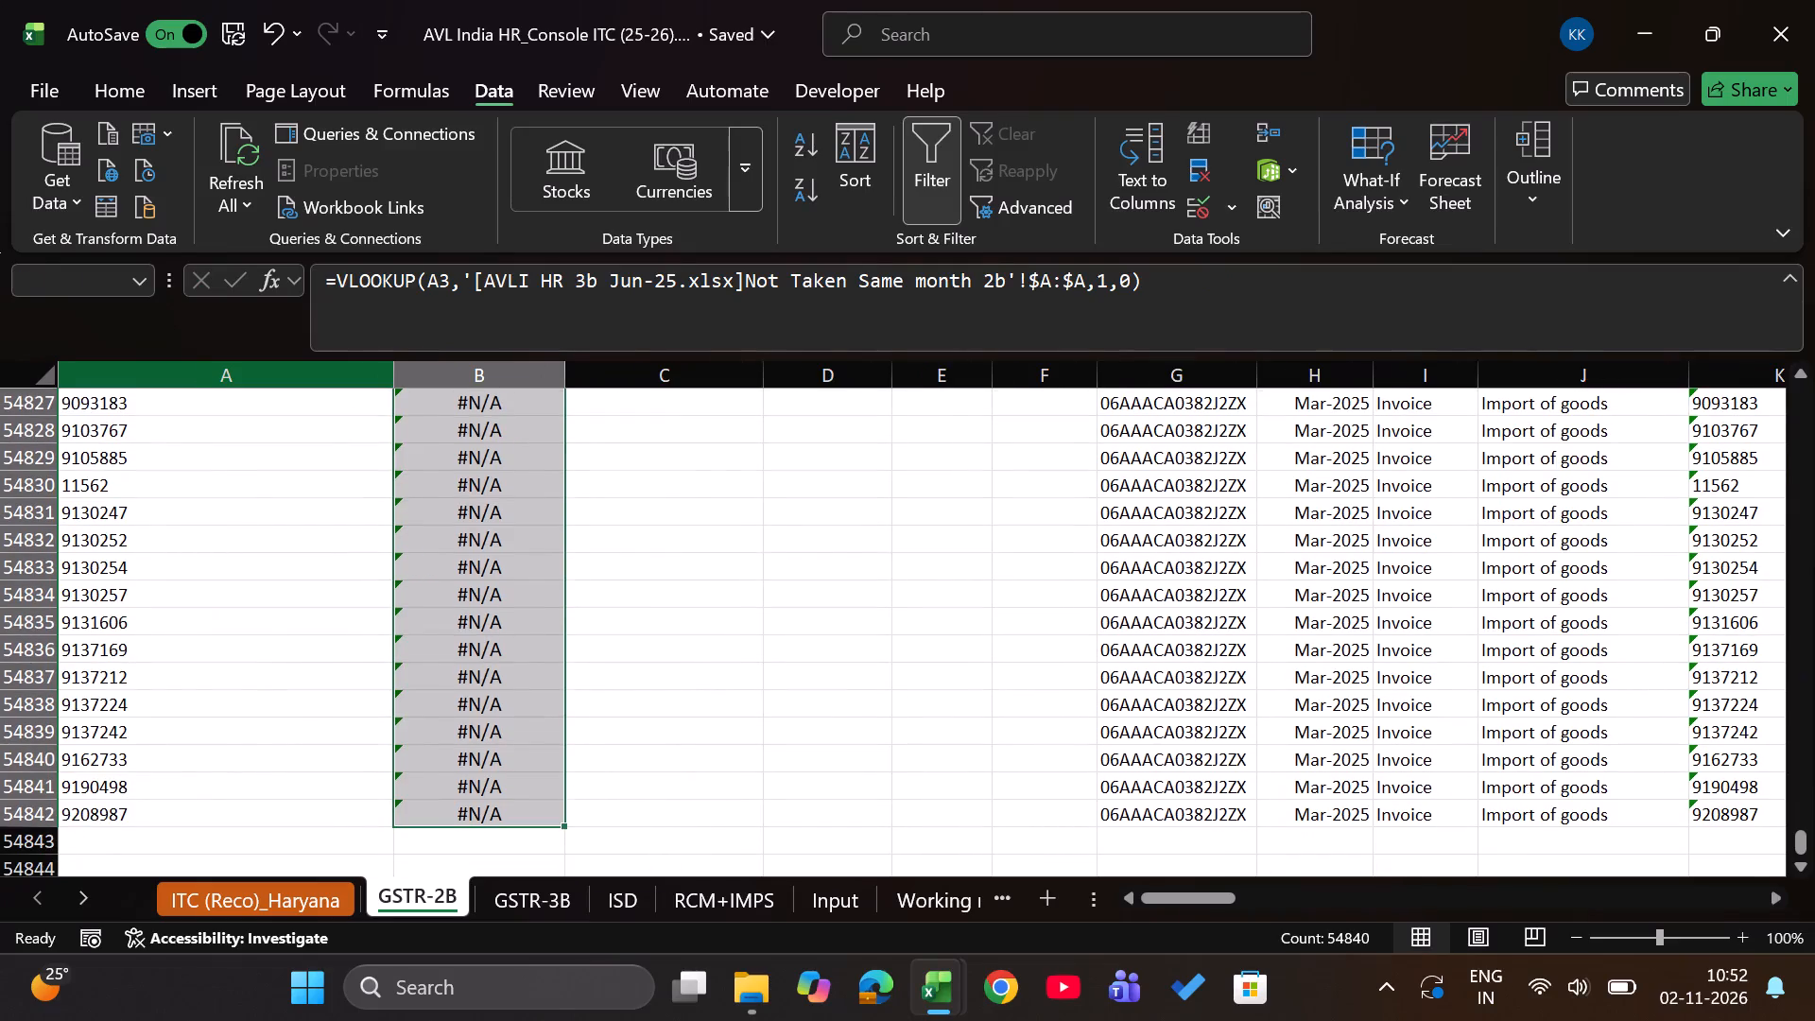
{"action": "key", "text": "ctrl+d"}
{"action": "key", "text": "ctrl+Up"}
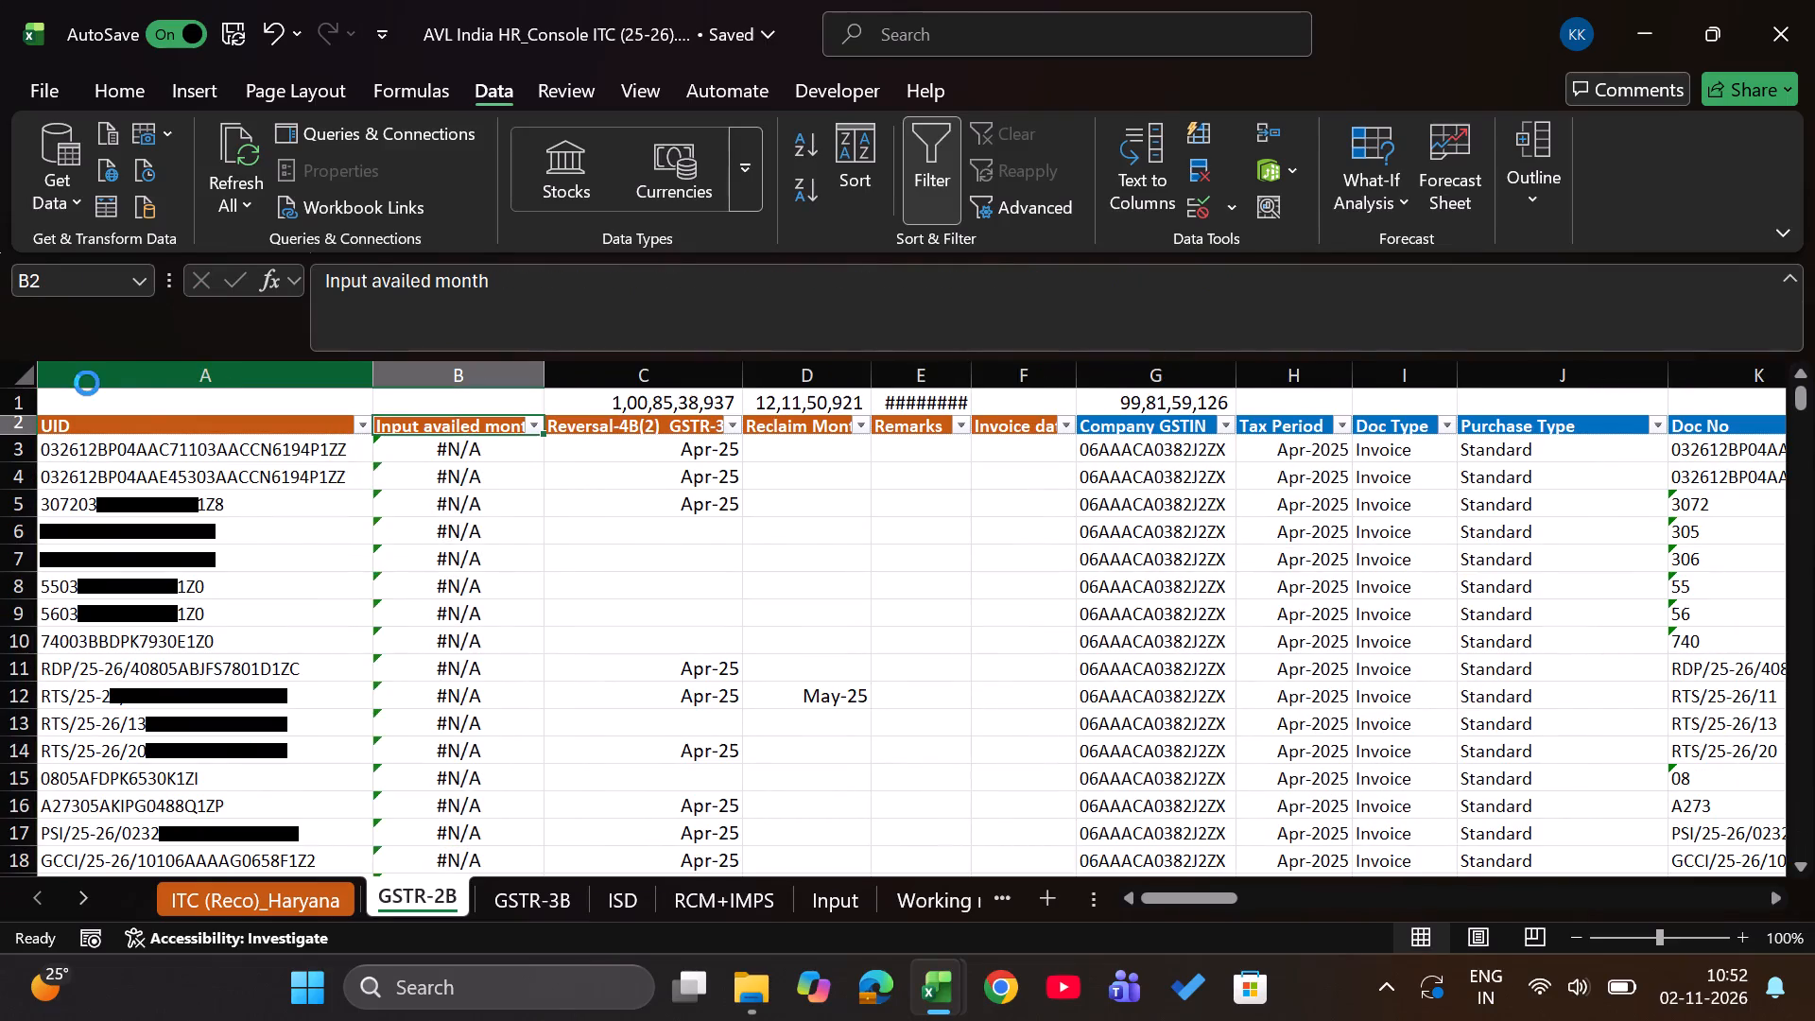
Filter the Input availed month column to exclude #N/A.
{"action": "key", "text": "alt+Down"}
{"action": "scroll", "coordinate": [278, 770], "scroll_direction": "down", "scroll_amount": 18}
{"action": "scroll", "coordinate": [278, 770], "scroll_direction": "down", "scroll_amount": 9}
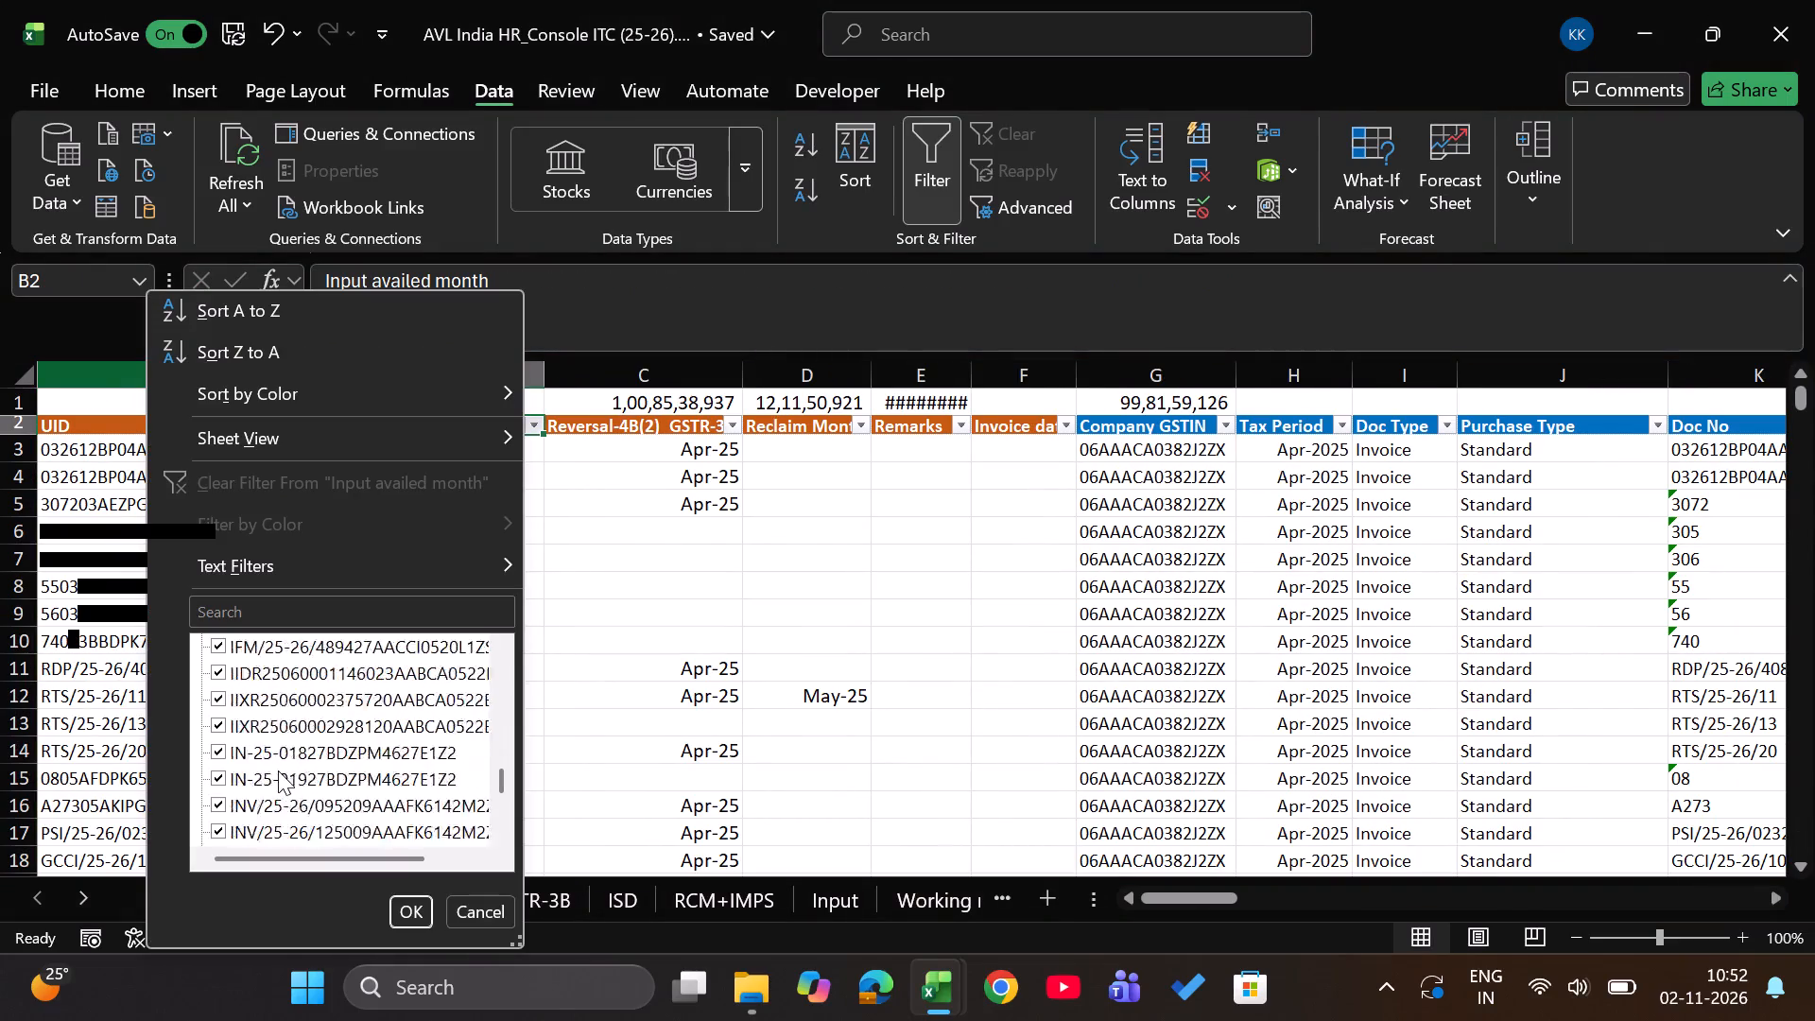
{"action": "scroll", "coordinate": [278, 770], "scroll_direction": "down", "scroll_amount": 16}
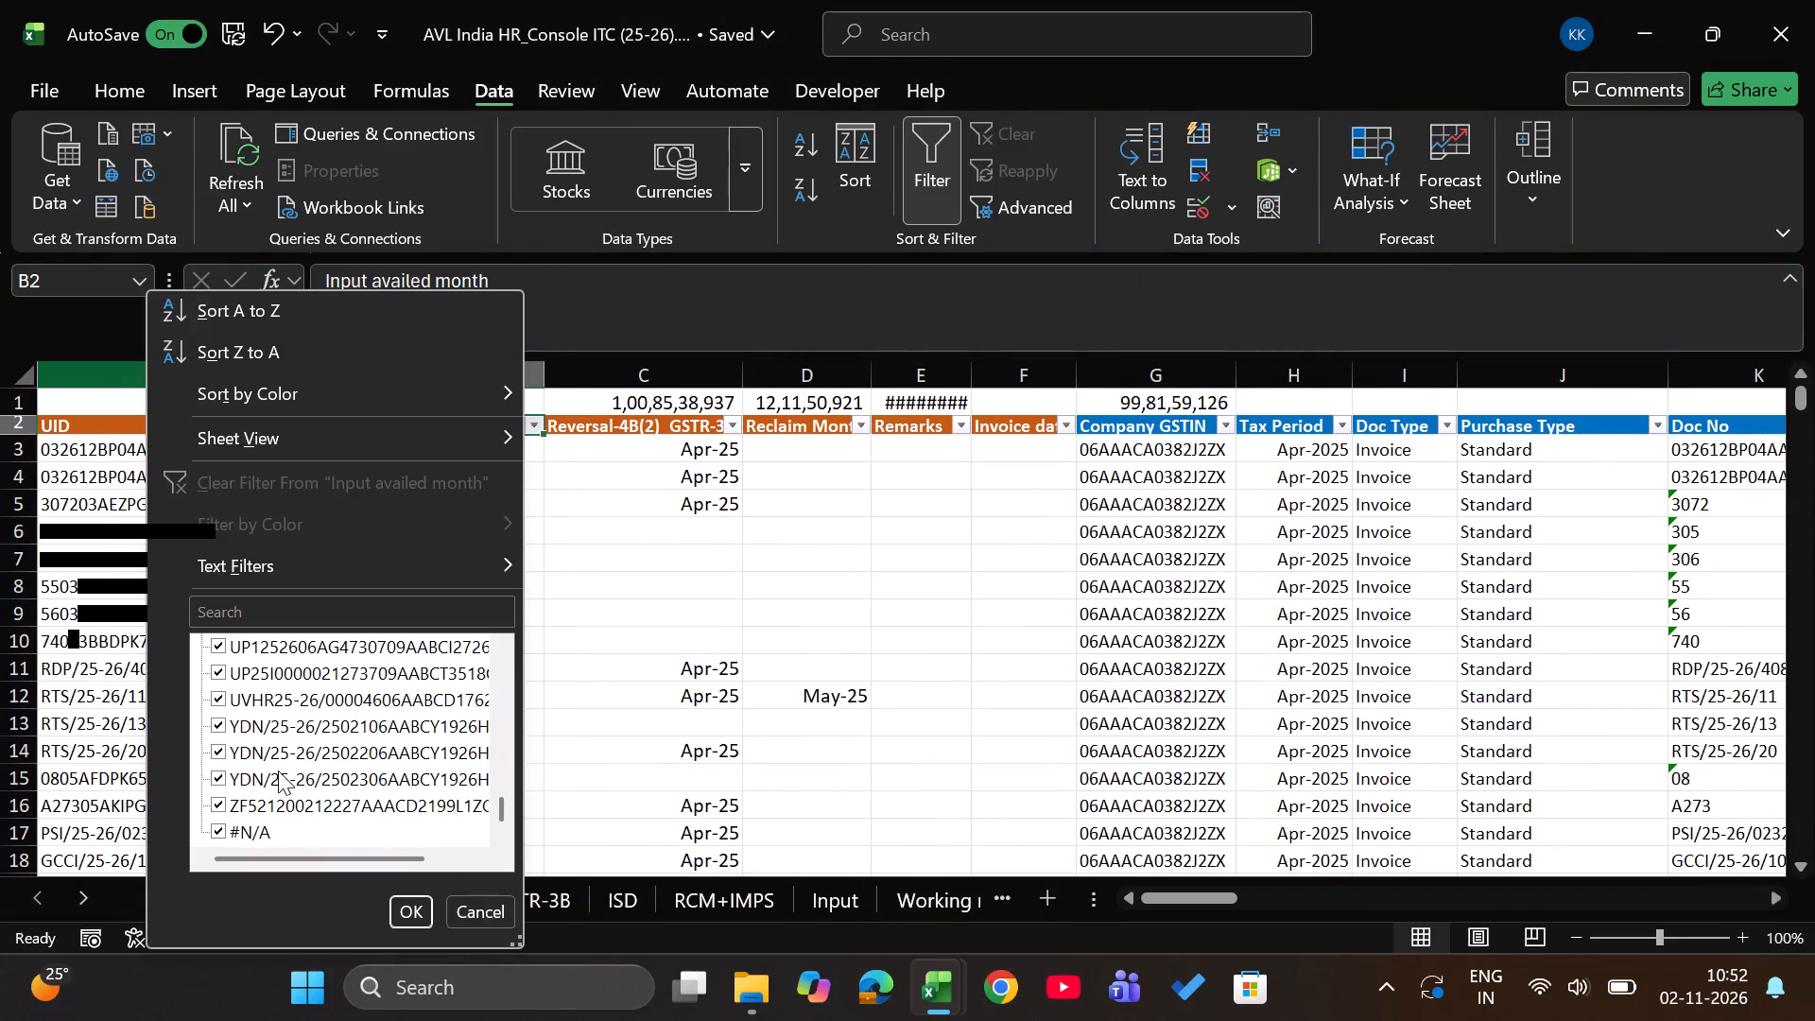
{"action": "left_click", "coordinate": [257, 827]}
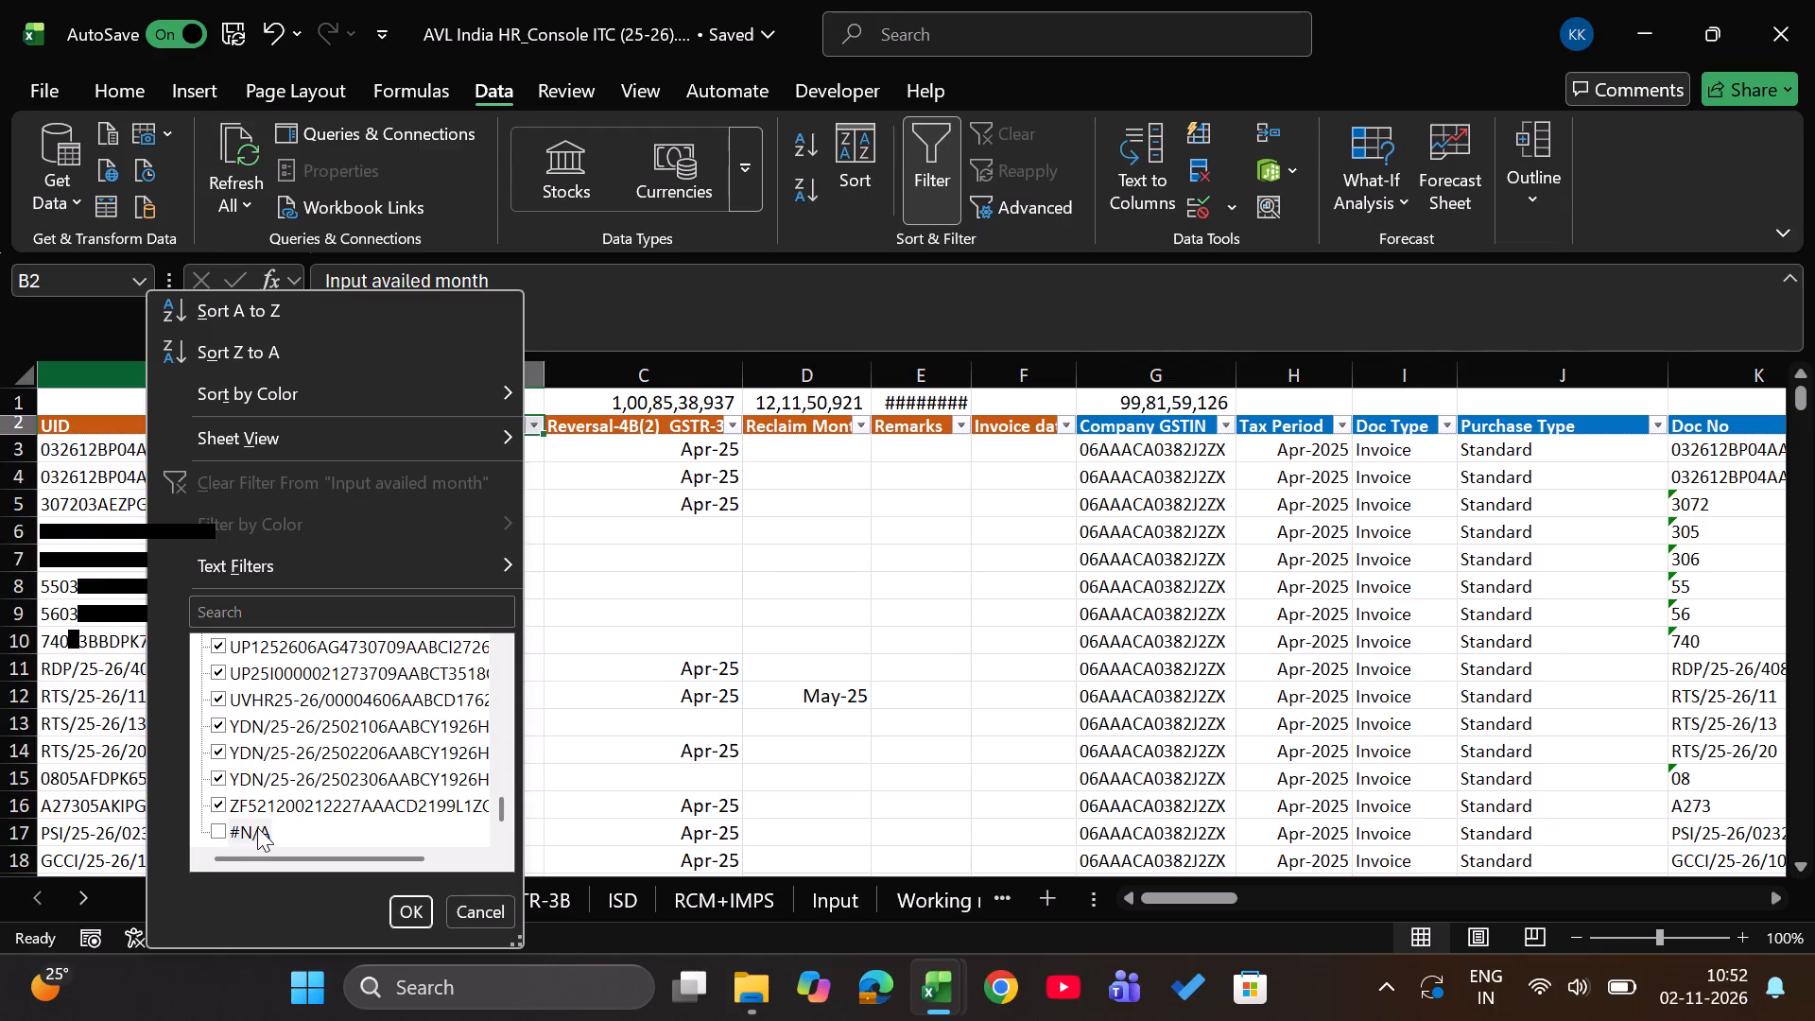
{"action": "key", "text": "Return"}
Delete the May-25 difference formula from G1 above the Company GSTIN column.
{"action": "key", "text": "Right"}
{"action": "key", "text": "Right"}
{"action": "key", "text": "Right"}
{"action": "key", "text": "Right"}
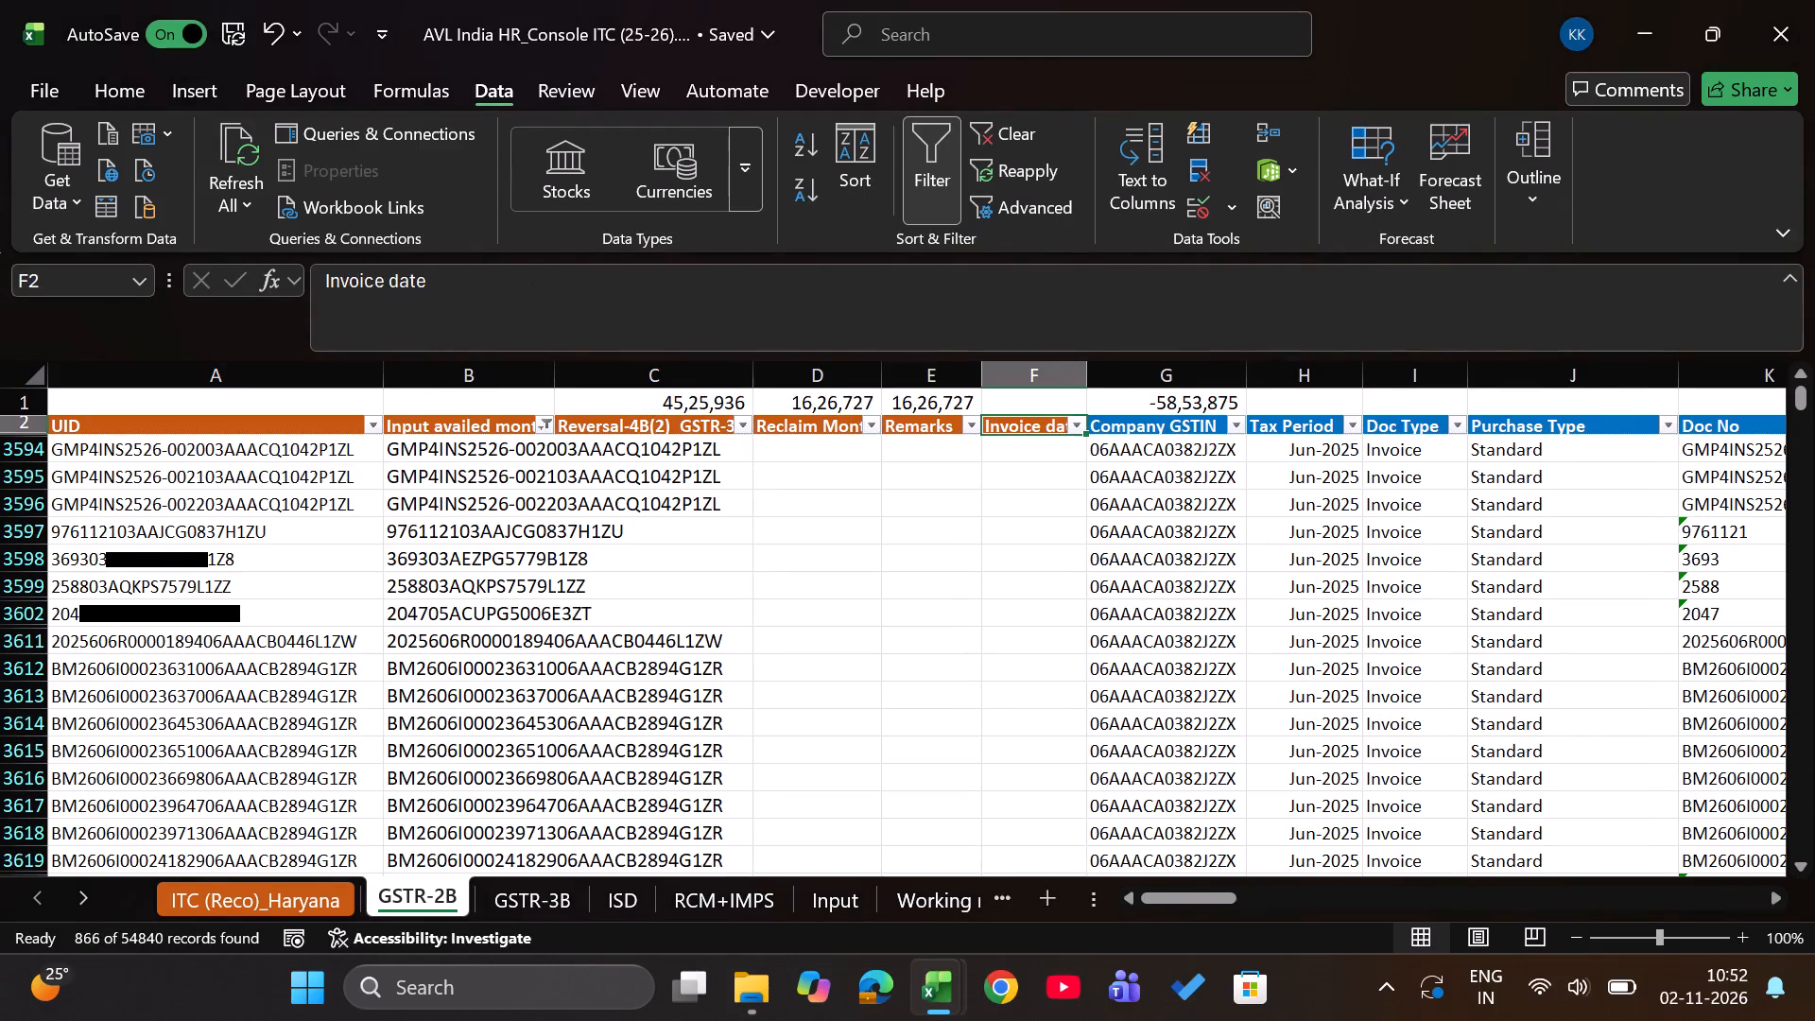
{"action": "key", "text": "Up"}
{"action": "key", "text": "Right"}
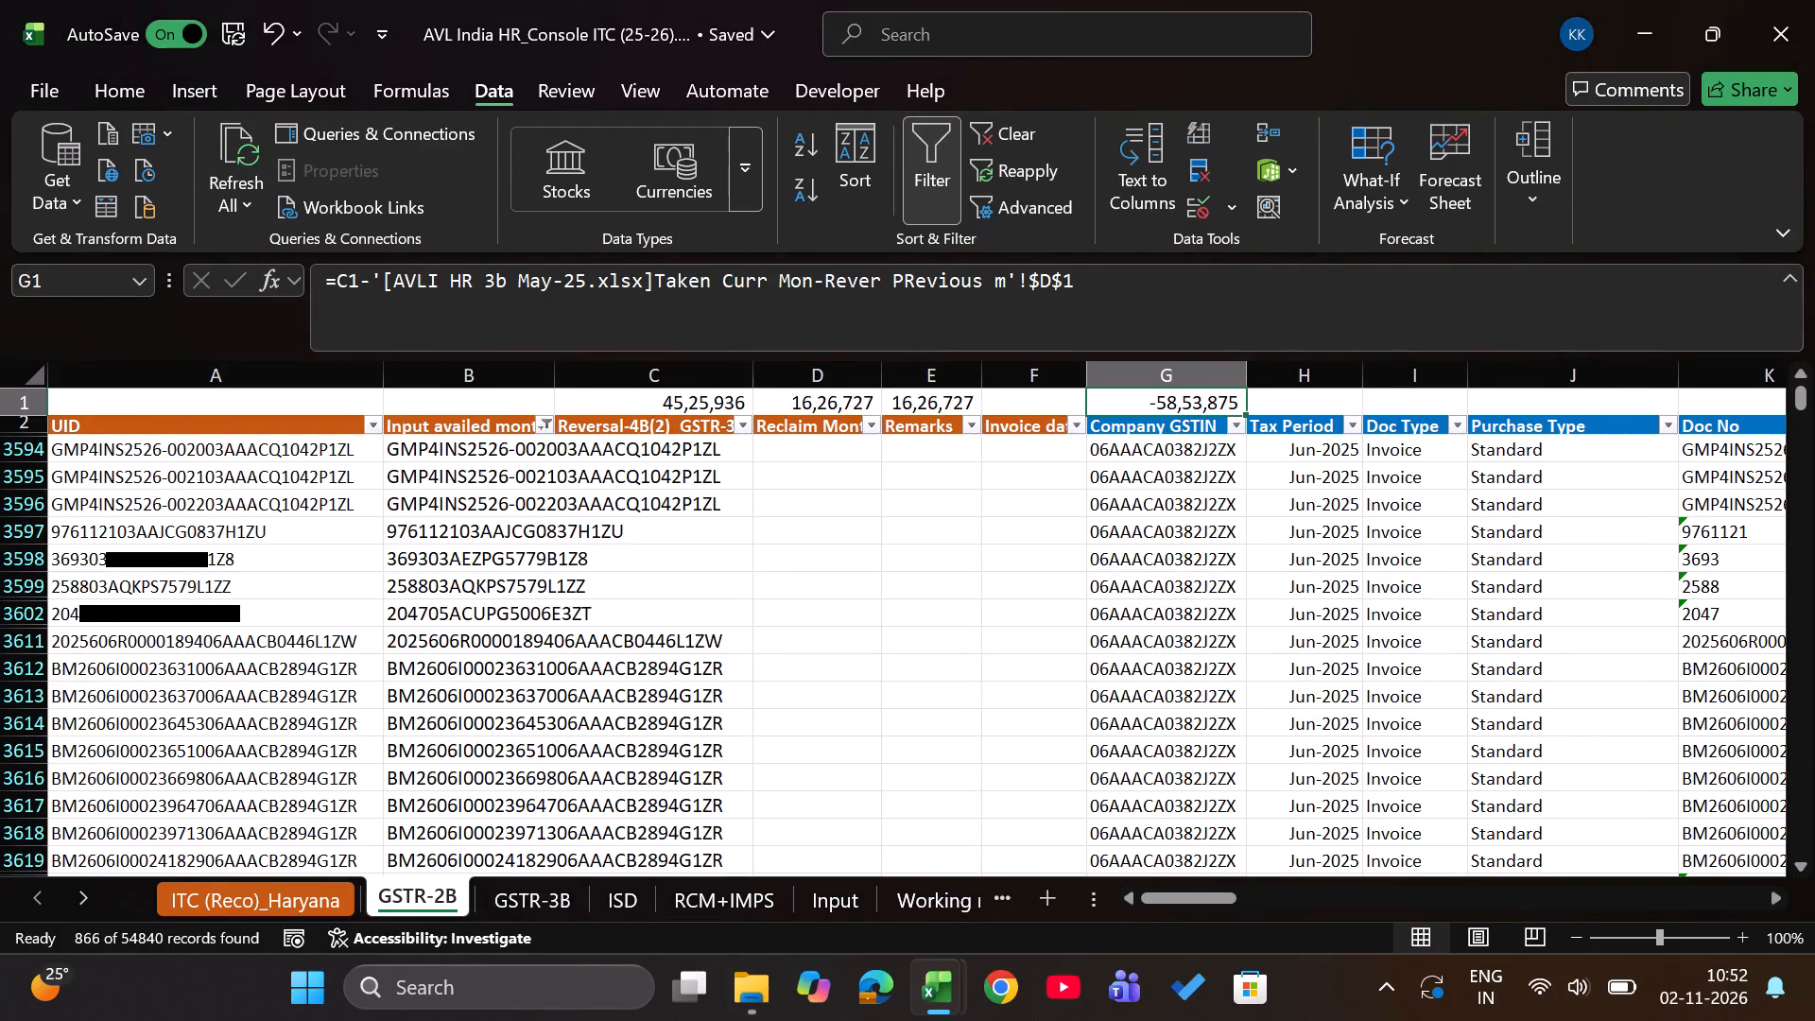
{"action": "key", "text": "Delete"}
In C1 of the June workbook's Not Taken Same month 2b sheet, subtotal Integrated Tax with =SUBTOTAL(9,N3:N846).
{"action": "key", "text": "alt+Tab"}
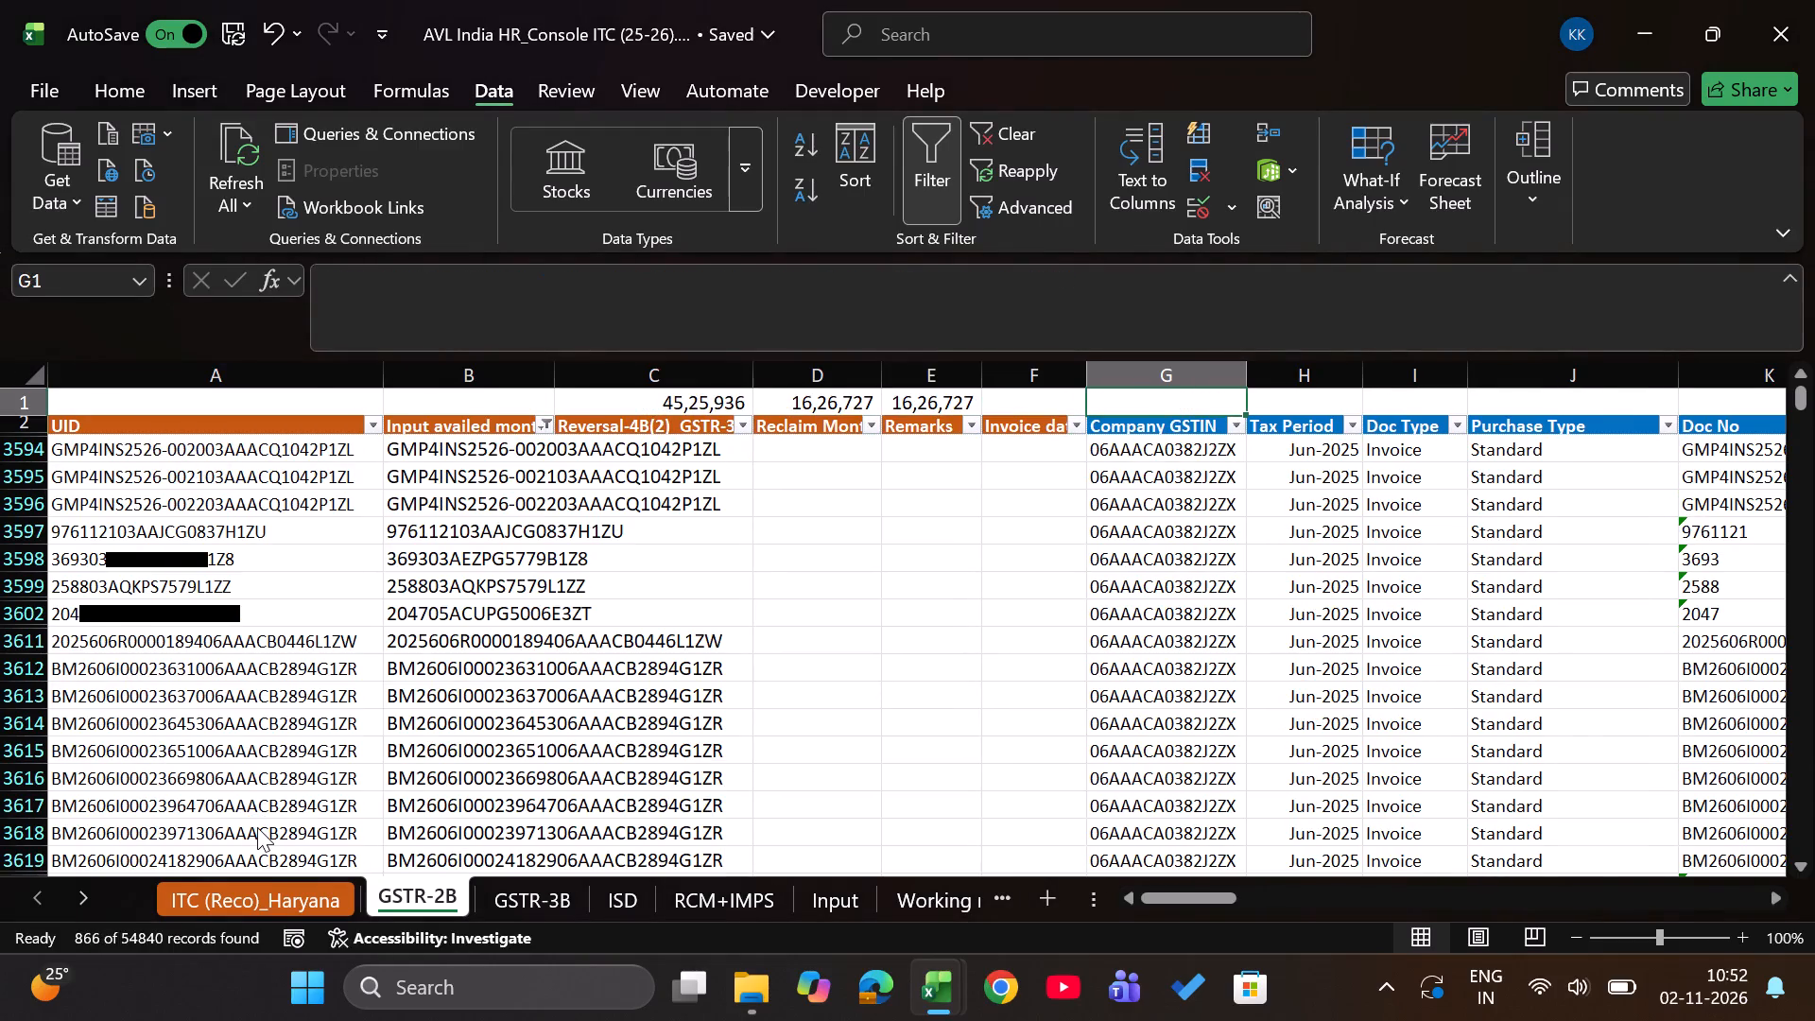
{"action": "key", "text": "Left"}
{"action": "key", "text": "Down"}
{"action": "key", "text": "Down"}
{"action": "key", "text": "Right"}
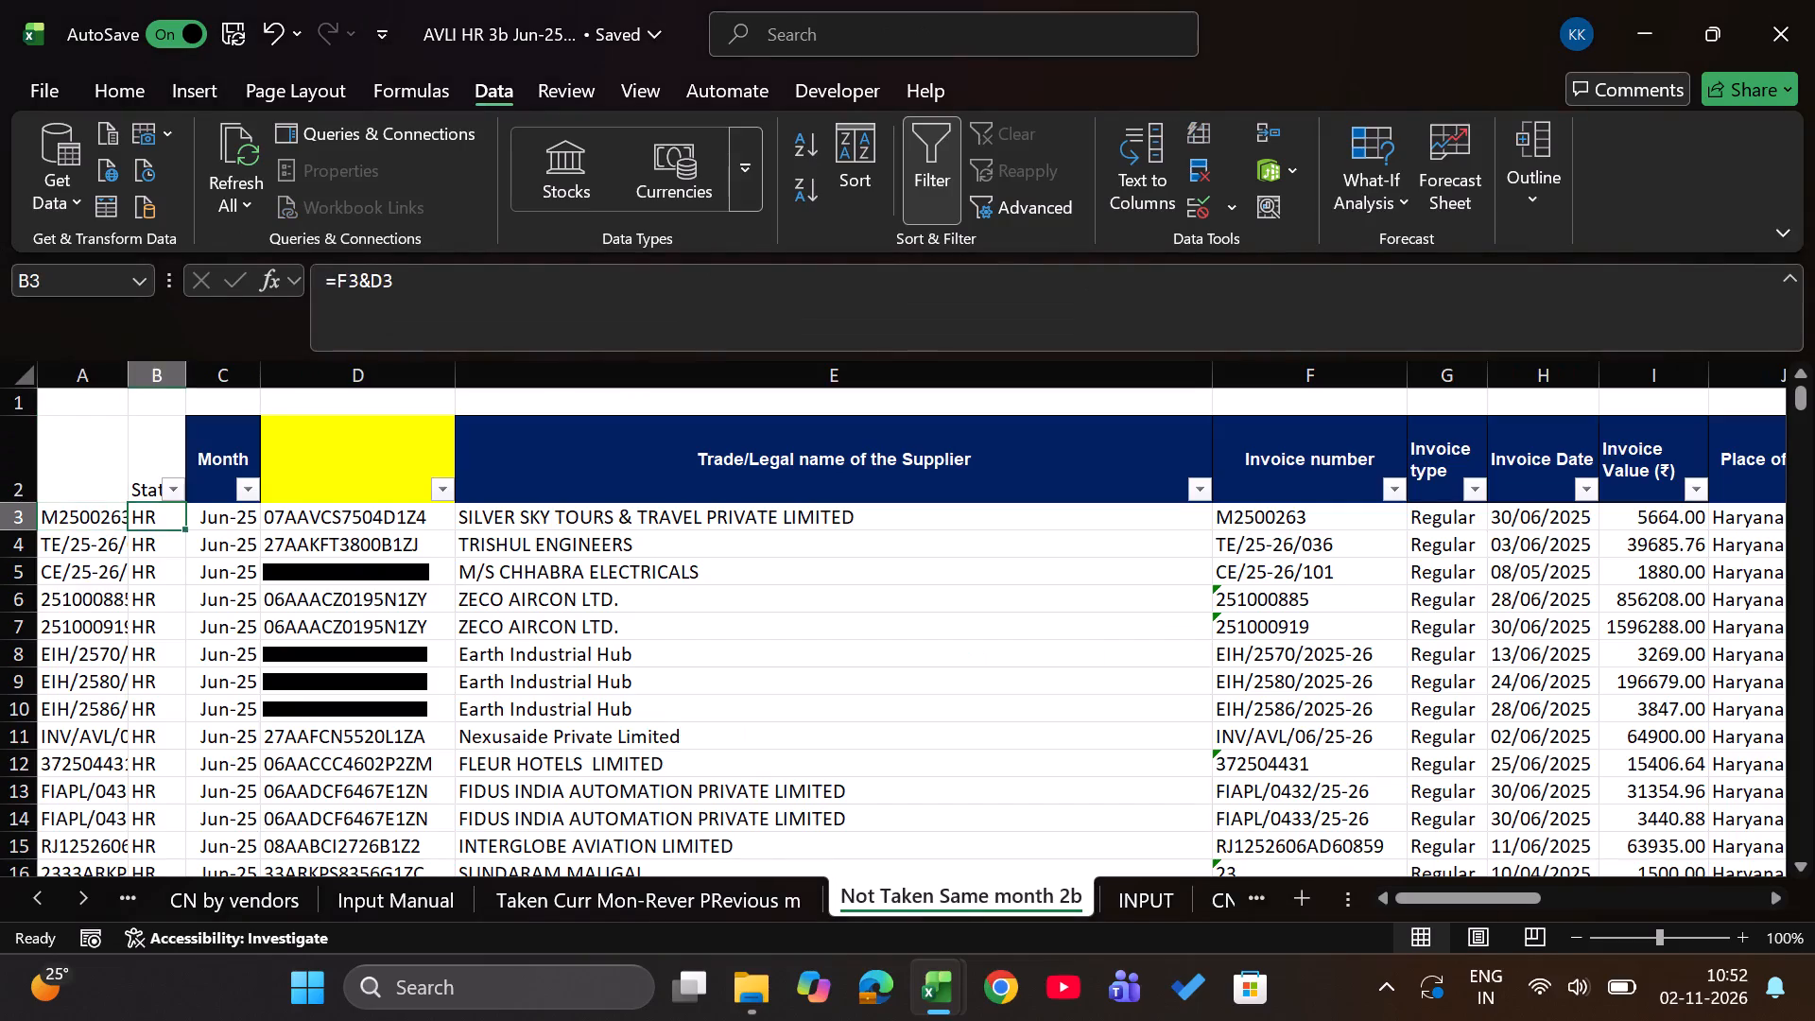
{"action": "key", "text": "Right"}
{"action": "key", "text": "Up"}
{"action": "key", "text": "Up"}
{"action": "type", "text": "=subt"}
{"action": "key", "text": "Tab"}
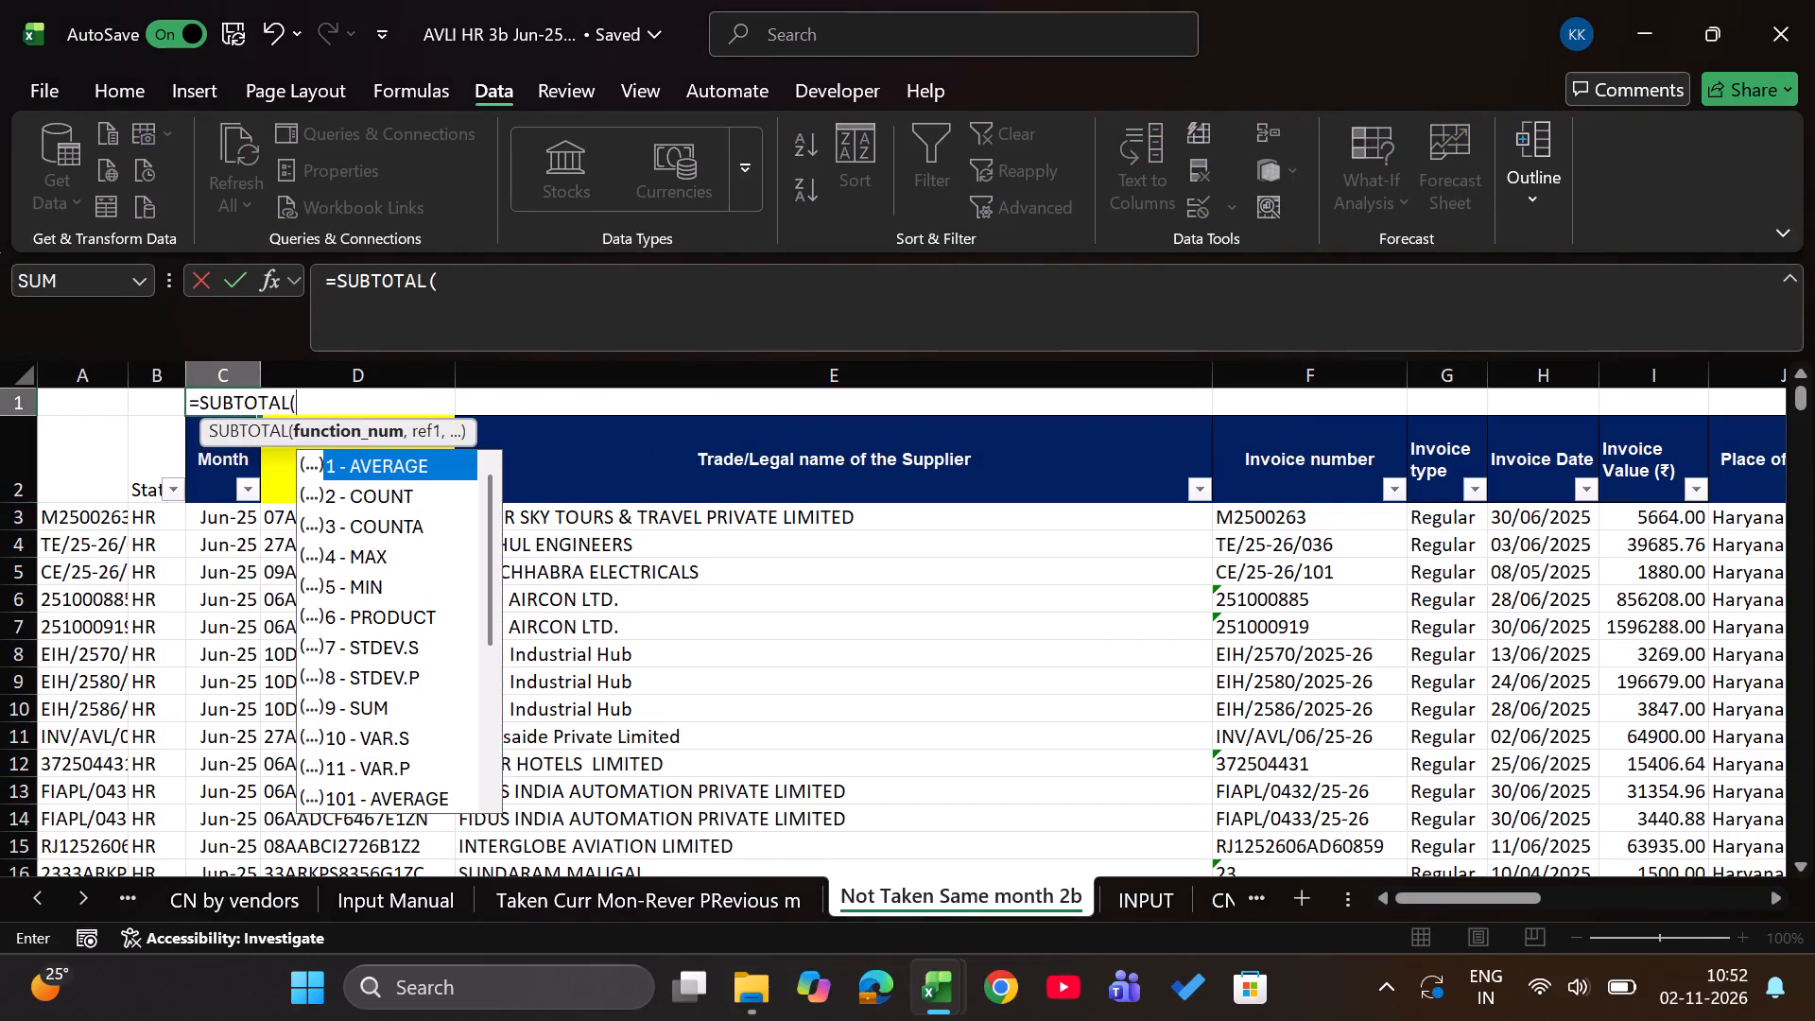
{"action": "type", "text": "9,"}
{"action": "key", "text": "Down"}
{"action": "key", "text": "Right"}
{"action": "key", "text": "Right"}
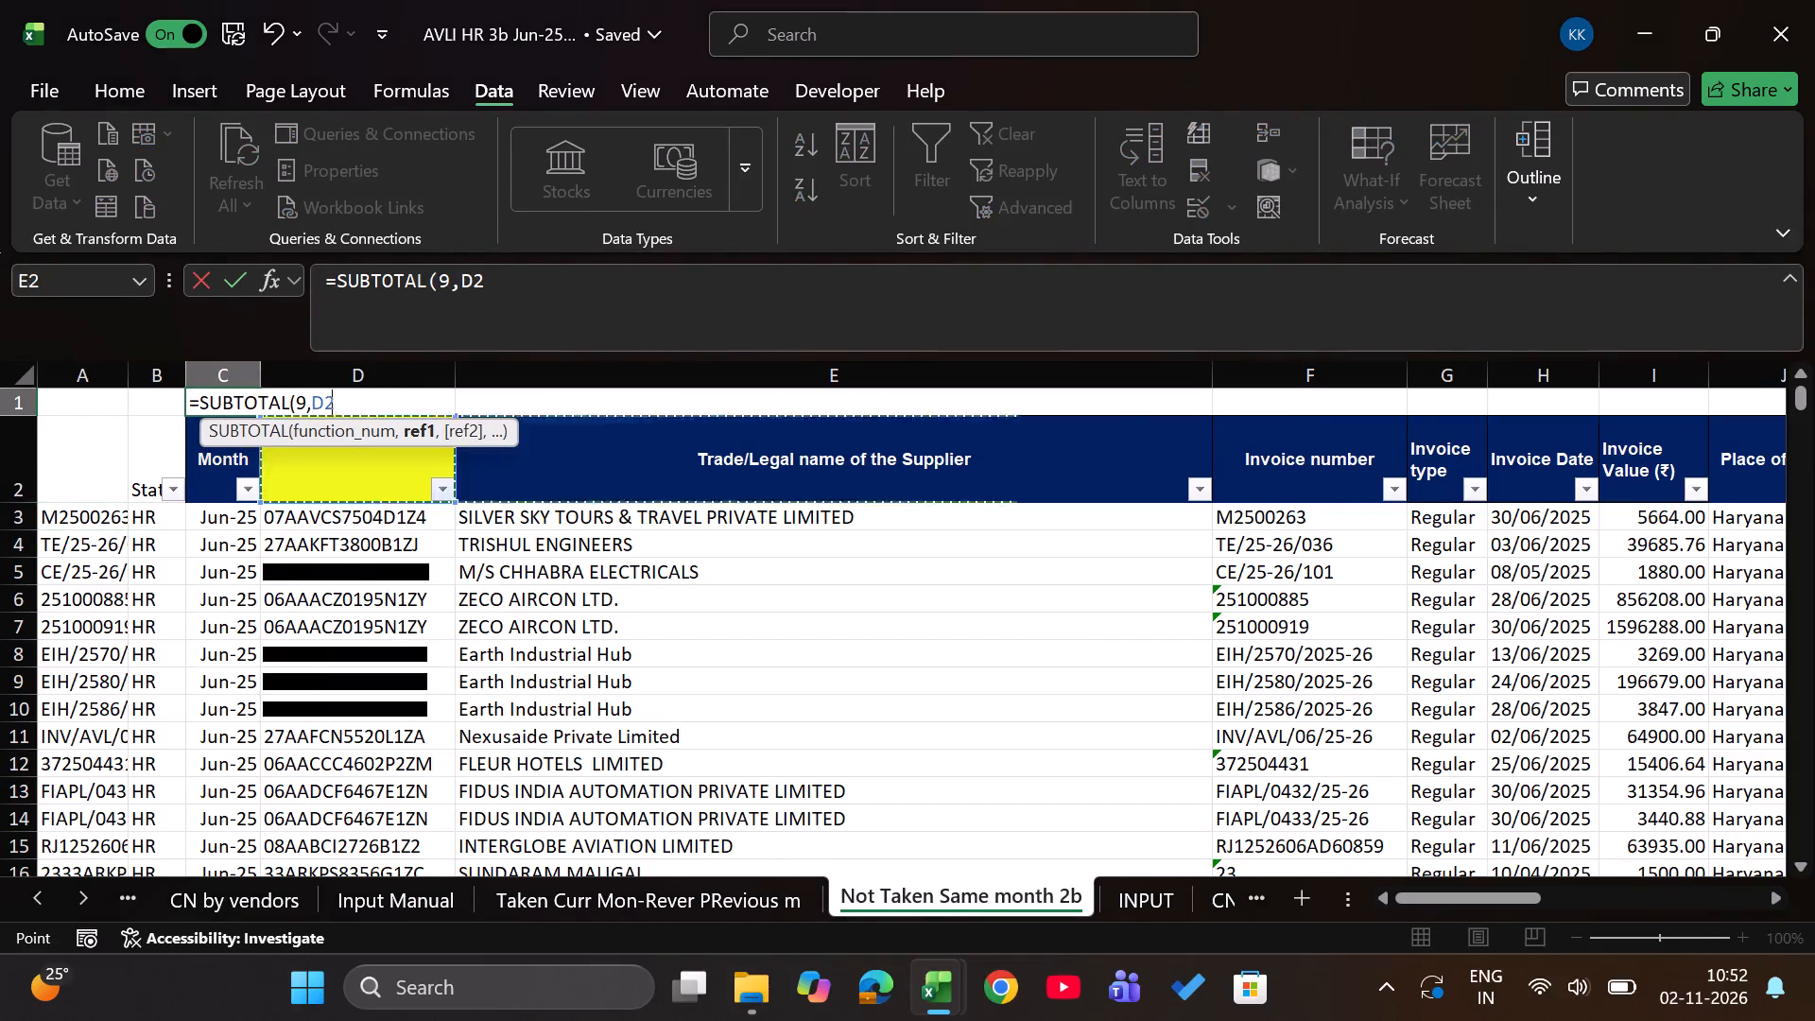
{"action": "key", "text": "Right"}
{"action": "key", "text": "Right"}
{"action": "key", "text": "Right"}
{"action": "key", "text": "Right"}
{"action": "key", "text": "Right"}
{"action": "key", "text": "Right"}
{"action": "key", "text": "Right"}
{"action": "key", "text": "Right"}
{"action": "key", "text": "Right"}
{"action": "key", "text": "Down"}
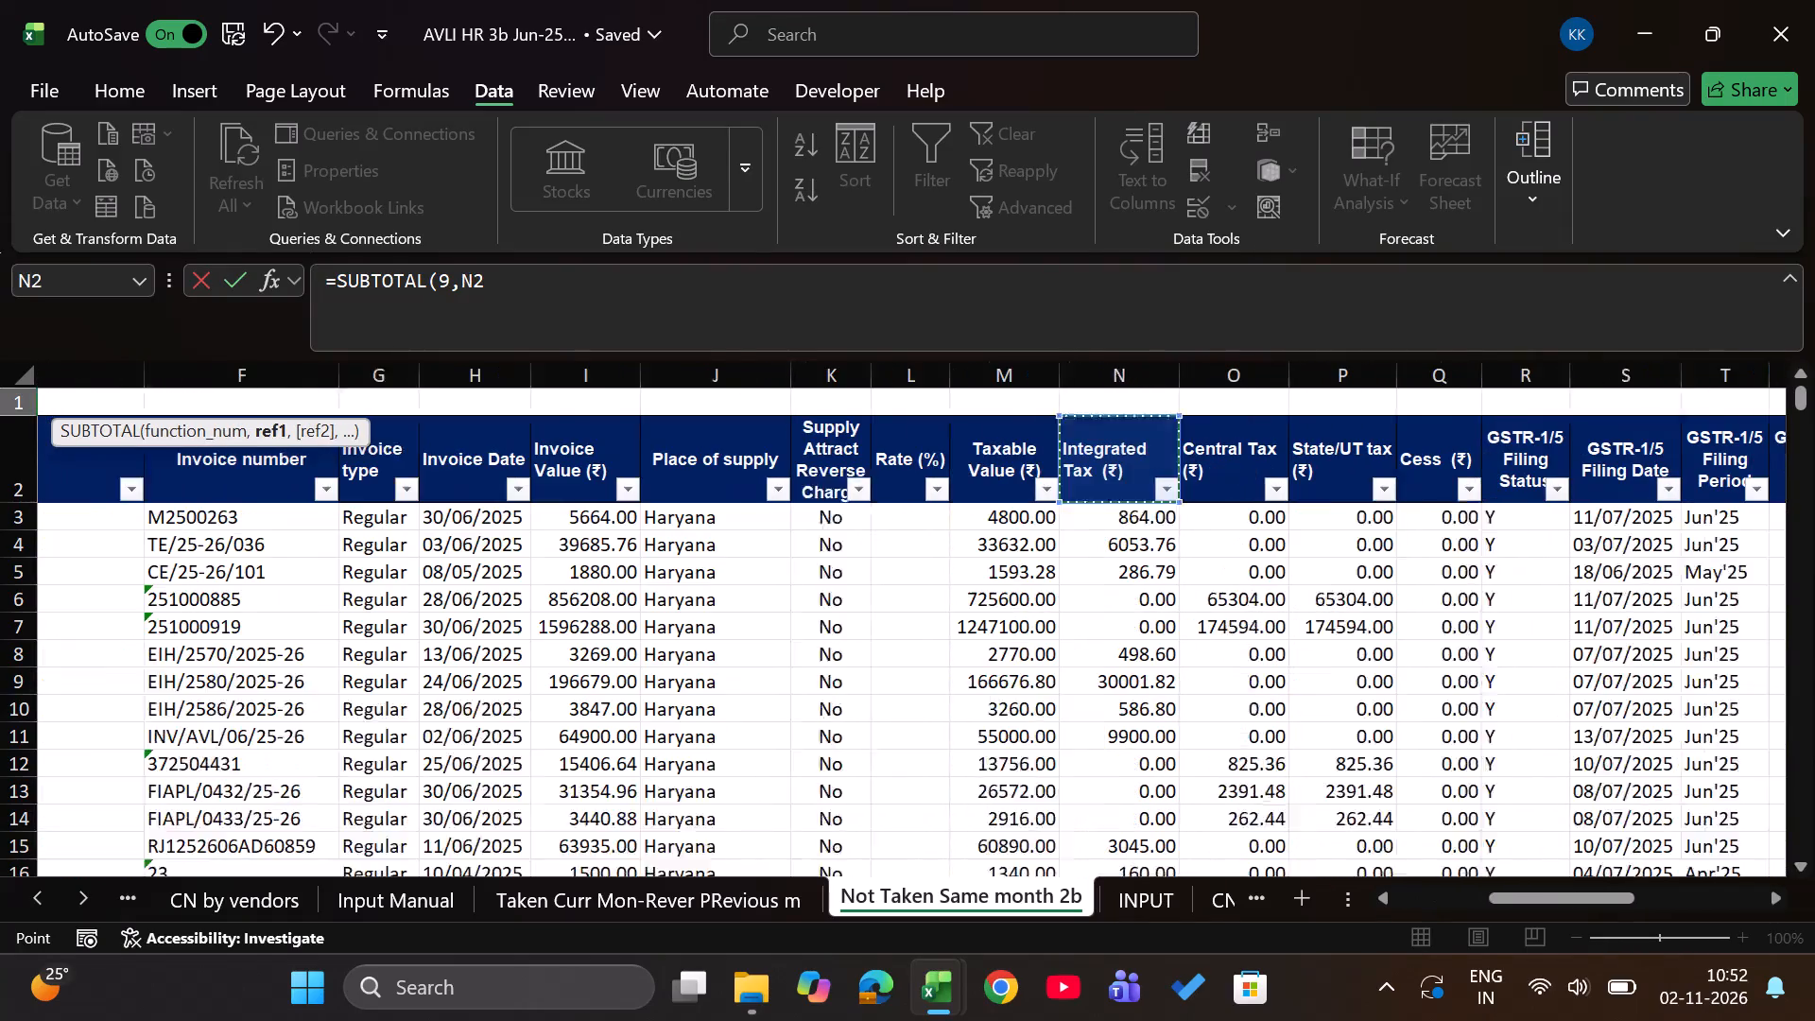
{"action": "key", "text": "ctrl+shift+Down"}
{"action": "key", "text": "Return"}
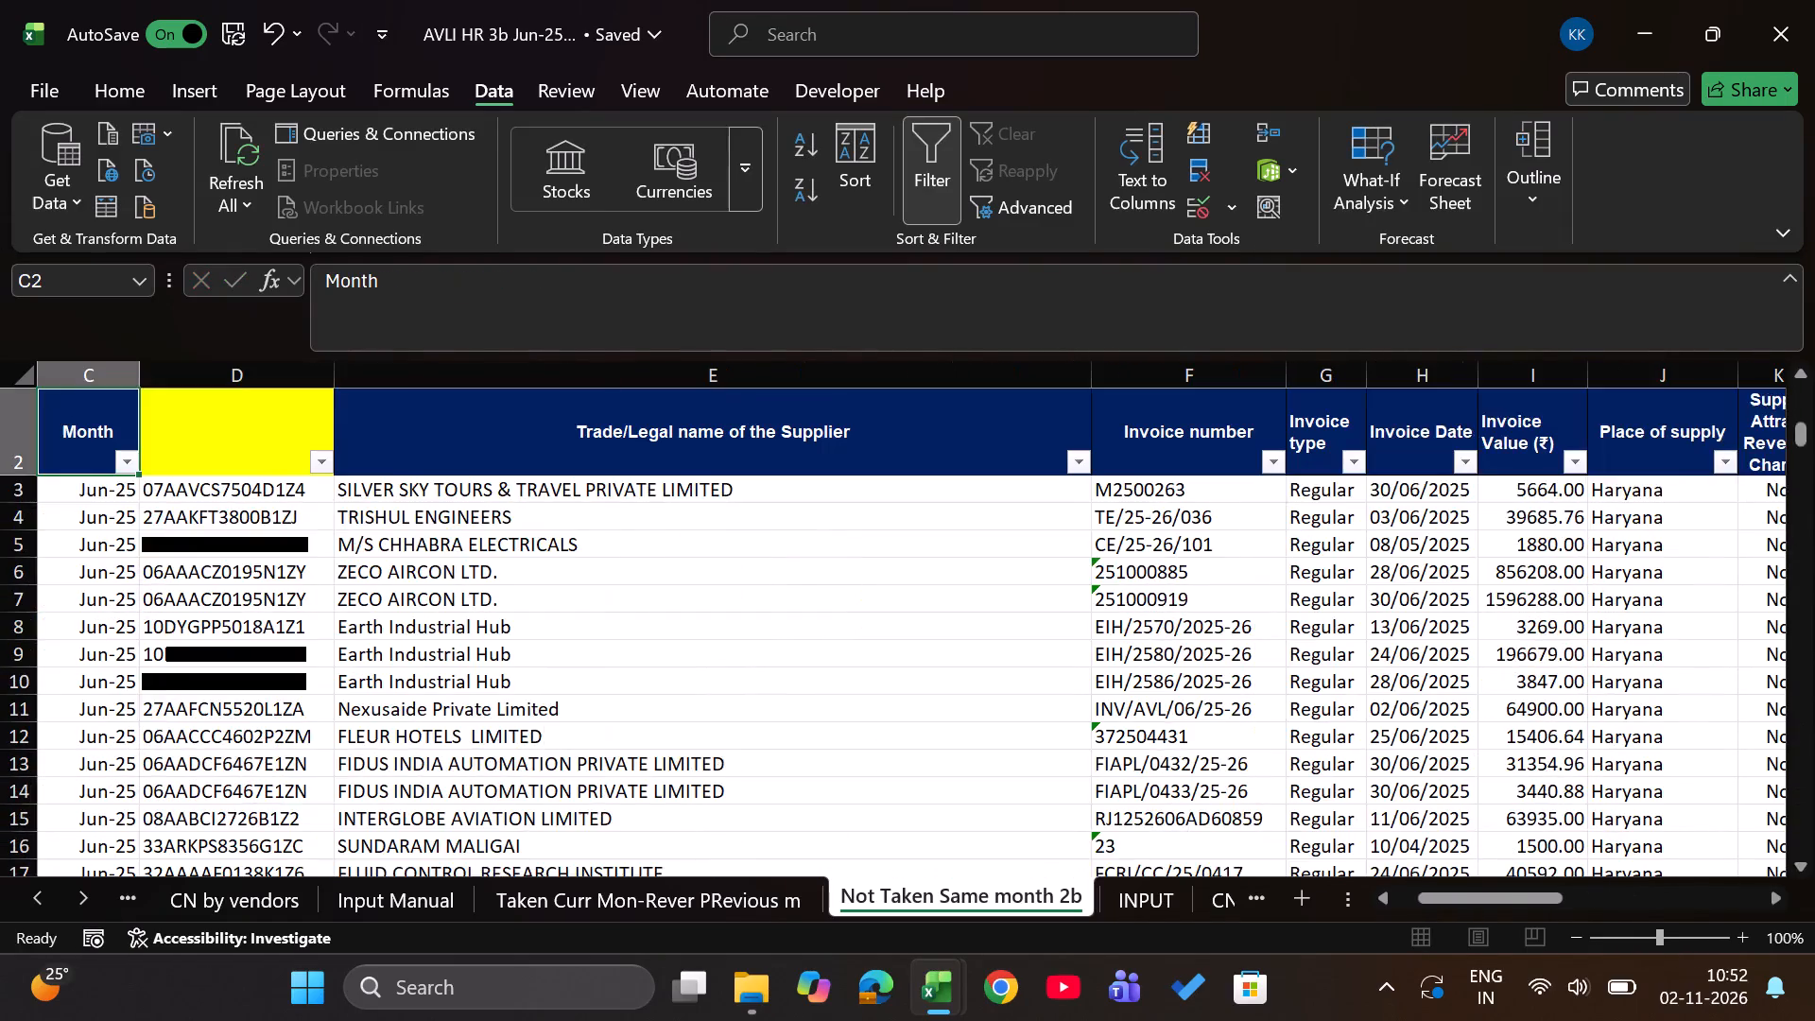
Format the C1 subtotal to show one decimal place, keeping its formula intact.
{"action": "key", "text": "Up"}
{"action": "type", "text": "hk9"}
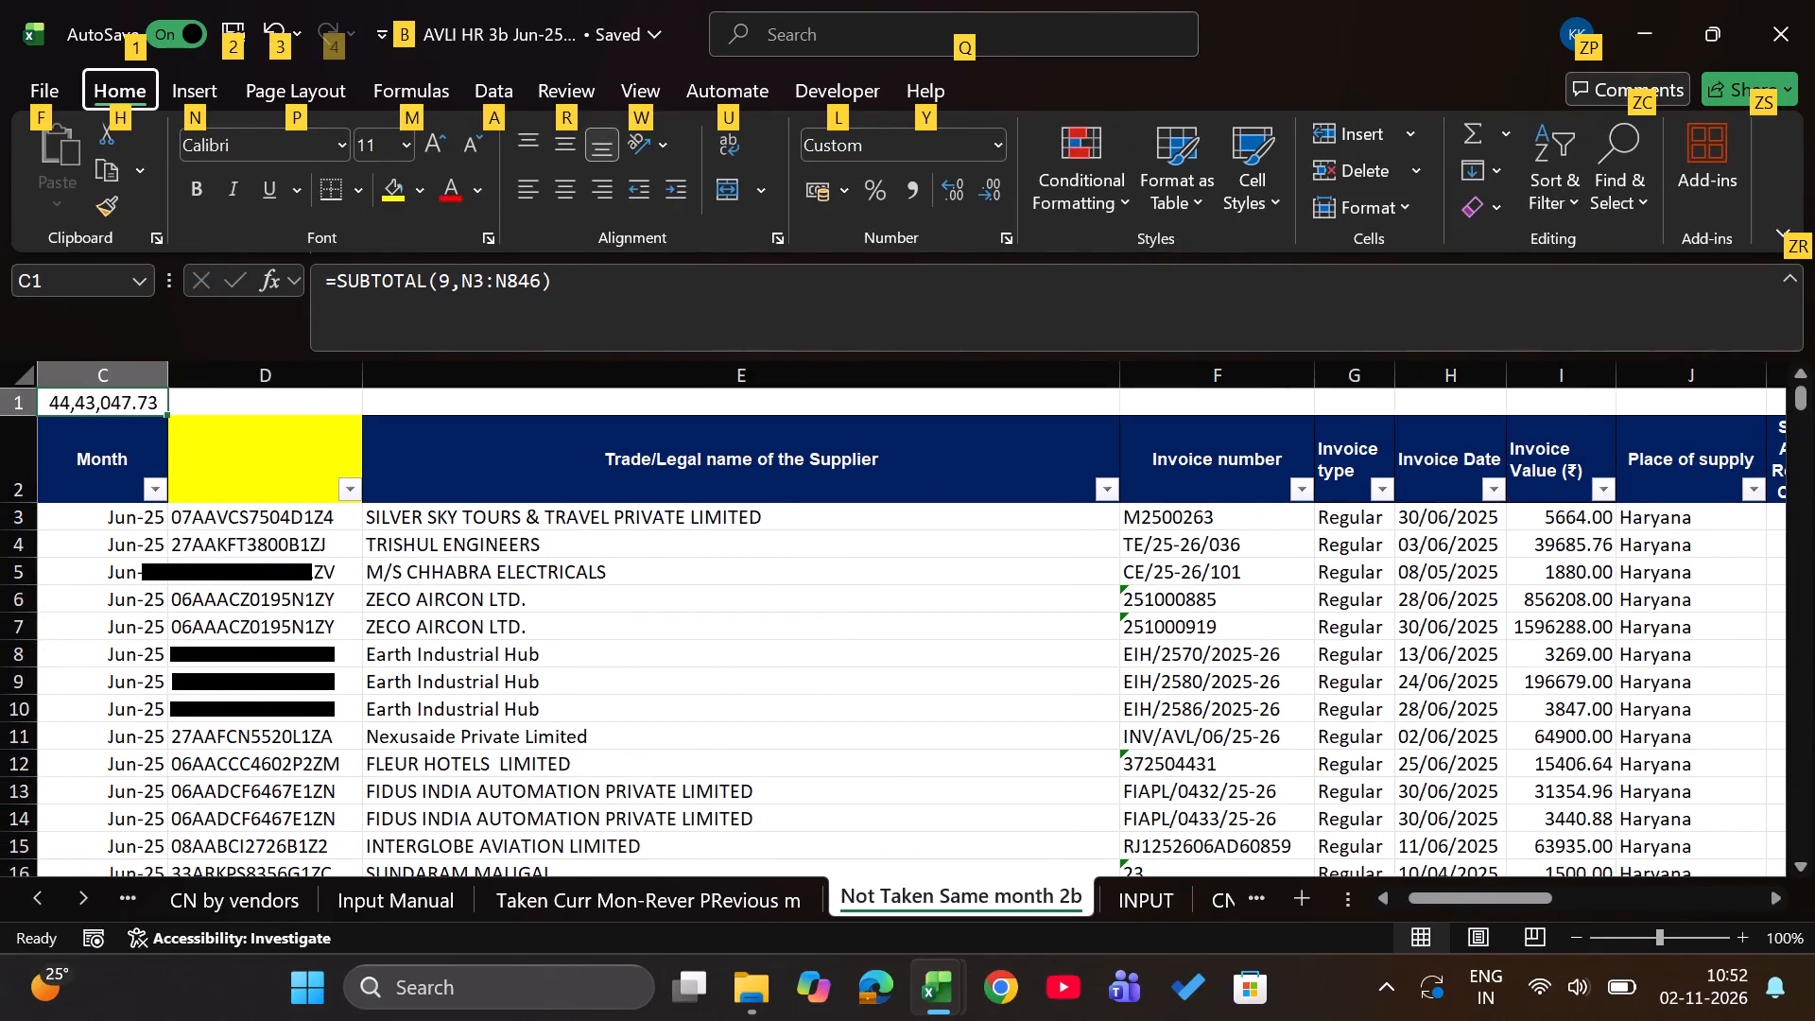
{"action": "type", "text": "h9"}
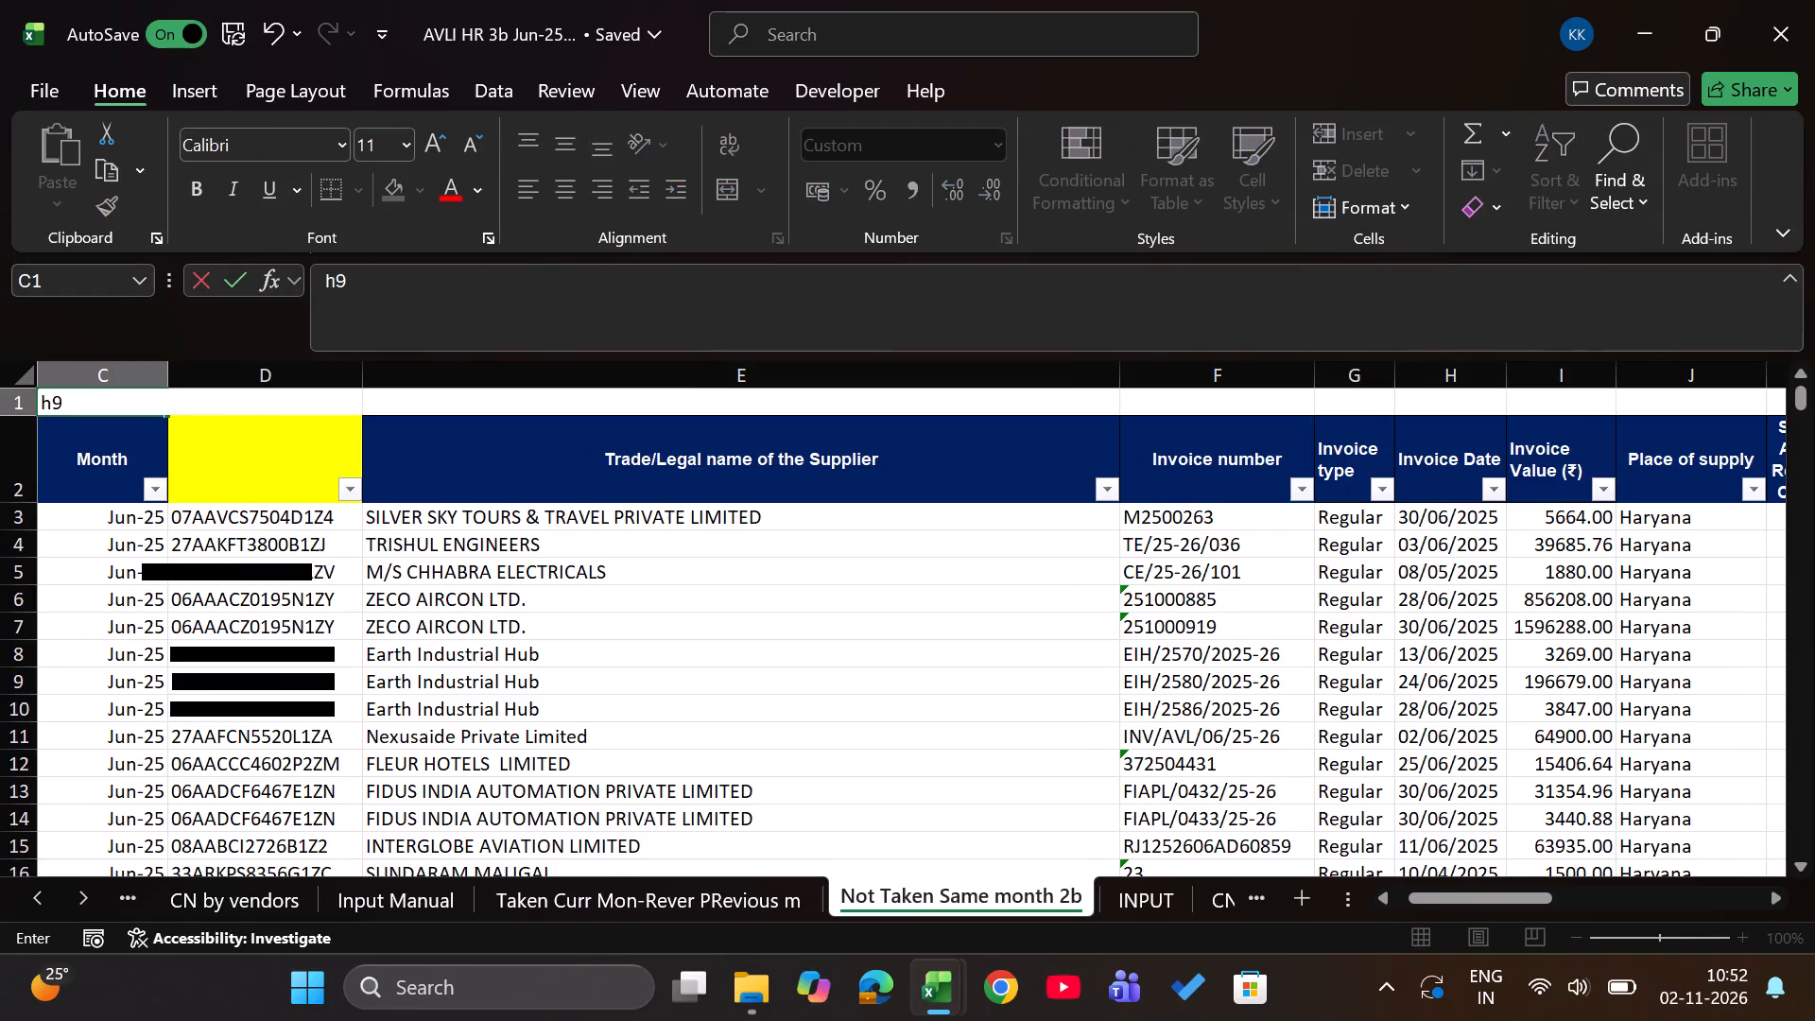
{"action": "key", "text": "Down"}
{"action": "key", "text": "ctrl+z"}
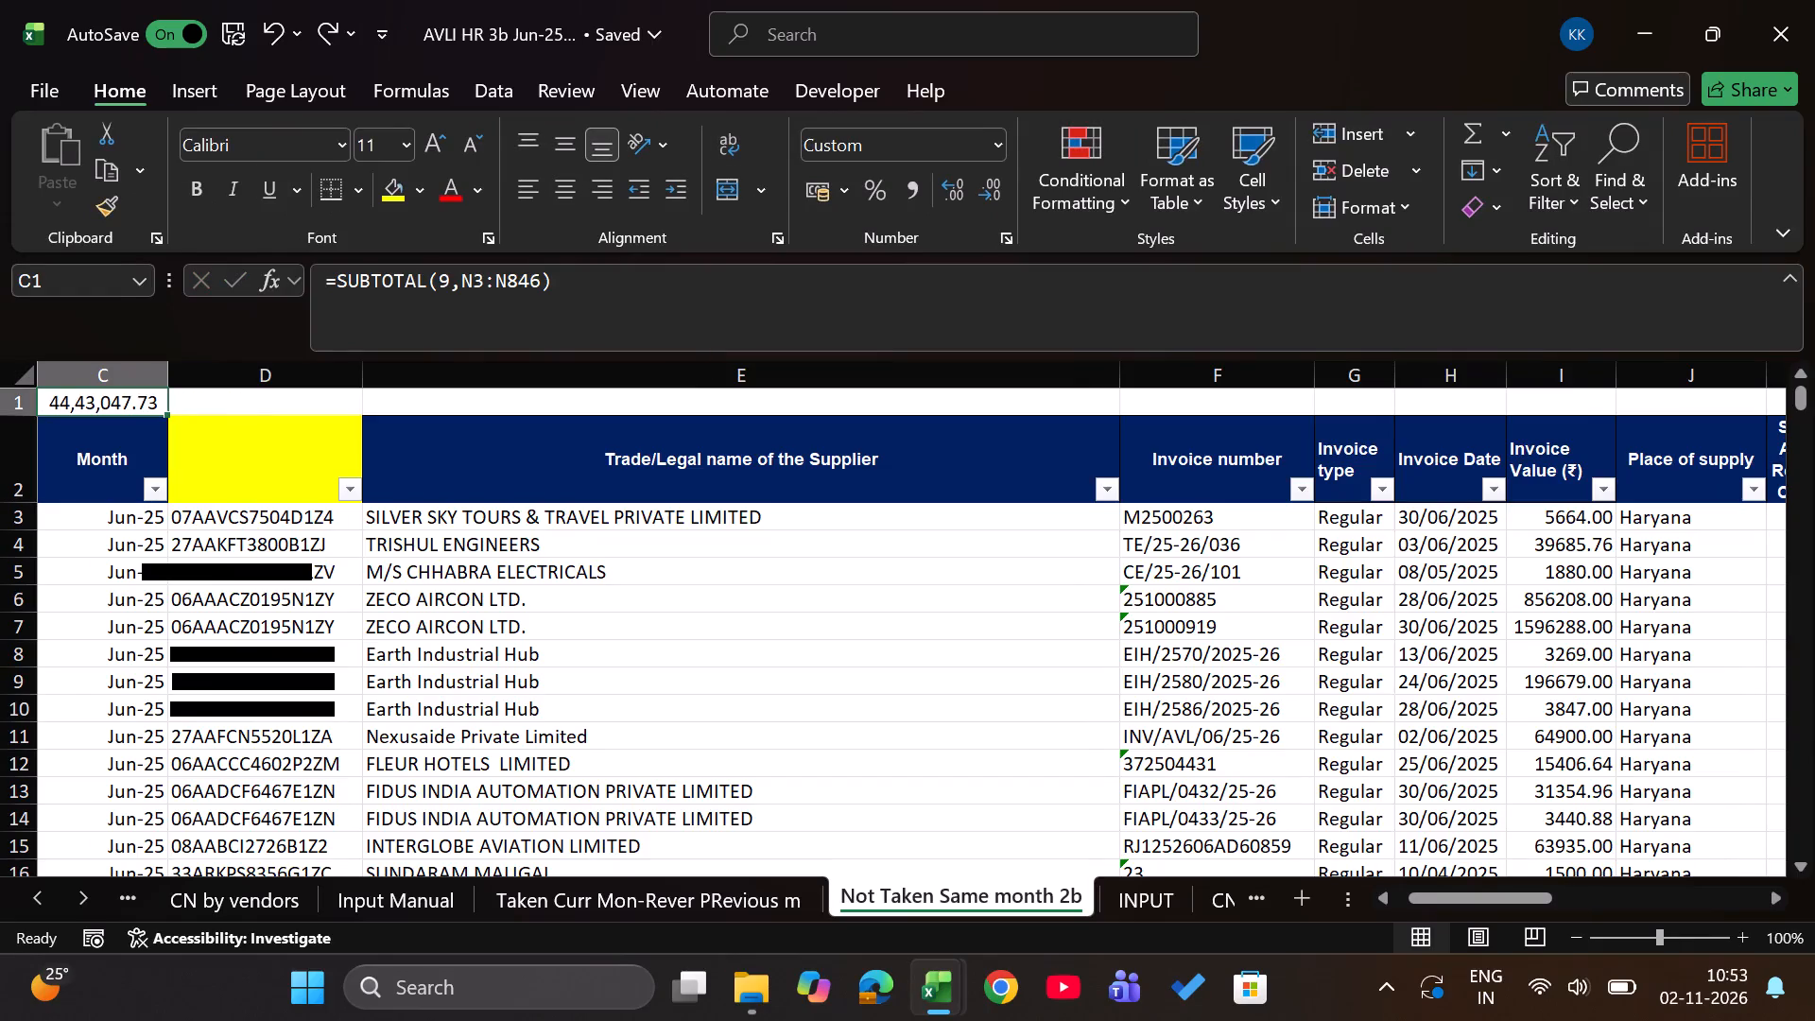
{"action": "type", "text": "h9"}
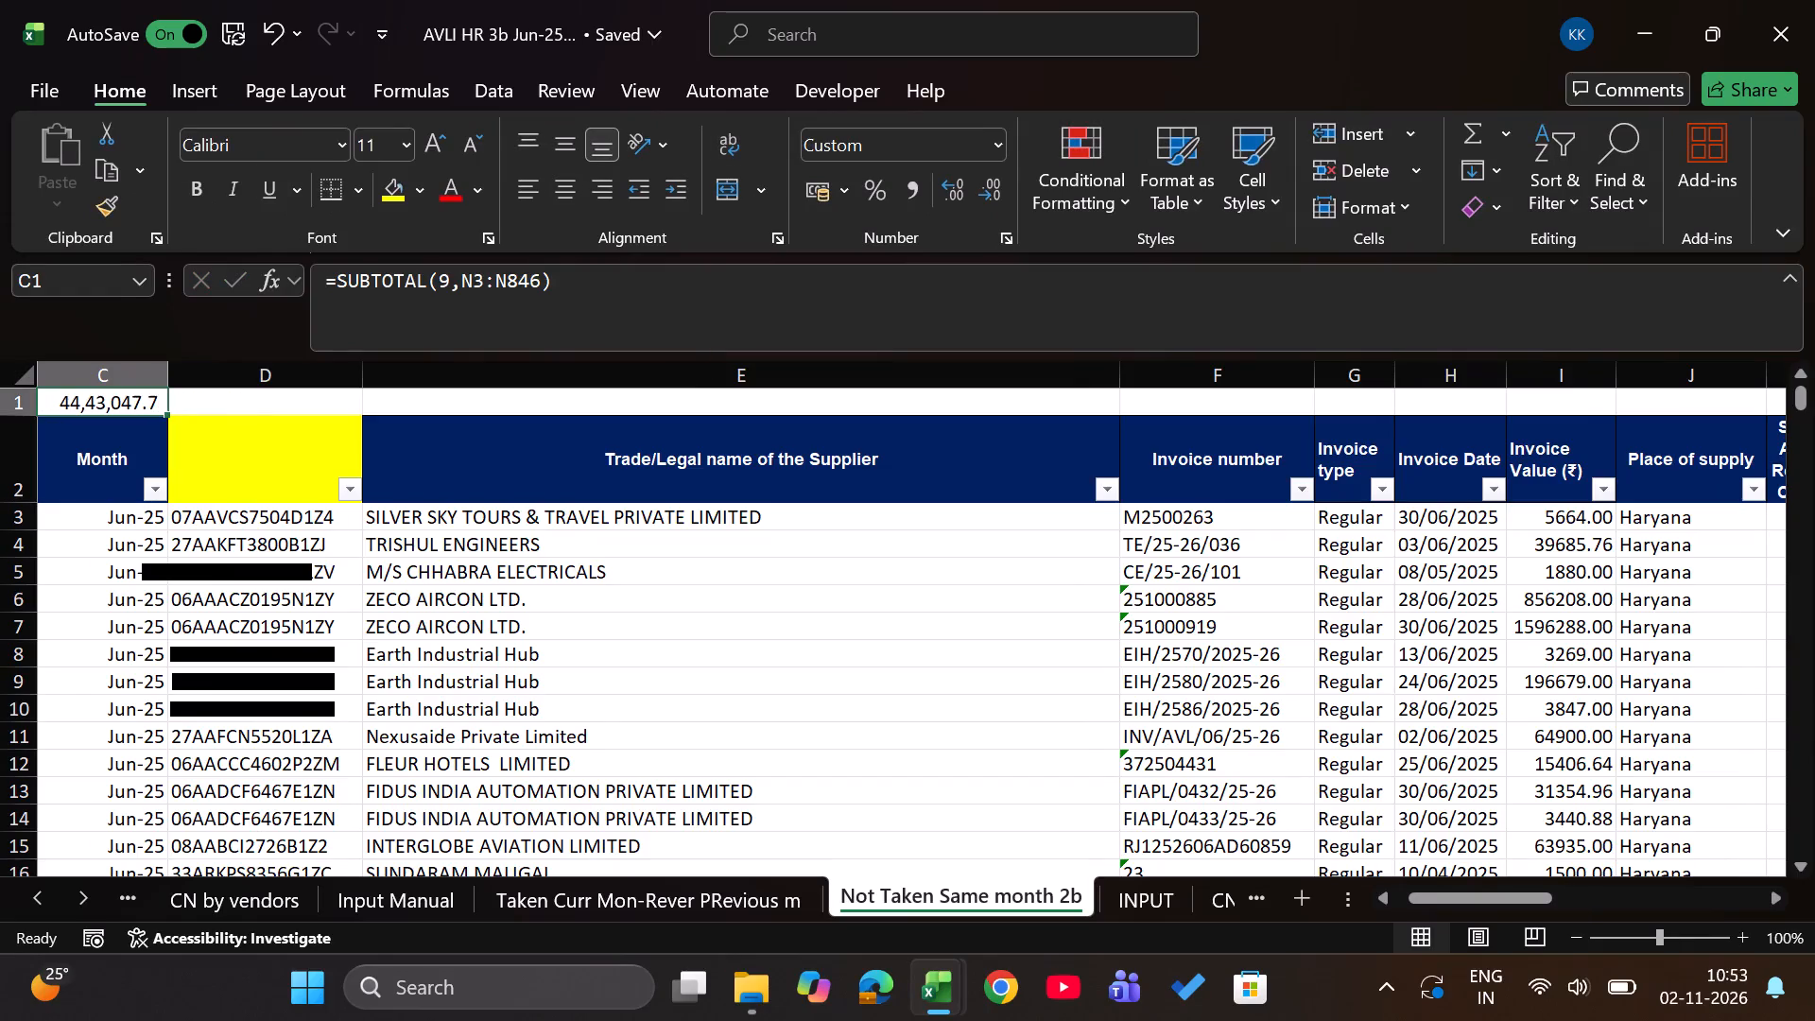
Copy the C1 subtotal formula across to D1 and E1 to total Central Tax and State/UT tax.
{"action": "key", "text": "ctrl+c"}
{"action": "key", "text": "Right"}
{"action": "key", "text": "Return"}
{"action": "key", "text": "ctrl+c"}
{"action": "key", "text": "Right"}
{"action": "key", "text": "Return"}
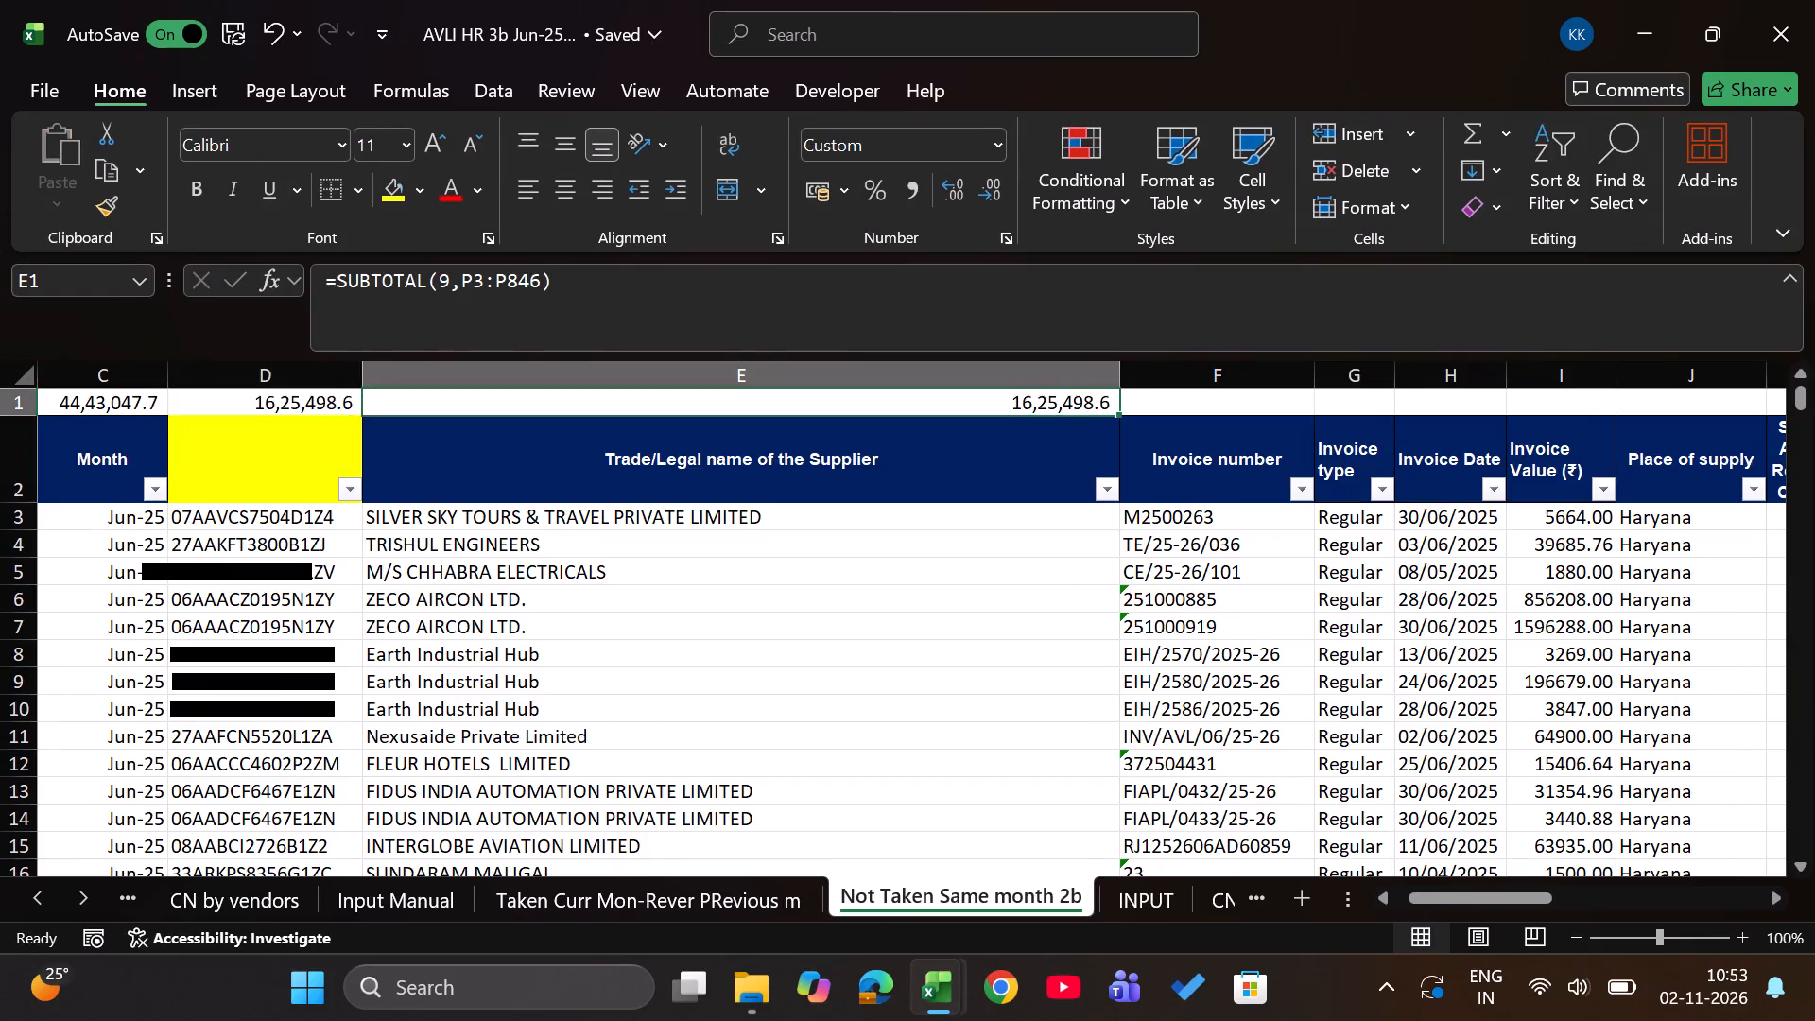
Compare the tax subtotals in row 1 of the console's GSTR-2B sheet and the June Not Taken Same month 2b sheet.
{"action": "key", "text": "alt+Tab"}
{"action": "key", "text": "Left"}
{"action": "key", "text": "Left"}
{"action": "key", "text": "Left"}
{"action": "key", "text": "Left"}
{"action": "key", "text": "alt+Tab"}
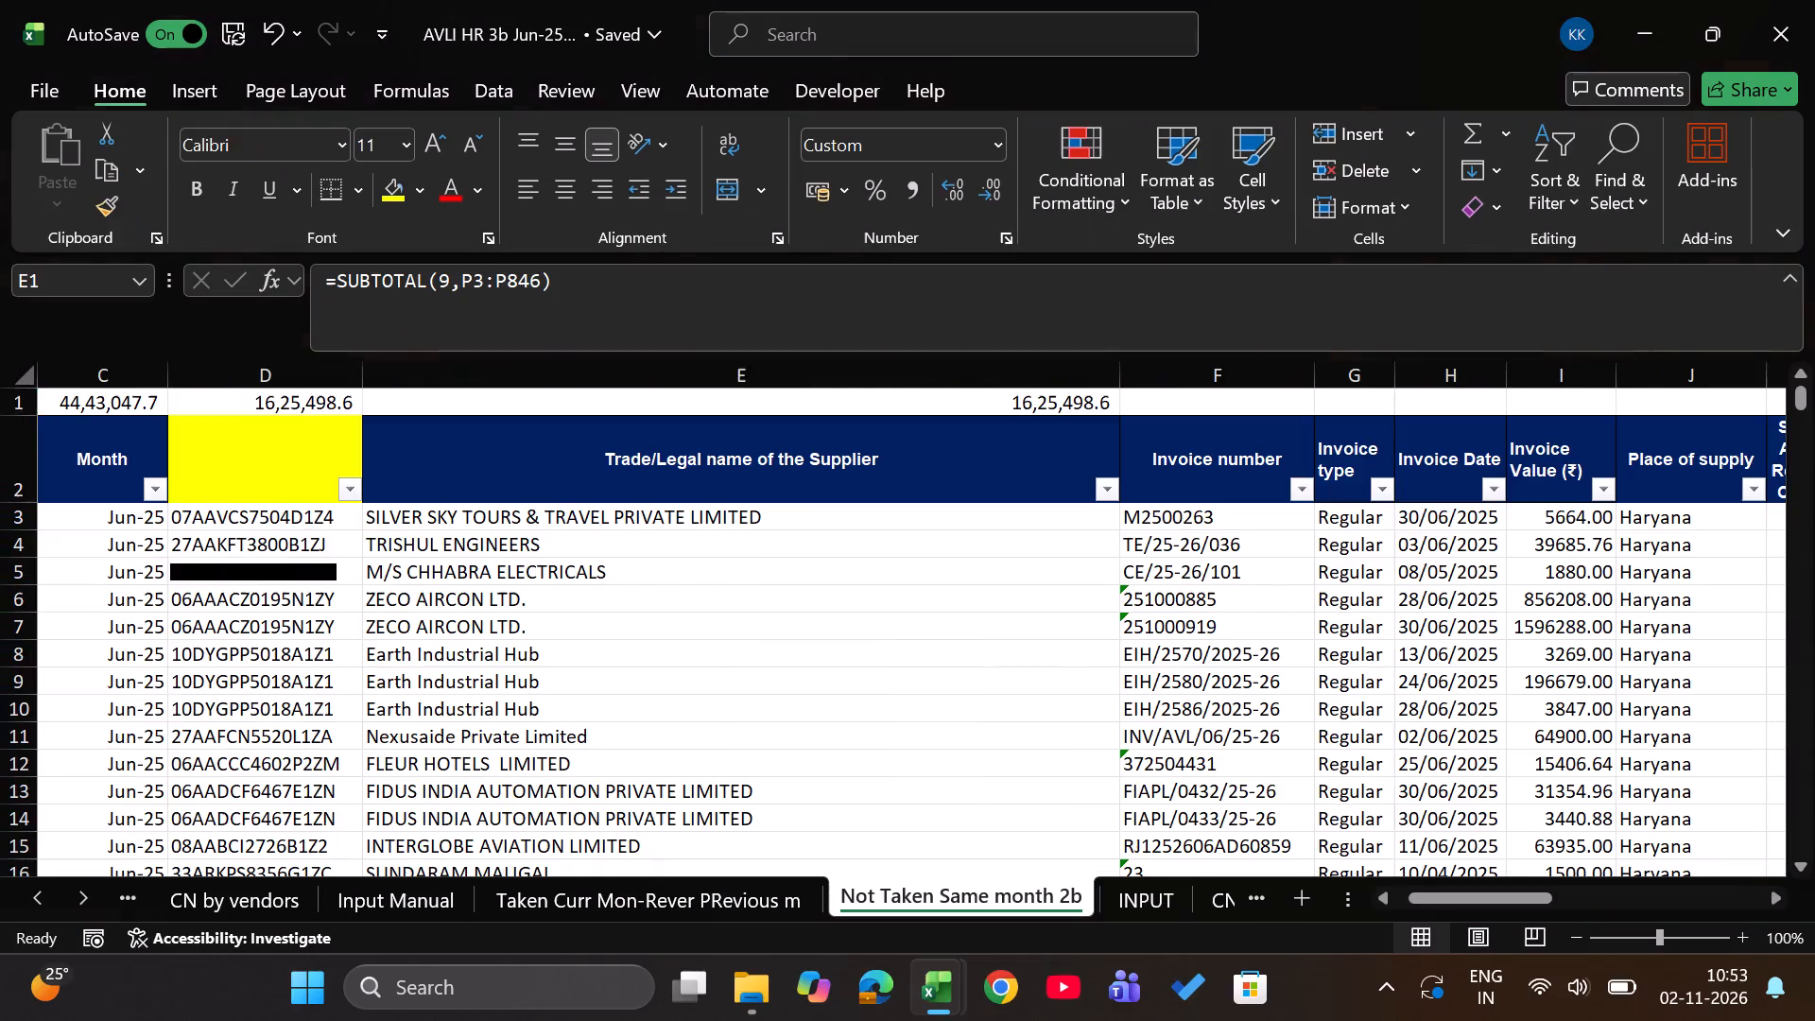
{"action": "key", "text": "Left"}
{"action": "key", "text": "Left"}
{"action": "key", "text": "Left"}
{"action": "key", "text": "Right"}
{"action": "key", "text": "Right"}
{"action": "key", "text": "Down"}
{"action": "key", "text": "Down"}
{"action": "key", "text": "Left"}
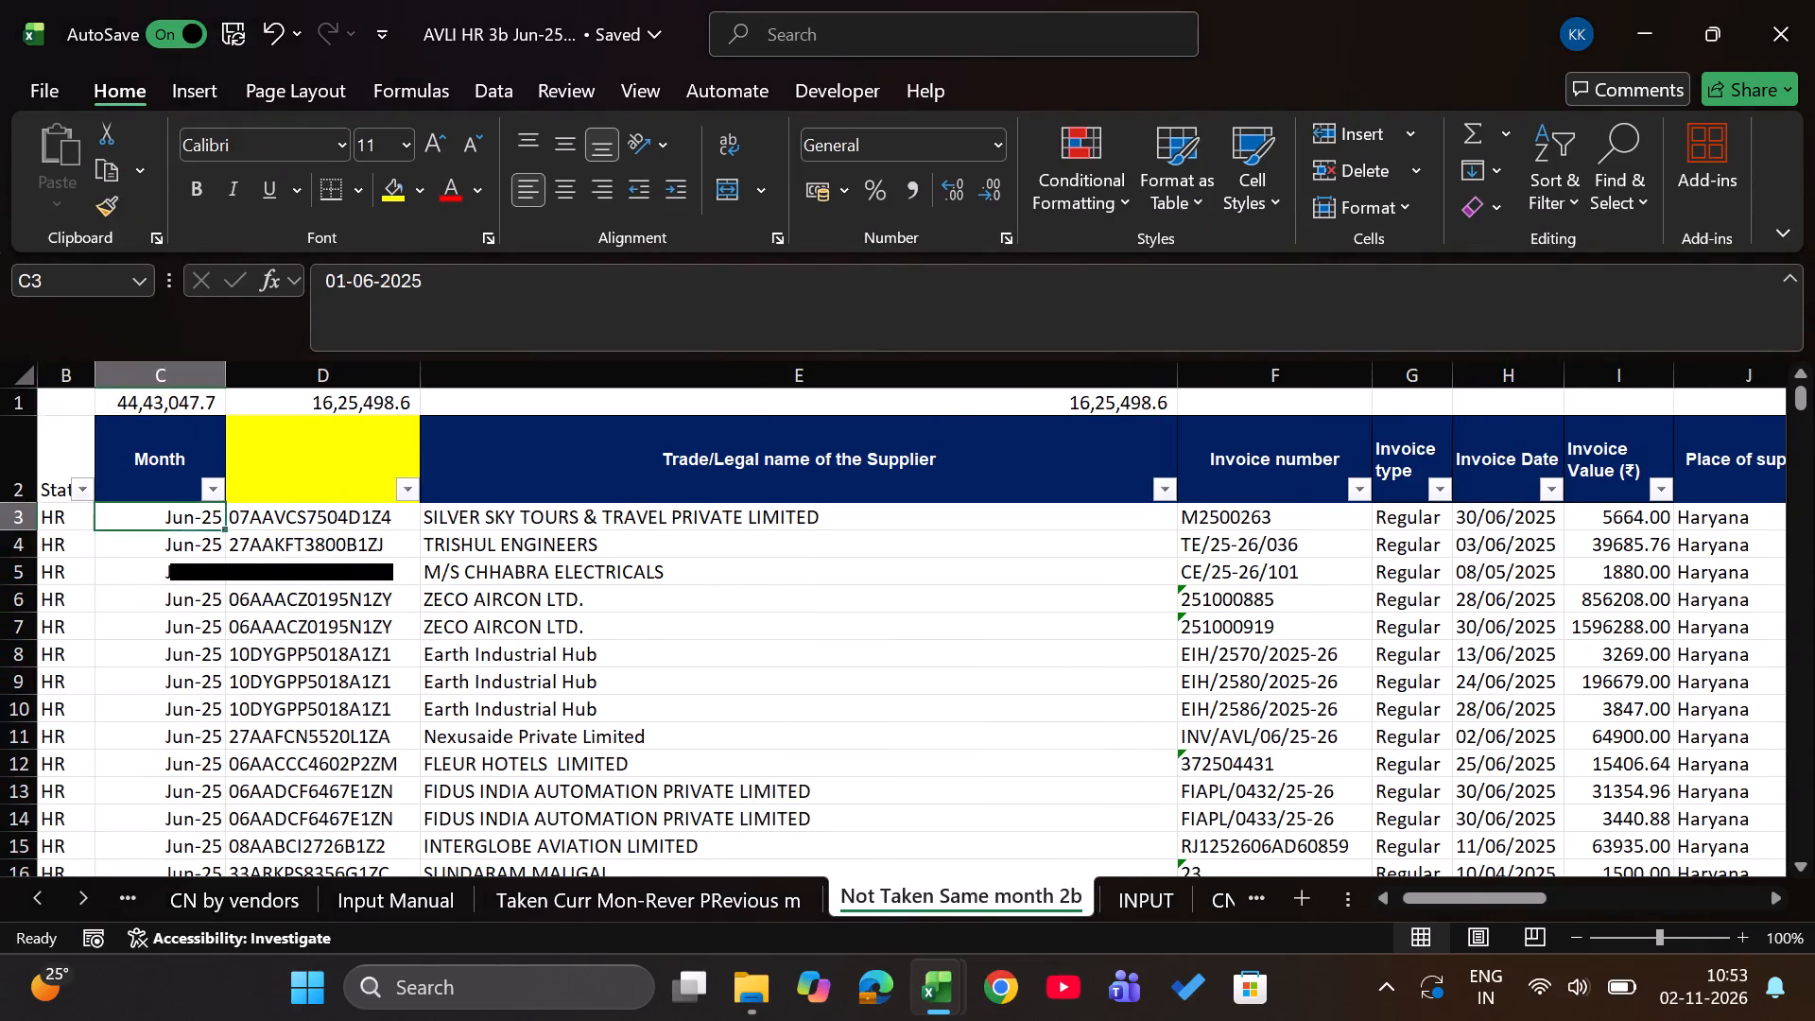
Switch back to the GSTR-2B sheet of the AVL India HR_Console ITC (25-26) workbook.
{"action": "key", "text": "Left"}
{"action": "key", "text": "alt+Tab"}
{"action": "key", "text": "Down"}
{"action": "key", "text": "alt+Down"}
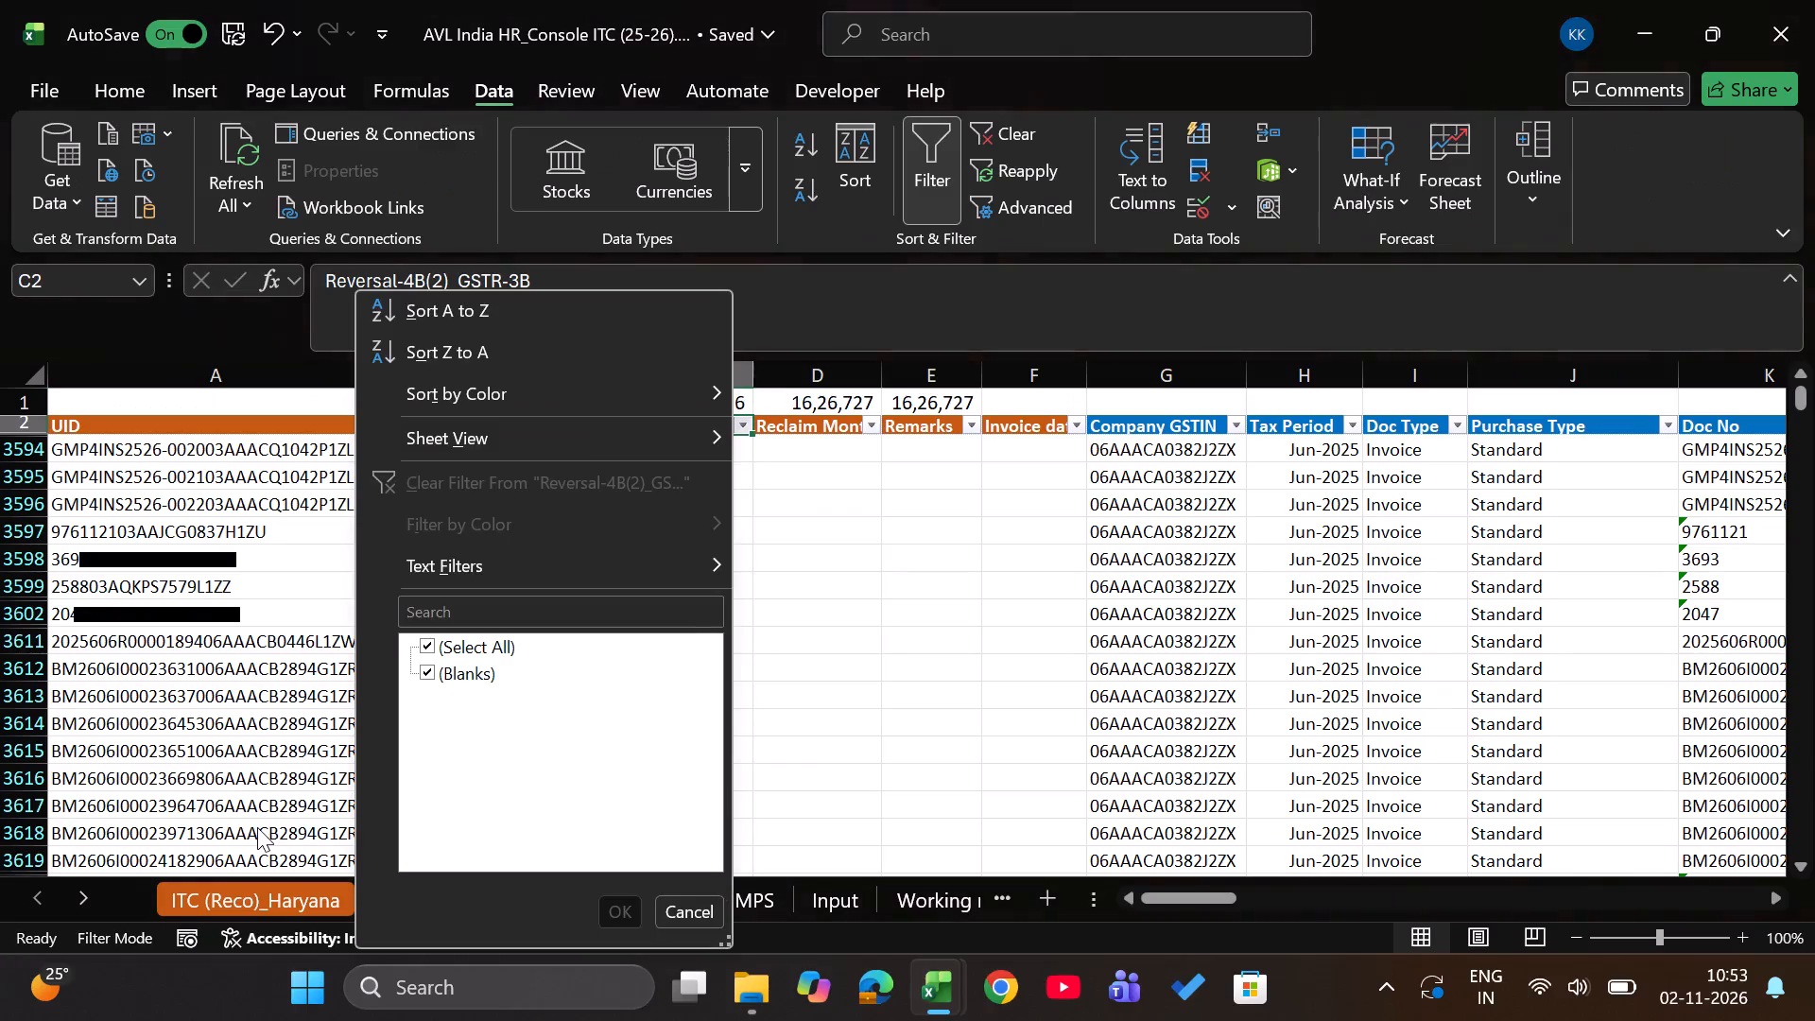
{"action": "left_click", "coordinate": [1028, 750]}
Filter the console's GSTR-2B Tax Period column to June 2026 only and go through the filtered rows.
{"action": "key", "text": "Down"}
{"action": "key", "text": "Up"}
{"action": "key", "text": "Right"}
{"action": "key", "text": "Right"}
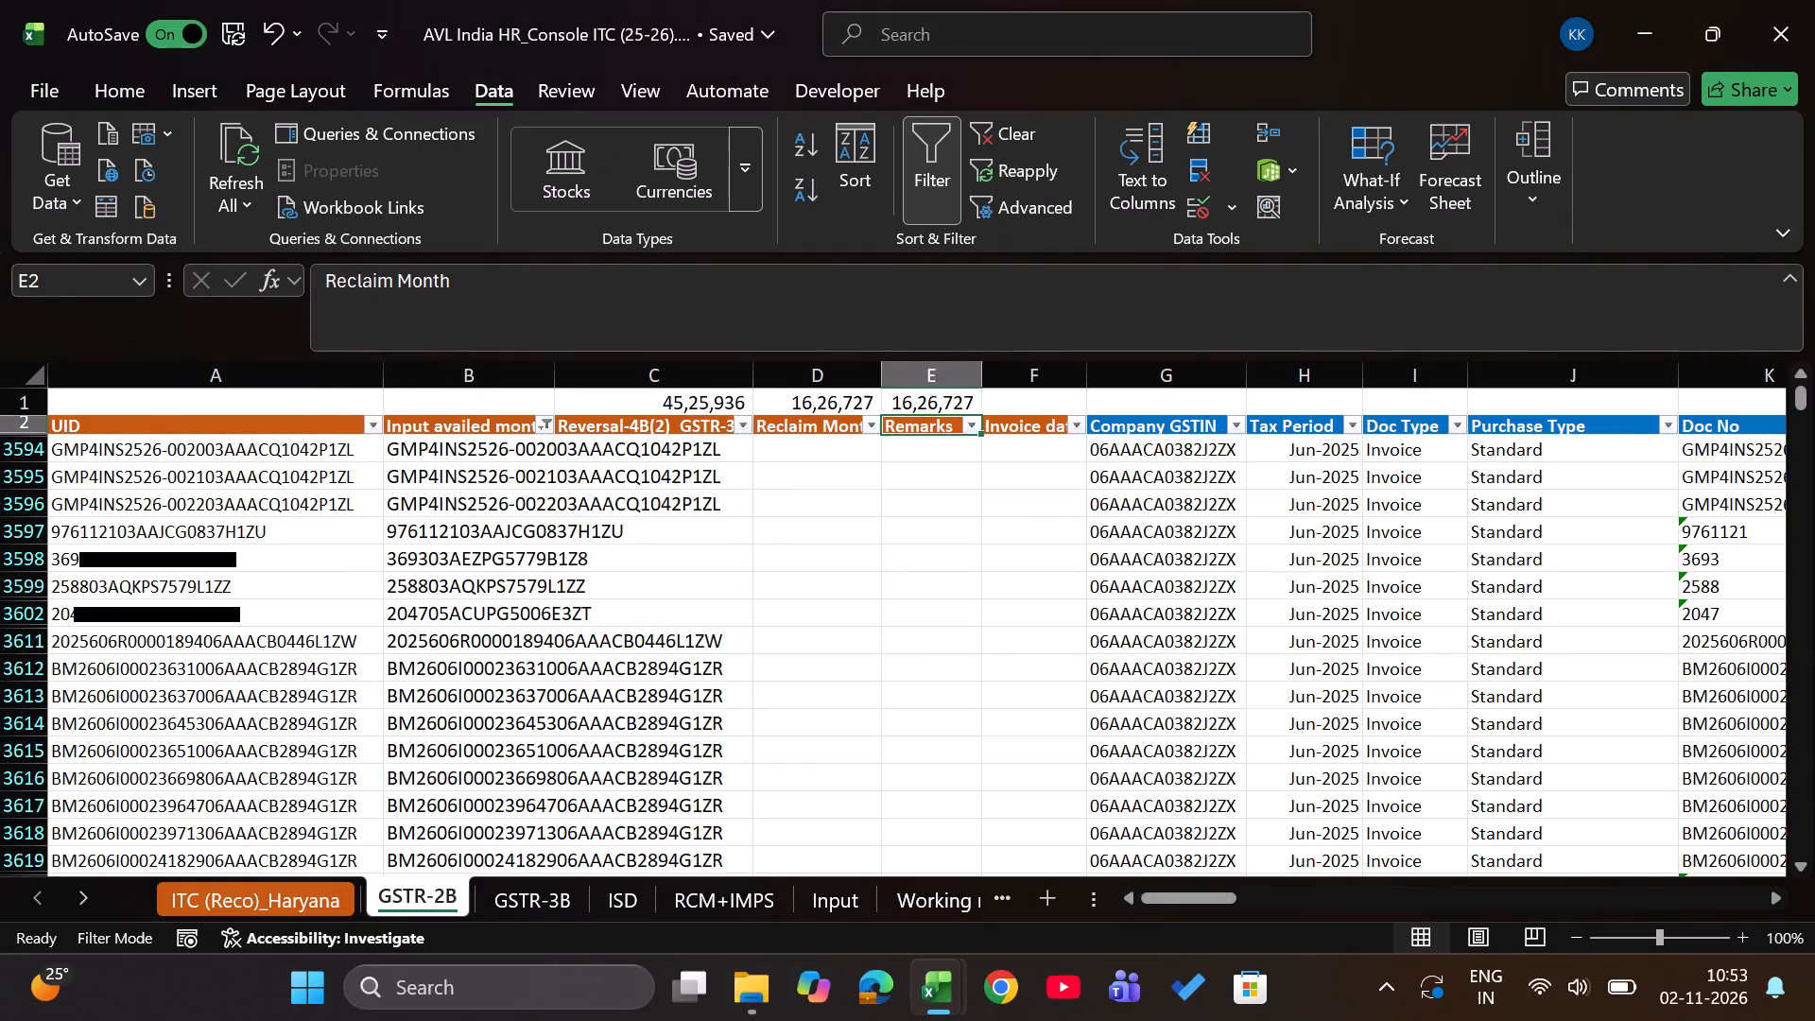
{"action": "key", "text": "Right"}
{"action": "key", "text": "Right"}
{"action": "key", "text": "Right"}
{"action": "key", "text": "alt+Down"}
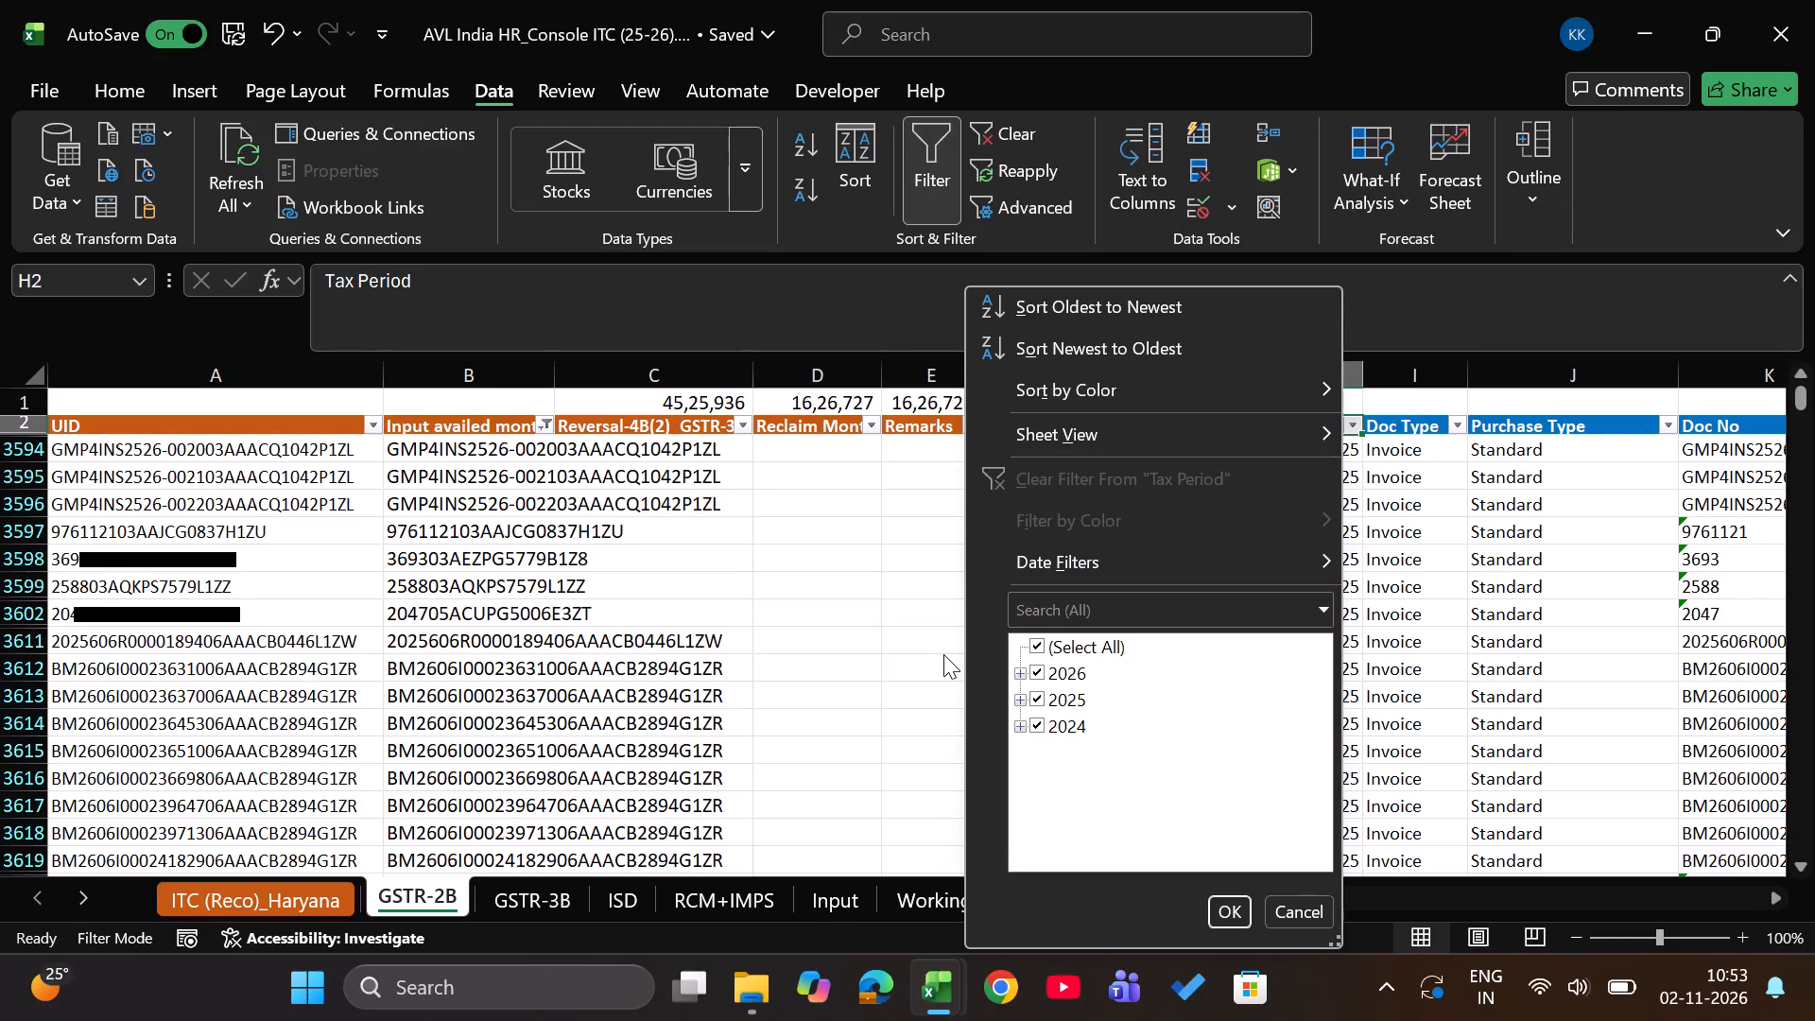
{"action": "left_click", "coordinate": [1024, 646]}
{"action": "key", "text": "Down"}
{"action": "key", "text": "Up"}
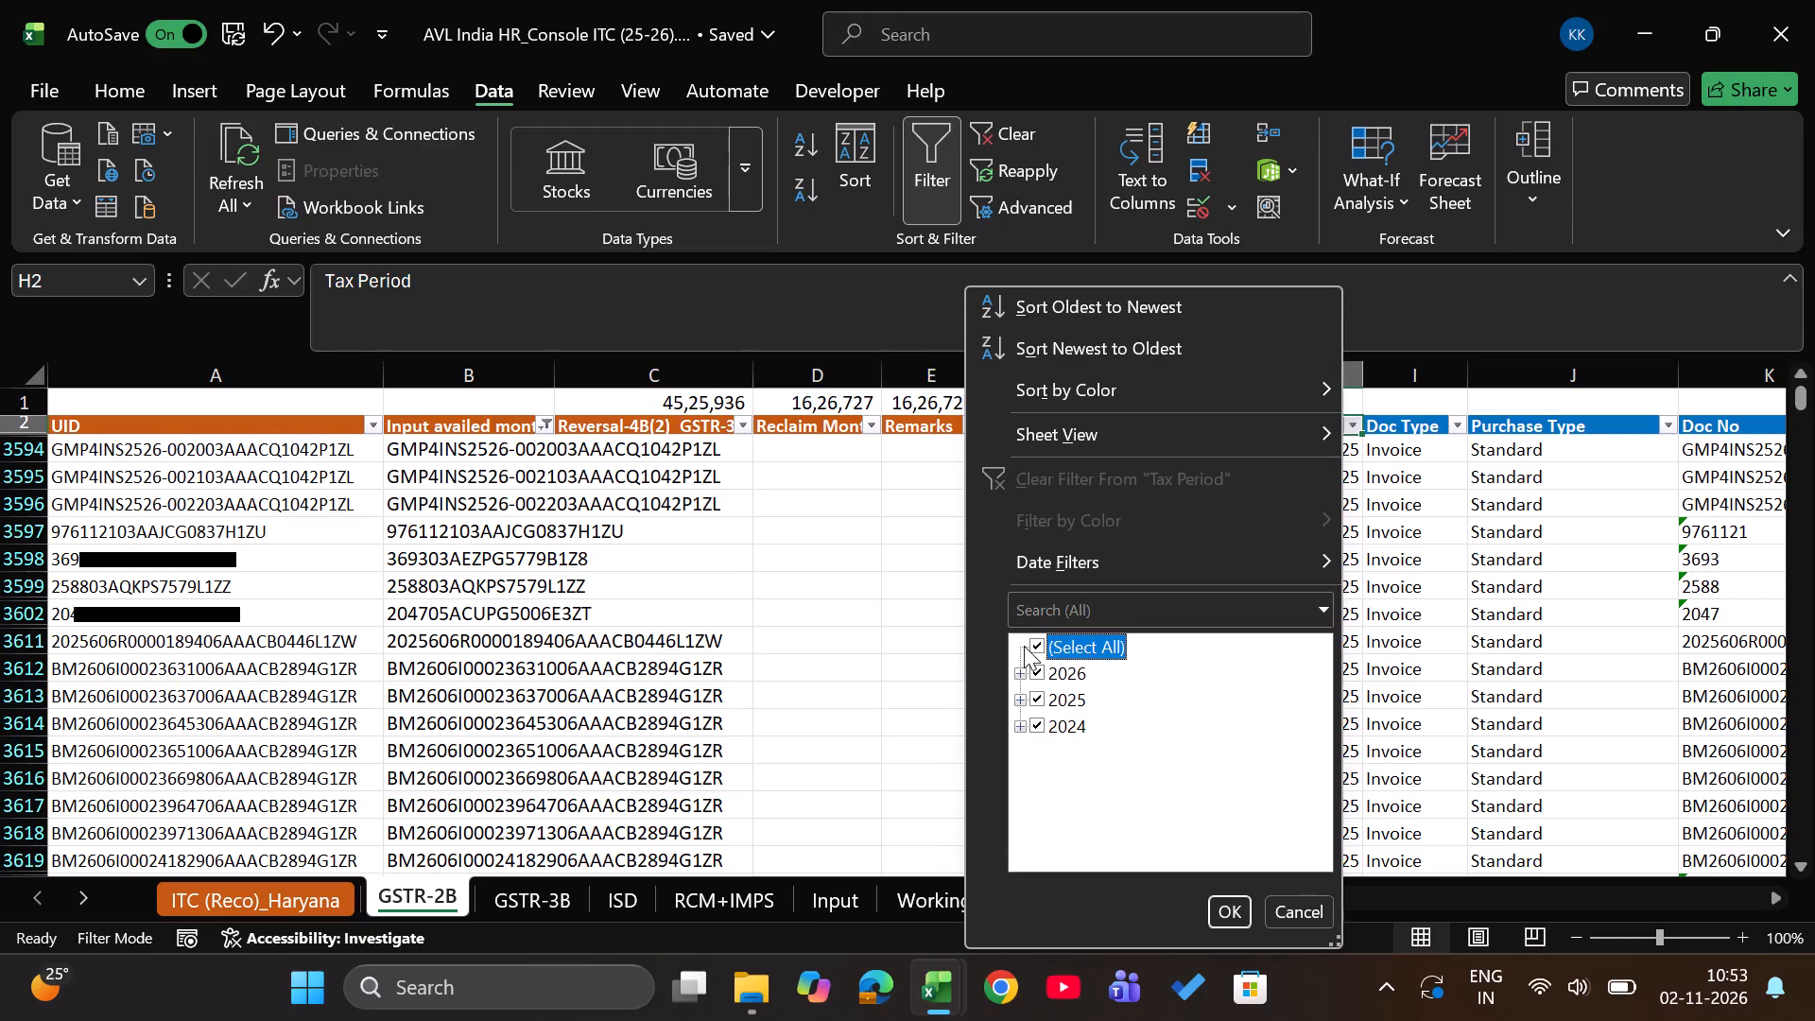
{"action": "key", "text": "space"}
{"action": "key", "text": "Down"}
{"action": "key", "text": "Right"}
{"action": "key", "text": "Down"}
{"action": "key", "text": "Down"}
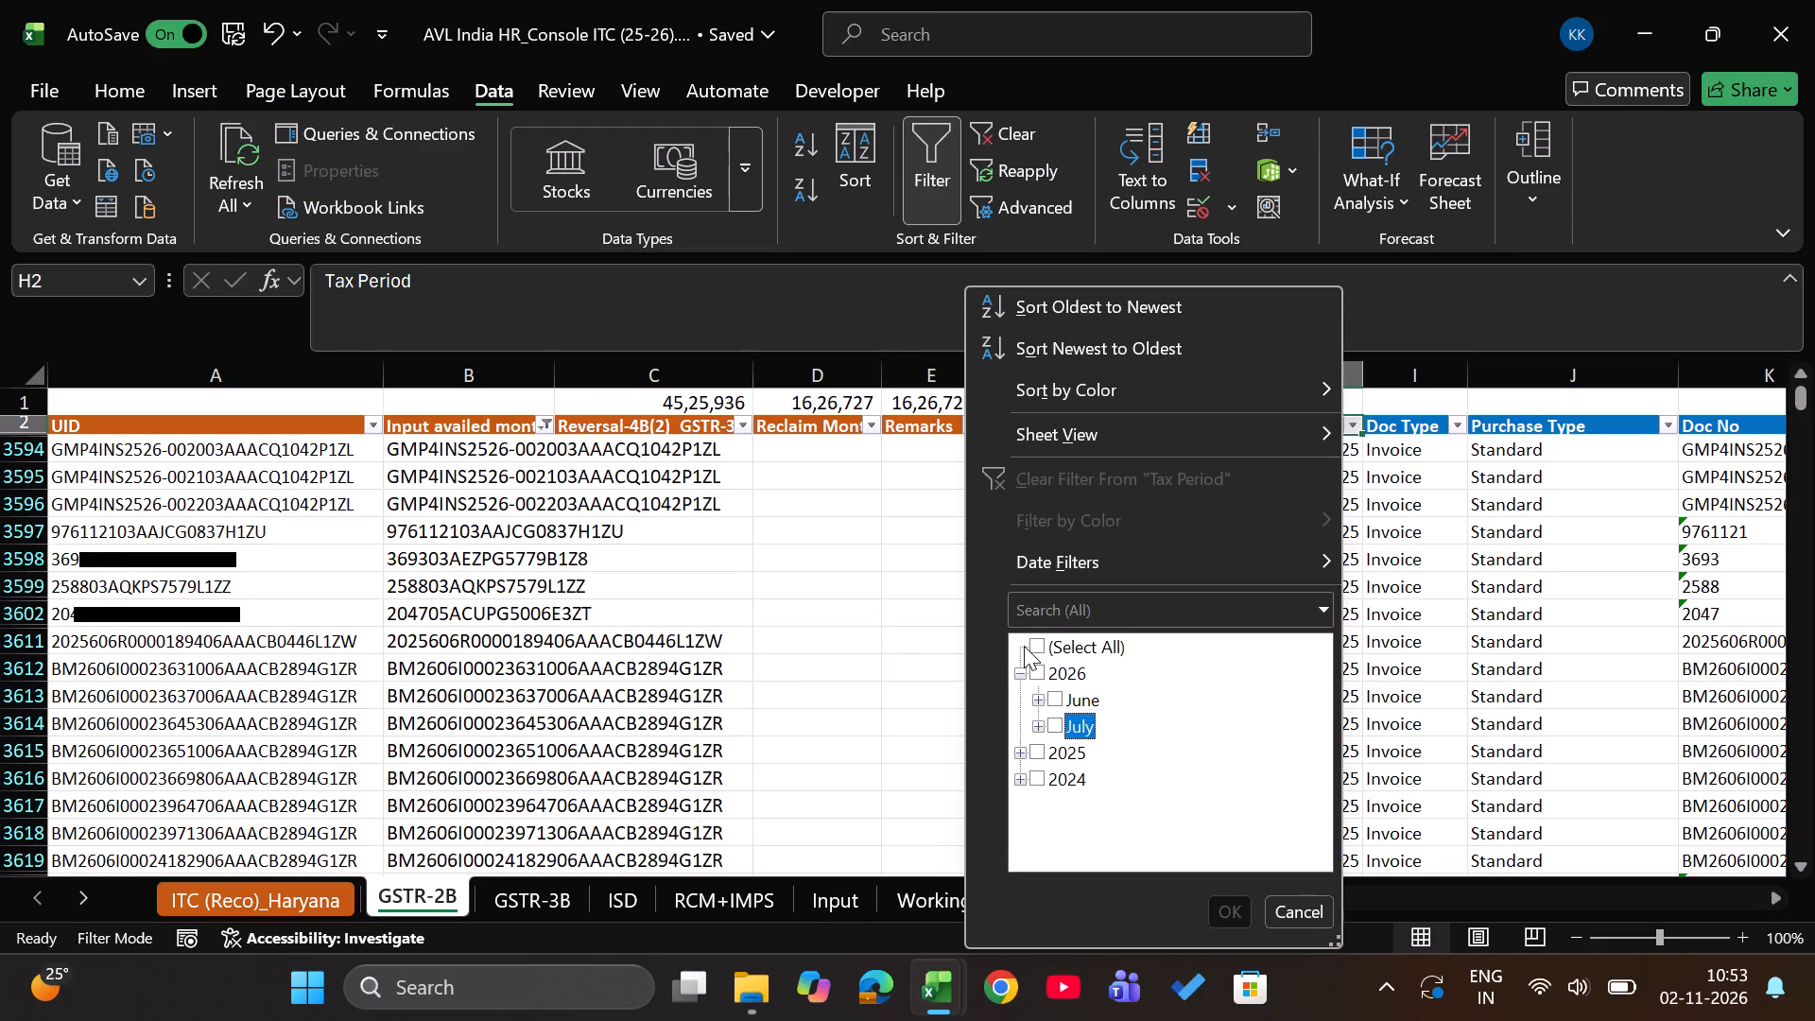
{"action": "key", "text": "Up"}
{"action": "key", "text": "space"}
{"action": "key", "text": "Return"}
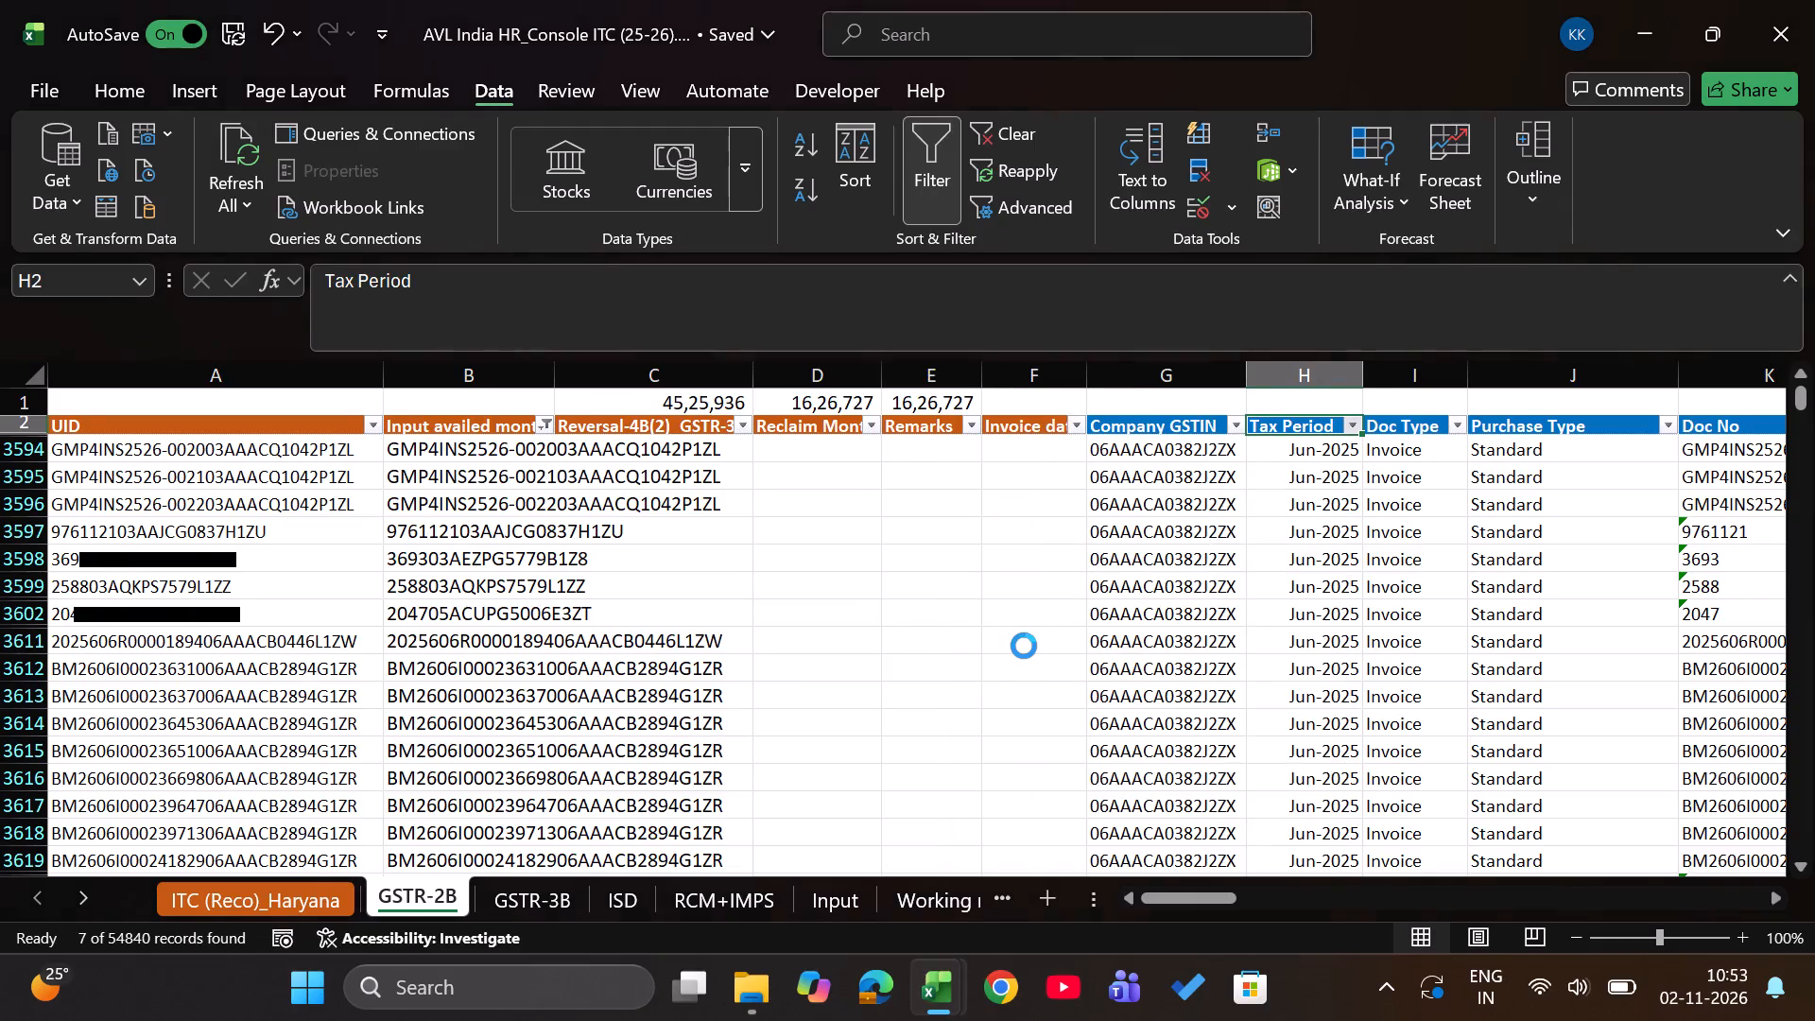
{"action": "key", "text": "Down"}
{"action": "key", "text": "Down"}
{"action": "key", "text": "Down"}
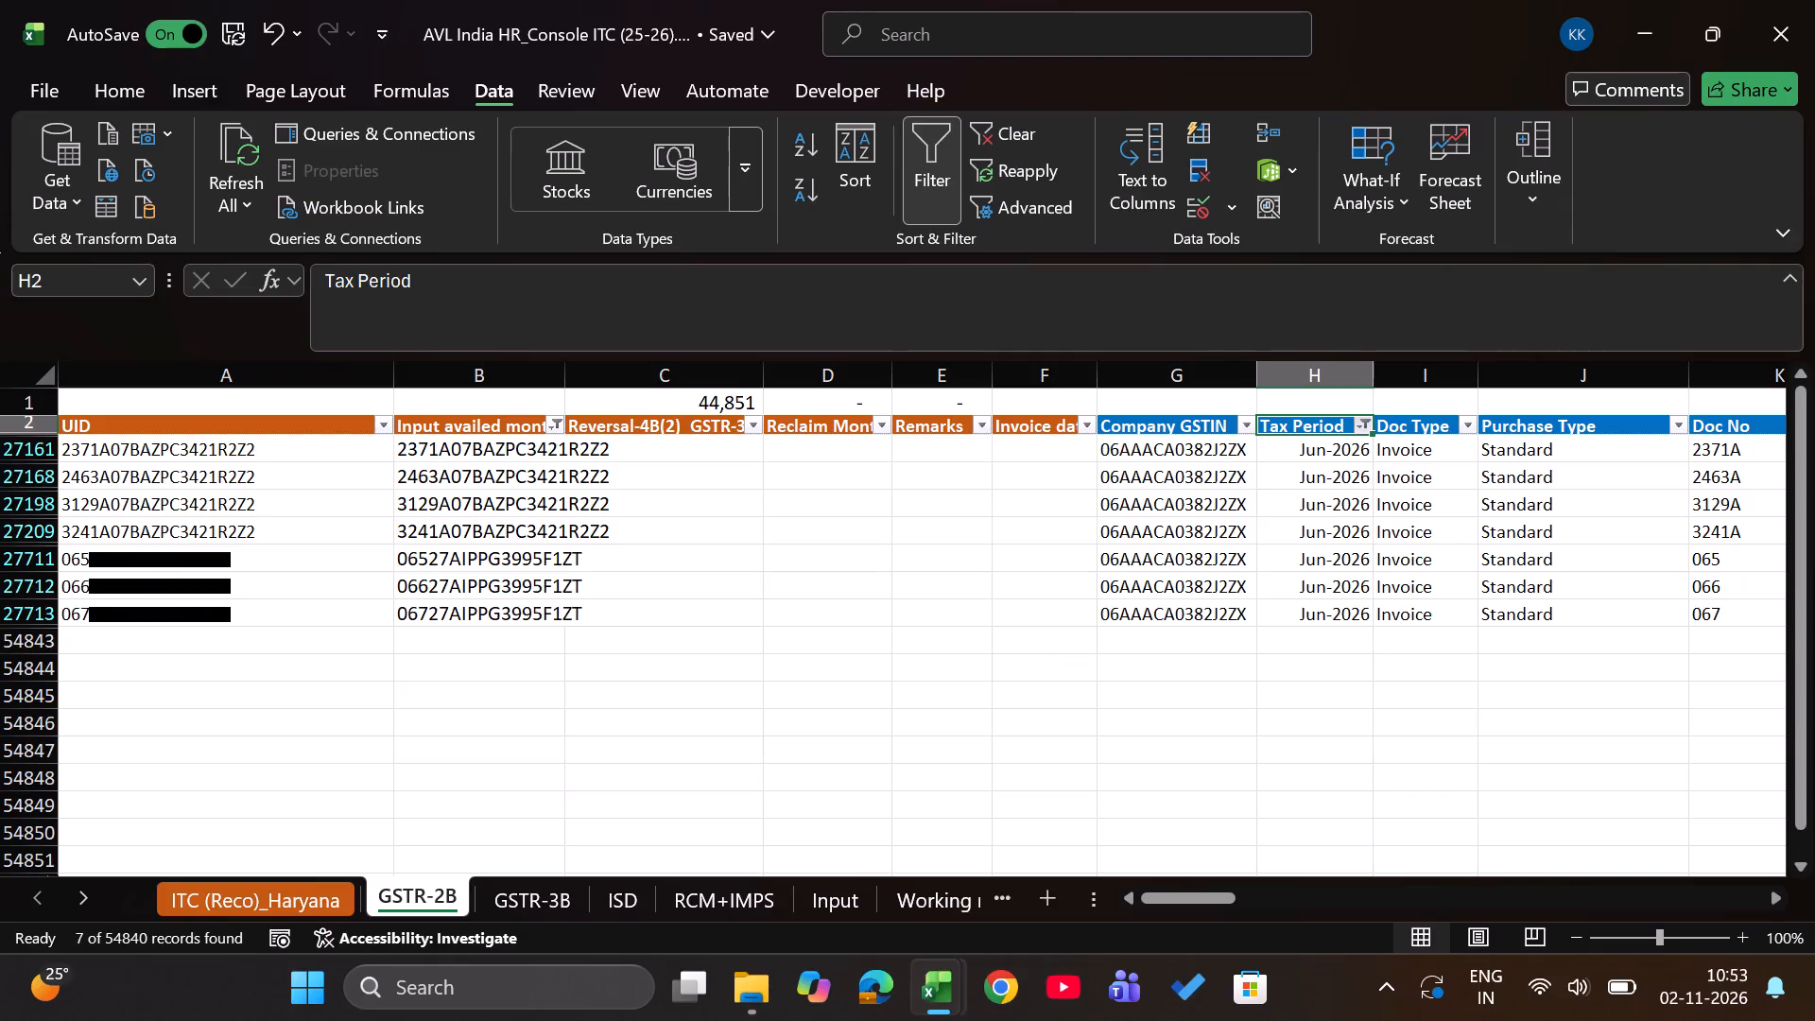
{"action": "key", "text": "Down"}
{"action": "key", "text": "Down"}
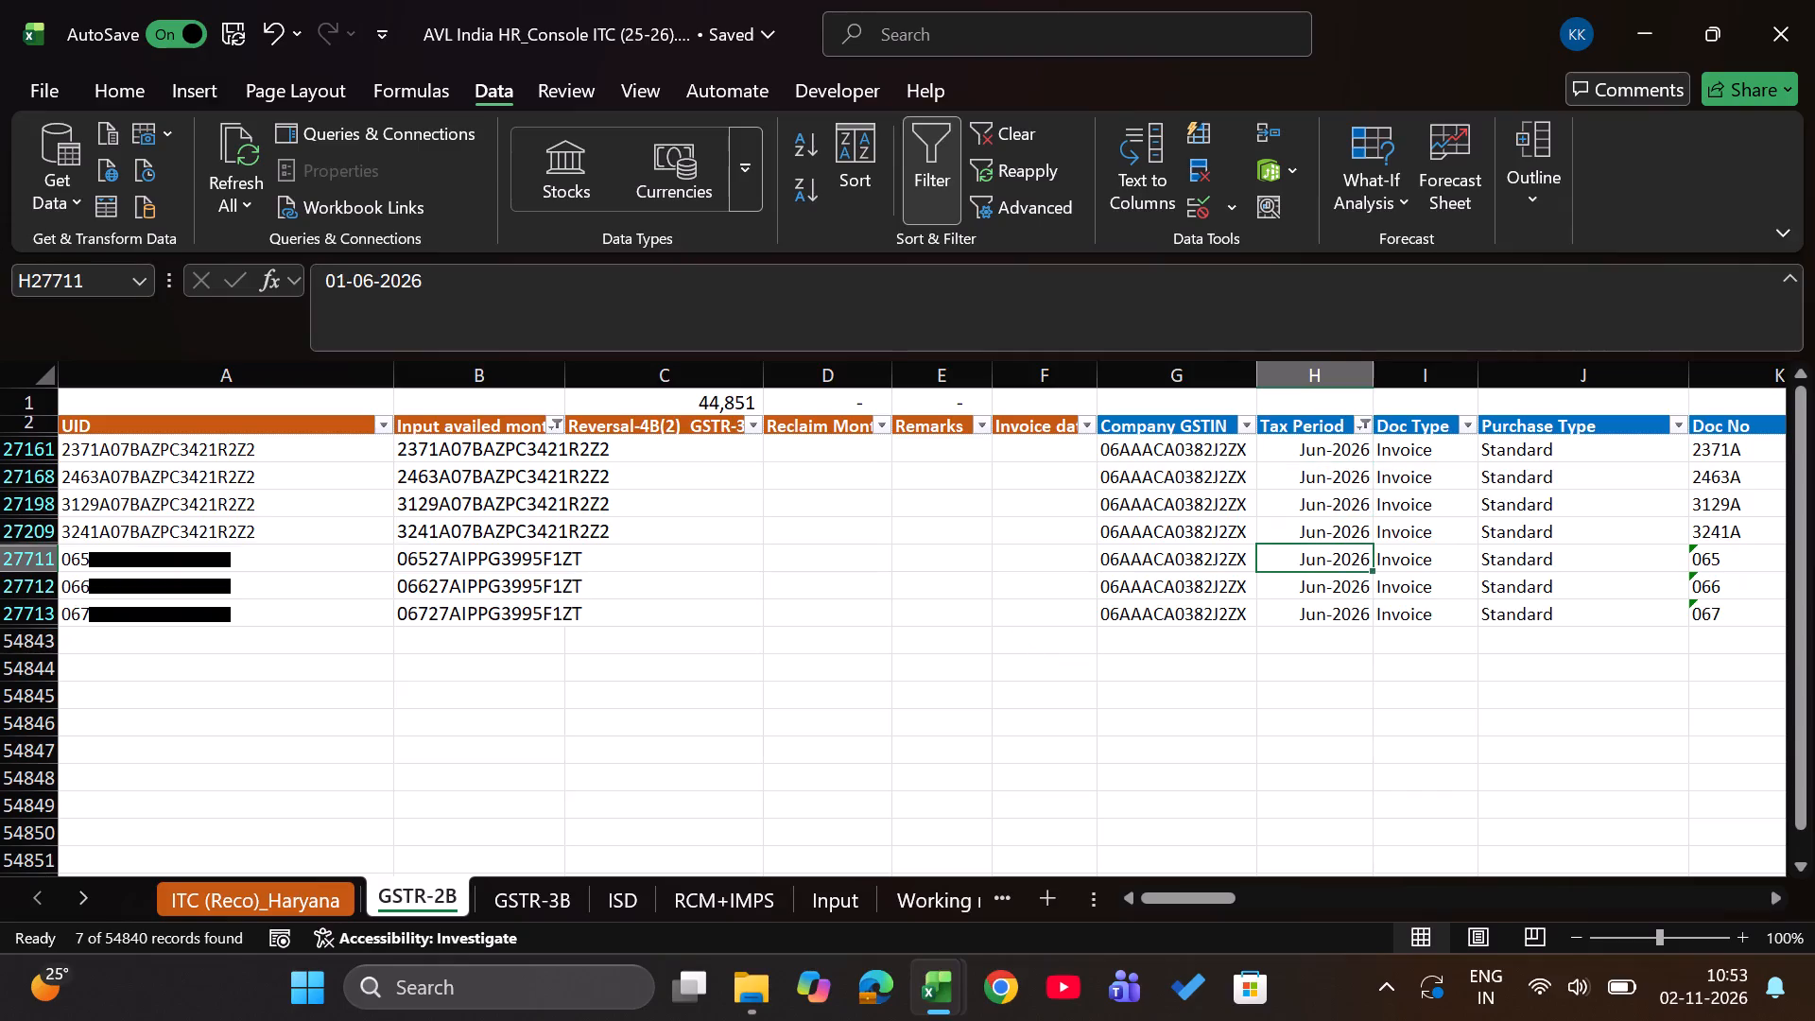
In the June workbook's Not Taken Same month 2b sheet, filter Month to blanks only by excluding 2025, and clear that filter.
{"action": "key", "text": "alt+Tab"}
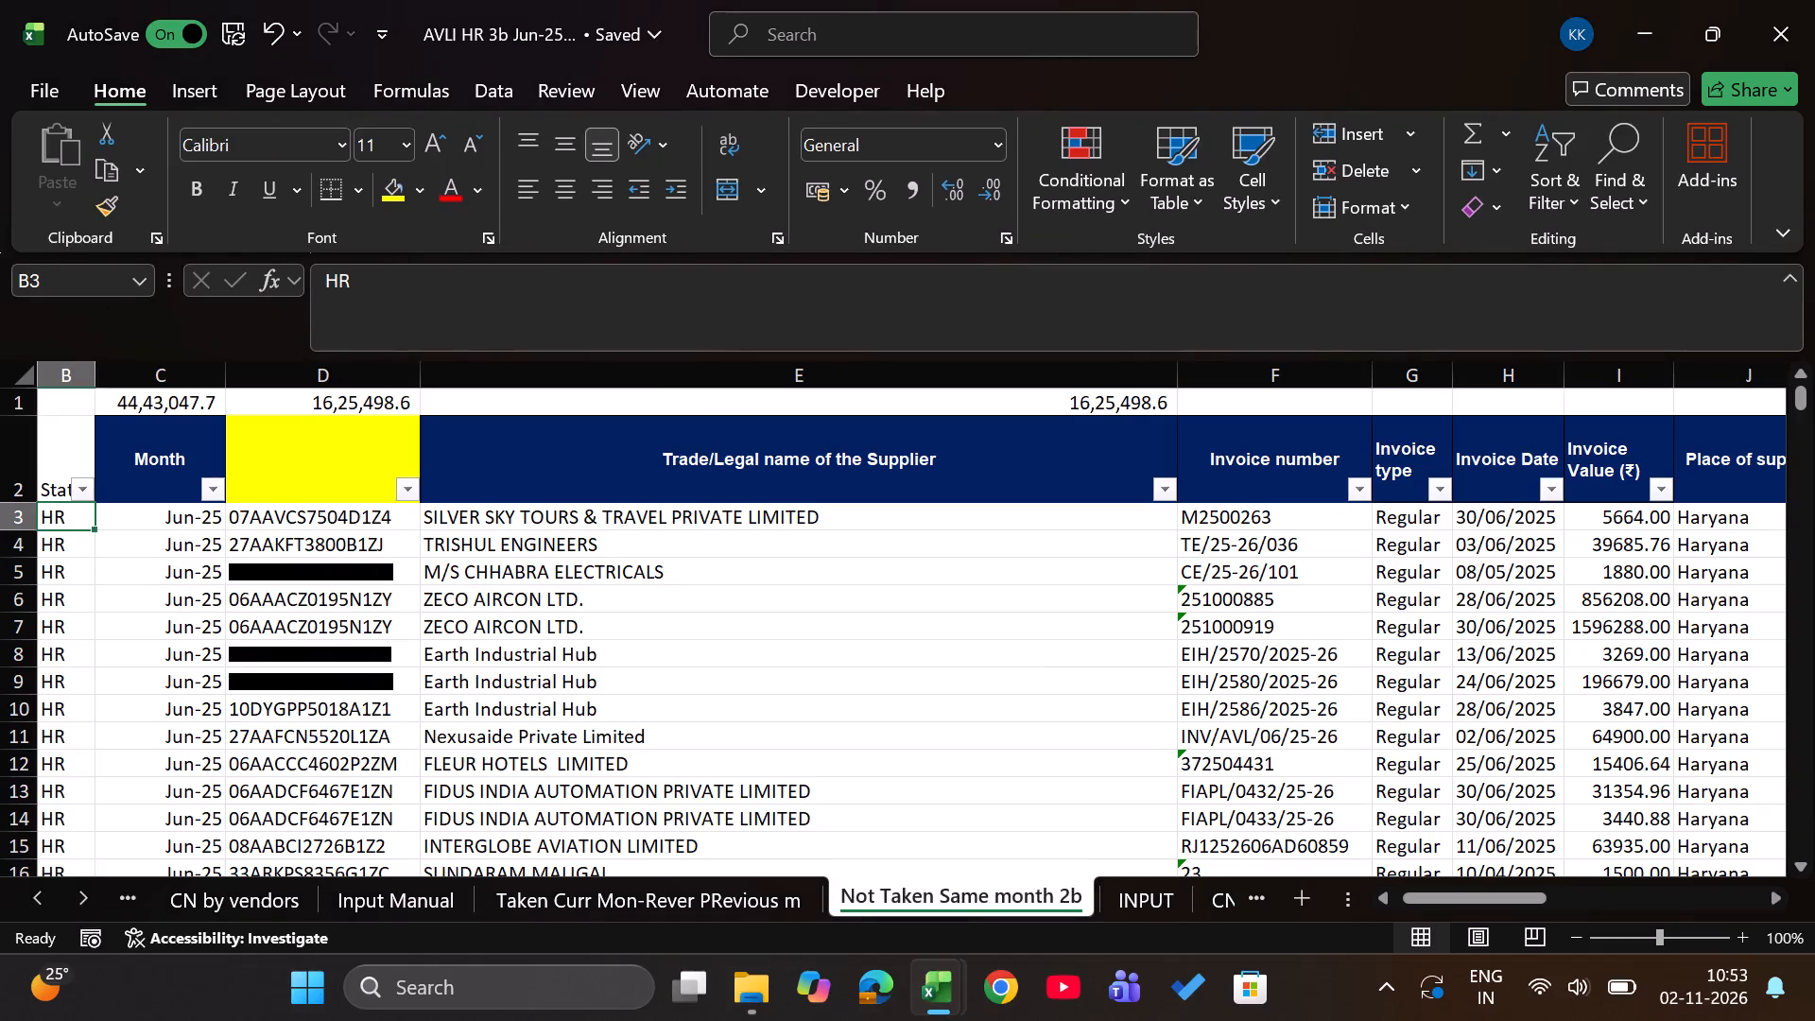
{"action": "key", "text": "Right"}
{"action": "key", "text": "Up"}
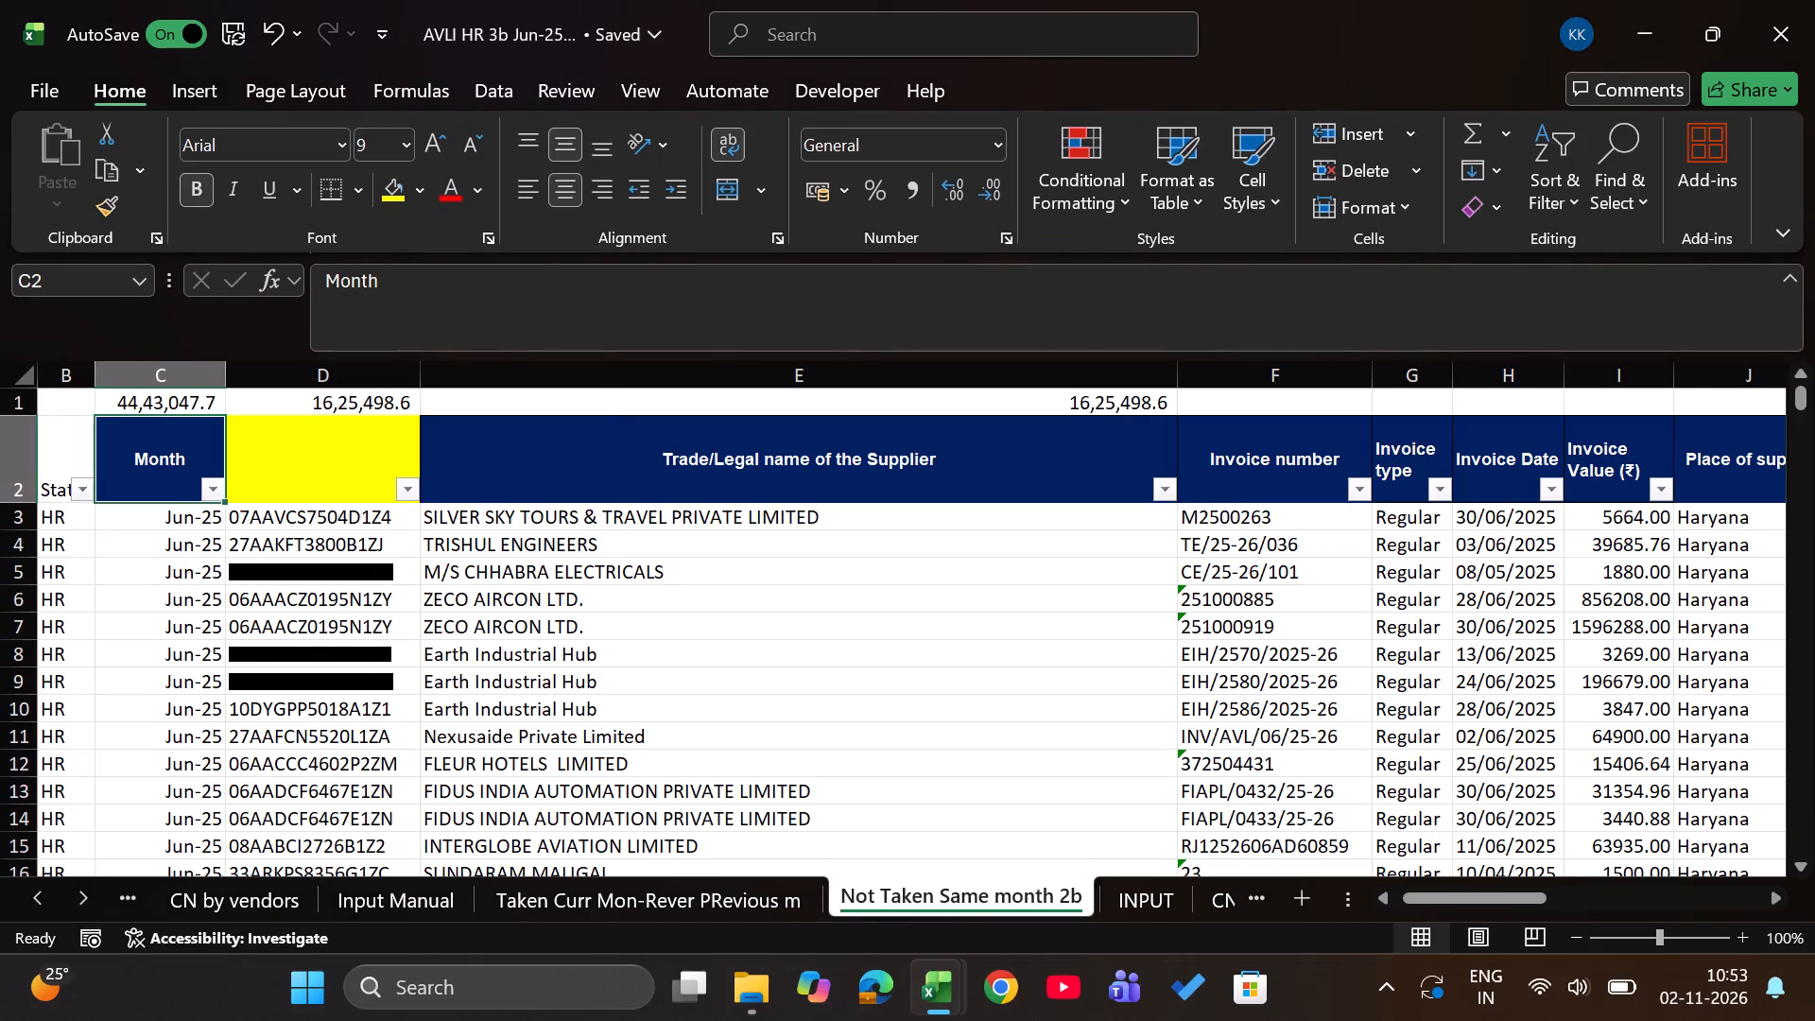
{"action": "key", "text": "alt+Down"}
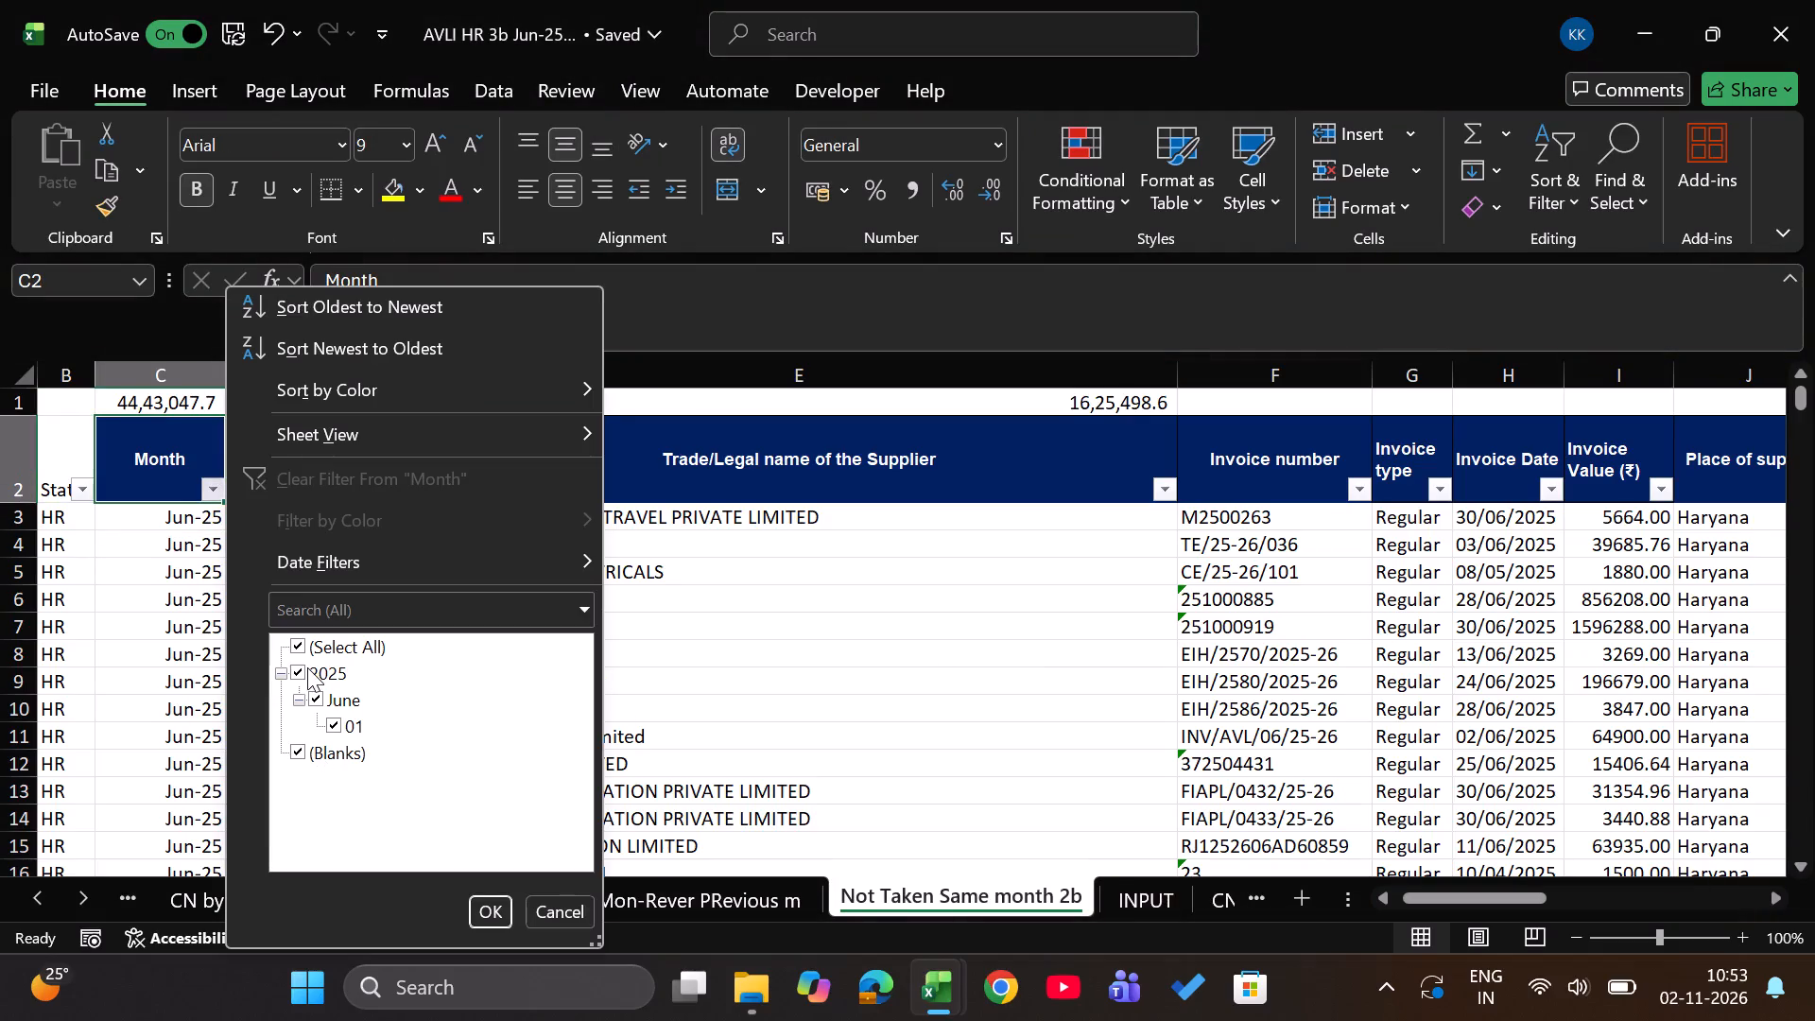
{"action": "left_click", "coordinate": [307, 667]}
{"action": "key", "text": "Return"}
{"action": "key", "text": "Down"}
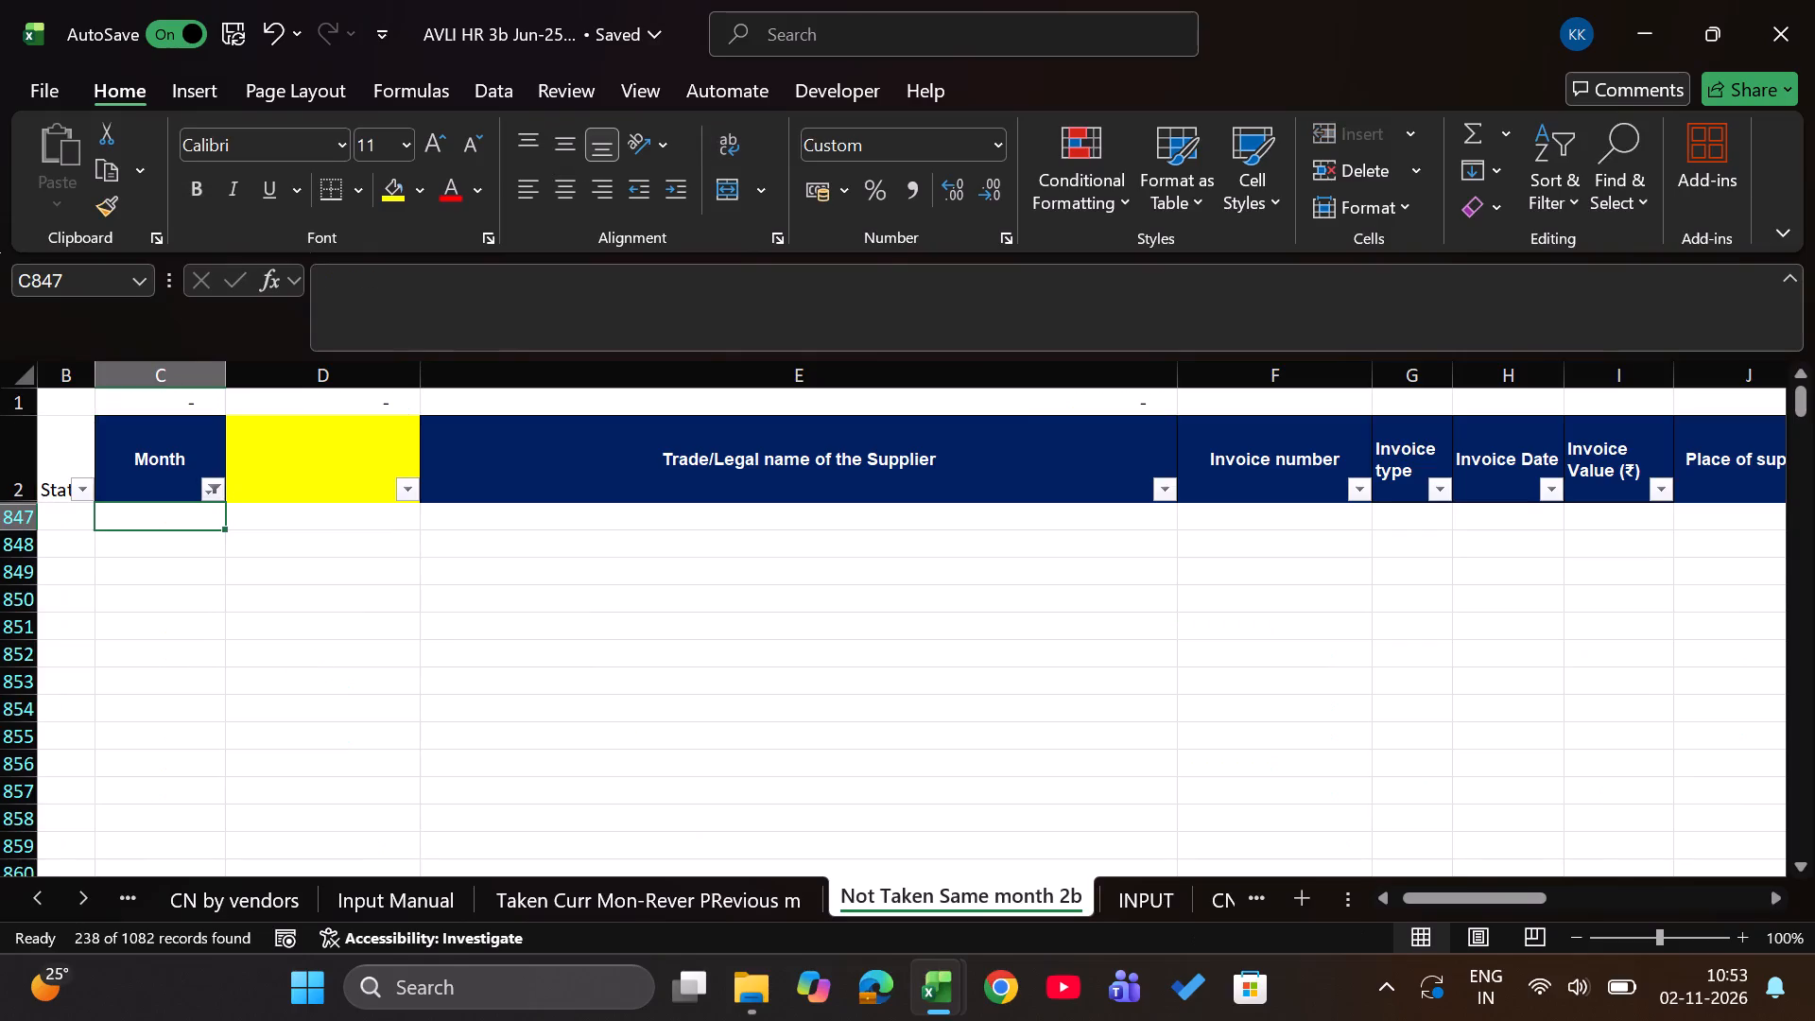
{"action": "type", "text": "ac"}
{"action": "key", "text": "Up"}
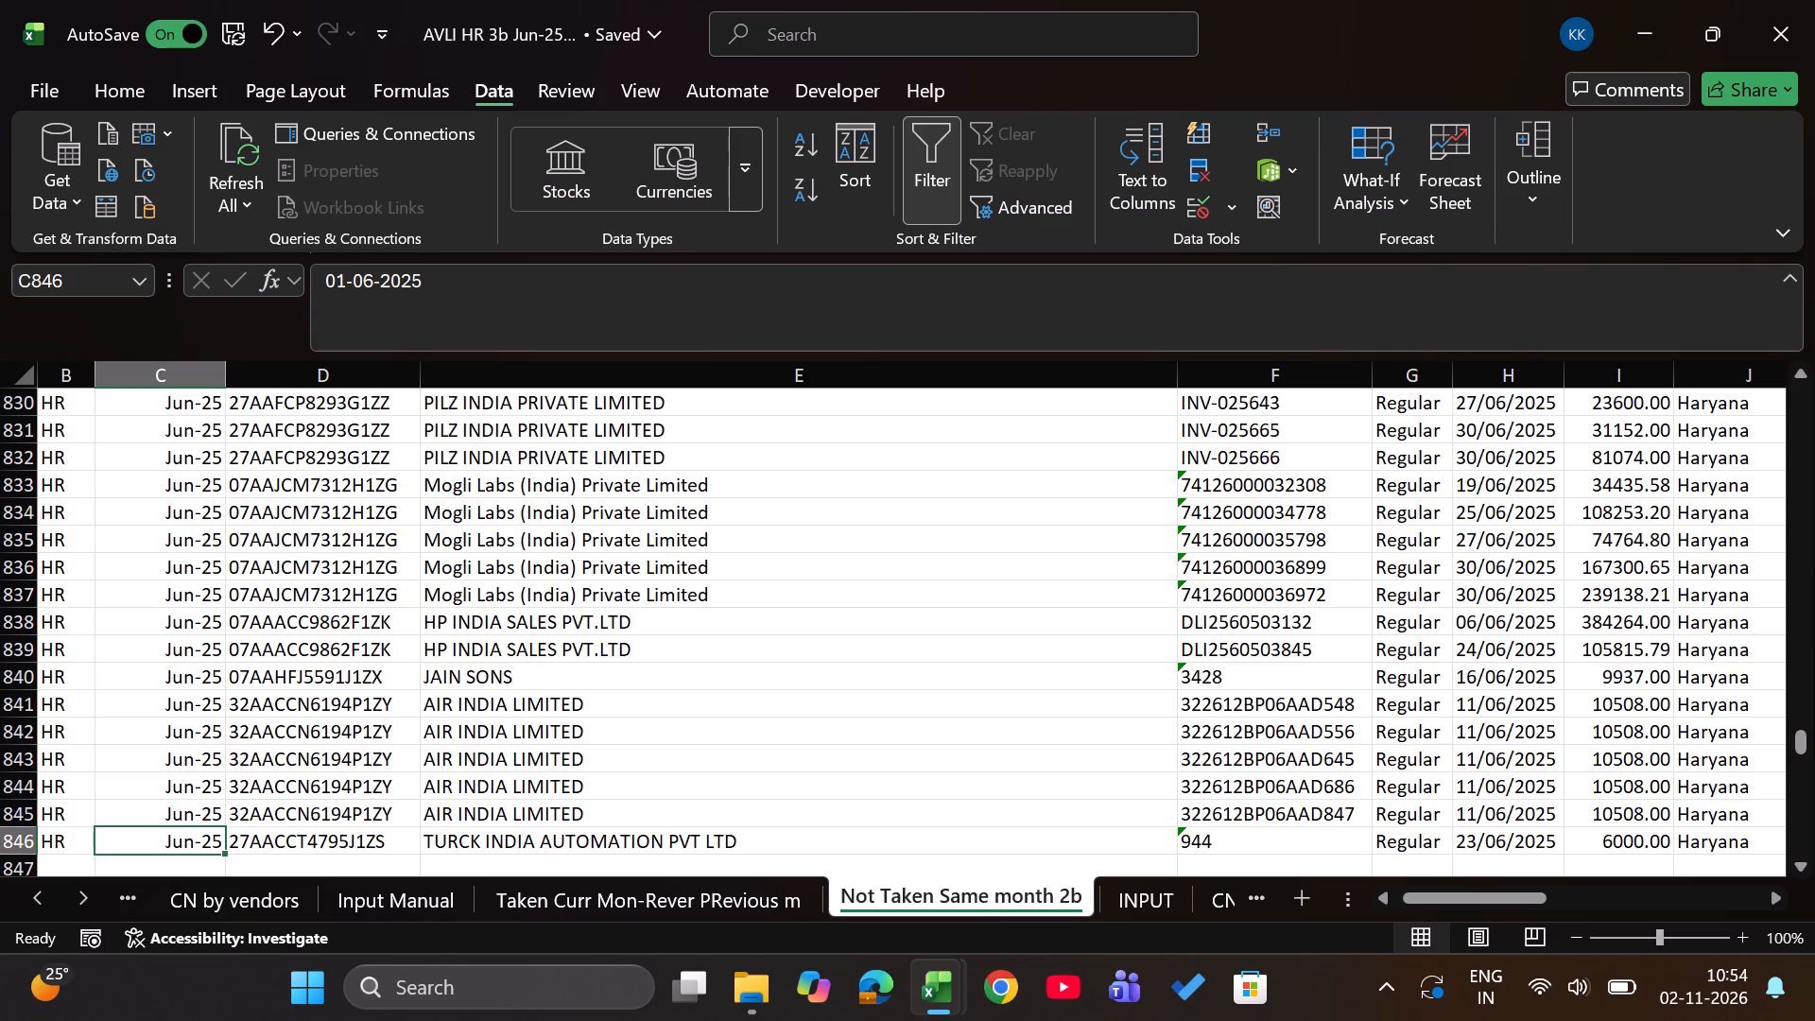
Examine the last rows of the Not Taken Same month 2b sheet and the column A formula that builds the UIDs.
{"action": "key", "text": "Left"}
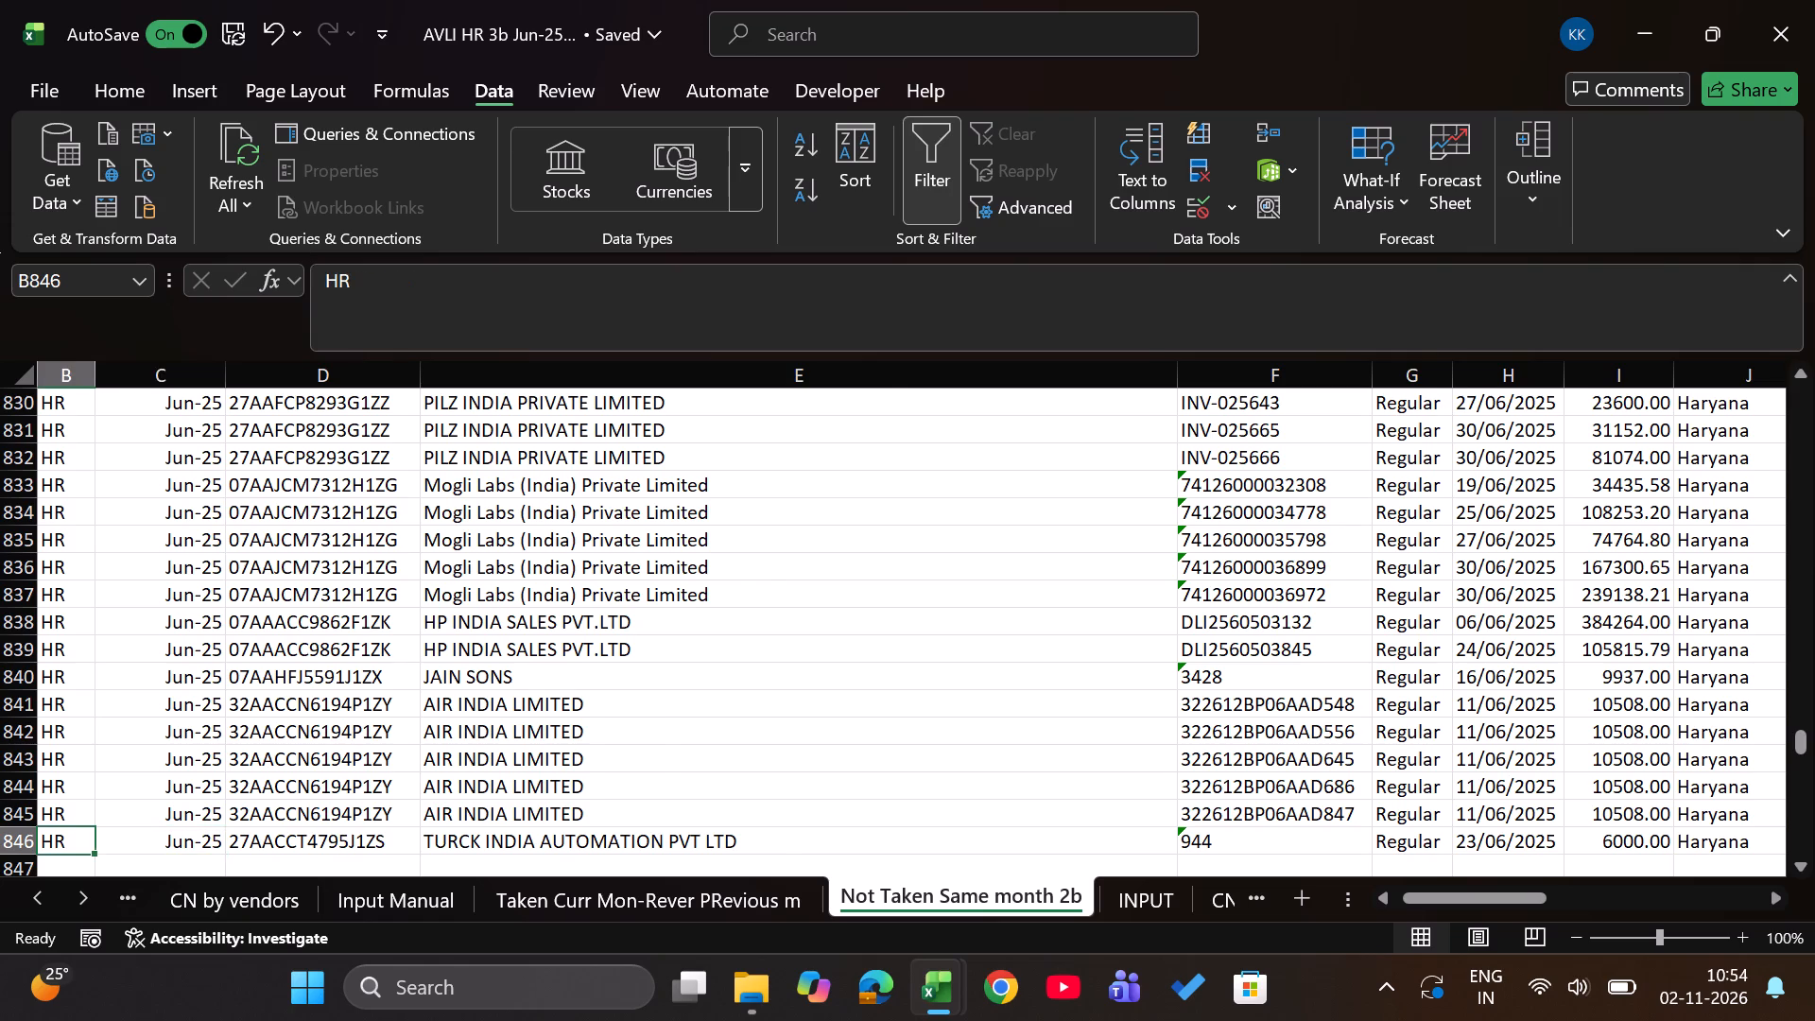
{"action": "key", "text": "Left"}
{"action": "key", "text": "Left"}
{"action": "key", "text": "Up"}
{"action": "key", "text": "Right"}
{"action": "key", "text": "Right"}
{"action": "key", "text": "Right"}
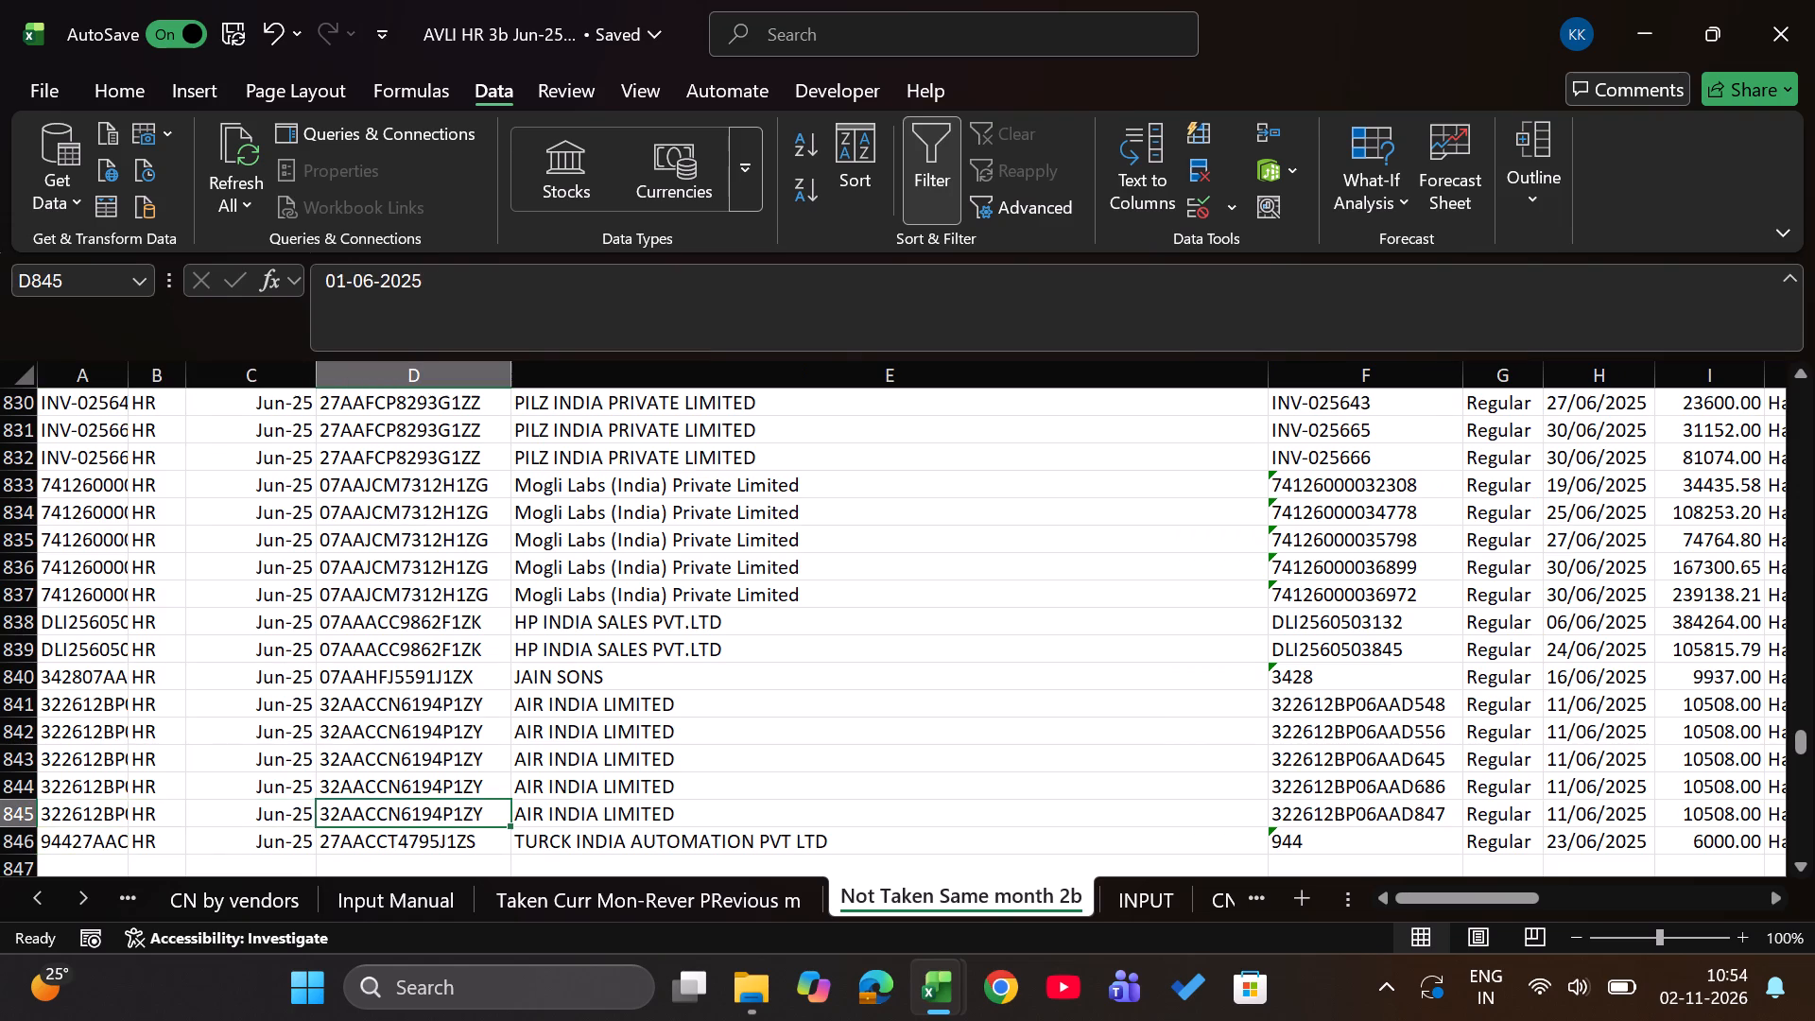
{"action": "key", "text": "Left"}
{"action": "key", "text": "Left"}
{"action": "key", "text": "Left"}
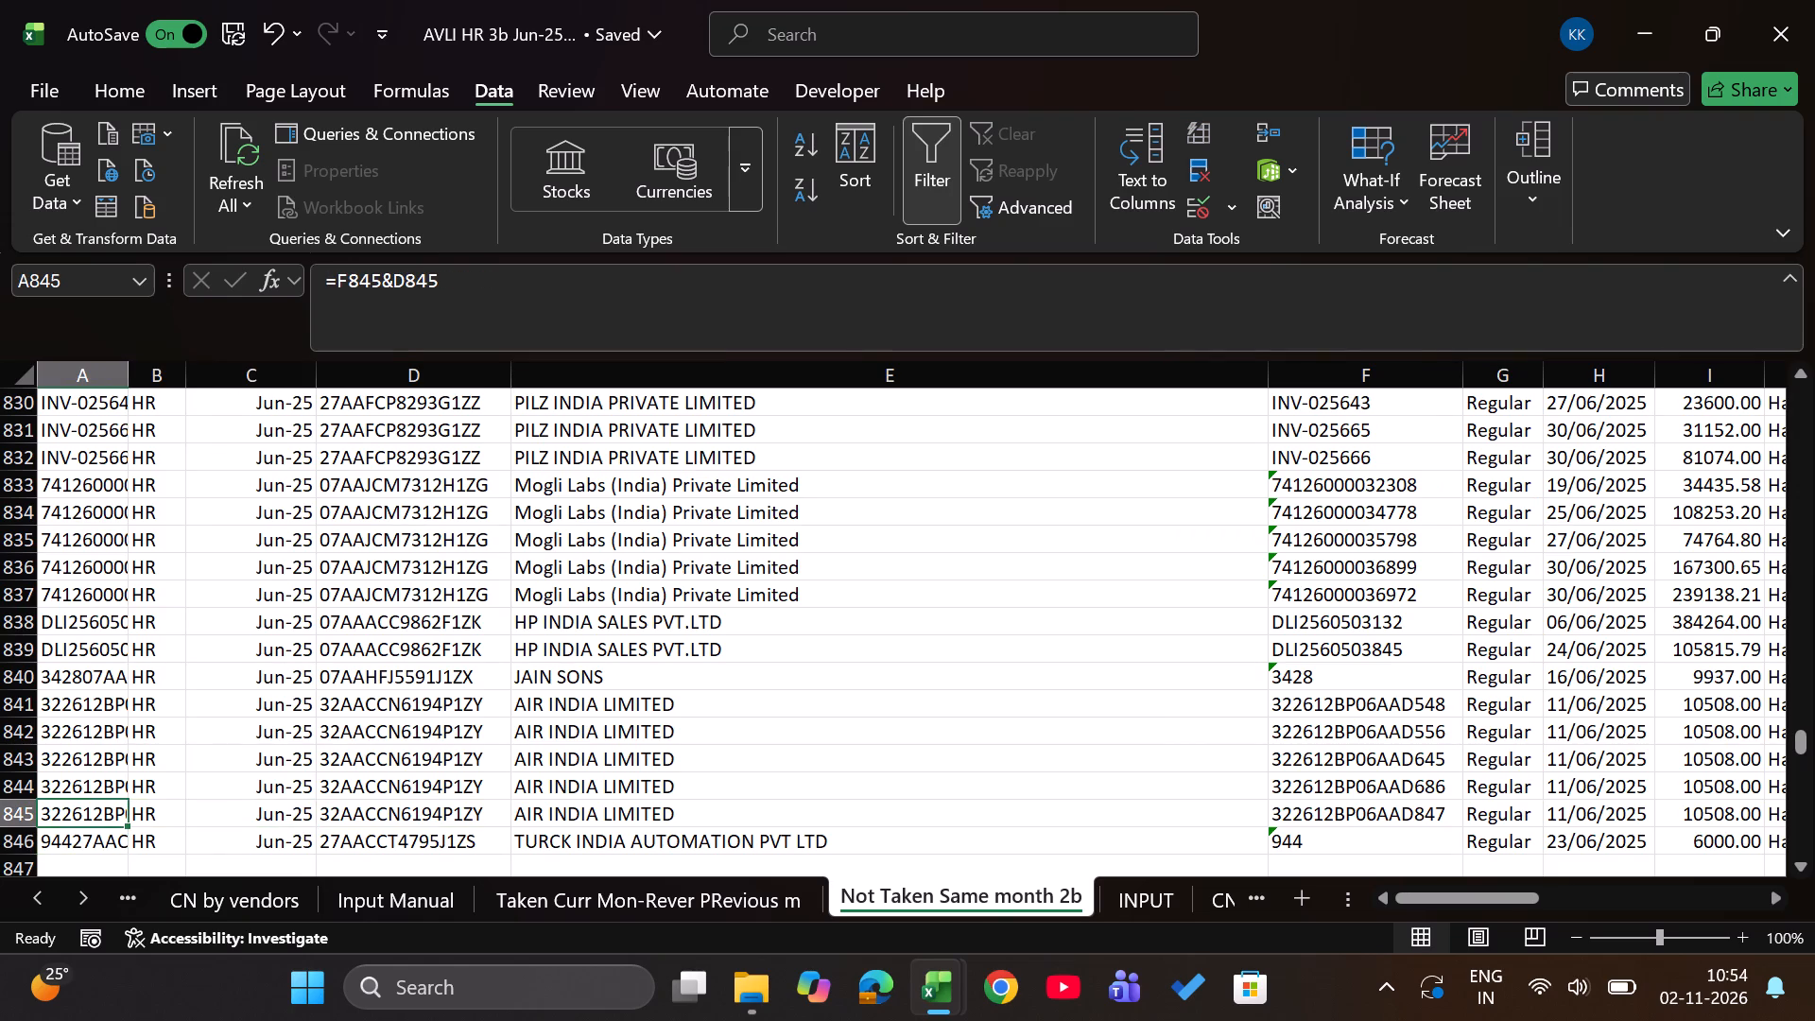
{"action": "key", "text": "ctrl+Up"}
In the console's GSTR-2B sheet, examine the Input availed month lookup formula in row 27711 of the June 2026 rows.
{"action": "key", "text": "alt+Tab"}
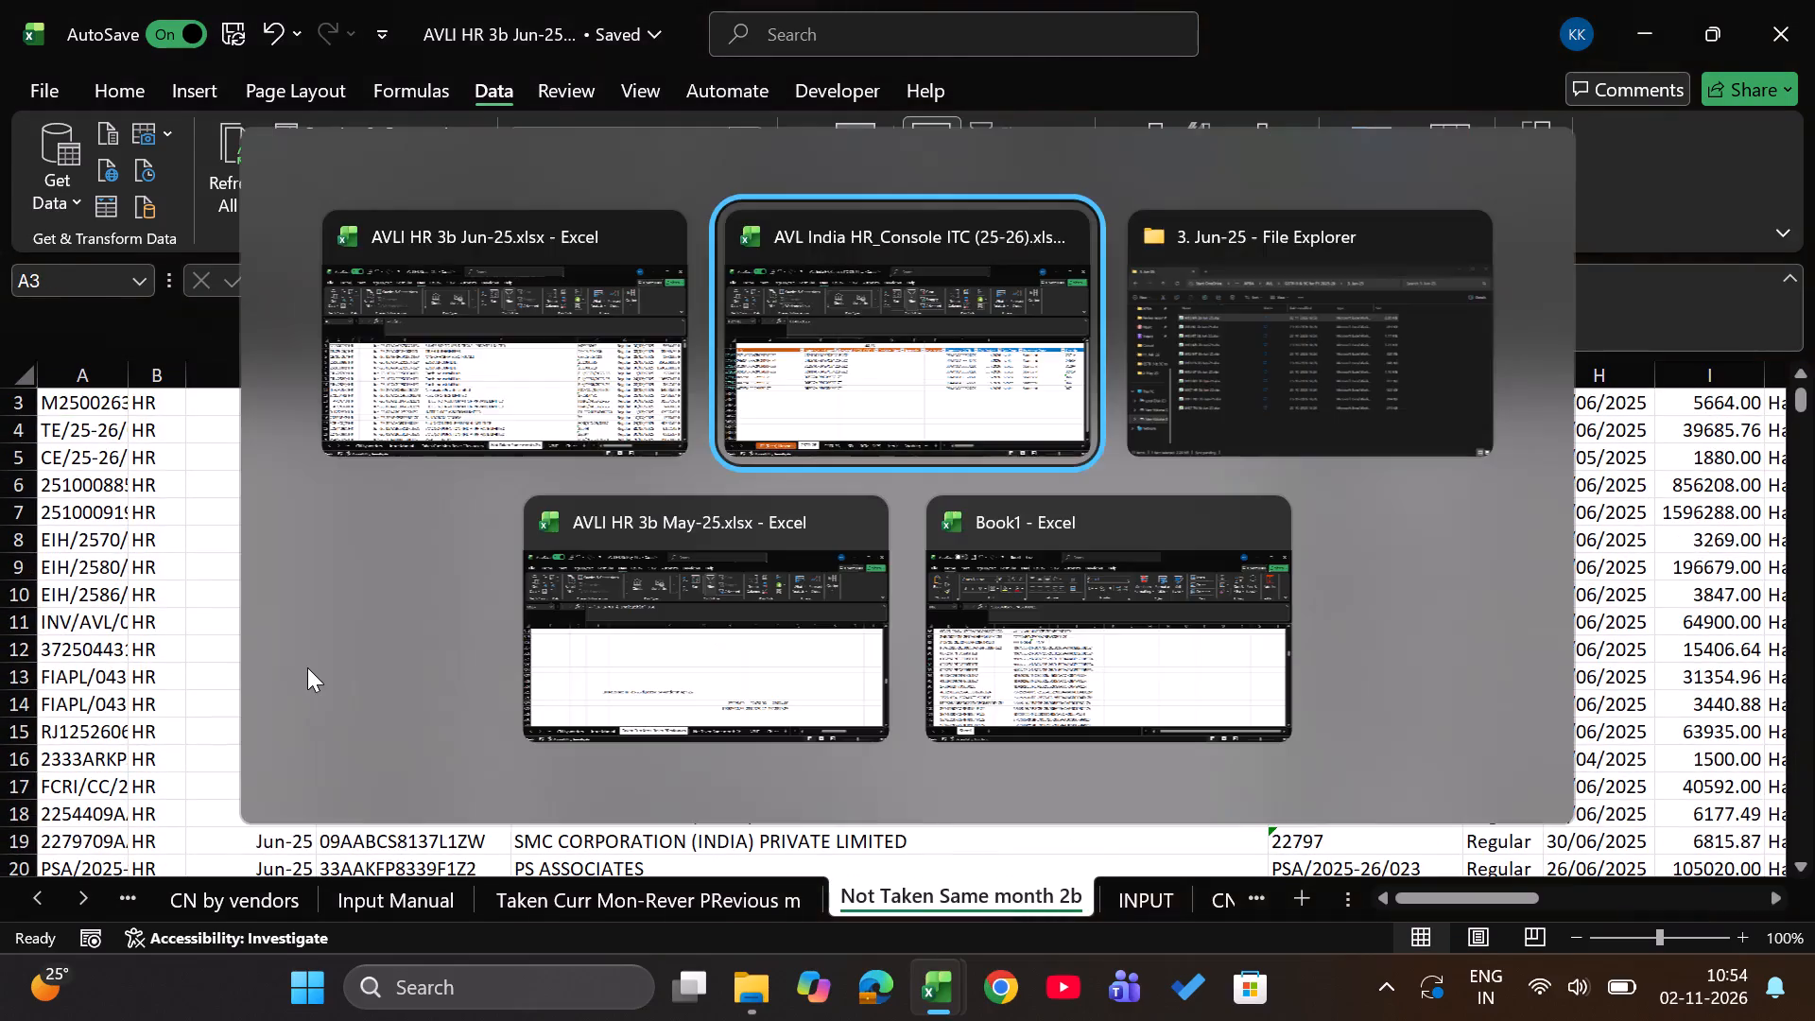
{"action": "key", "text": "Left"}
{"action": "key", "text": "Left"}
{"action": "key", "text": "Left"}
{"action": "key", "text": "Left"}
{"action": "key", "text": "Left"}
{"action": "key", "text": "Left"}
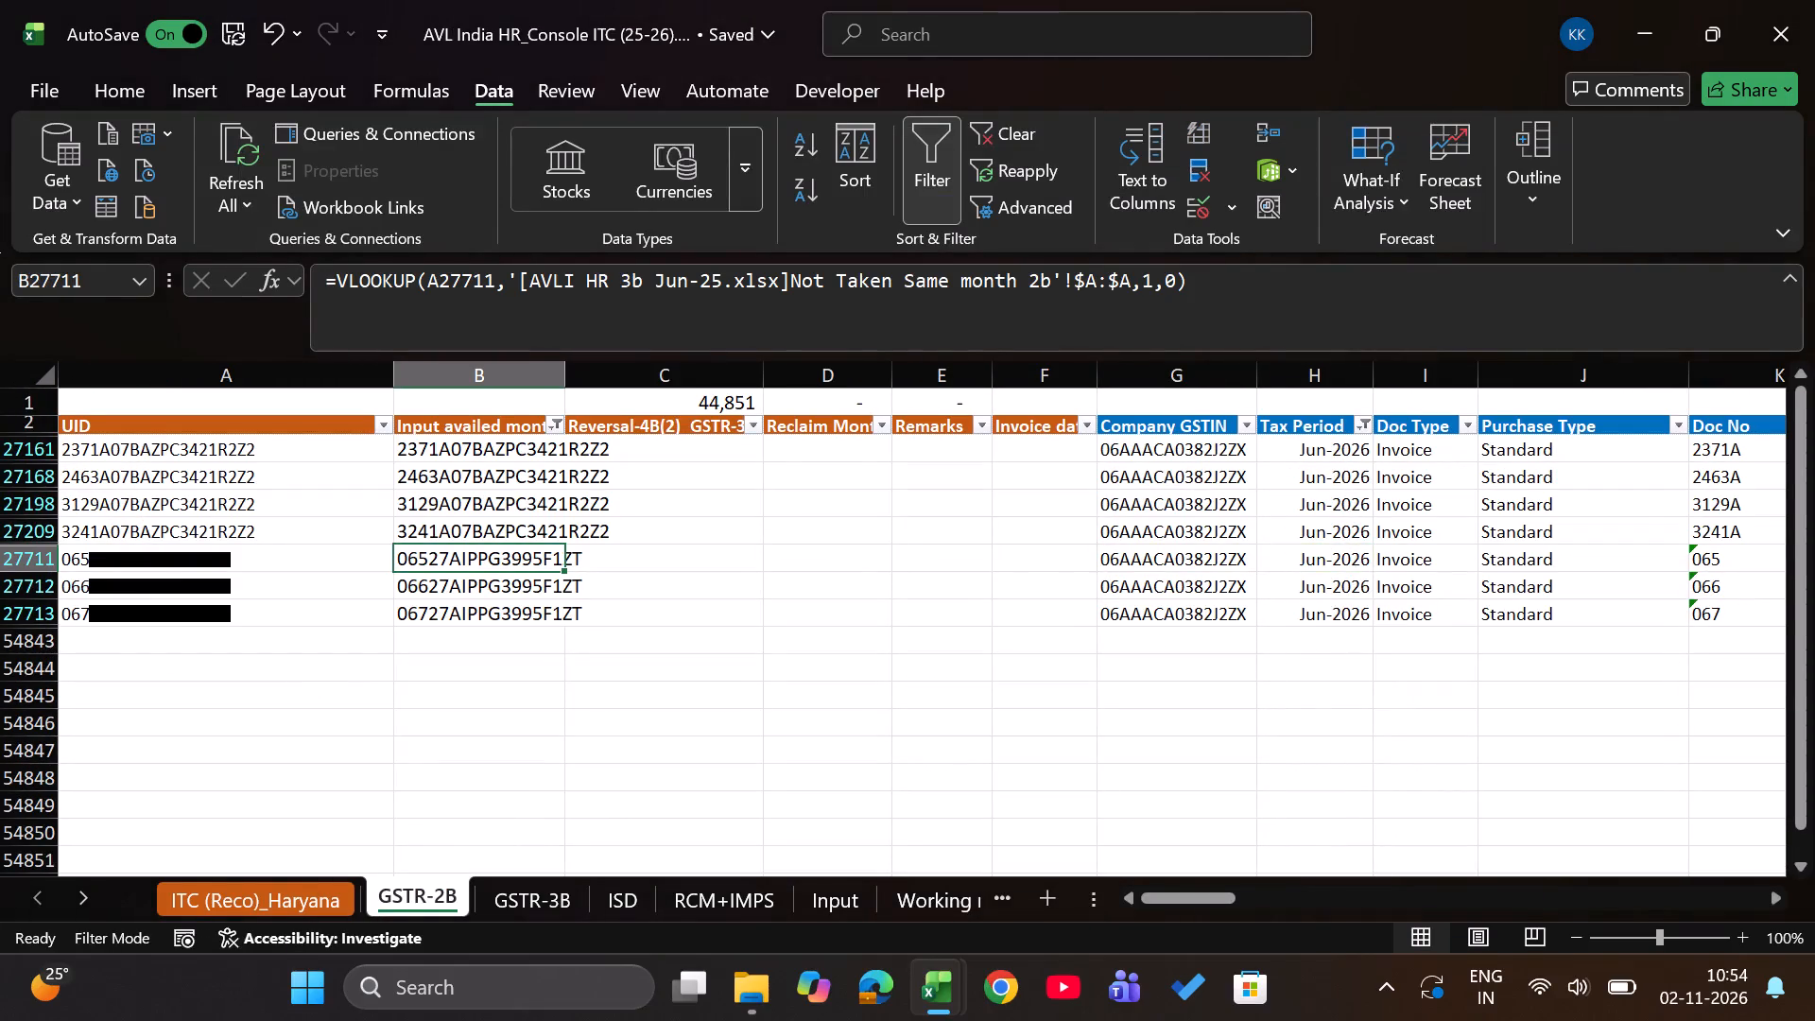
{"action": "key", "text": "Right"}
{"action": "key", "text": "Right"}
{"action": "key", "text": "Right"}
{"action": "key", "text": "Right"}
{"action": "key", "text": "Right"}
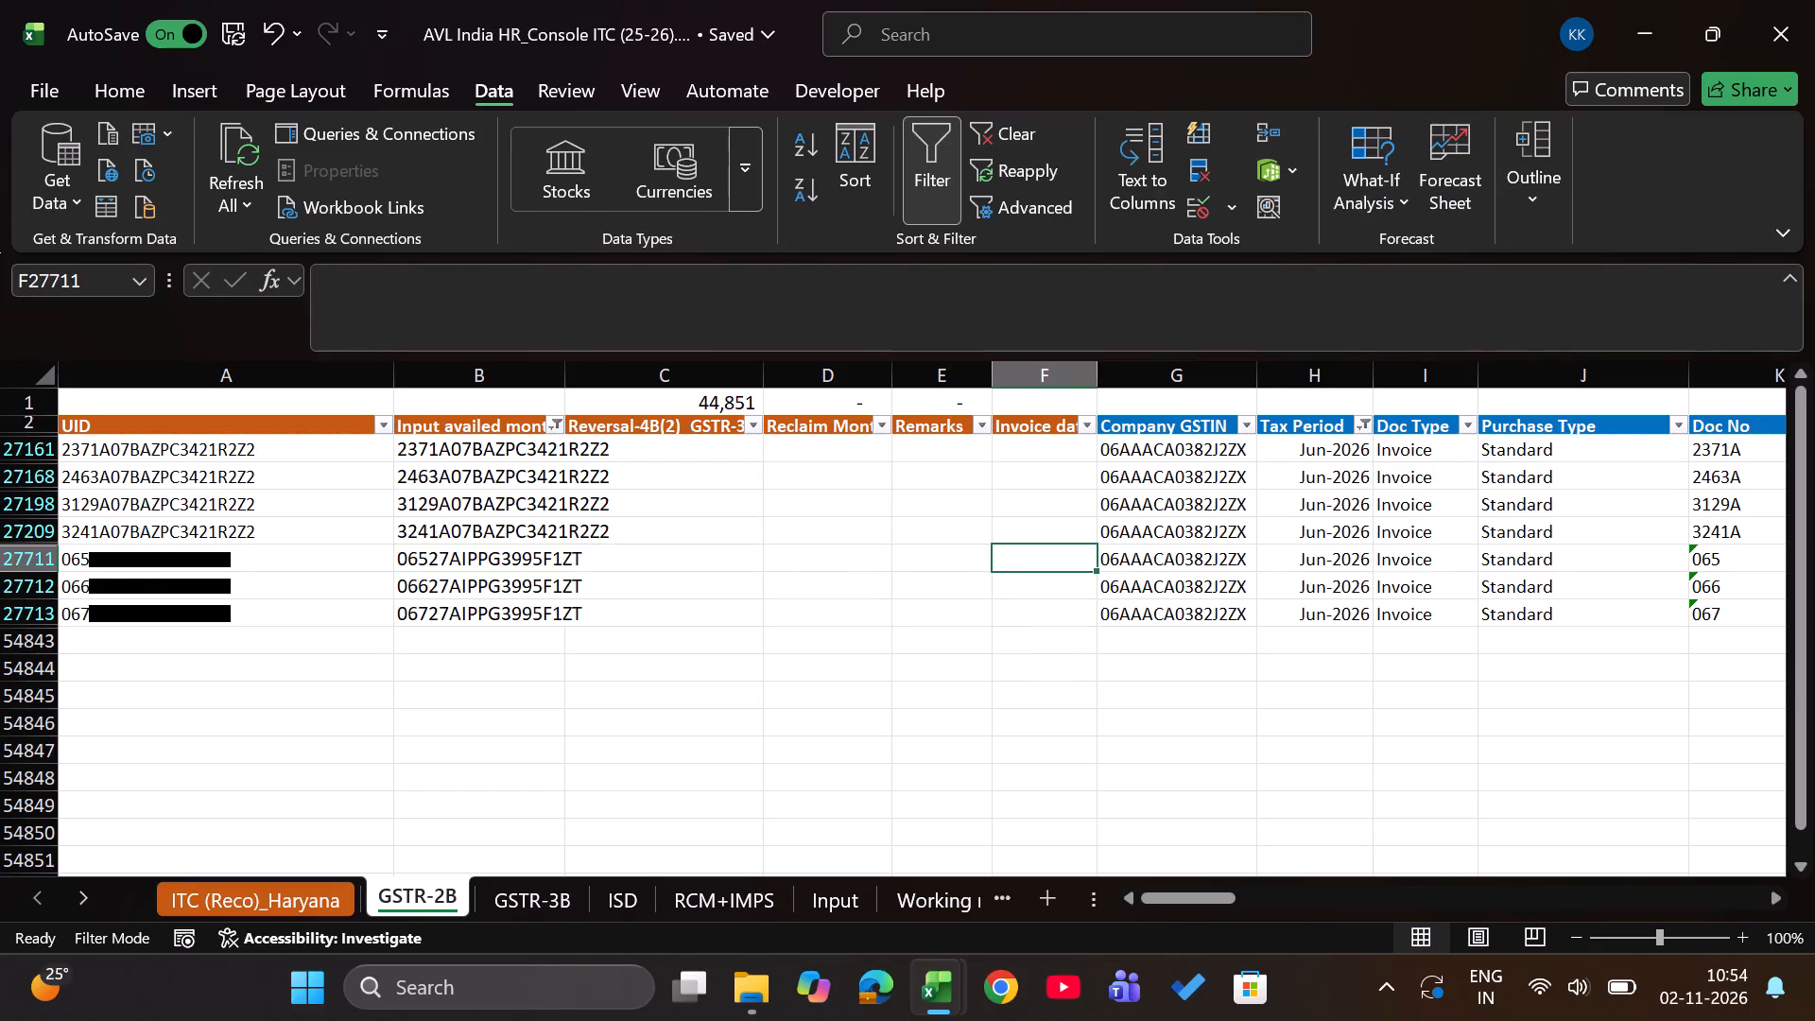
{"action": "key", "text": "Left"}
{"action": "key", "text": "Left"}
{"action": "key", "text": "Left"}
{"action": "key", "text": "Left"}
{"action": "key", "text": "Left"}
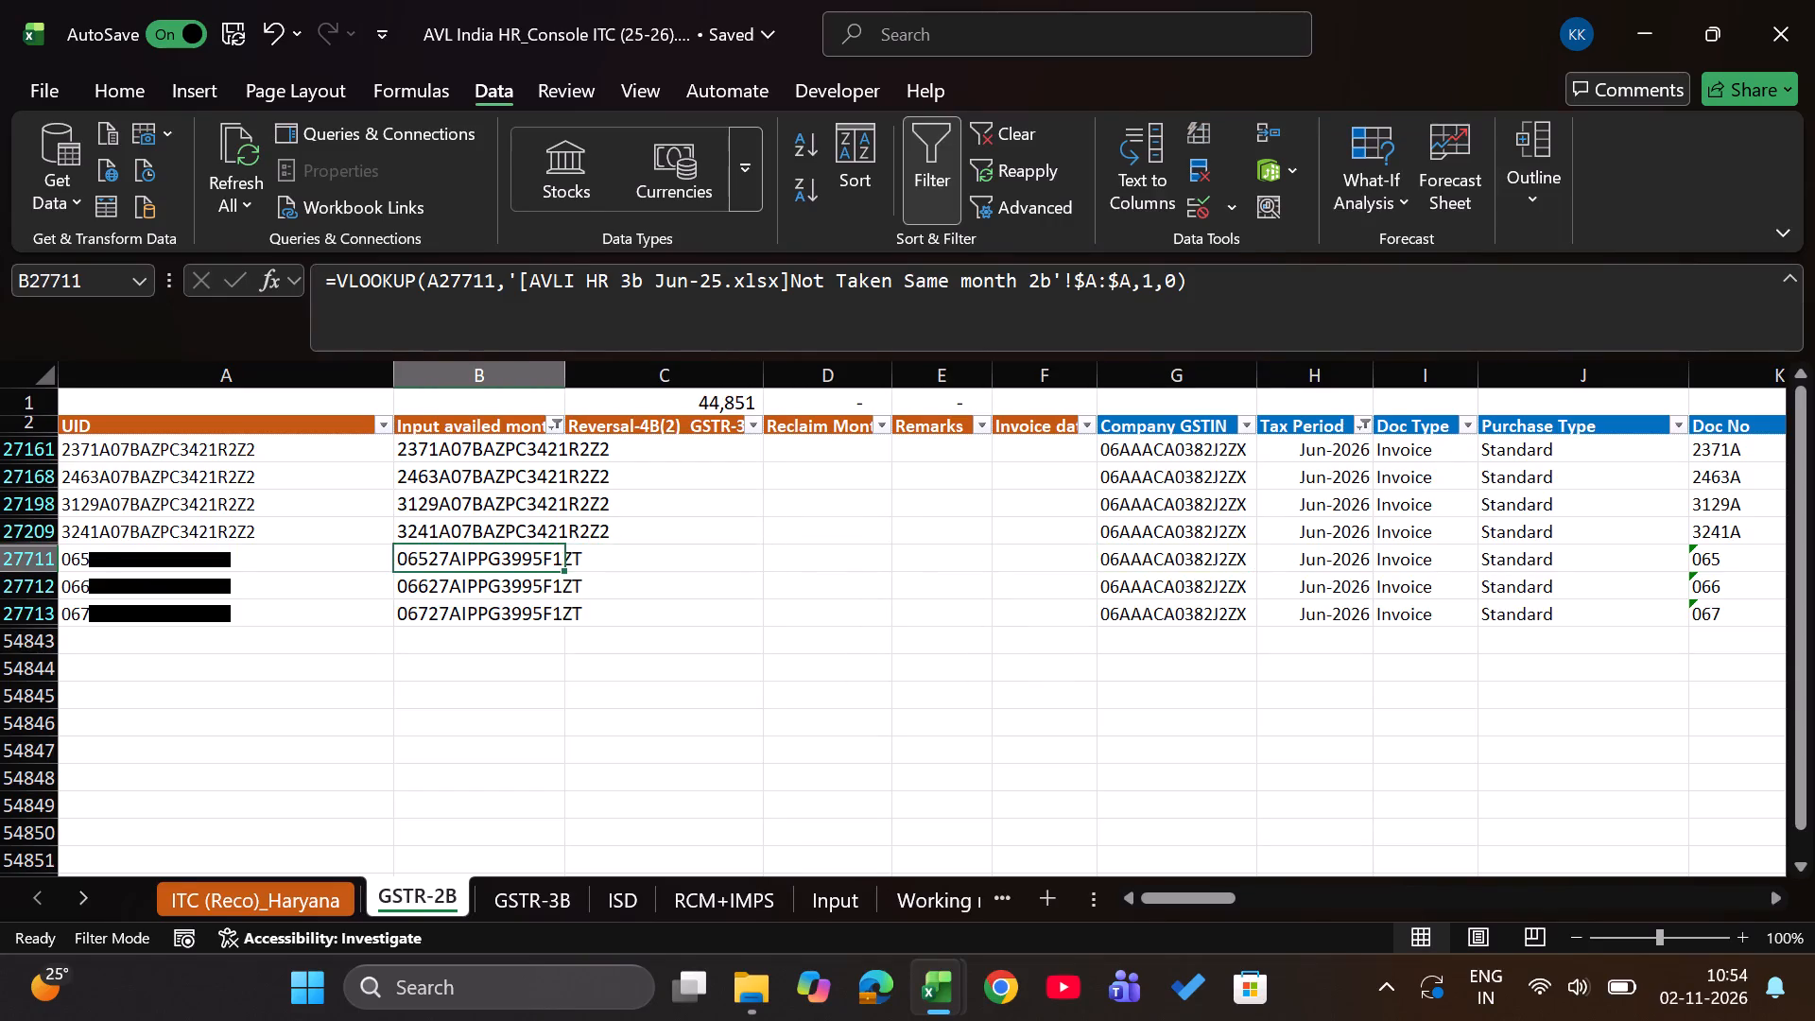
Check row 27711's UID formula and review the Doc No, Doc Date and supplier columns of the June 2026 rows.
{"action": "key", "text": "Left"}
{"action": "key", "text": "Left"}
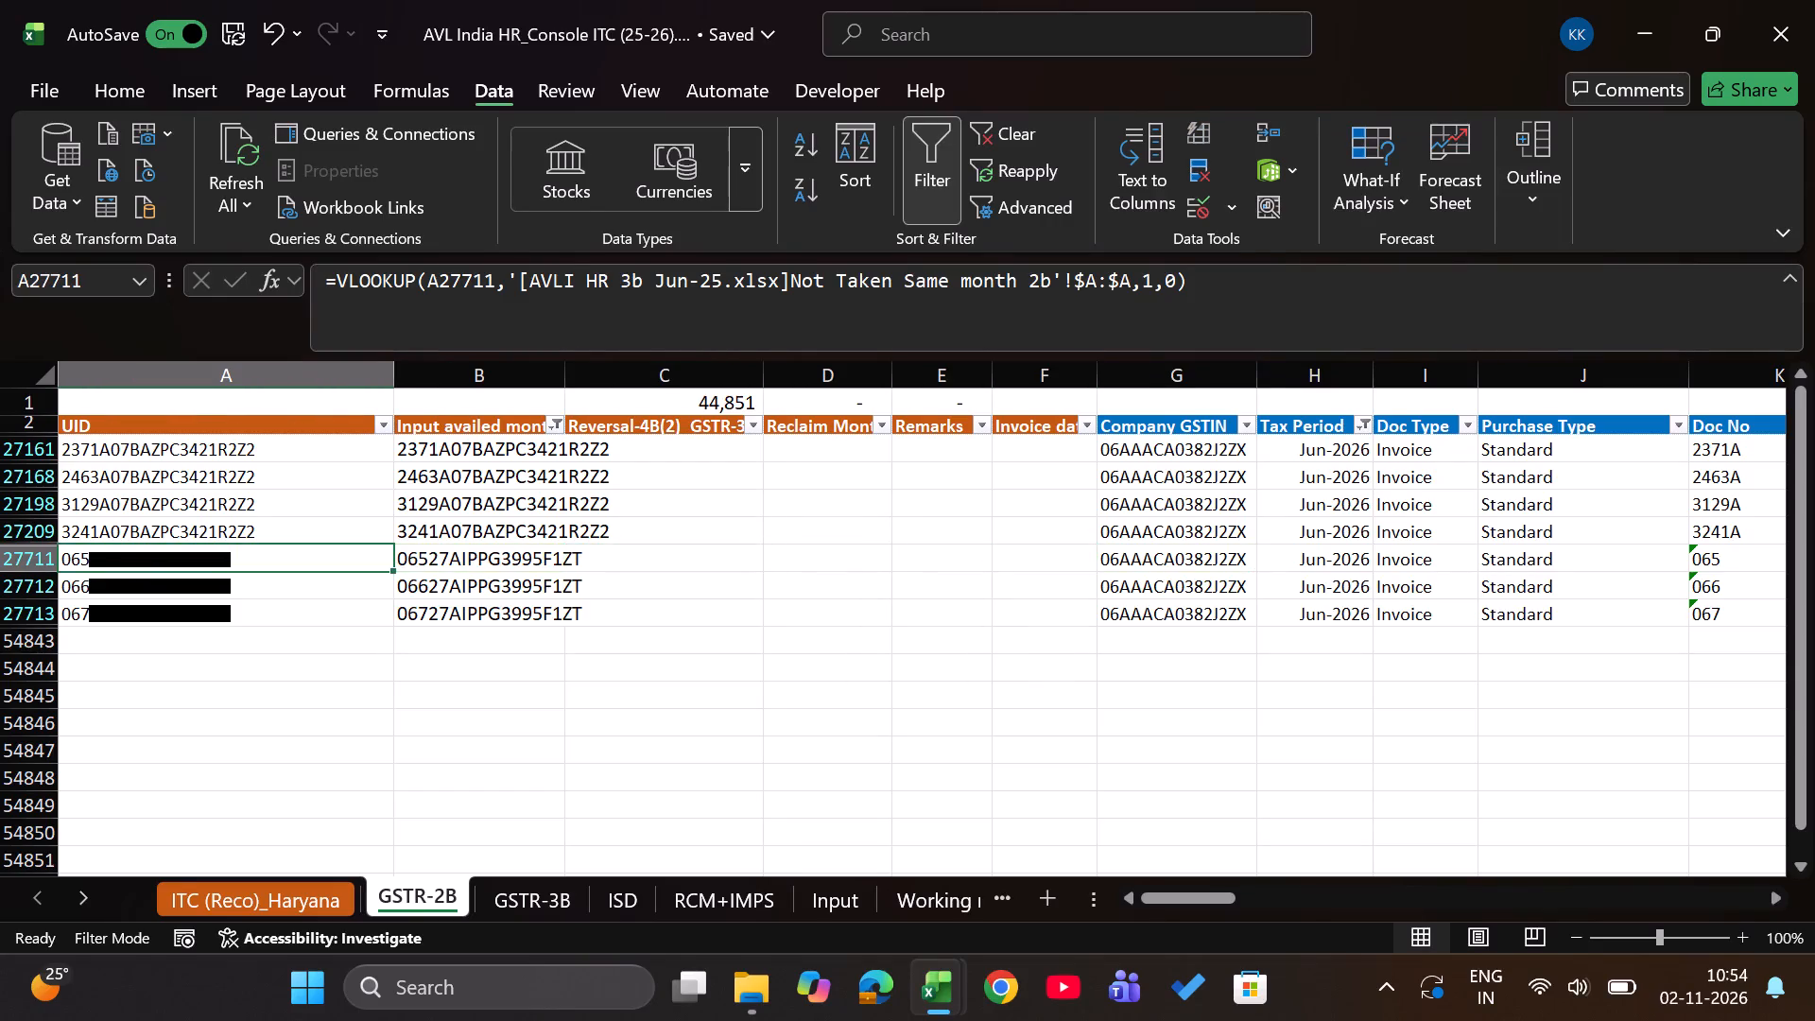
{"action": "scroll", "coordinate": [517, 793], "scroll_direction": "up", "scroll_amount": 1}
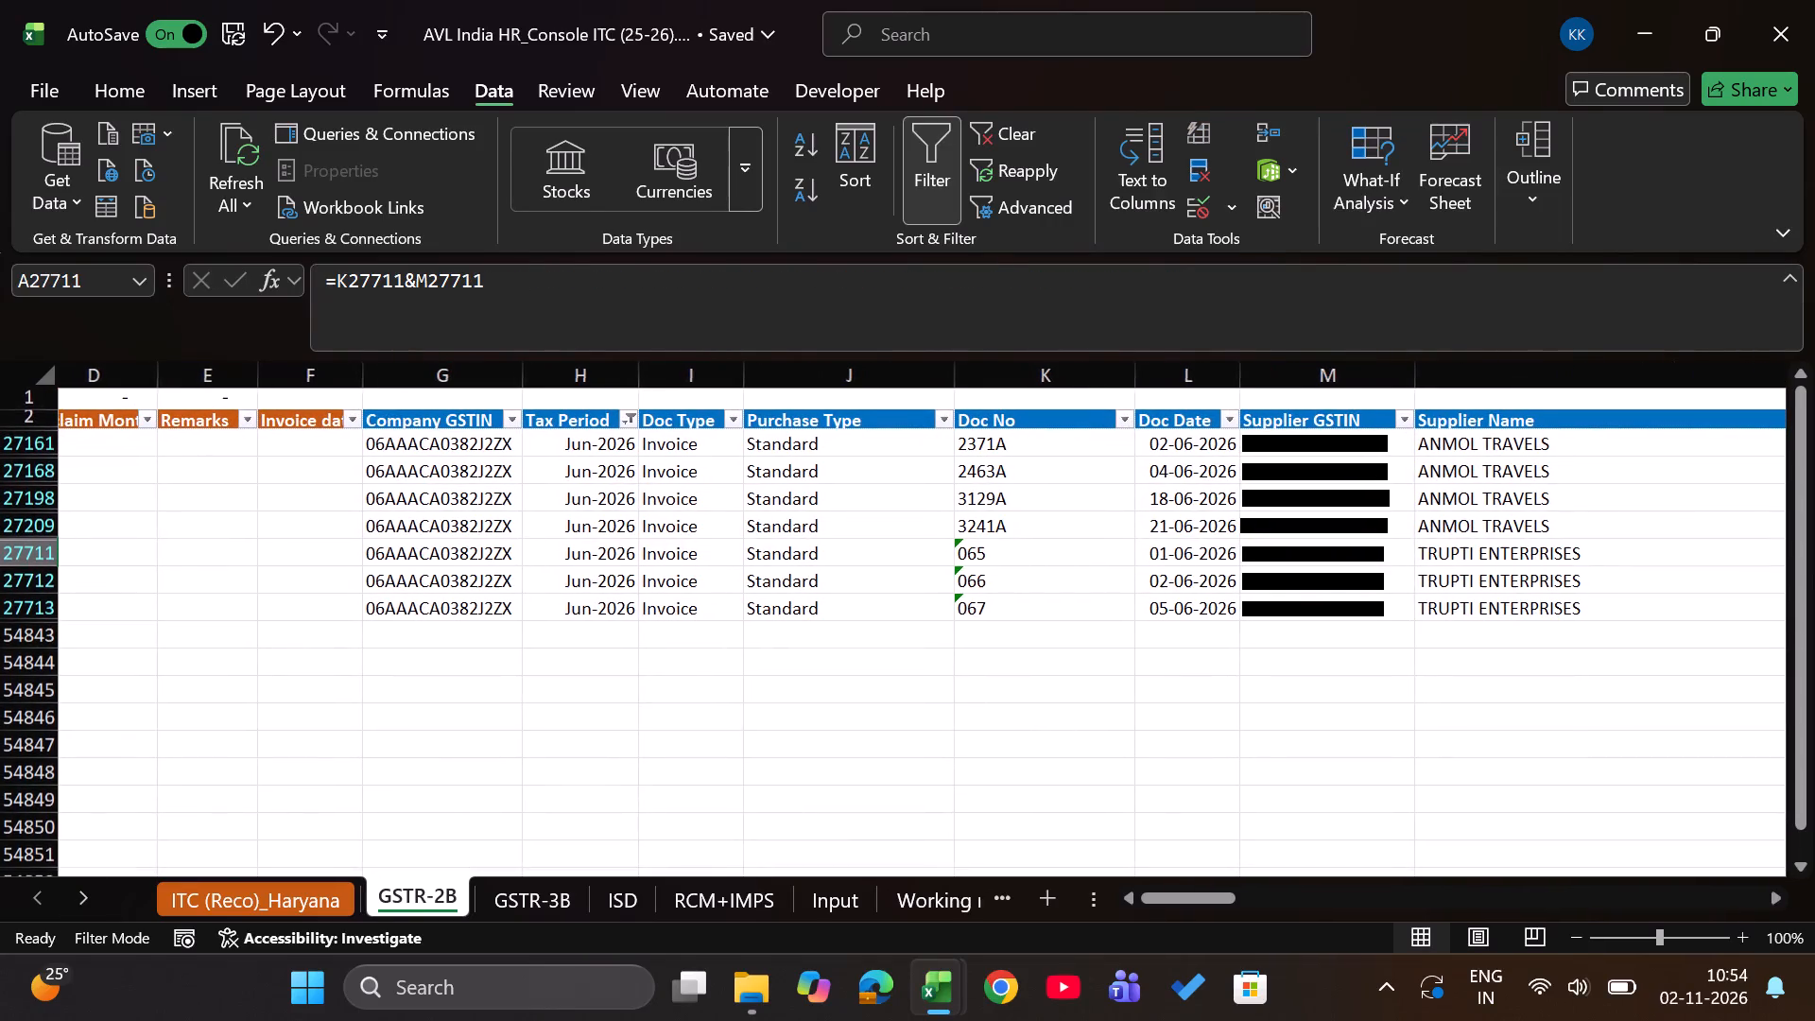
{"action": "scroll", "coordinate": [517, 793], "scroll_direction": "up", "scroll_amount": 2}
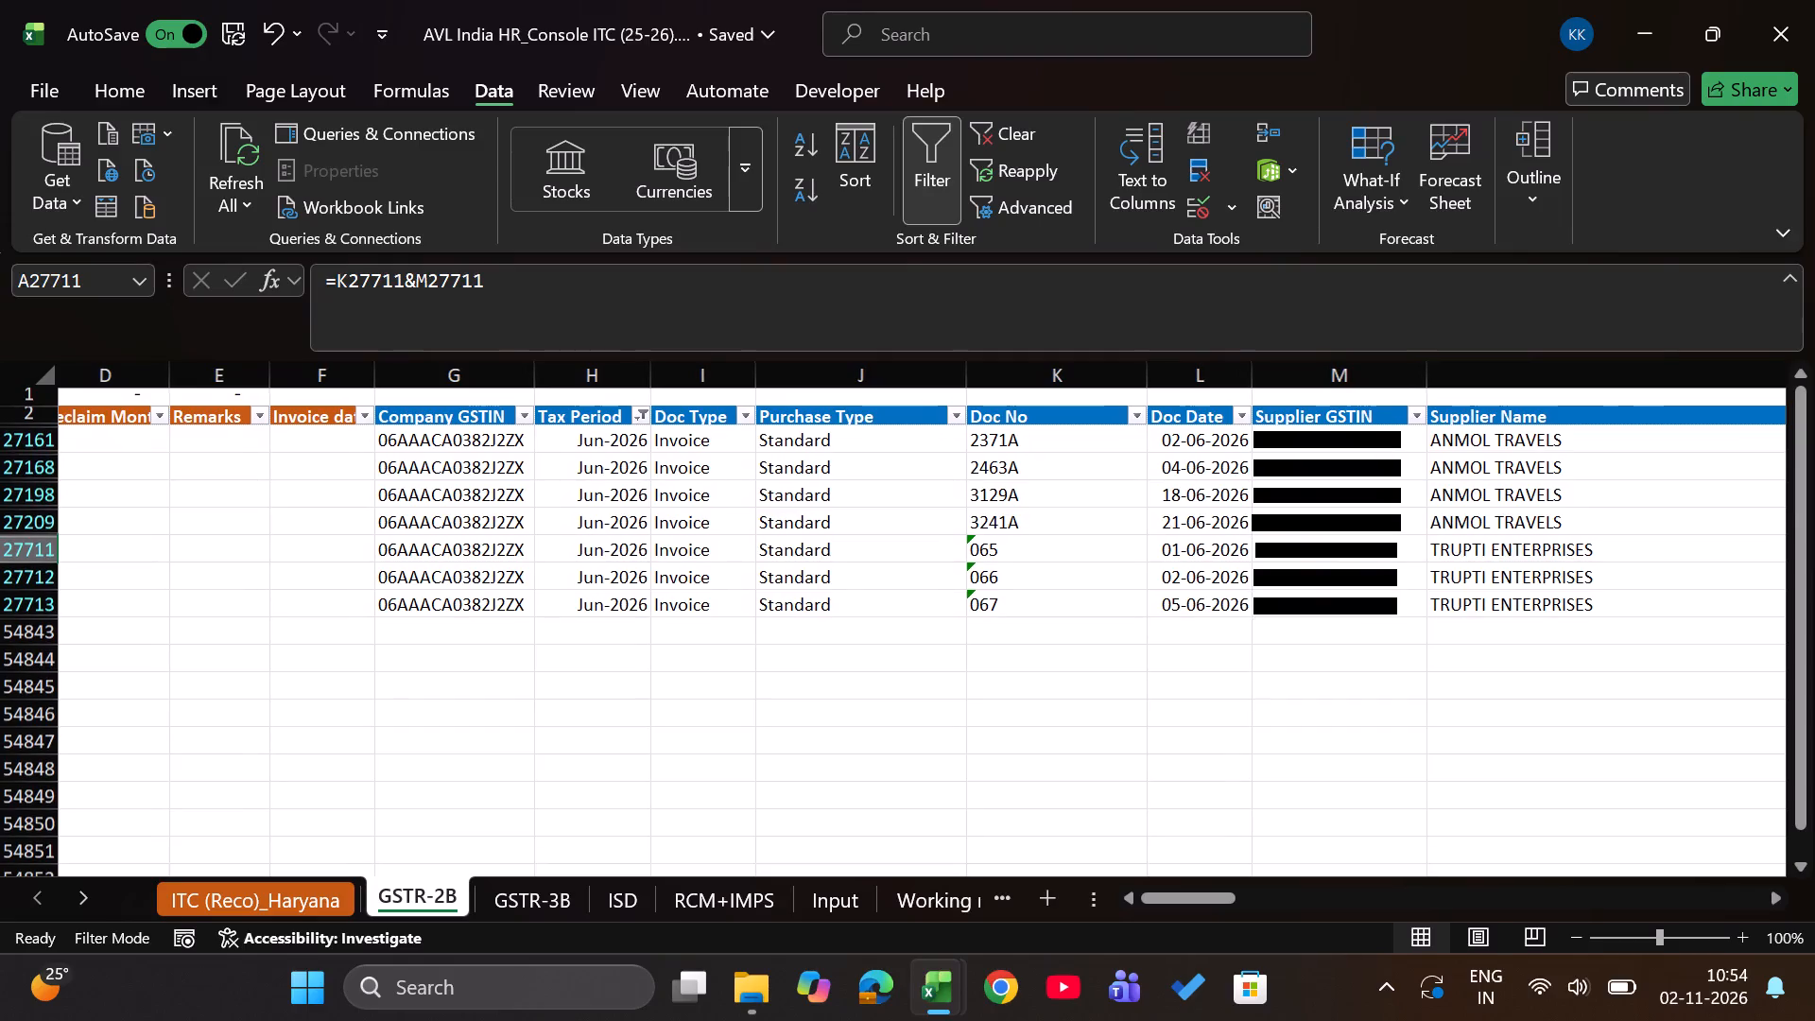
{"action": "scroll", "coordinate": [517, 793], "scroll_direction": "up", "scroll_amount": 2}
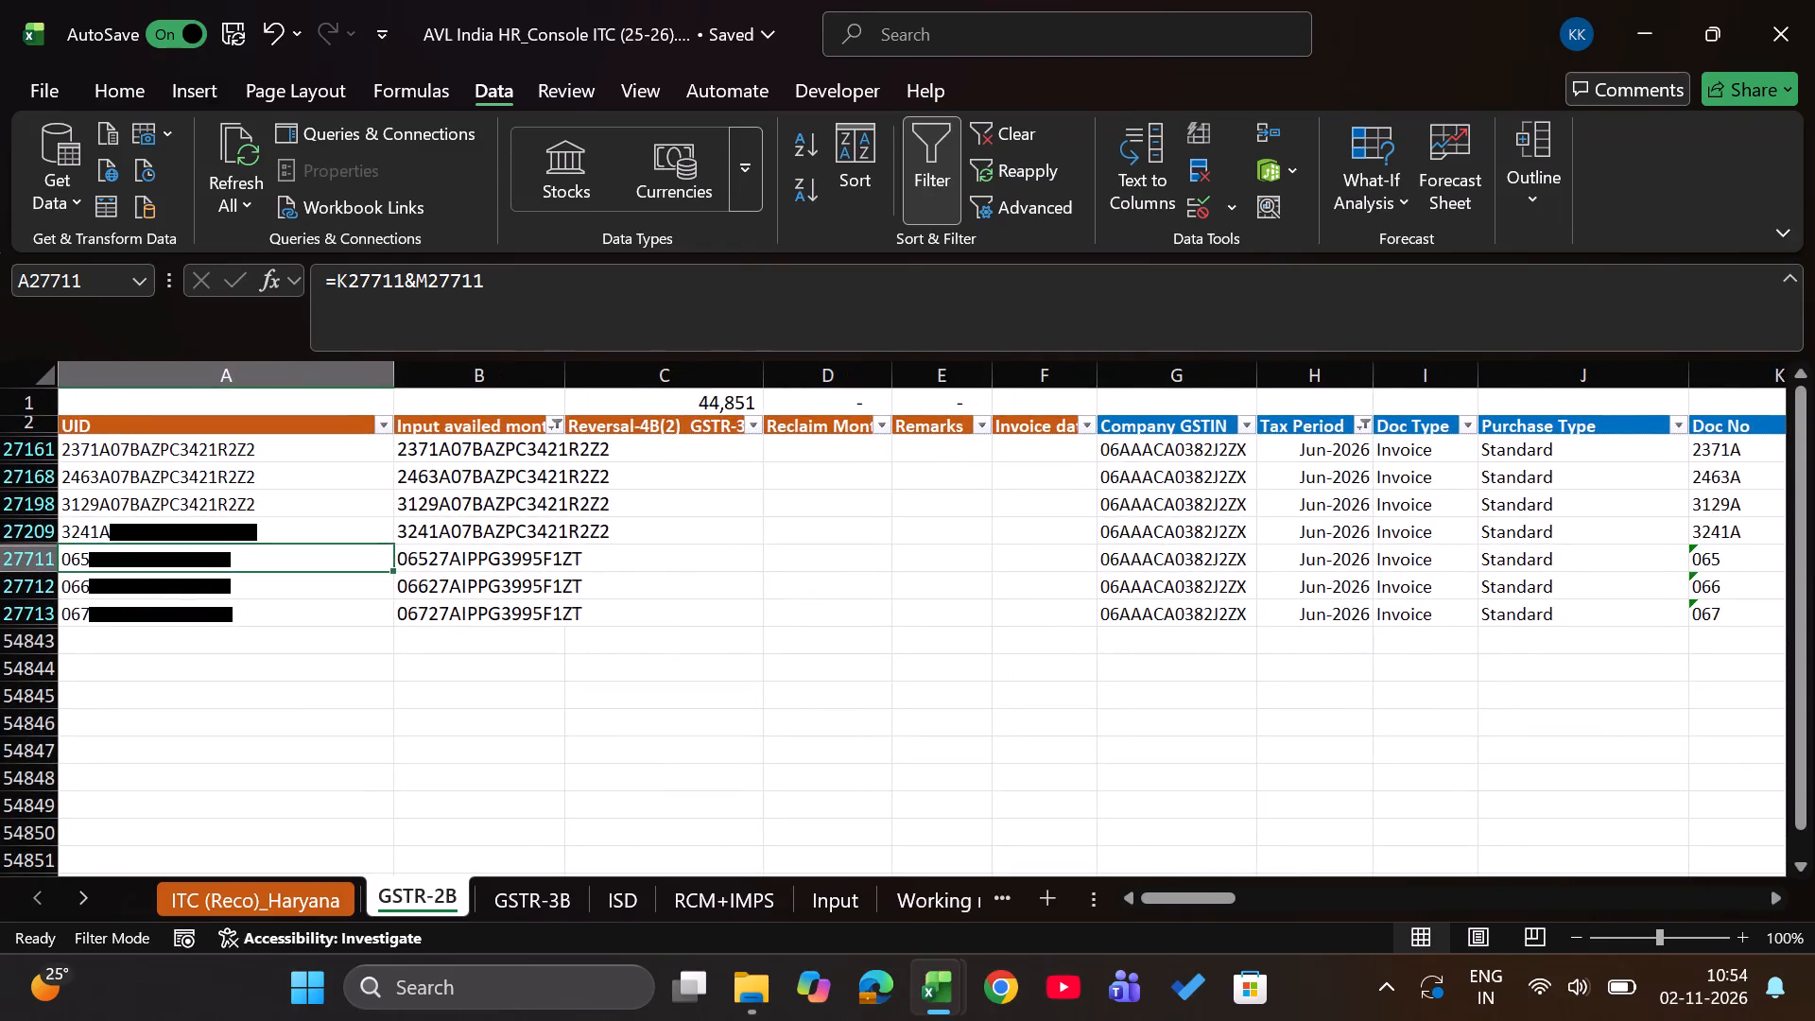
Open the Tax Period filter on the GSTR-2B sheet to revise the selected periods.
{"action": "key", "text": "ctrl+Up"}
{"action": "key", "text": "Right"}
{"action": "key", "text": "Down"}
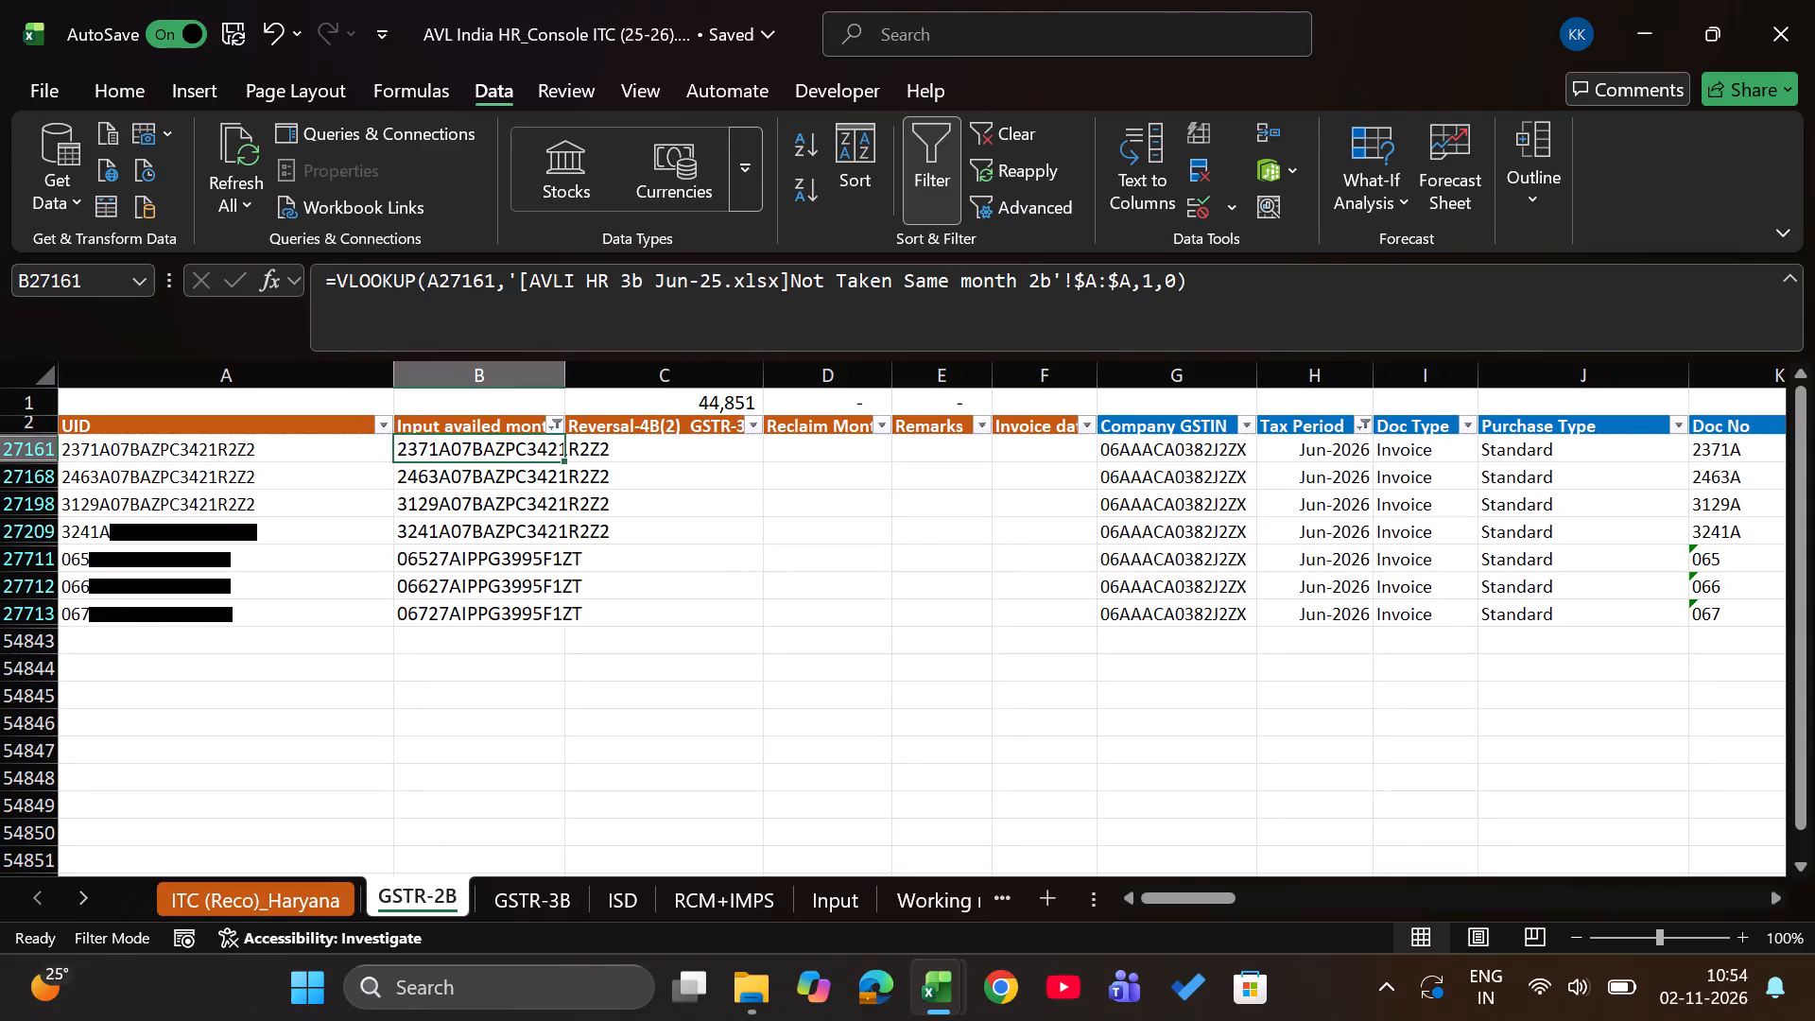
{"action": "key", "text": "Right"}
{"action": "key", "text": "Right"}
{"action": "key", "text": "Right"}
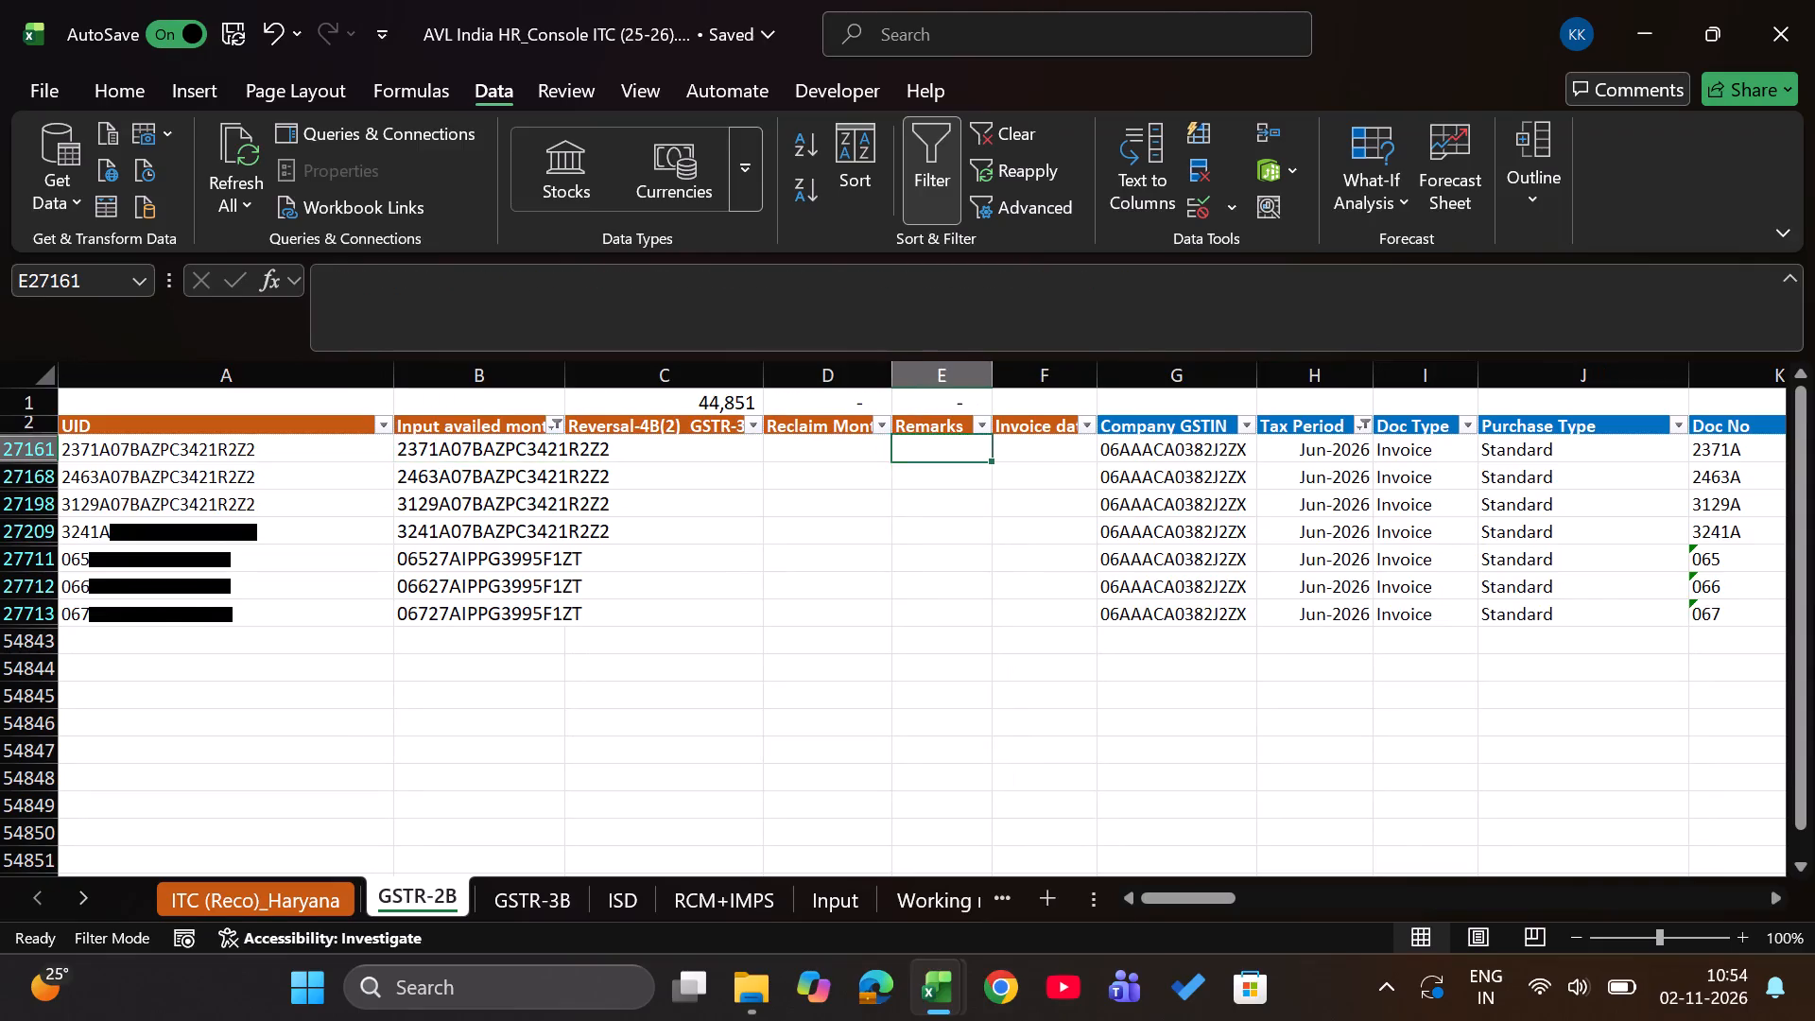
{"action": "key", "text": "Right"}
{"action": "key", "text": "Right"}
{"action": "key", "text": "Right"}
{"action": "key", "text": "Up"}
{"action": "key", "text": "Left"}
{"action": "key", "text": "Right"}
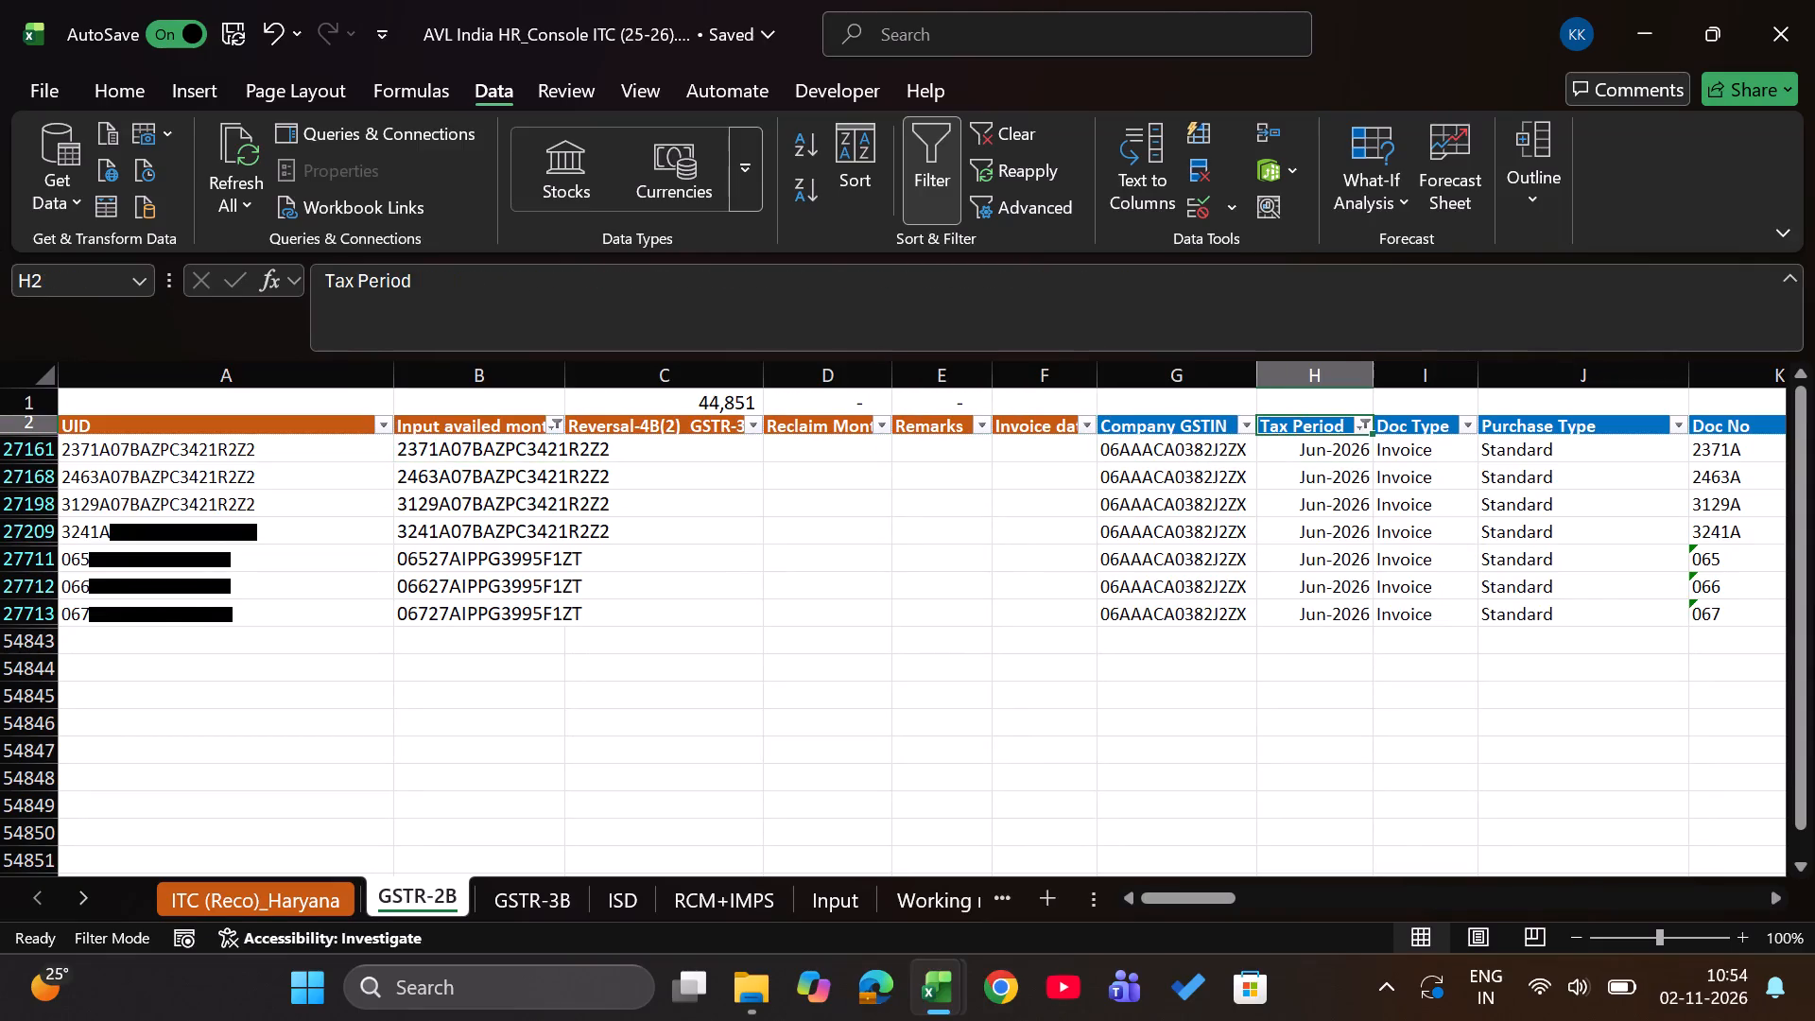
{"action": "key", "text": "alt+Down"}
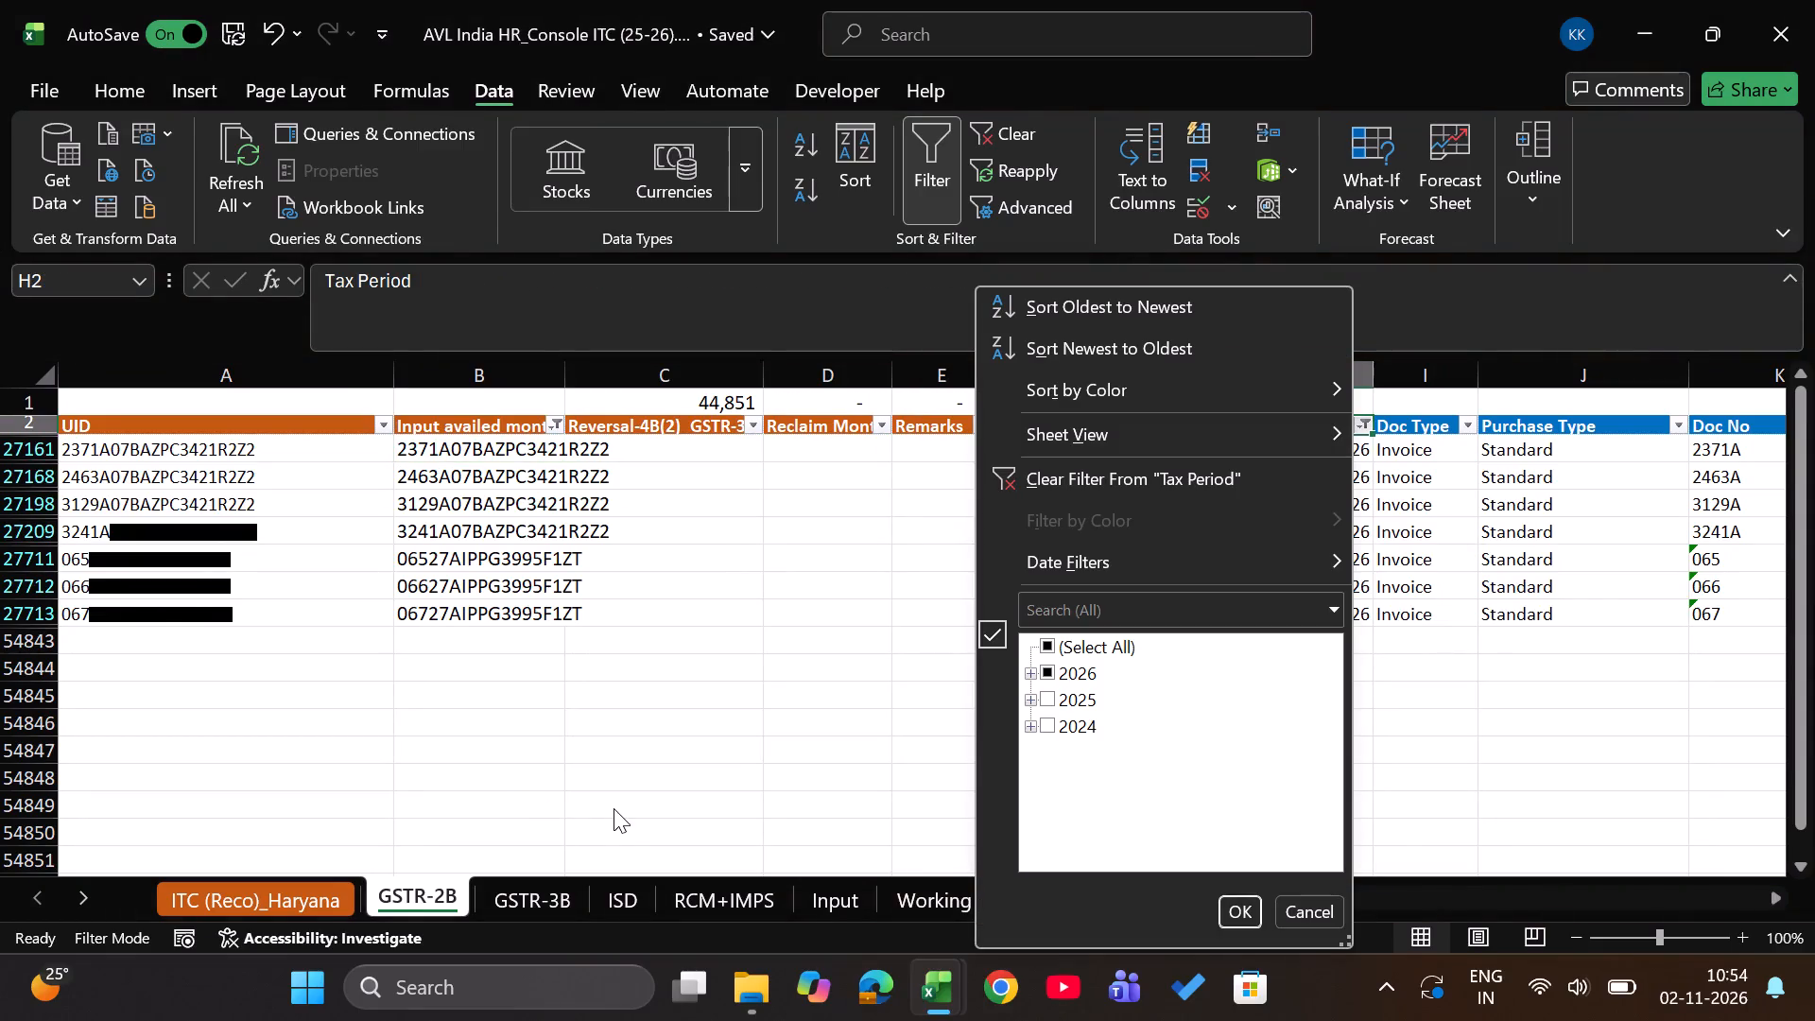
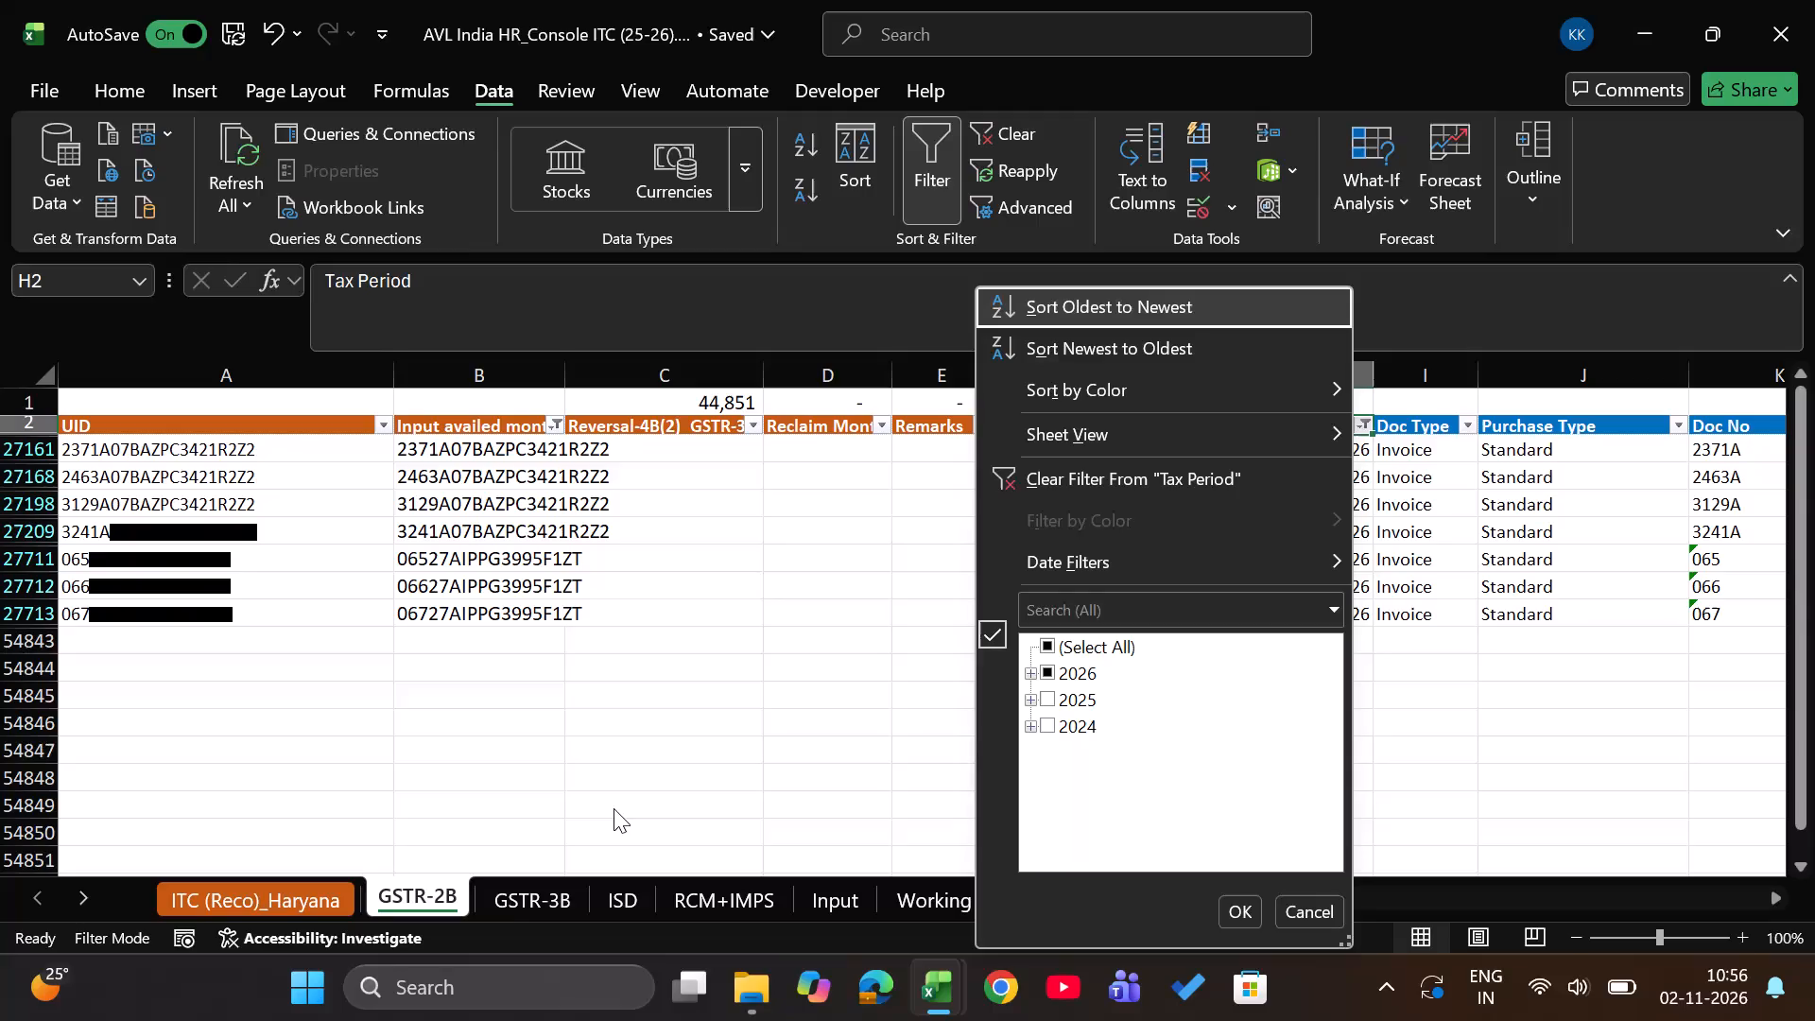
Check the Input availed month filter list for the June 2026 rows on the GSTR-2B sheet.
{"action": "left_click", "coordinate": [703, 682]}
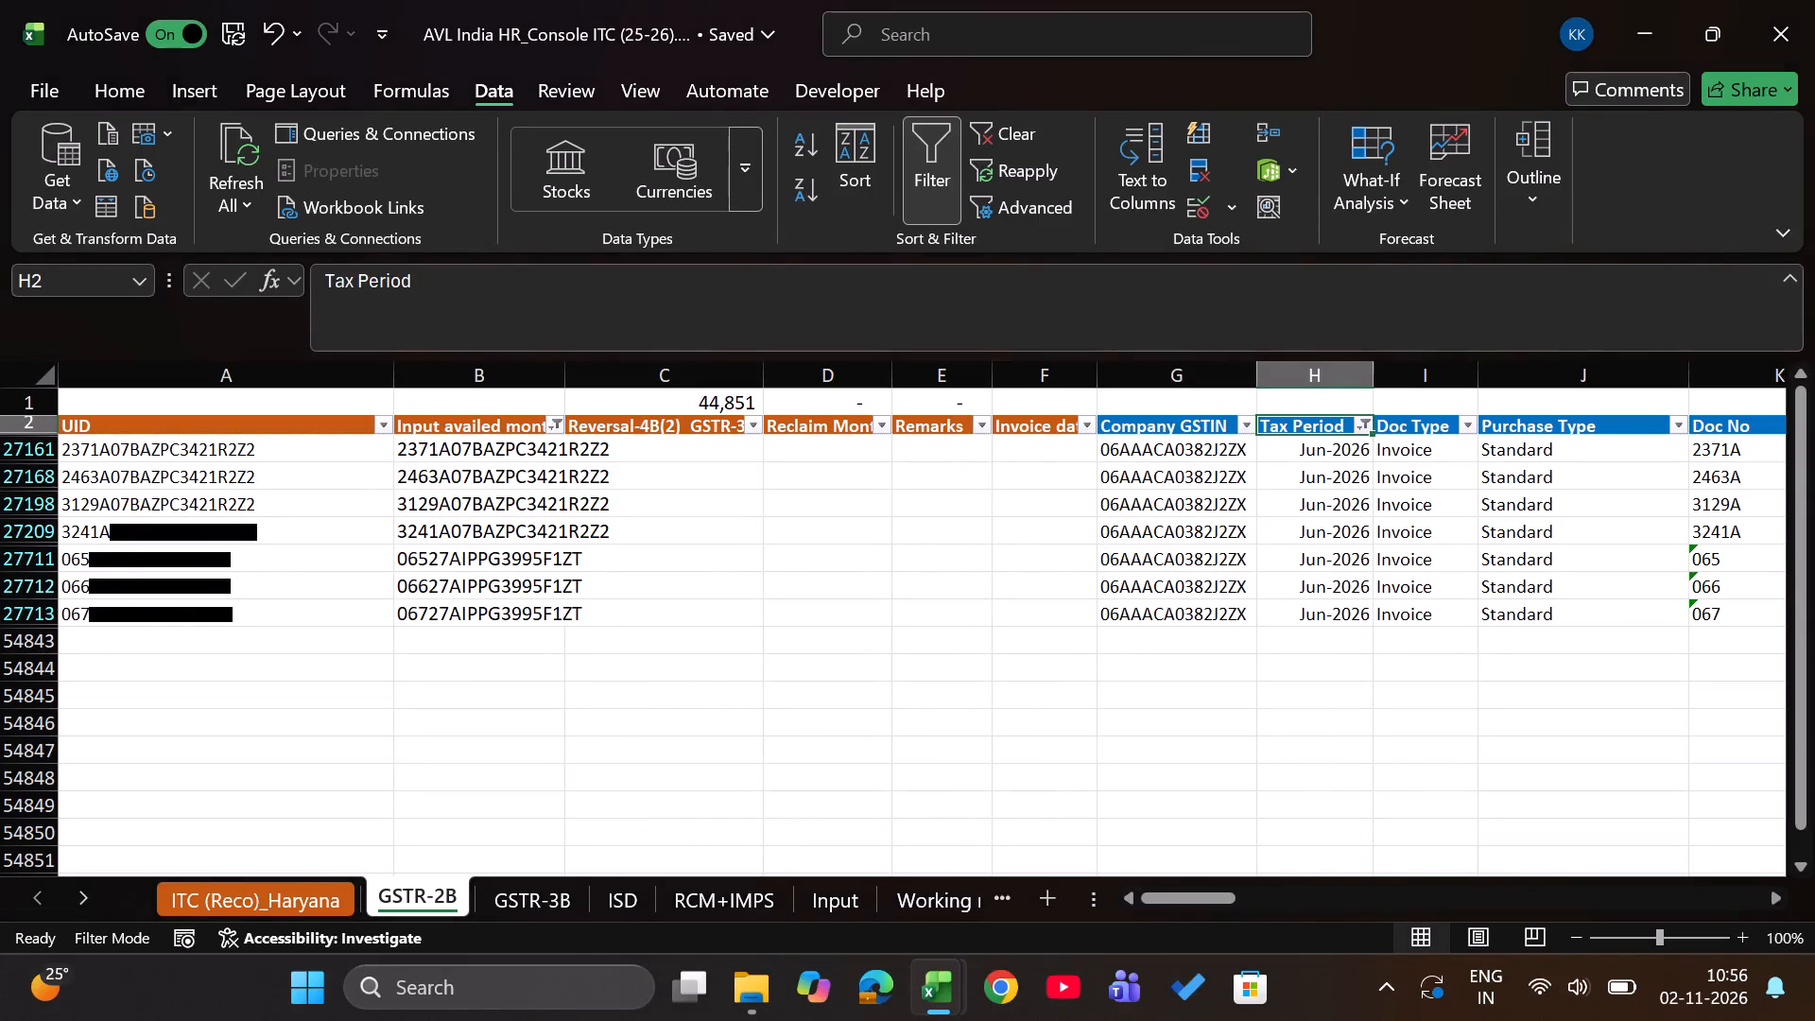
{"action": "key", "text": "Down"}
{"action": "key", "text": "Up"}
{"action": "key", "text": "Left"}
{"action": "key", "text": "Left"}
{"action": "key", "text": "Left"}
{"action": "key", "text": "Left"}
{"action": "key", "text": "Left"}
{"action": "key", "text": "Left"}
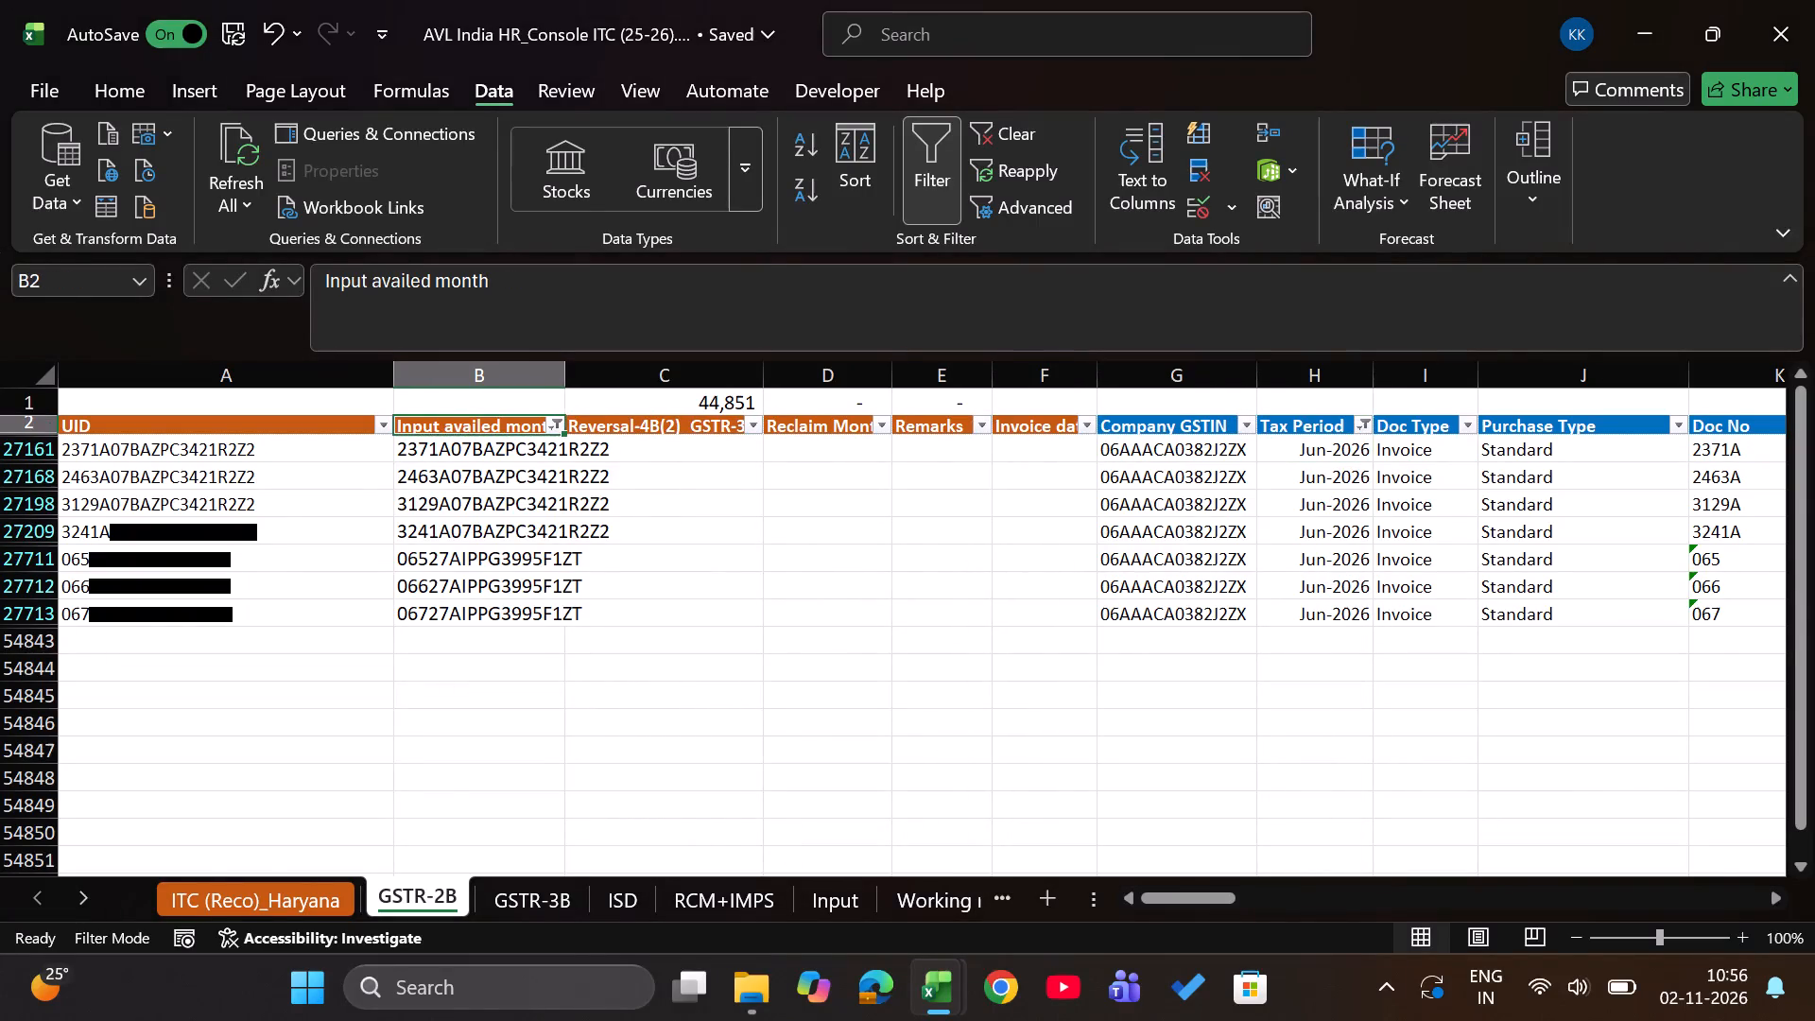
{"action": "key", "text": "alt+Down"}
{"action": "left_click", "coordinate": [299, 640]}
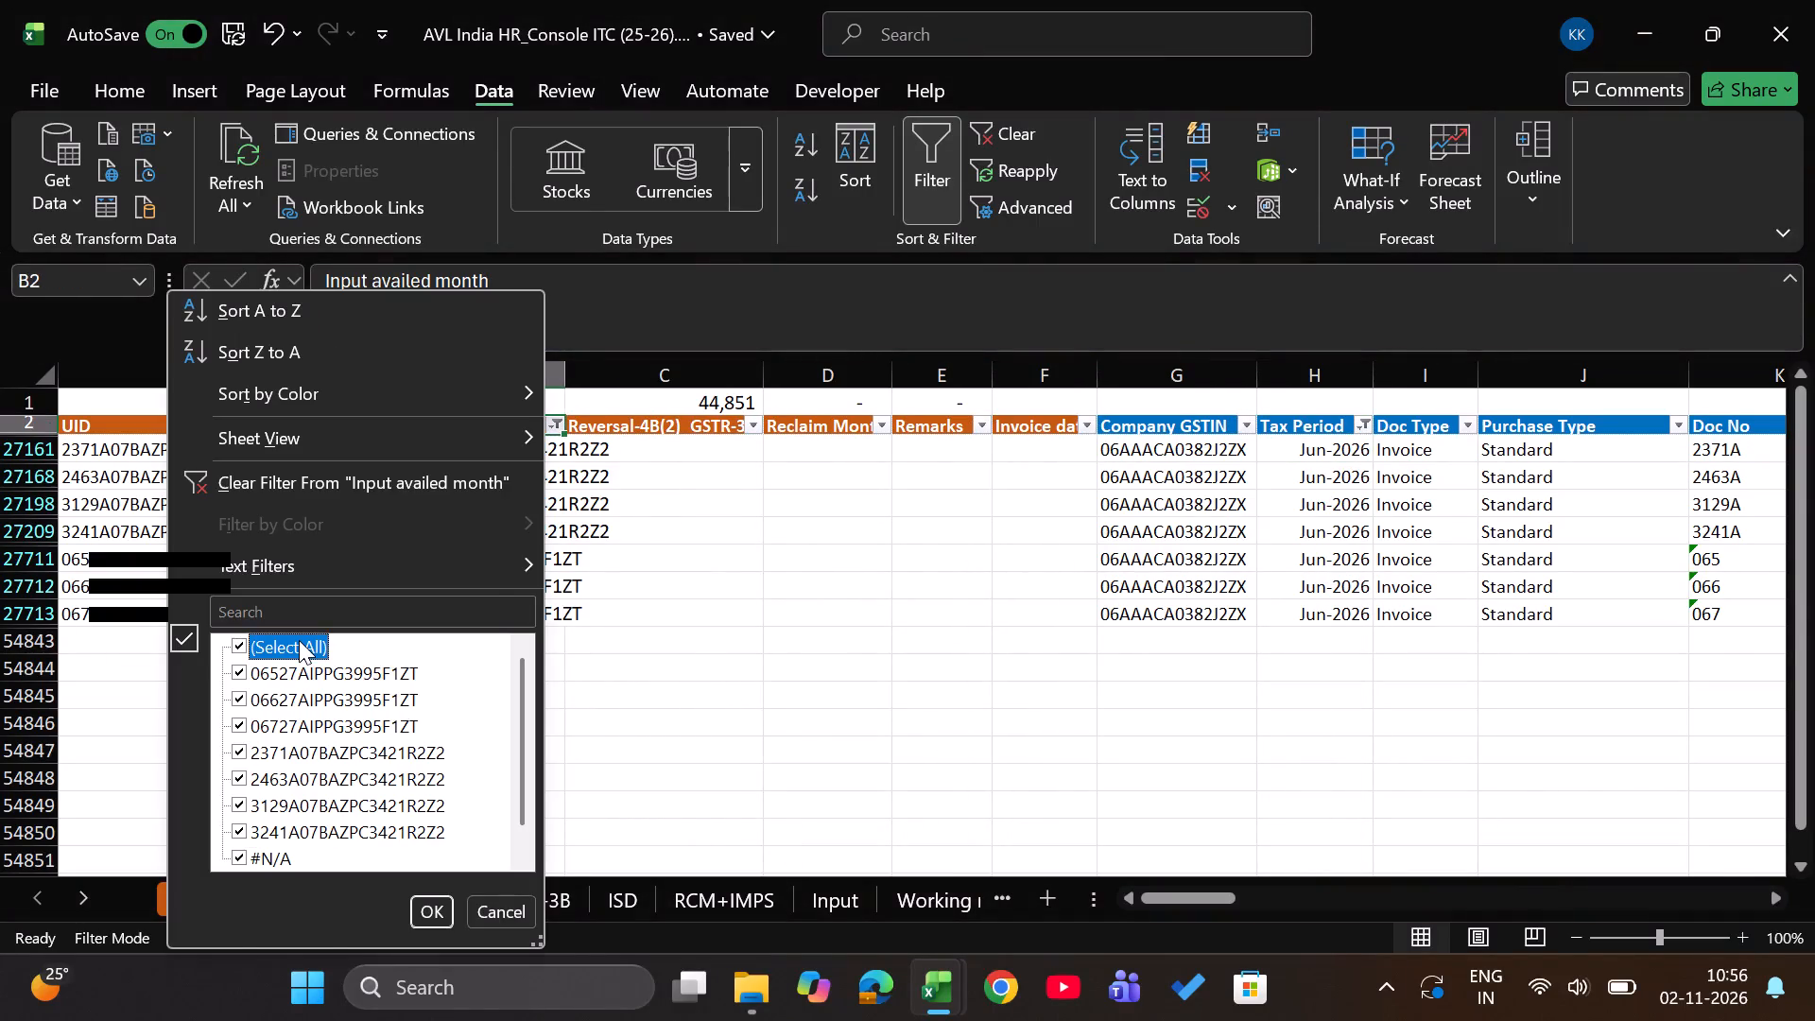
{"action": "left_click", "coordinate": [1012, 641]}
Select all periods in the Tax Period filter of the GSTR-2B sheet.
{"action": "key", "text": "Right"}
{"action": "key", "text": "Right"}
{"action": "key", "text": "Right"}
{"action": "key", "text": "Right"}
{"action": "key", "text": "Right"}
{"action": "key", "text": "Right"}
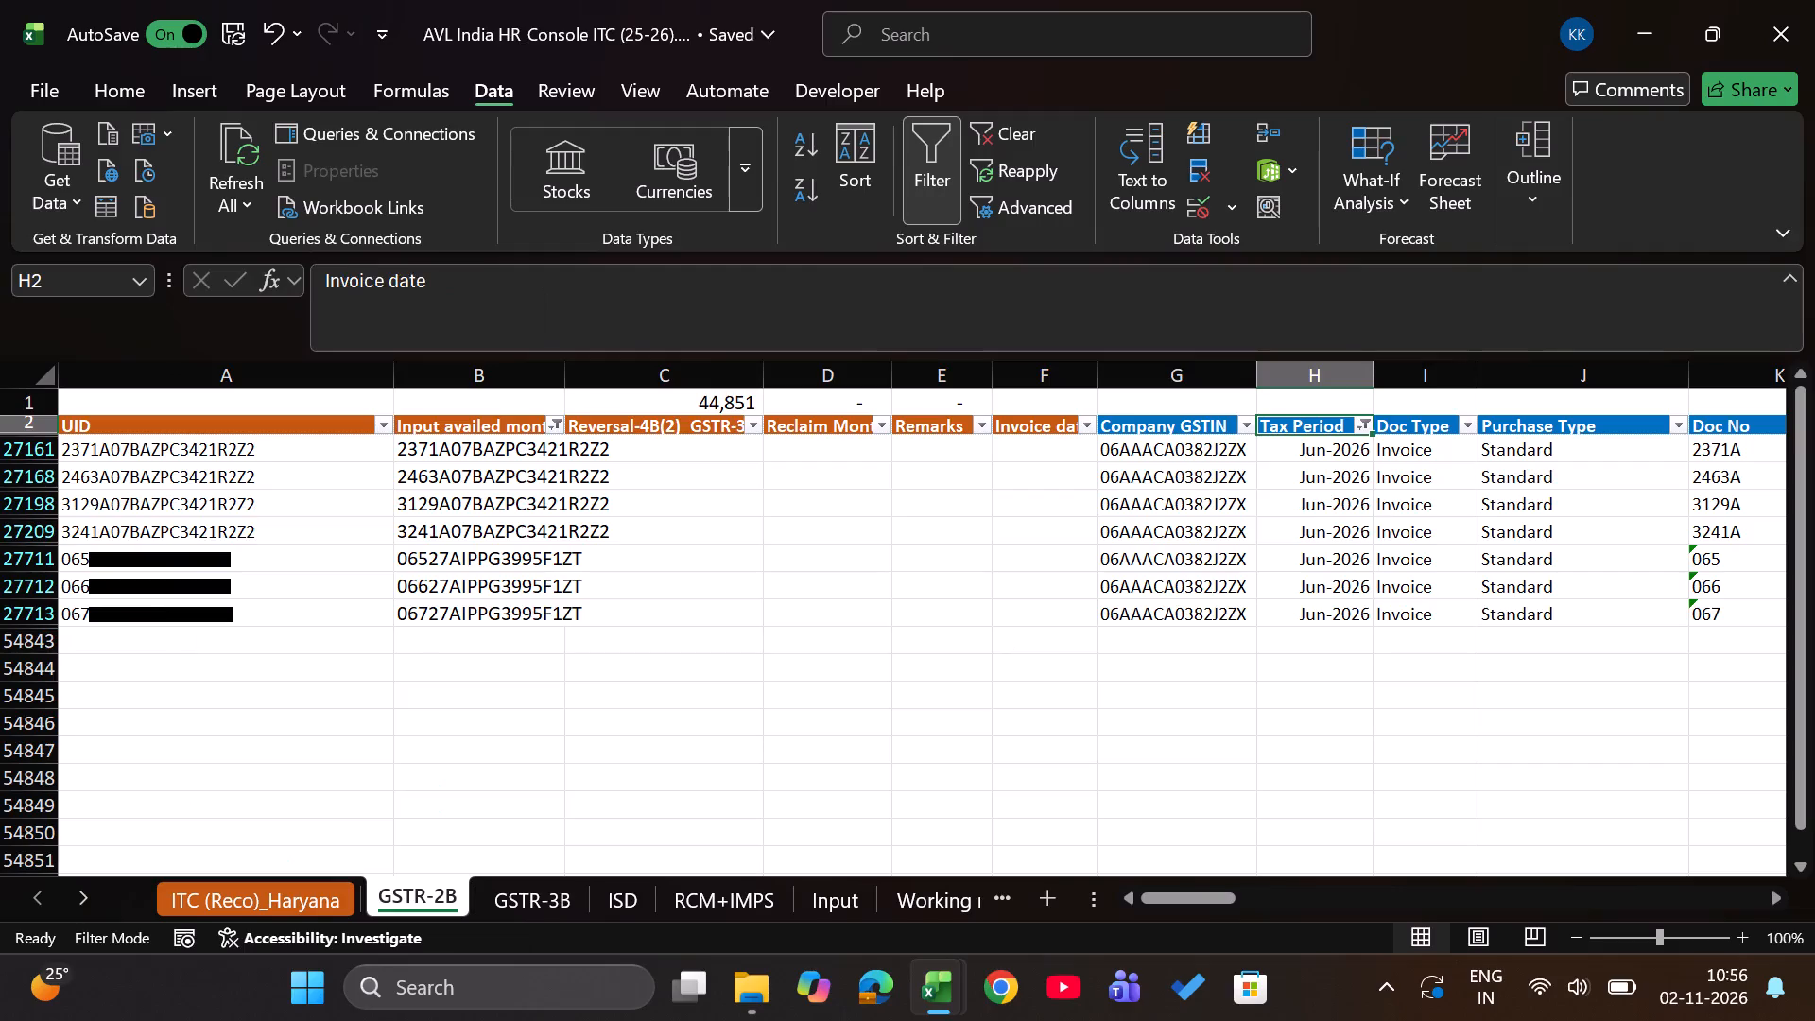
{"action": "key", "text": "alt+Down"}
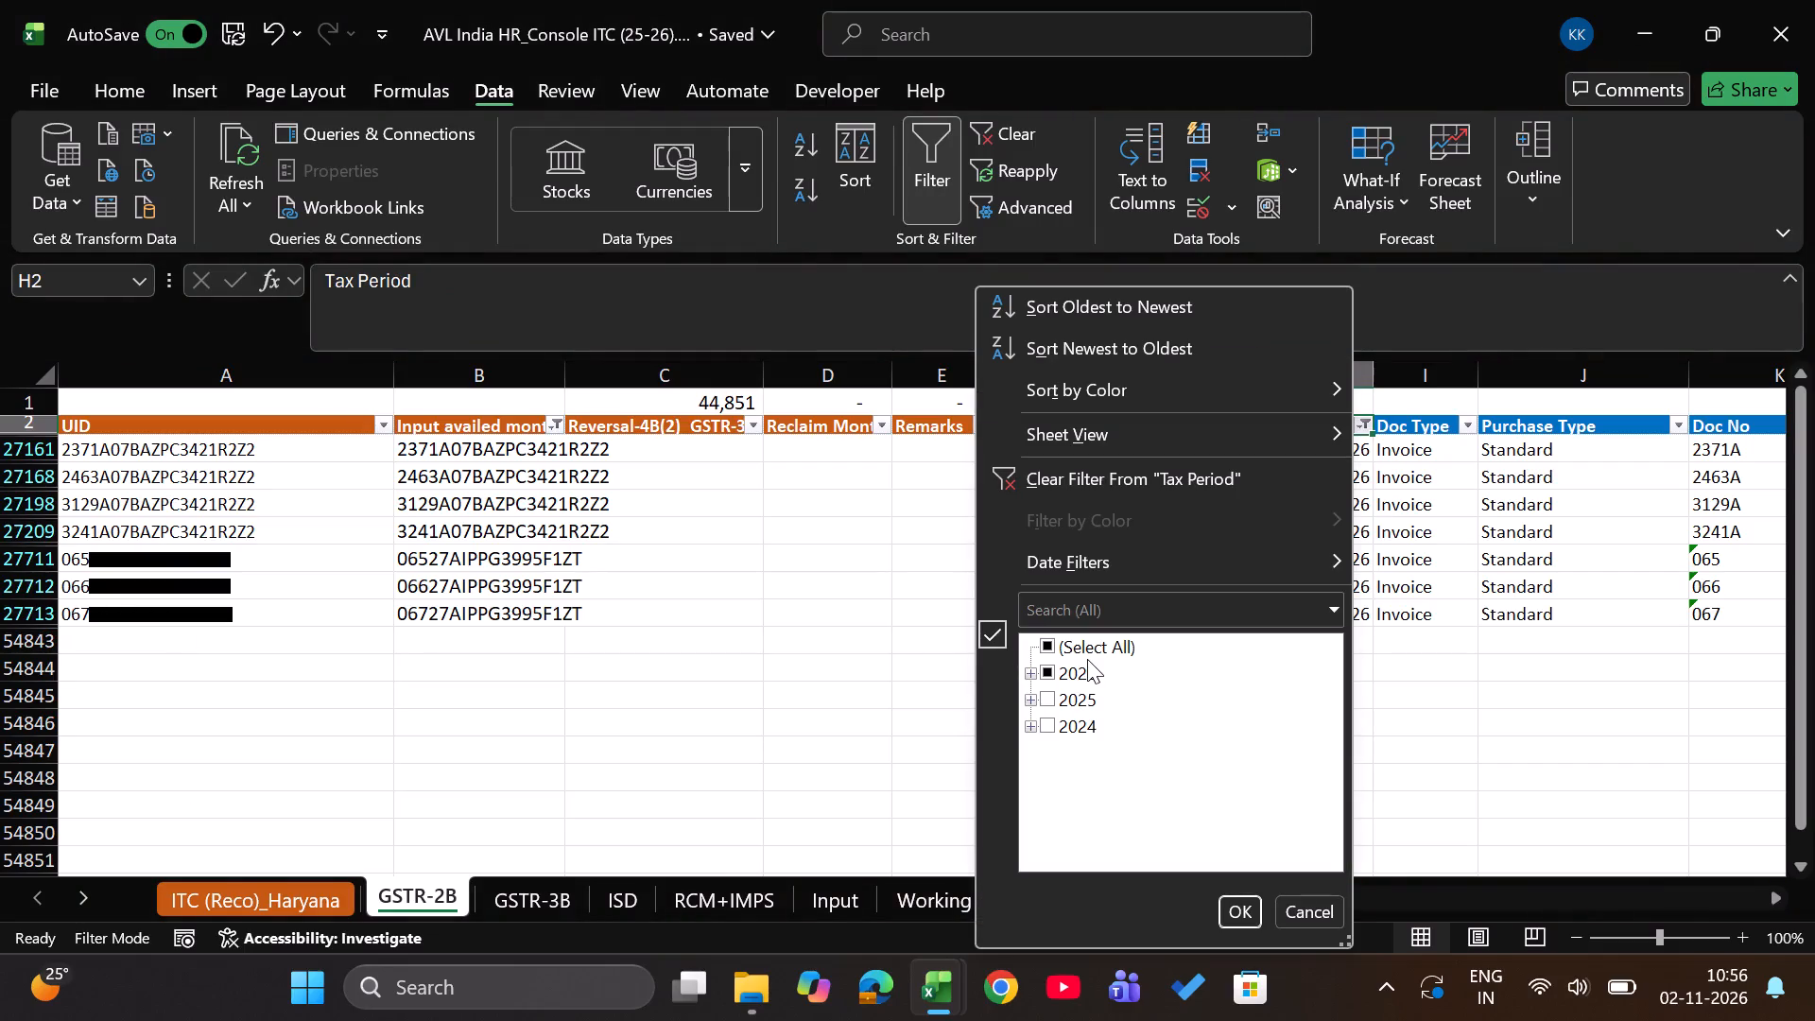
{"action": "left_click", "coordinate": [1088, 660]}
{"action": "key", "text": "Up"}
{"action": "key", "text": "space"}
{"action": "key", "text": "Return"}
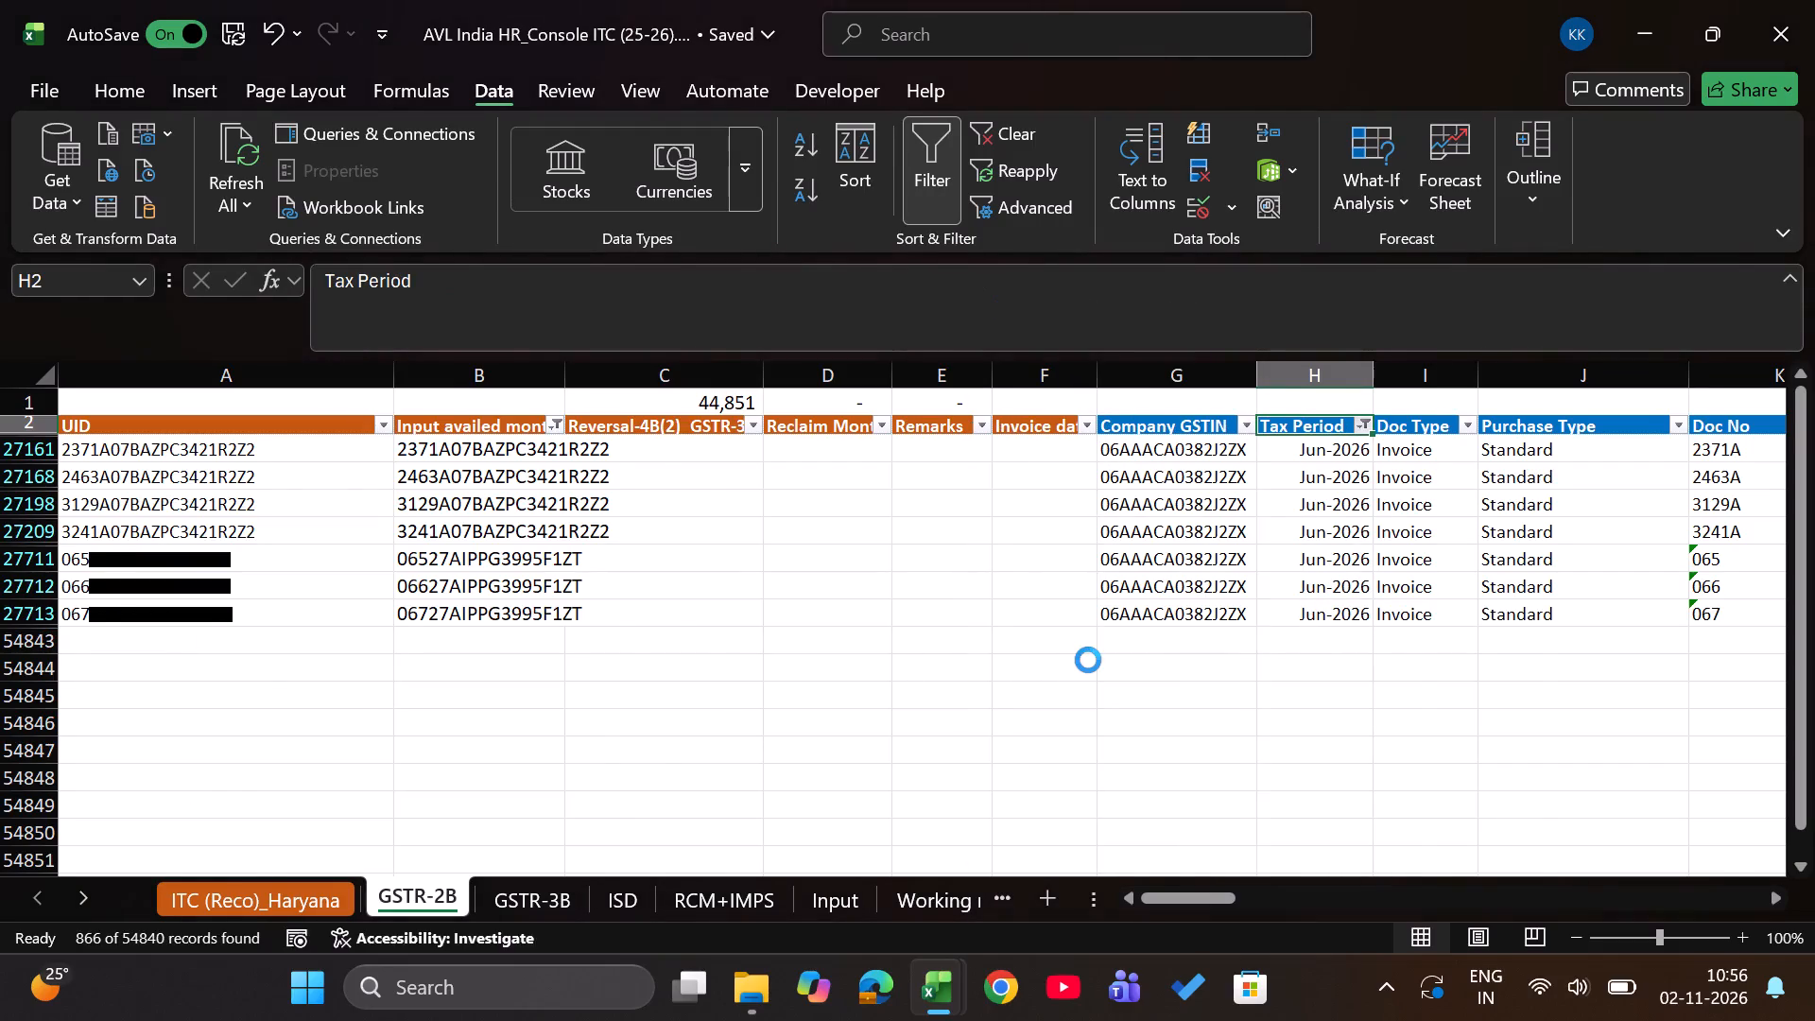
Clear all remaining filters on the GSTR-2B sheet.
{"action": "key", "text": "Left"}
{"action": "key", "text": "Left"}
{"action": "key", "text": "Left"}
{"action": "key", "text": "Left"}
{"action": "key", "text": "Left"}
{"action": "key", "text": "Left"}
{"action": "type", "text": "ac"}
Delete the lookup formulas in the whole Input availed month column, from B3 down to row 54842.
{"action": "key", "text": "Down"}
{"action": "key", "text": "ctrl+shift+Down"}
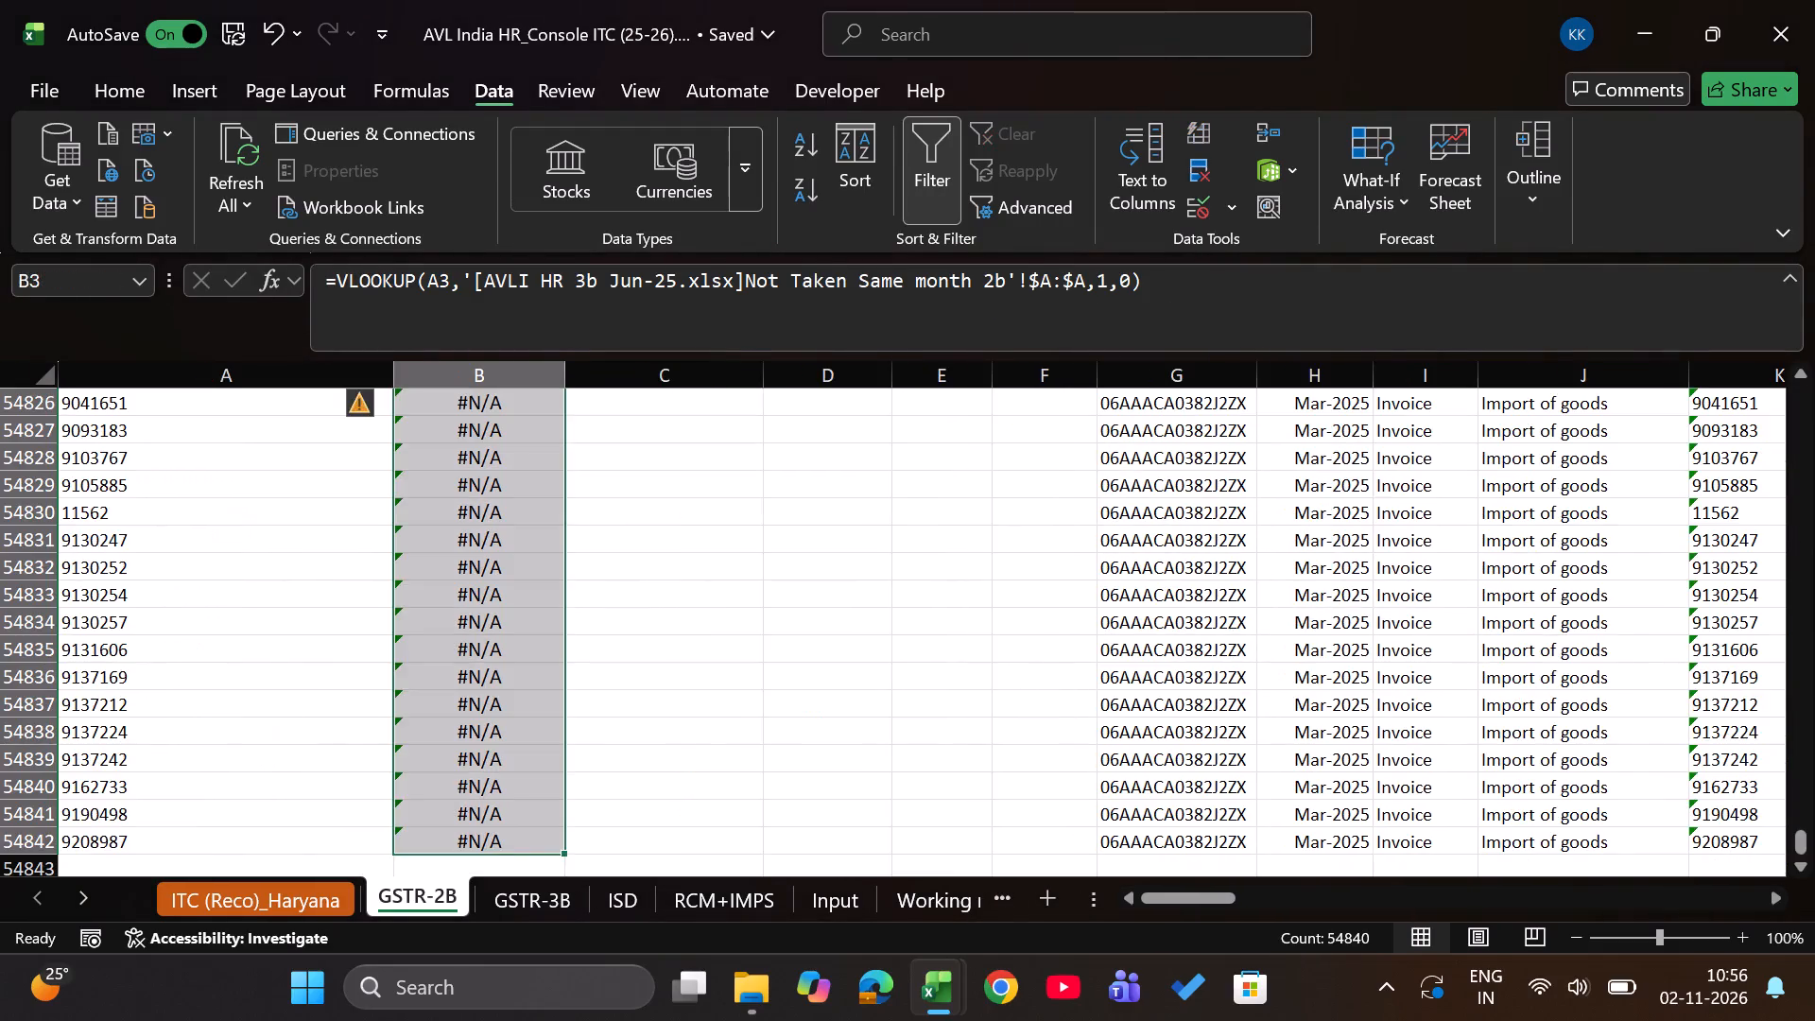
{"action": "key", "text": "F12"}
{"action": "key", "text": "Delete"}
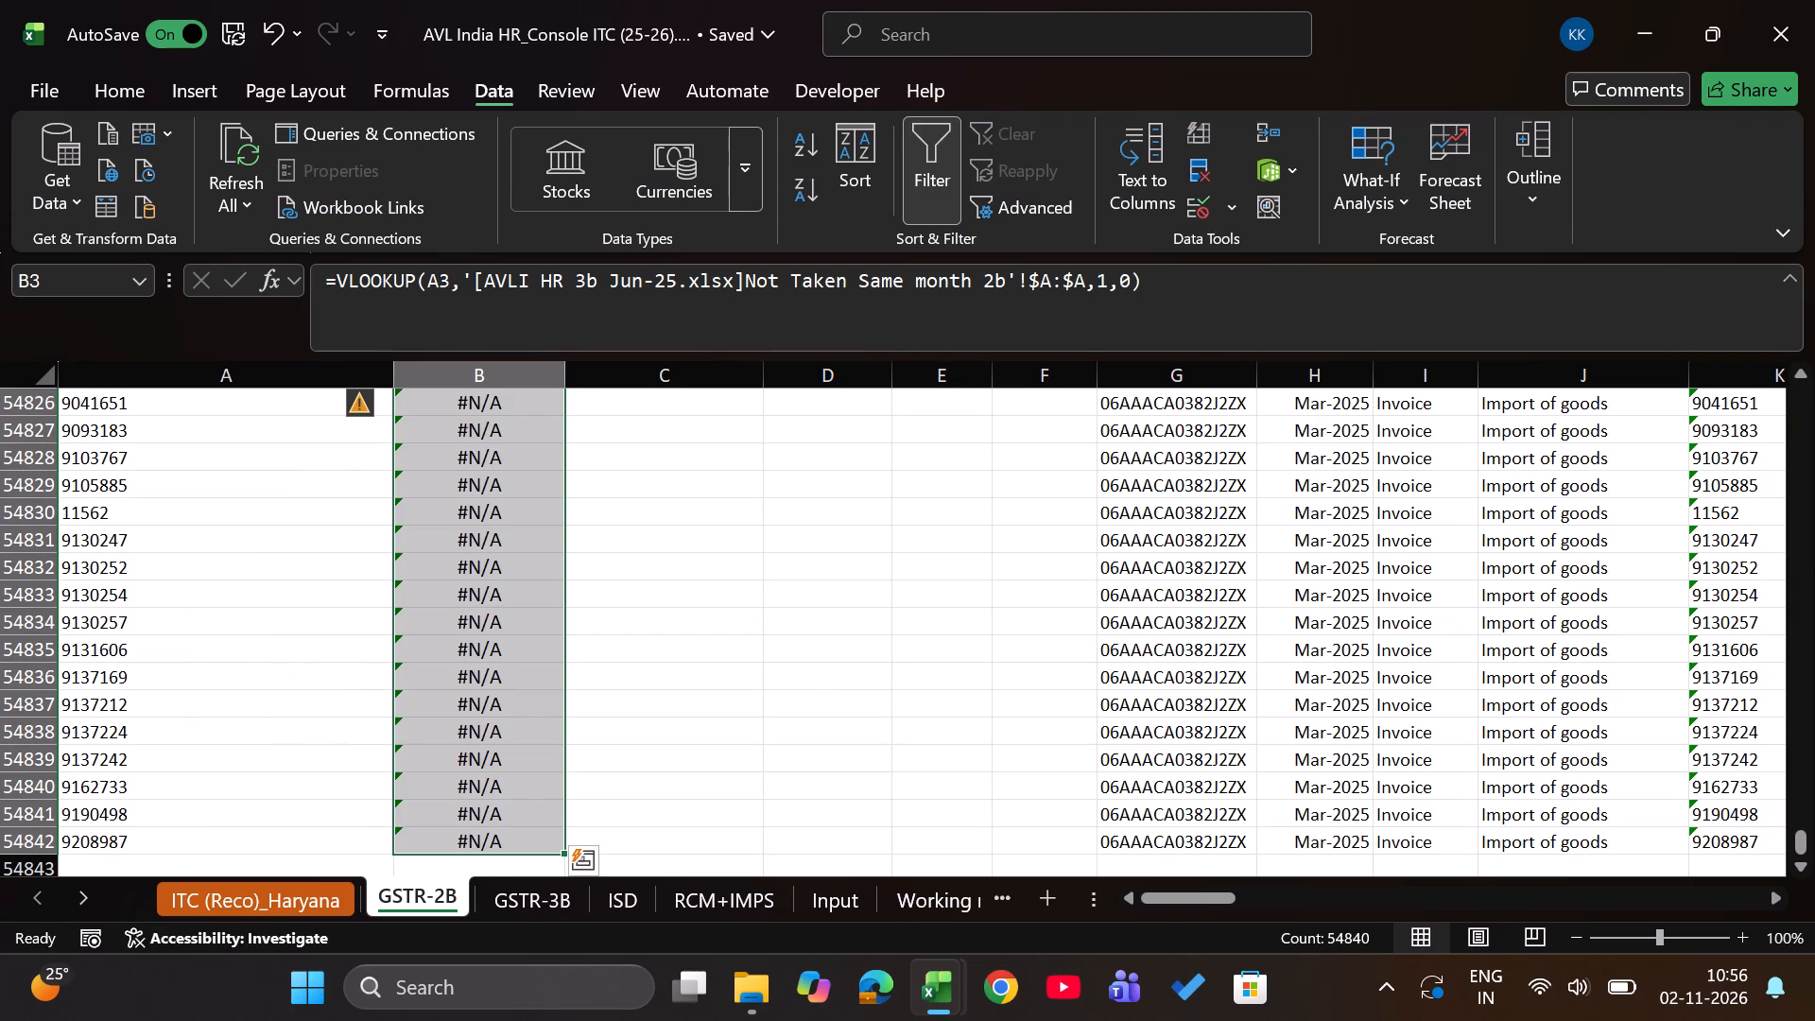
{"action": "key", "text": "Delete"}
{"action": "key", "text": "Up"}
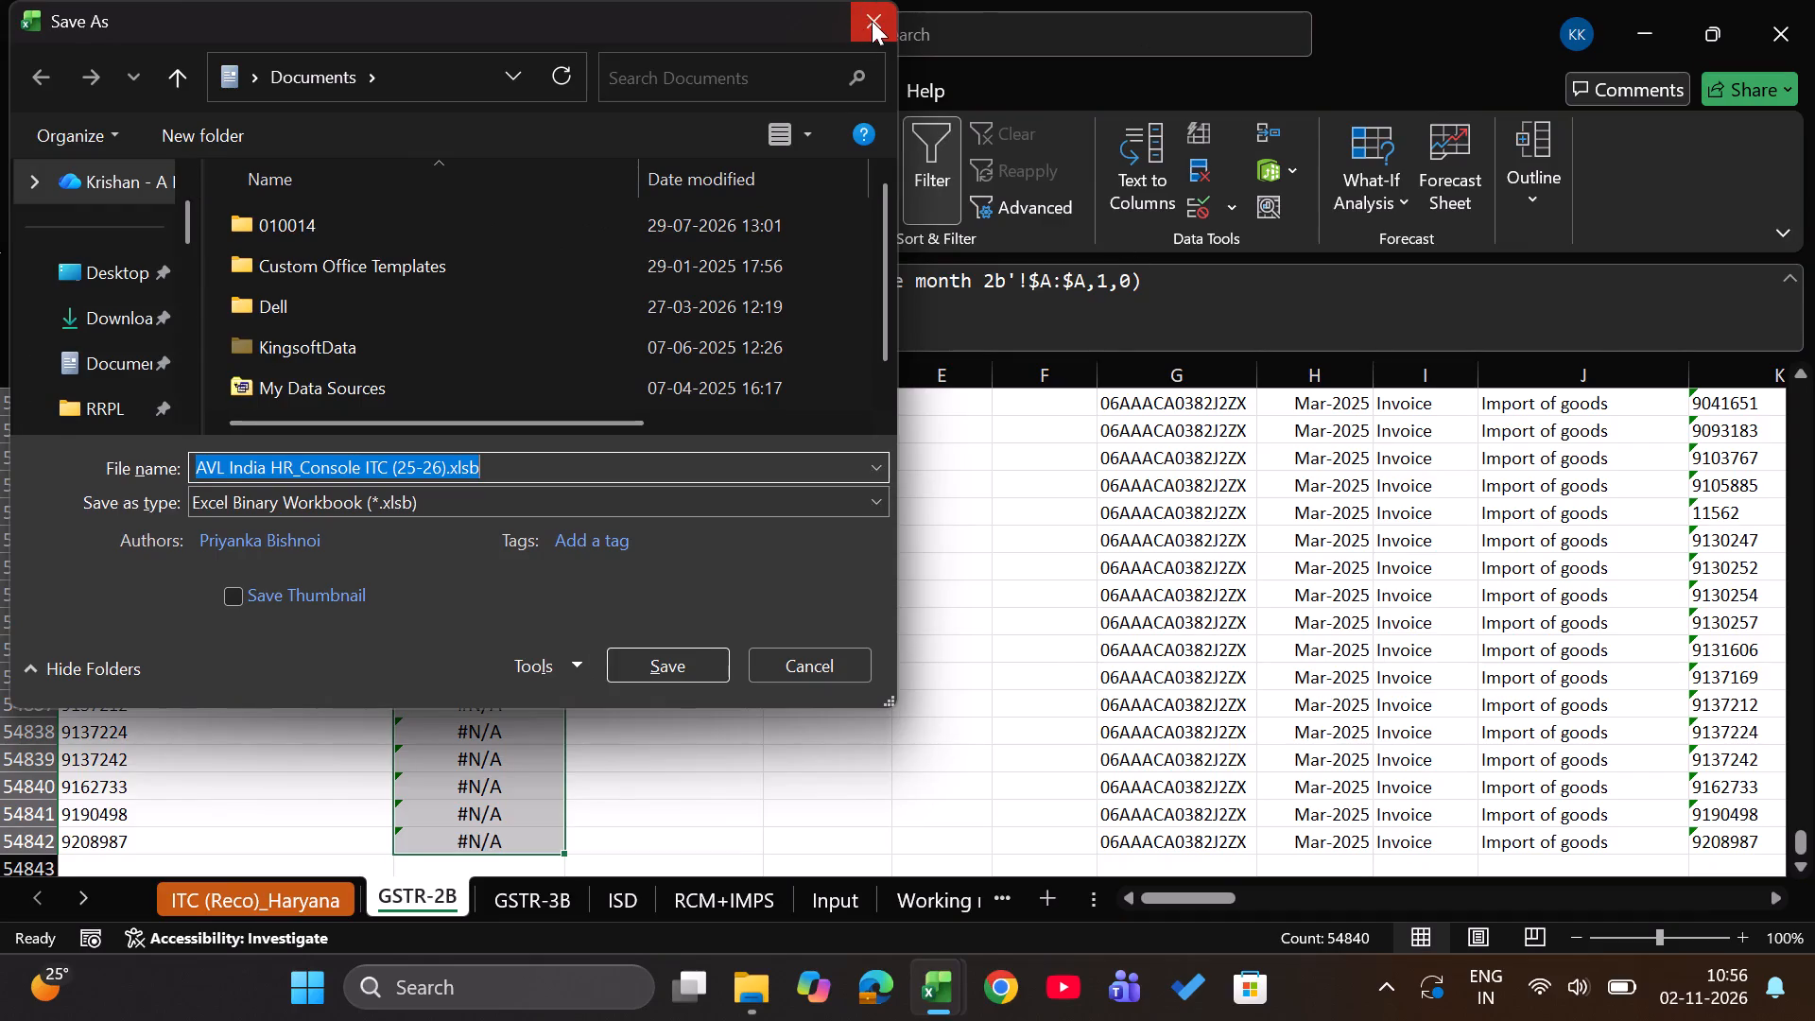
{"action": "left_click", "coordinate": [872, 21]}
{"action": "key", "text": "Delete"}
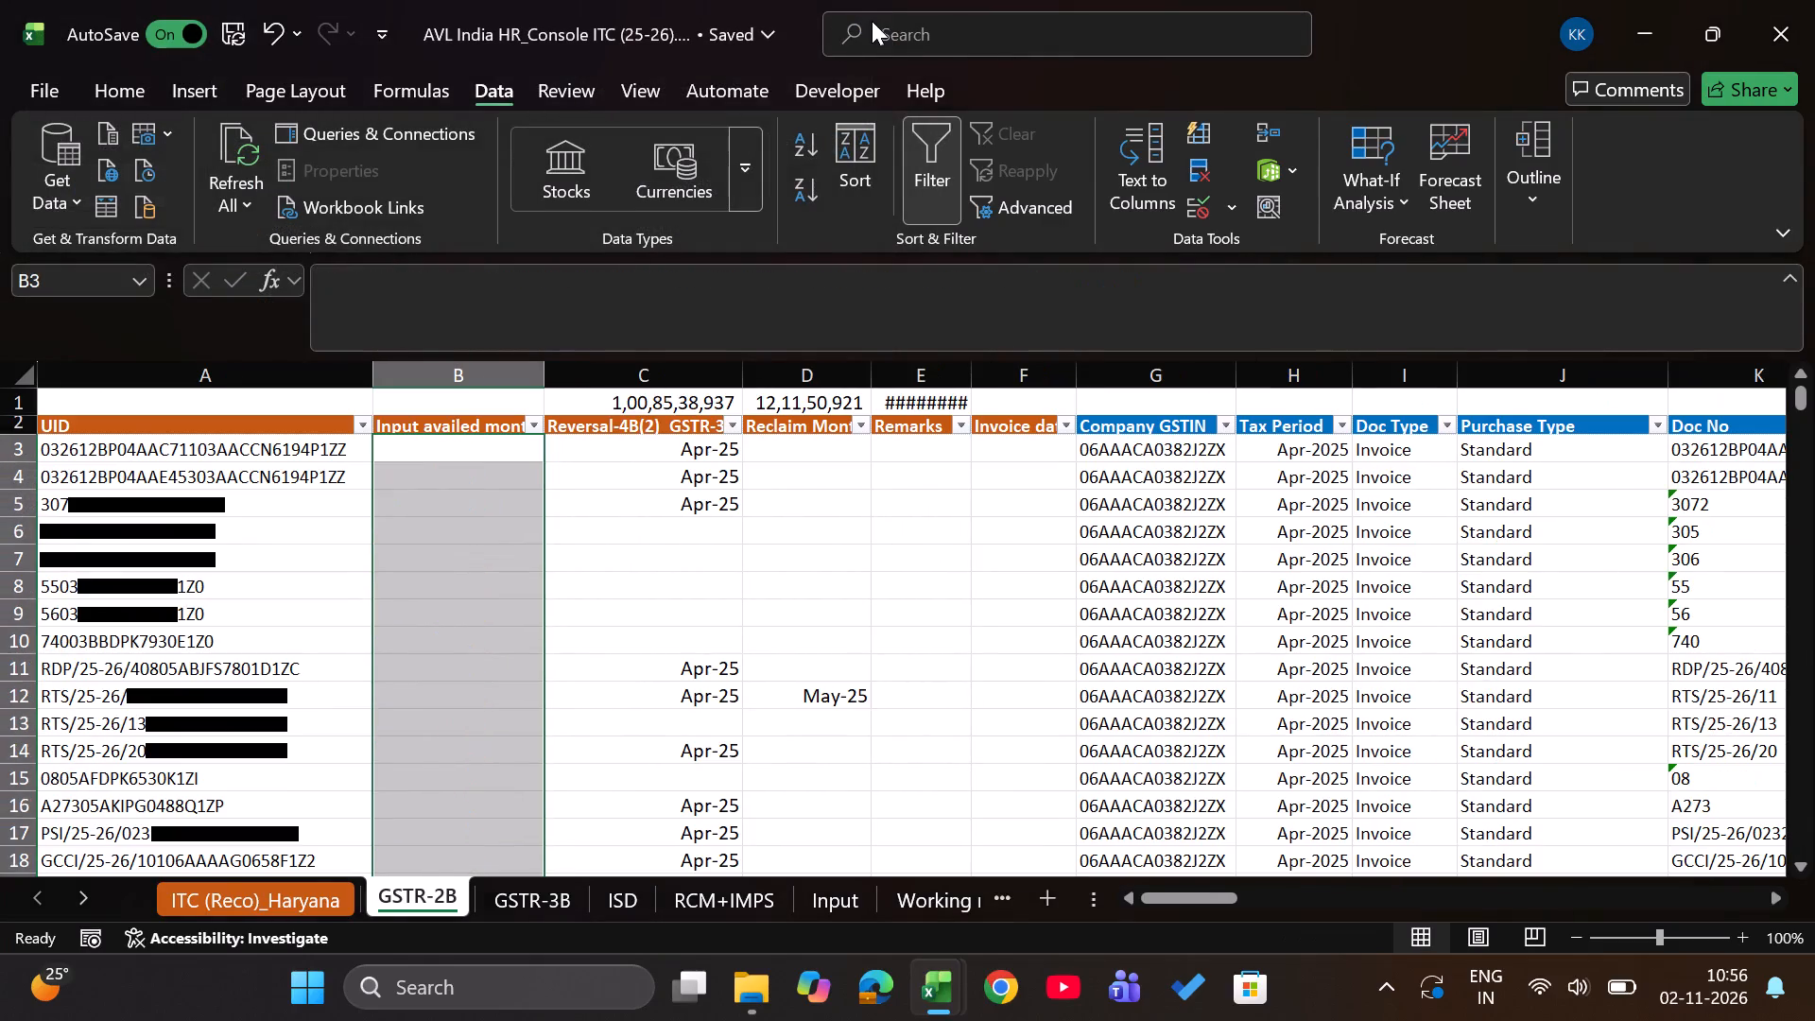
Filter the Tax Period column to June 2025 only.
{"action": "key", "text": "Up"}
{"action": "key", "text": "Right"}
{"action": "key", "text": "Right"}
{"action": "key", "text": "Right"}
{"action": "key", "text": "Right"}
{"action": "key", "text": "Right"}
{"action": "key", "text": "Right"}
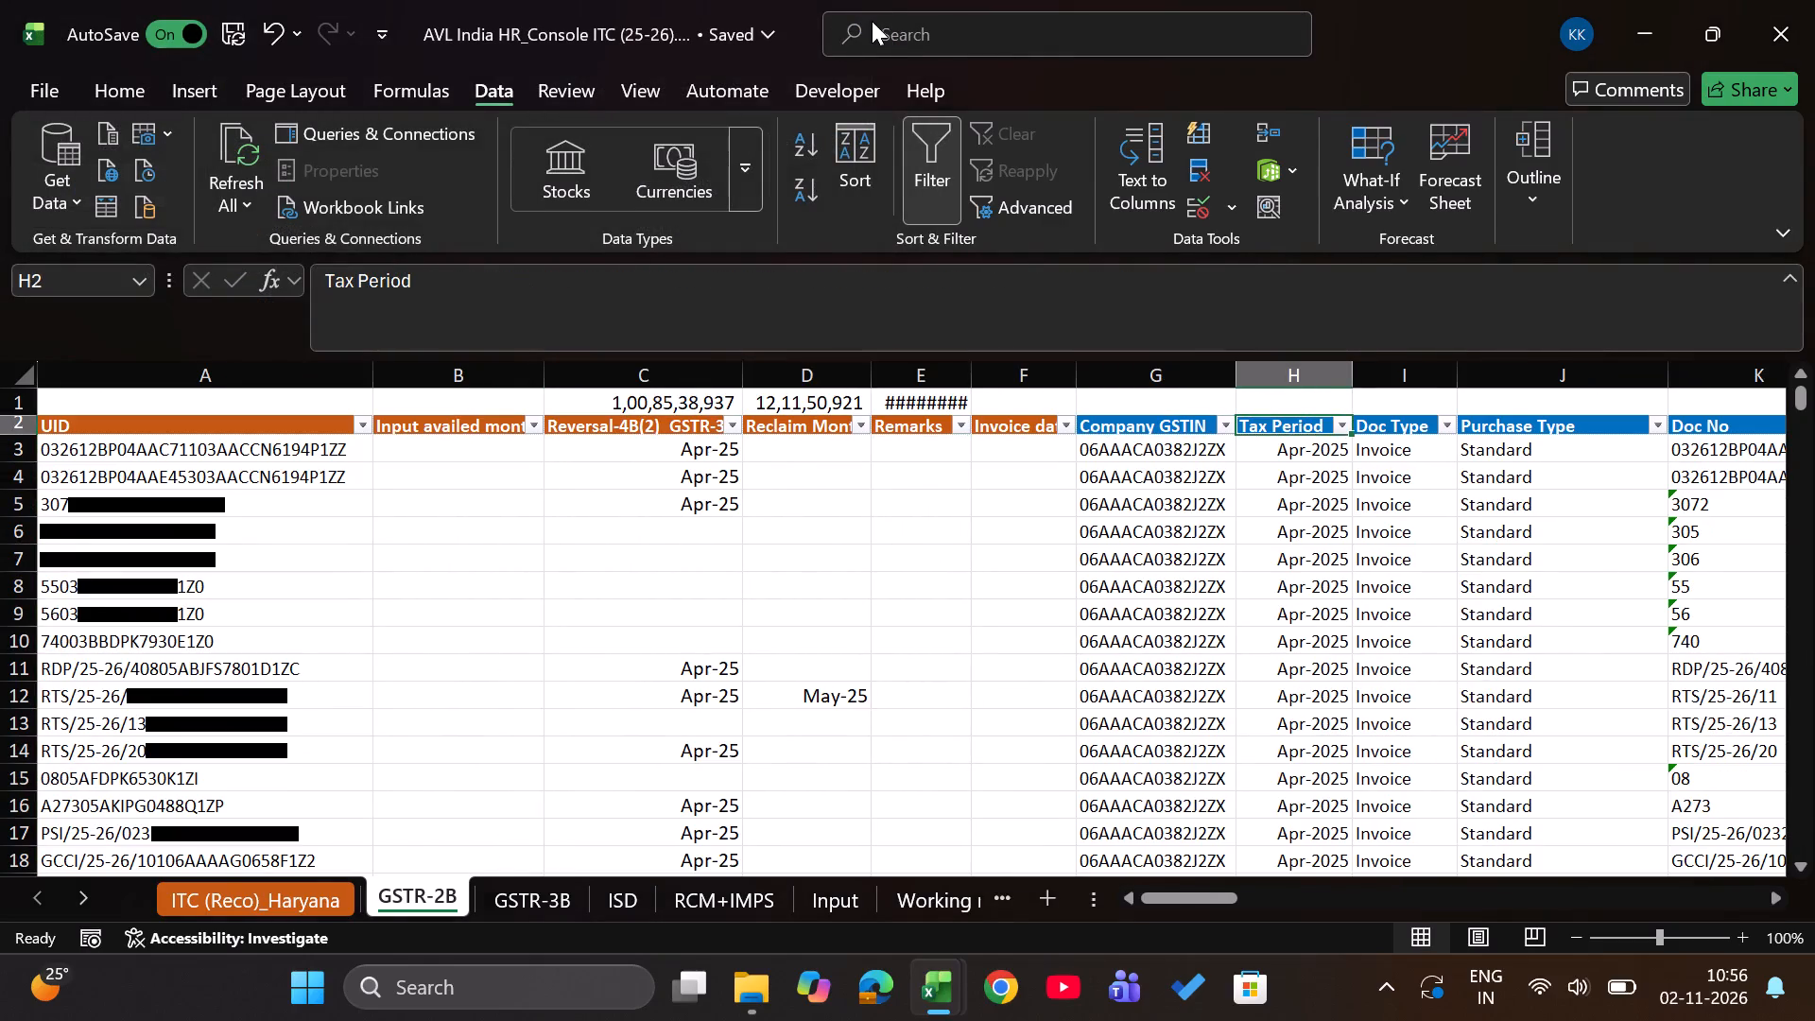
{"action": "key", "text": "alt+Down"}
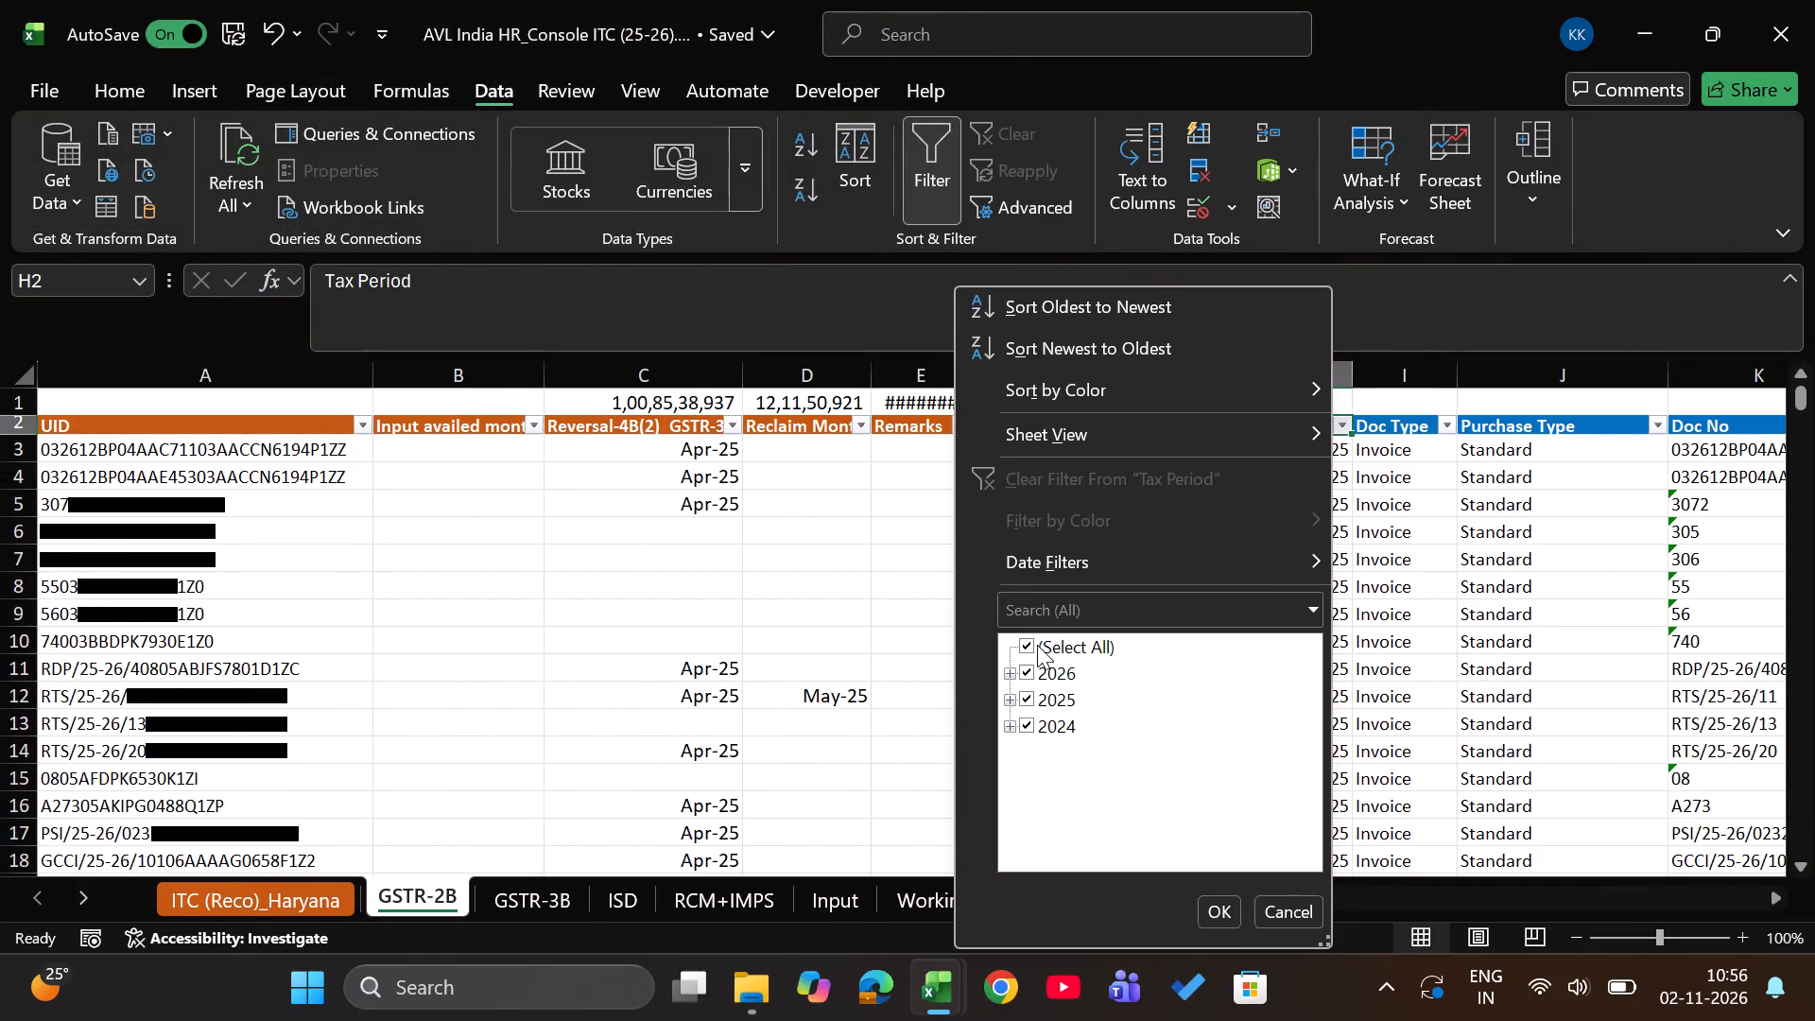
{"action": "left_click", "coordinate": [1037, 645]}
{"action": "key", "text": "Down"}
{"action": "key", "text": "Down"}
{"action": "key", "text": "Right"}
{"action": "key", "text": "Down"}
{"action": "key", "text": "Down"}
{"action": "key", "text": "Down"}
{"action": "key", "text": "Down"}
{"action": "key", "text": "Down"}
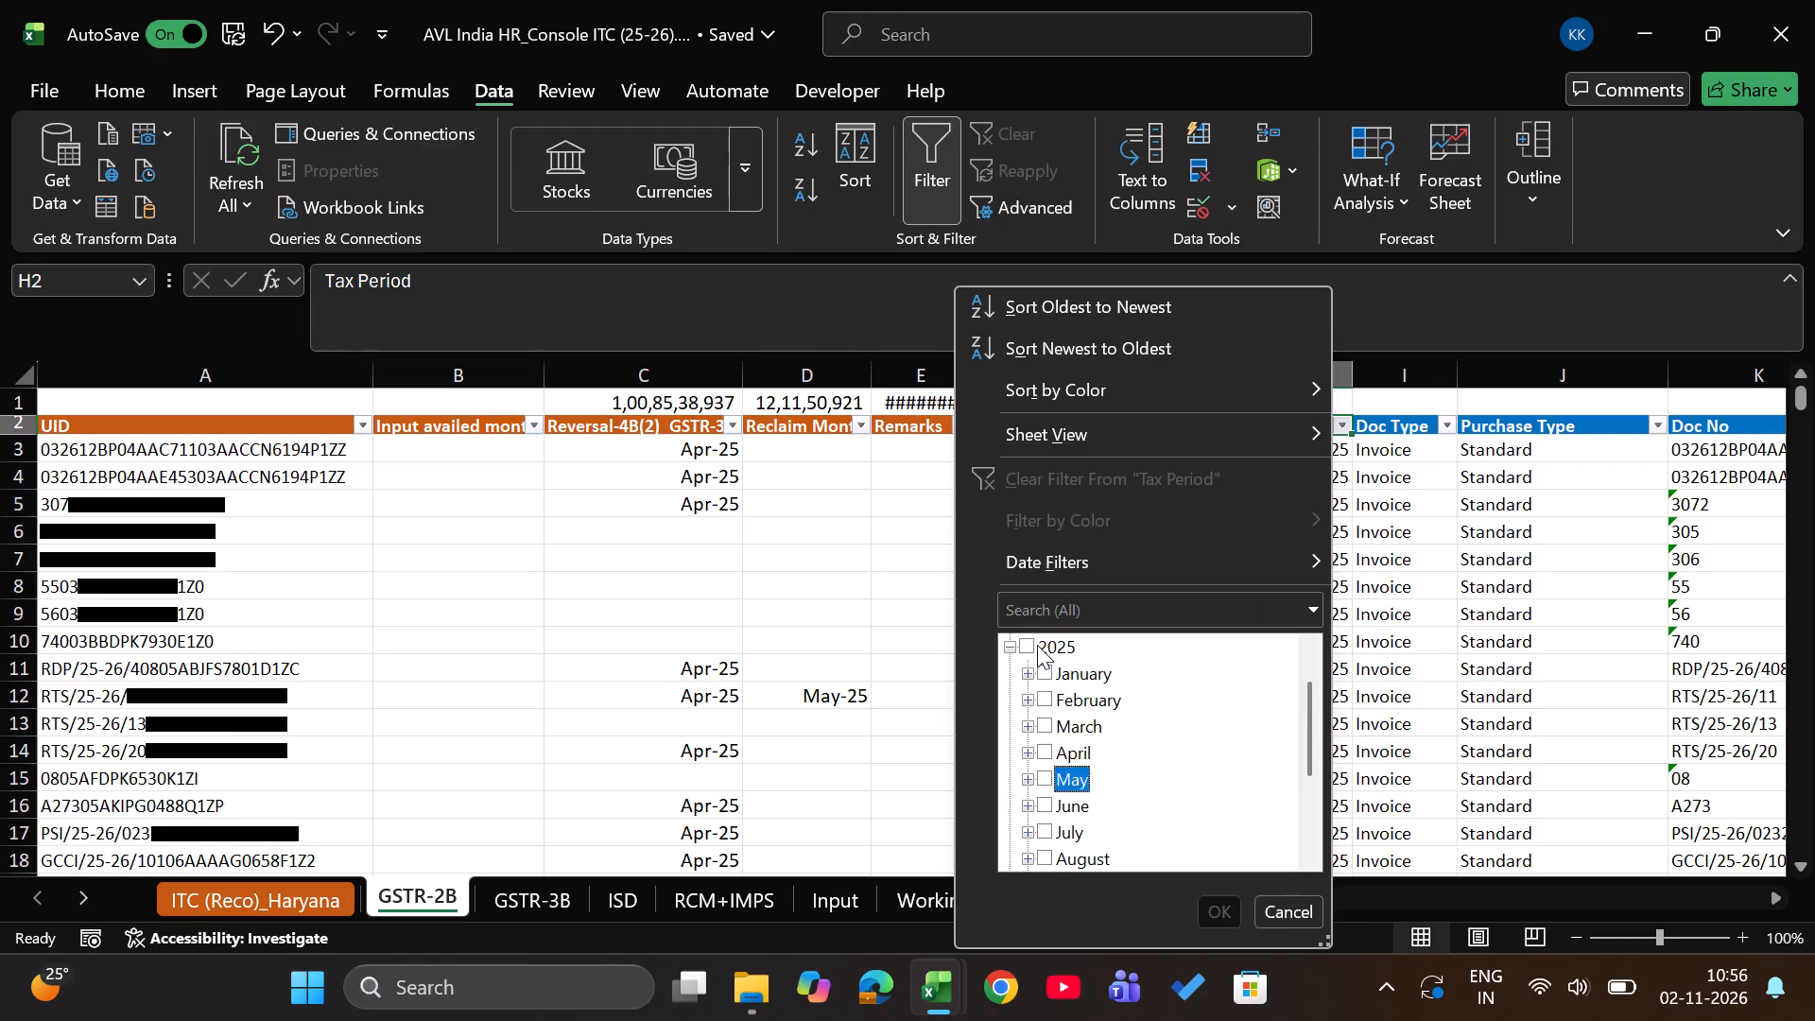
{"action": "key", "text": "Down"}
{"action": "key", "text": "space"}
{"action": "key", "text": "Return"}
Check the Reversal-4B(2) and Reclaim Month filter lists for existing entries in the June 2025 rows.
{"action": "key", "text": "Down"}
{"action": "key", "text": "Left"}
{"action": "key", "text": "Left"}
{"action": "key", "text": "Left"}
{"action": "key", "text": "Left"}
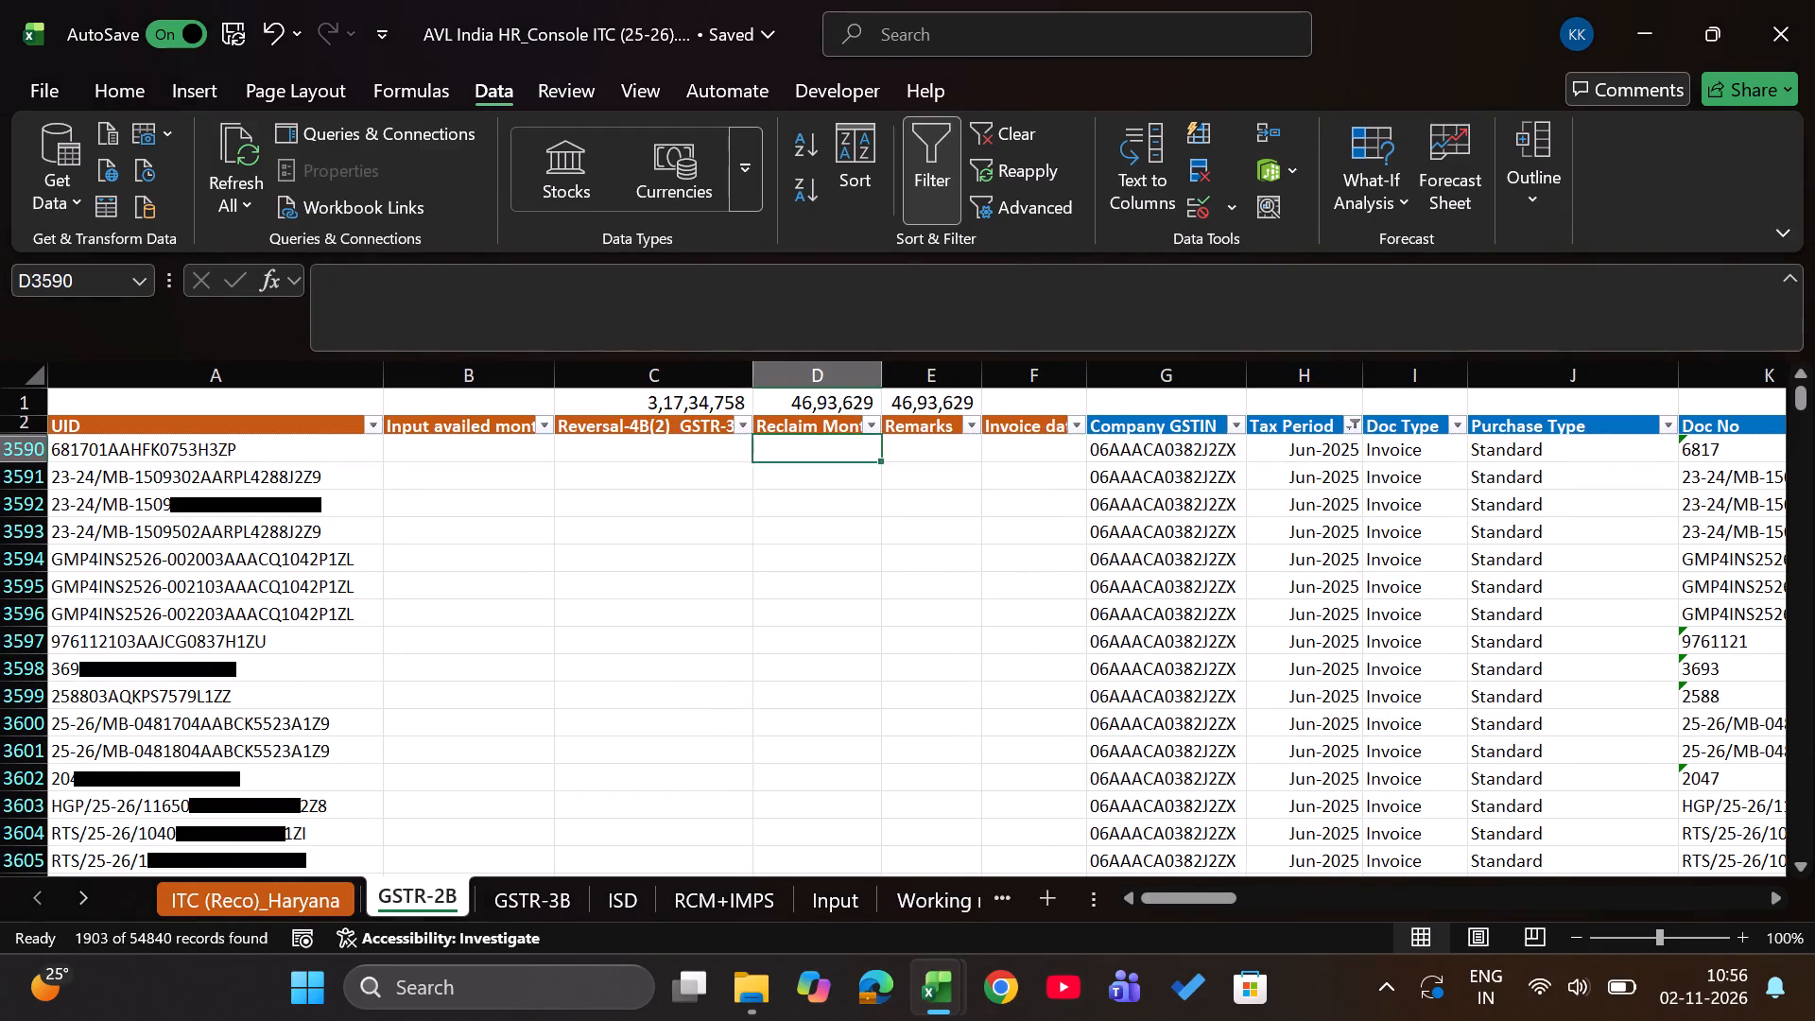
{"action": "key", "text": "Up"}
{"action": "key", "text": "Left"}
{"action": "key", "text": "alt+Down"}
{"action": "left_click", "coordinate": [1037, 645]}
{"action": "key", "text": "Right"}
{"action": "key", "text": "alt+Down"}
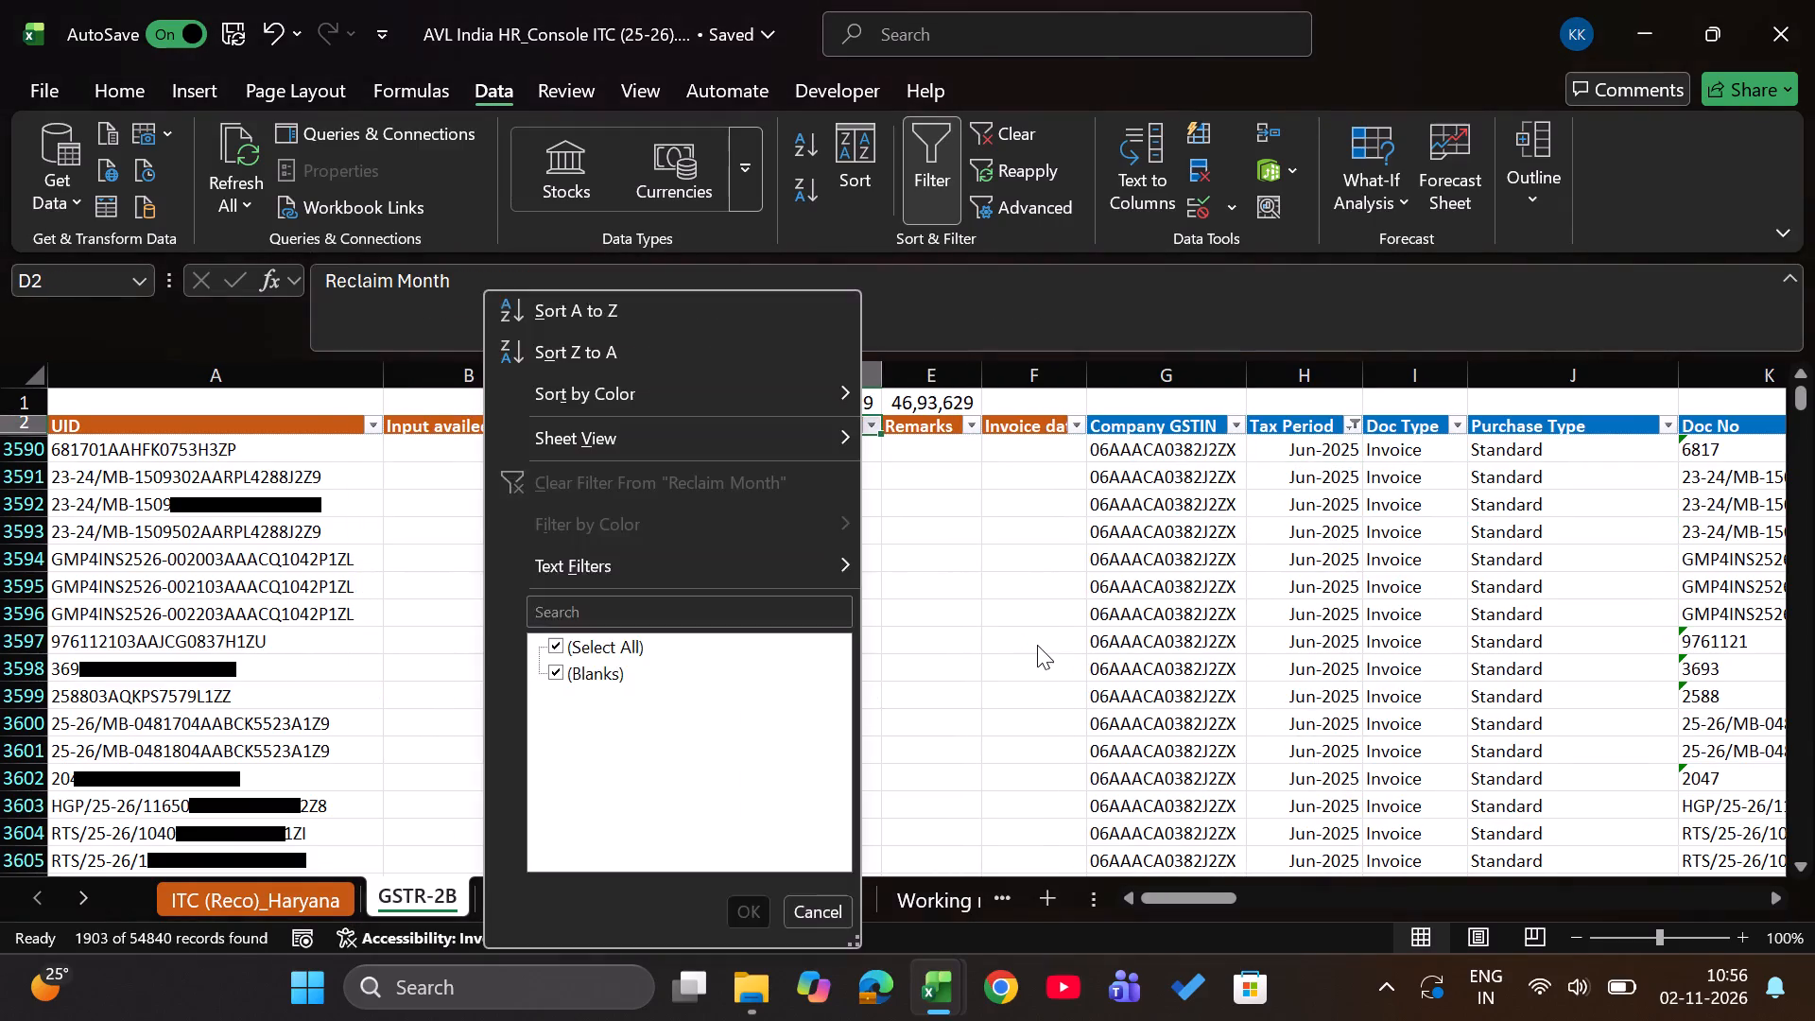
{"action": "left_click", "coordinate": [1037, 645]}
{"action": "key", "text": "Left"}
{"action": "key", "text": "Left"}
{"action": "key", "text": "Down"}
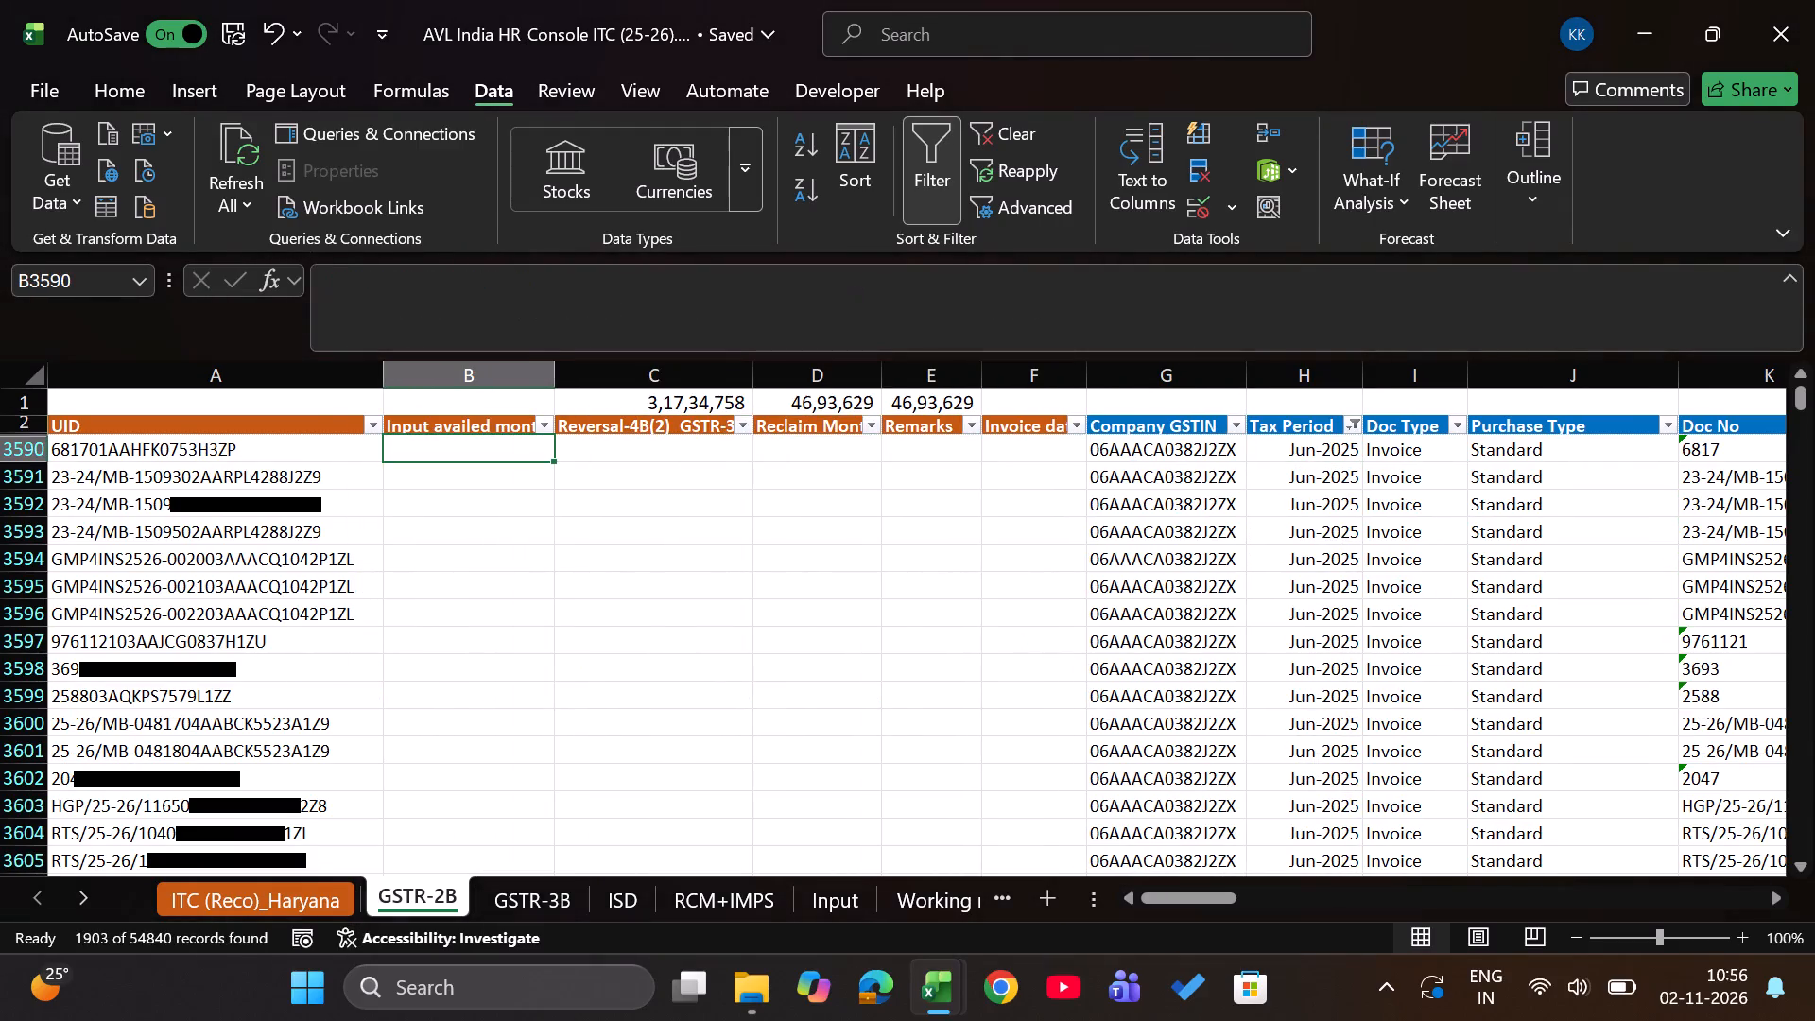
Enter a VLOOKUP in B3590 on the UID in A3590, with column index 1 and range lookup 0.
{"action": "key", "text": "Left"}
{"action": "key", "text": "Up"}
{"action": "key", "text": "Right"}
{"action": "key", "text": "Down"}
{"action": "type", "text": "=v"}
{"action": "type", "text": "lo"}
{"action": "key", "text": "Tab"}
{"action": "key", "text": "Left"}
{"action": "key", "text": "Left"}
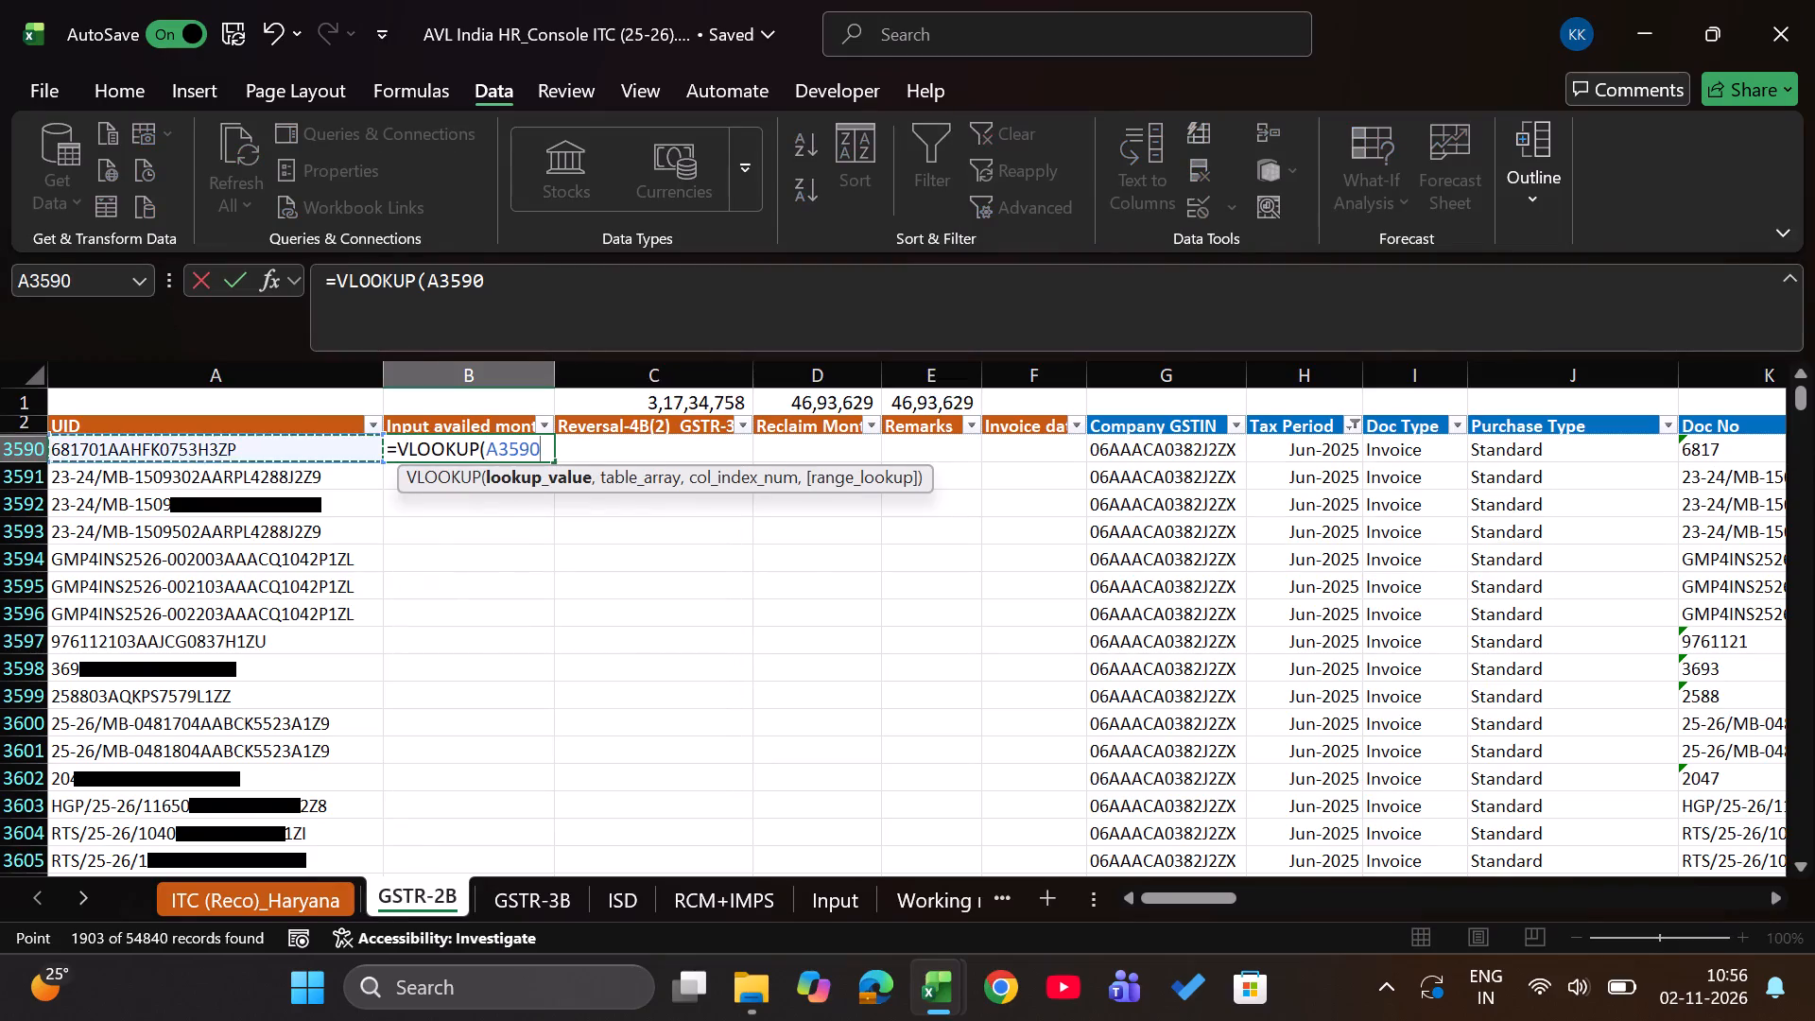
{"action": "key", "text": "comma"}
{"action": "key", "text": "alt+Tab"}
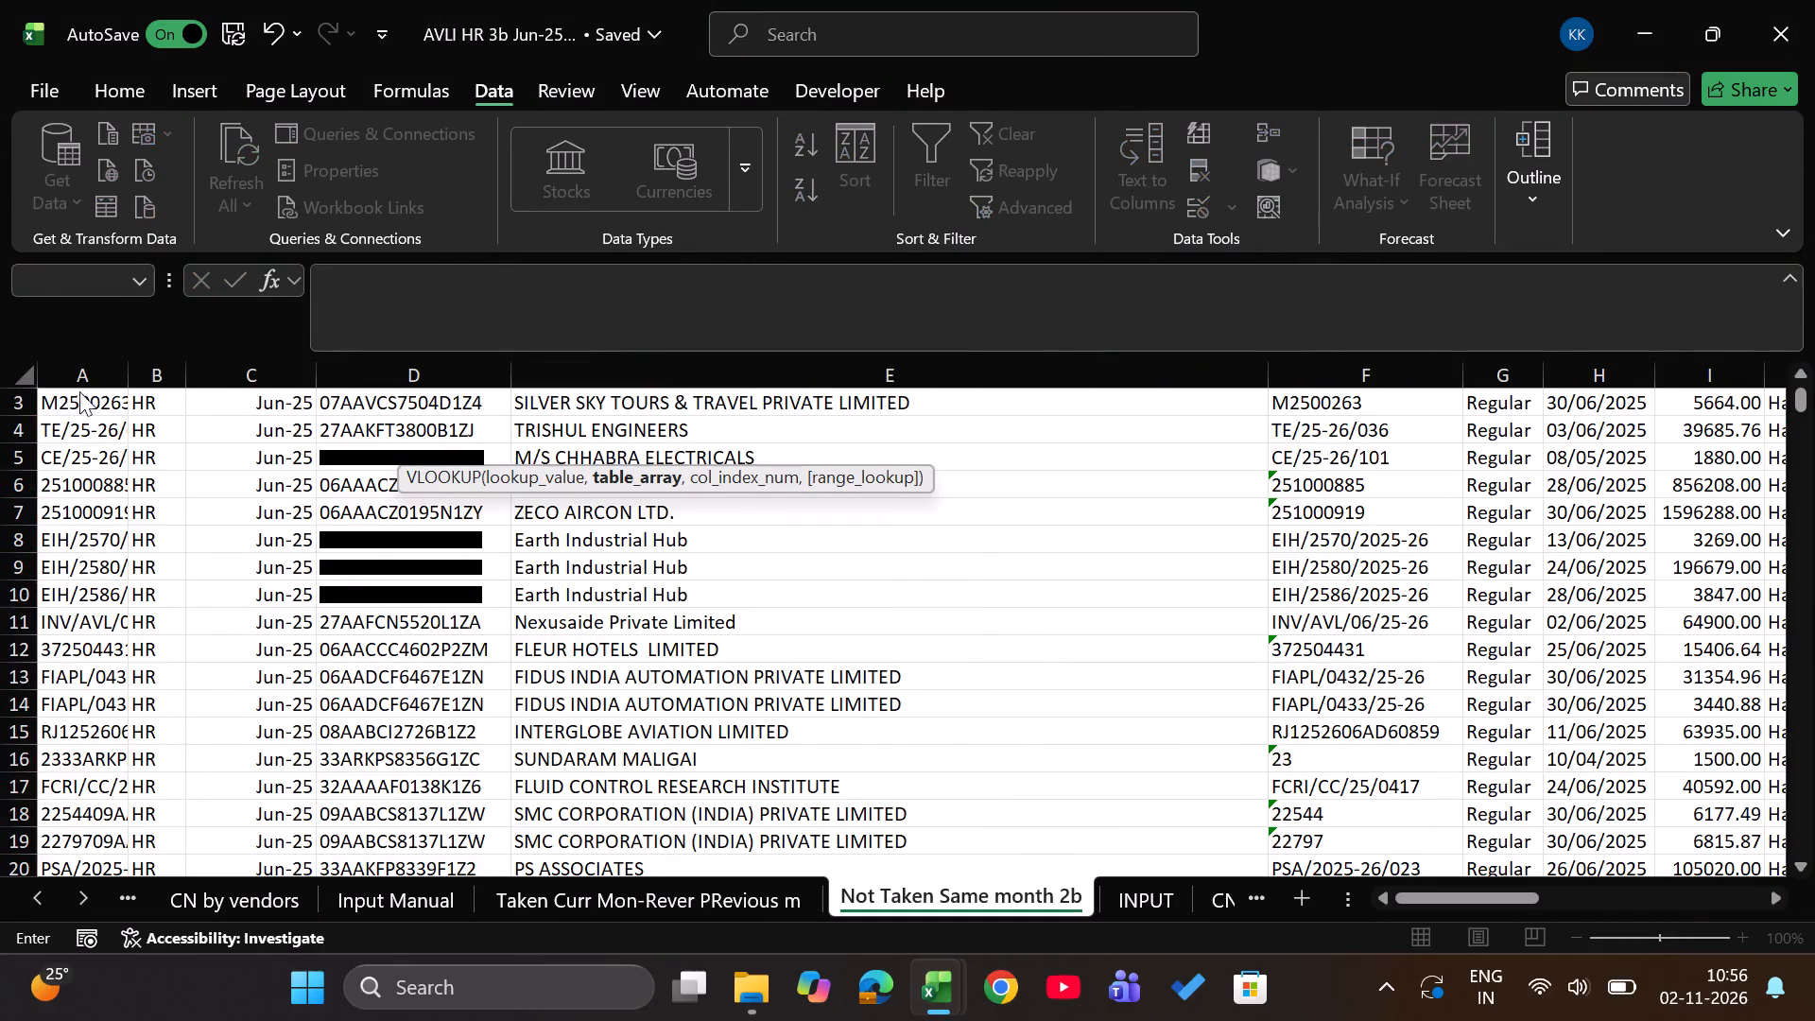
{"action": "left_click", "coordinate": [80, 370]}
{"action": "type", "text": ",1,0"}
{"action": "key", "text": "Return"}
{"action": "key", "text": "Up"}
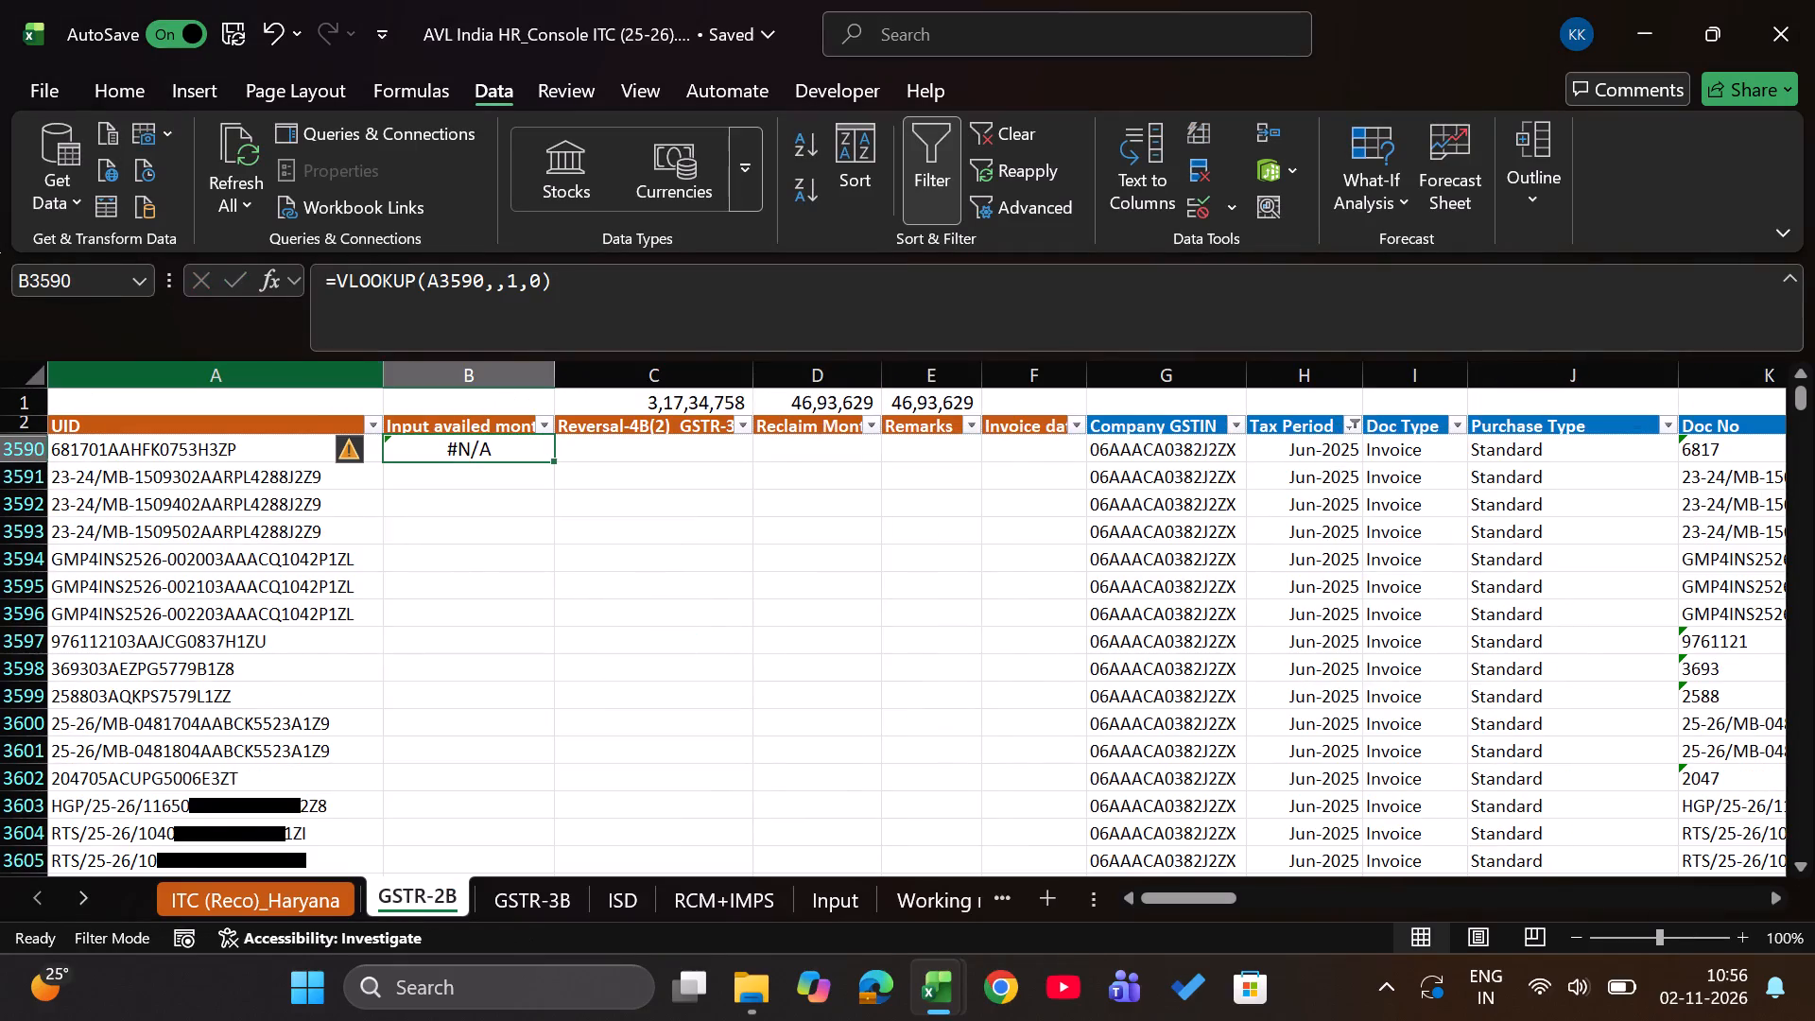
Set the table array of B3590's lookup to column A of Not Taken Same month 2b in the AVLI HR 3b Jun-25 workbook.
{"action": "left_click", "coordinate": [492, 285]}
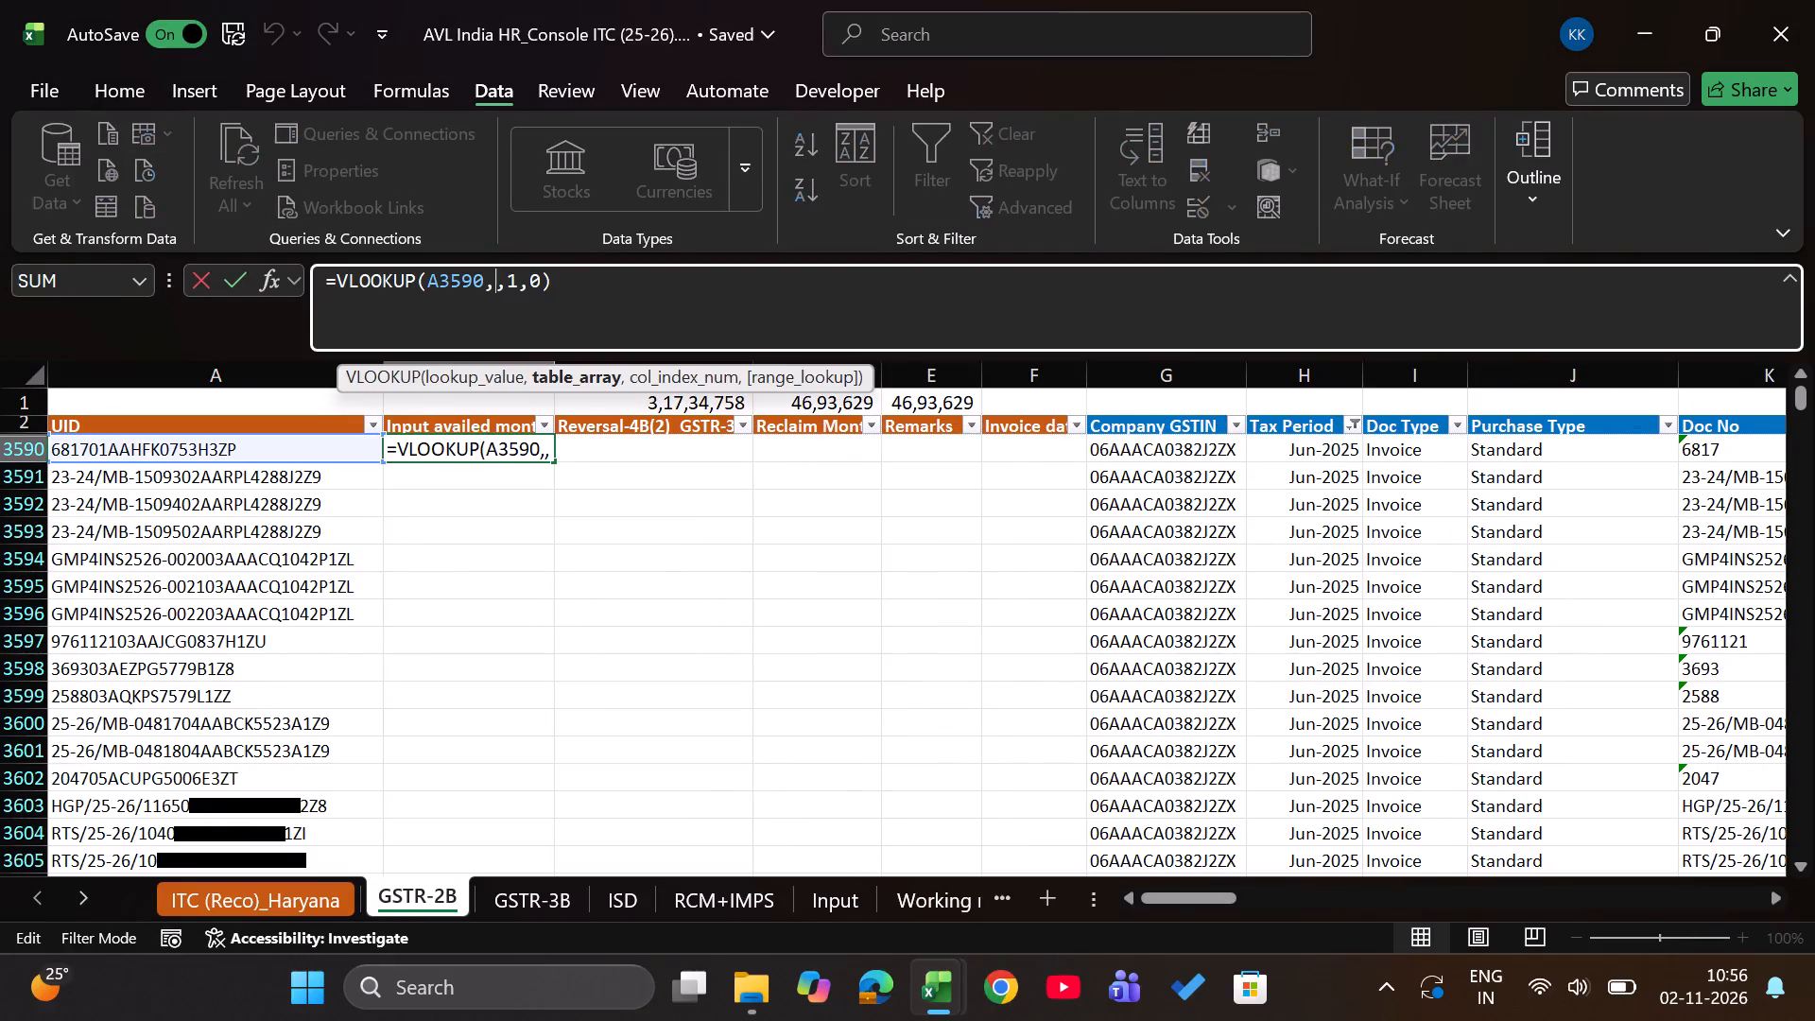
{"action": "key", "text": "alt+Tab"}
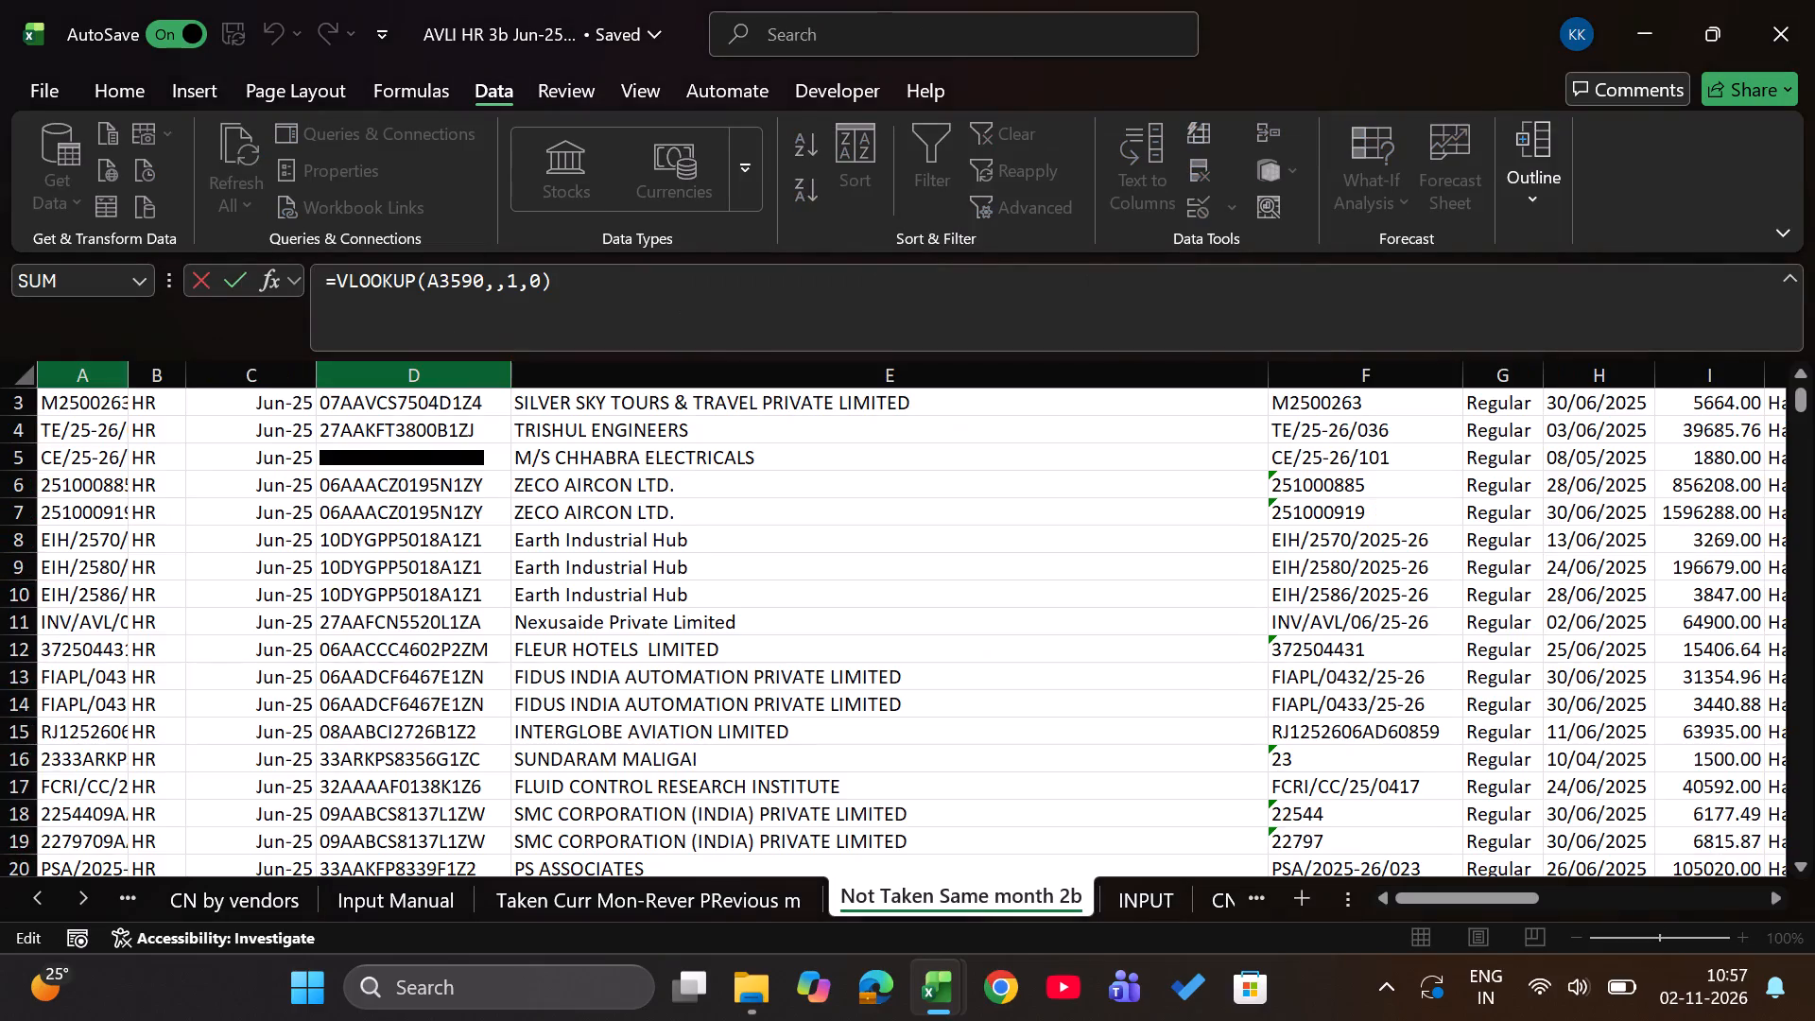
{"action": "left_click", "coordinate": [97, 377]}
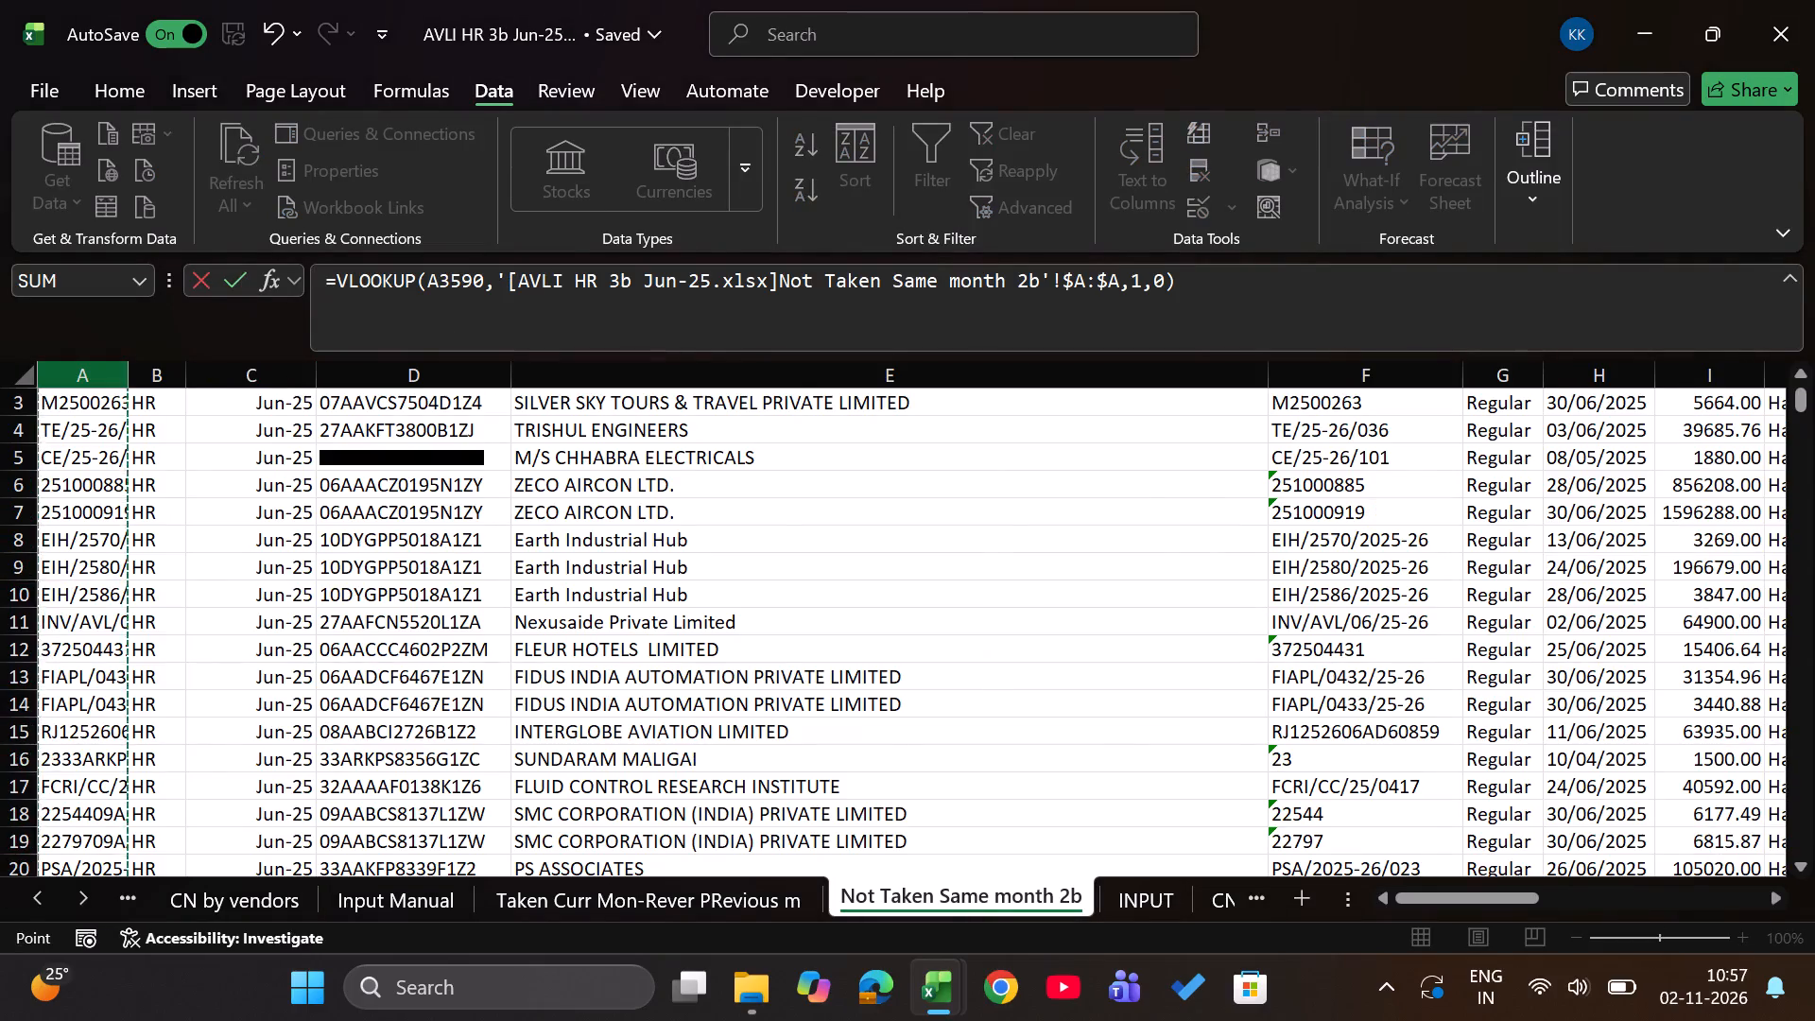
{"action": "key", "text": "Return"}
Fill the lookup formula down the Input availed month column from B3590 to B5492 for the June 2025 rows.
{"action": "key", "text": "Up"}
{"action": "key", "text": "Left"}
{"action": "key", "text": "ctrl+Down"}
{"action": "key", "text": "Right"}
{"action": "key", "text": "ctrl+shift+Up"}
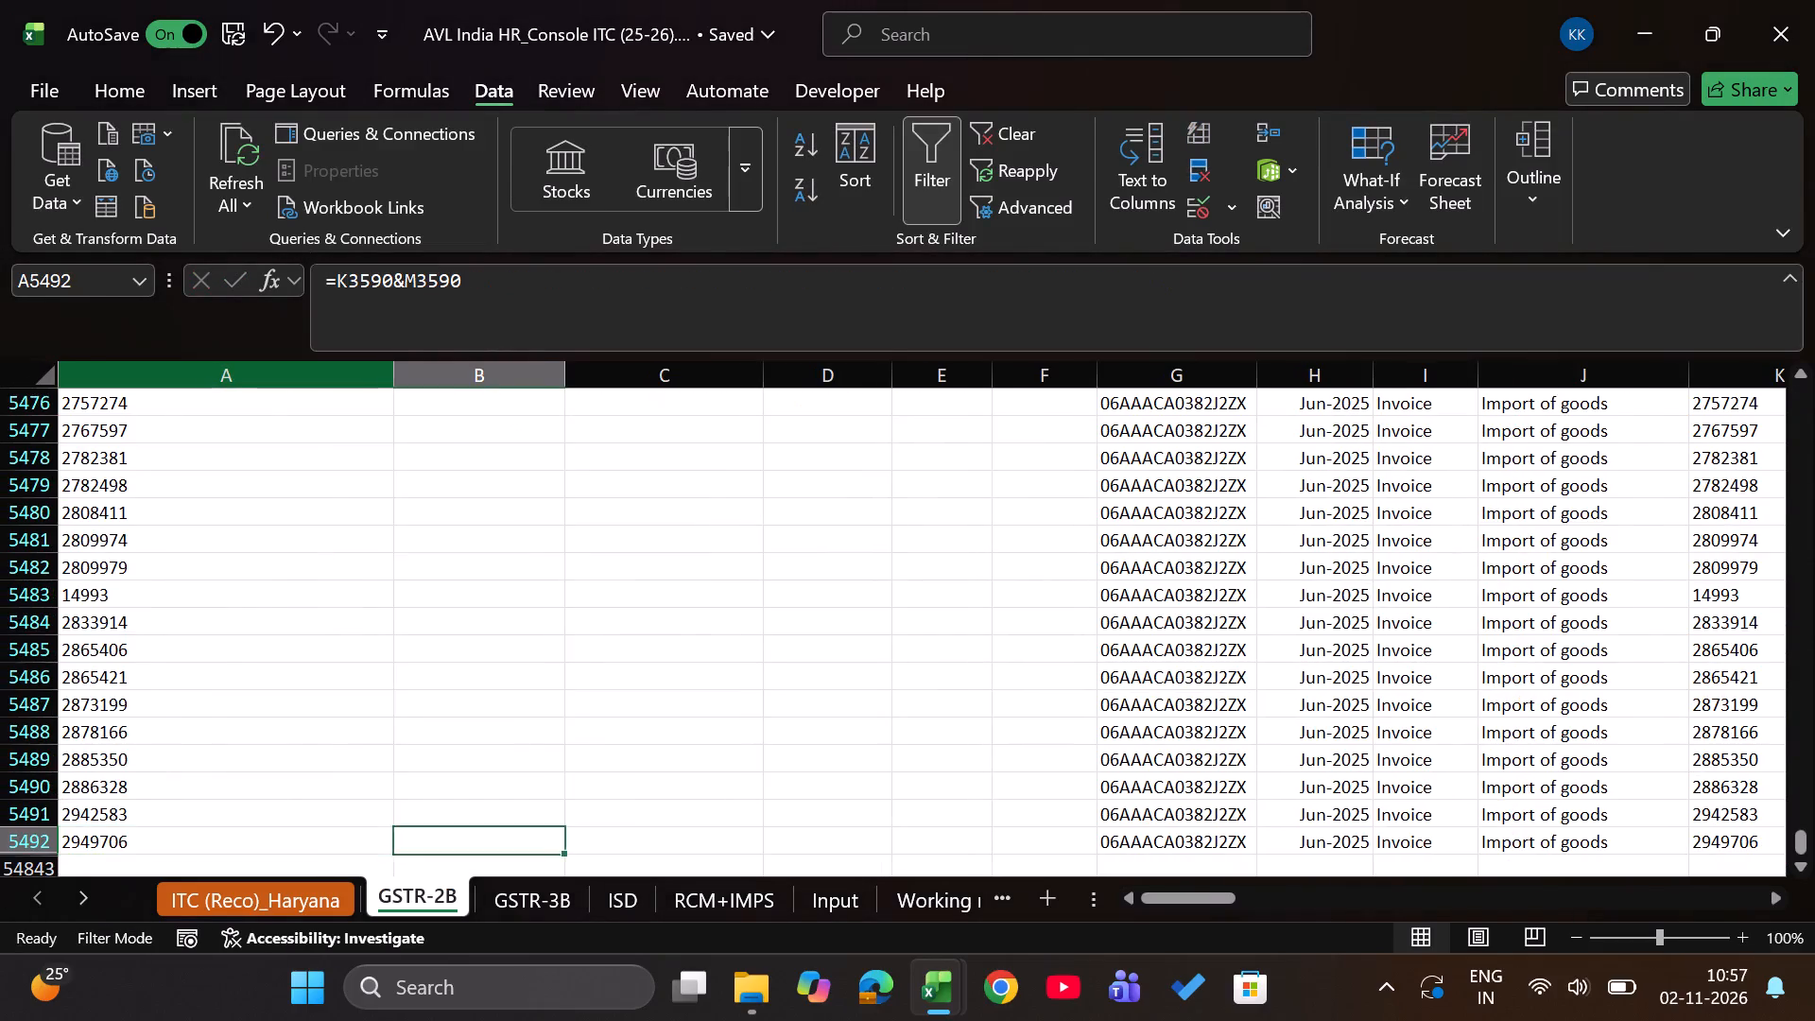
{"action": "key", "text": "ctrl+d"}
Filter the Input availed month column to exclude #N/A.
{"action": "key", "text": "ctrl+Up"}
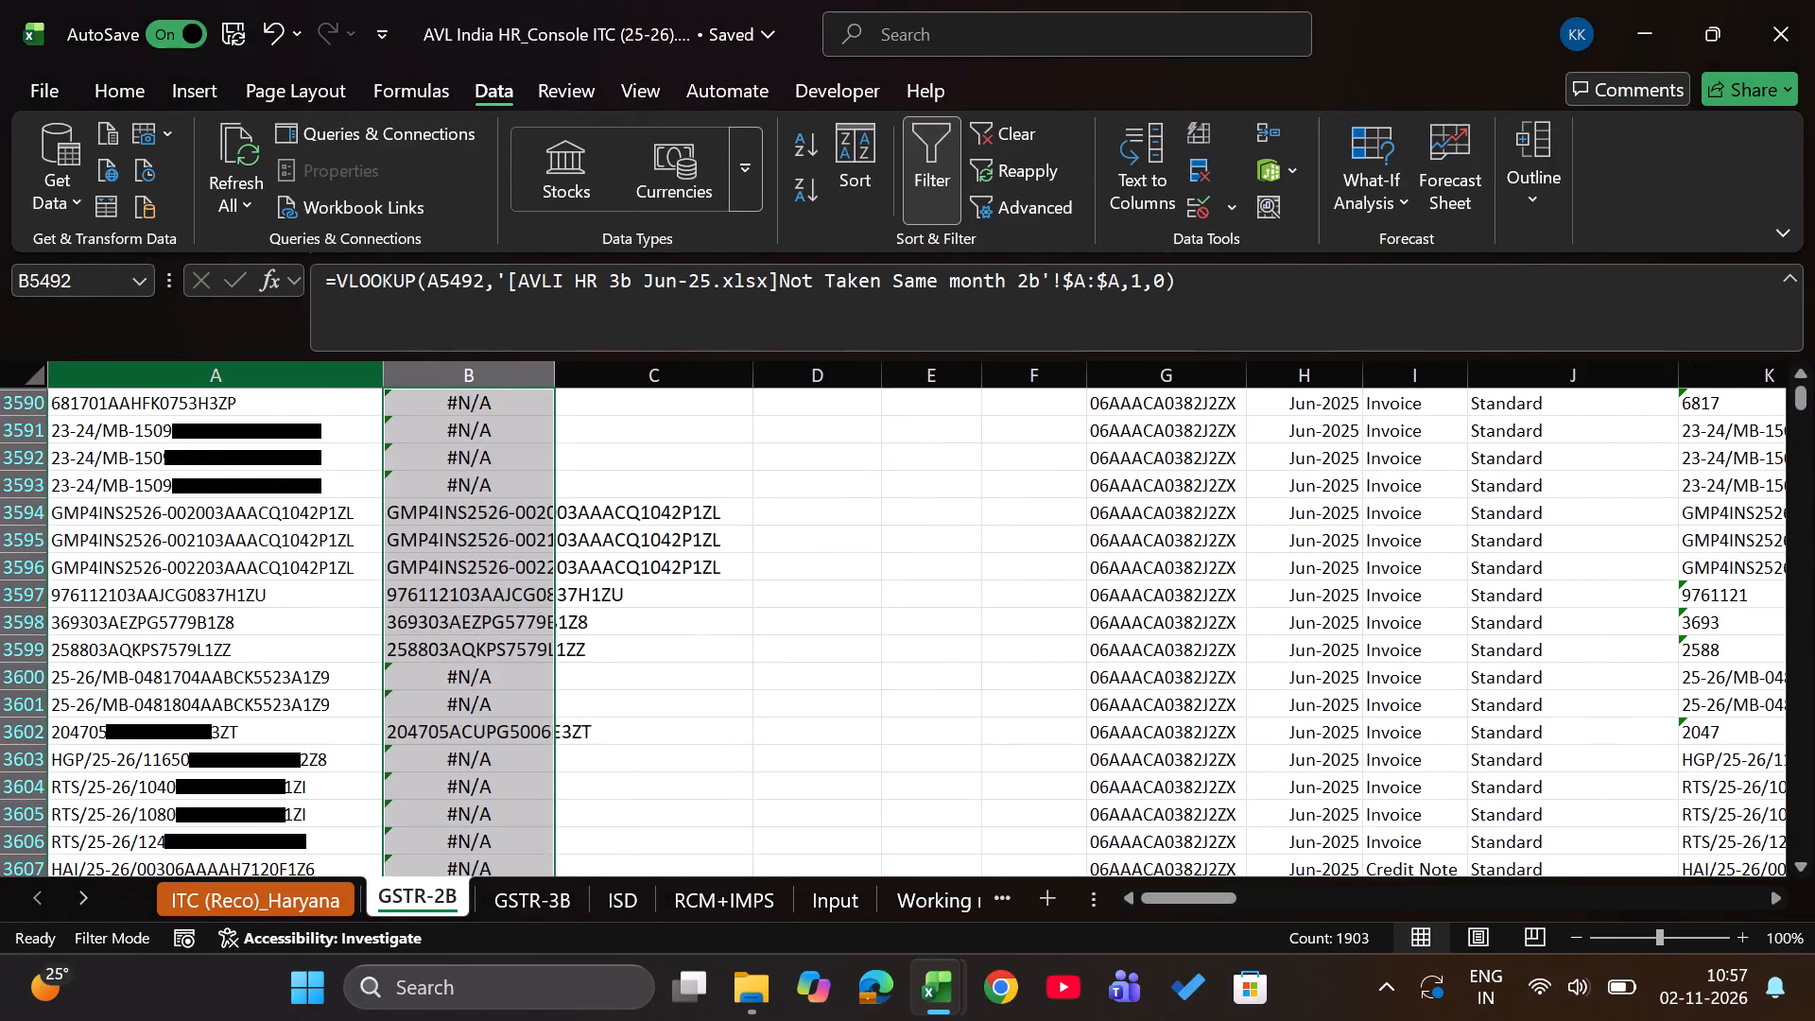
{"action": "key", "text": "alt+Down"}
{"action": "scroll", "coordinate": [414, 803], "scroll_direction": "down", "scroll_amount": 11}
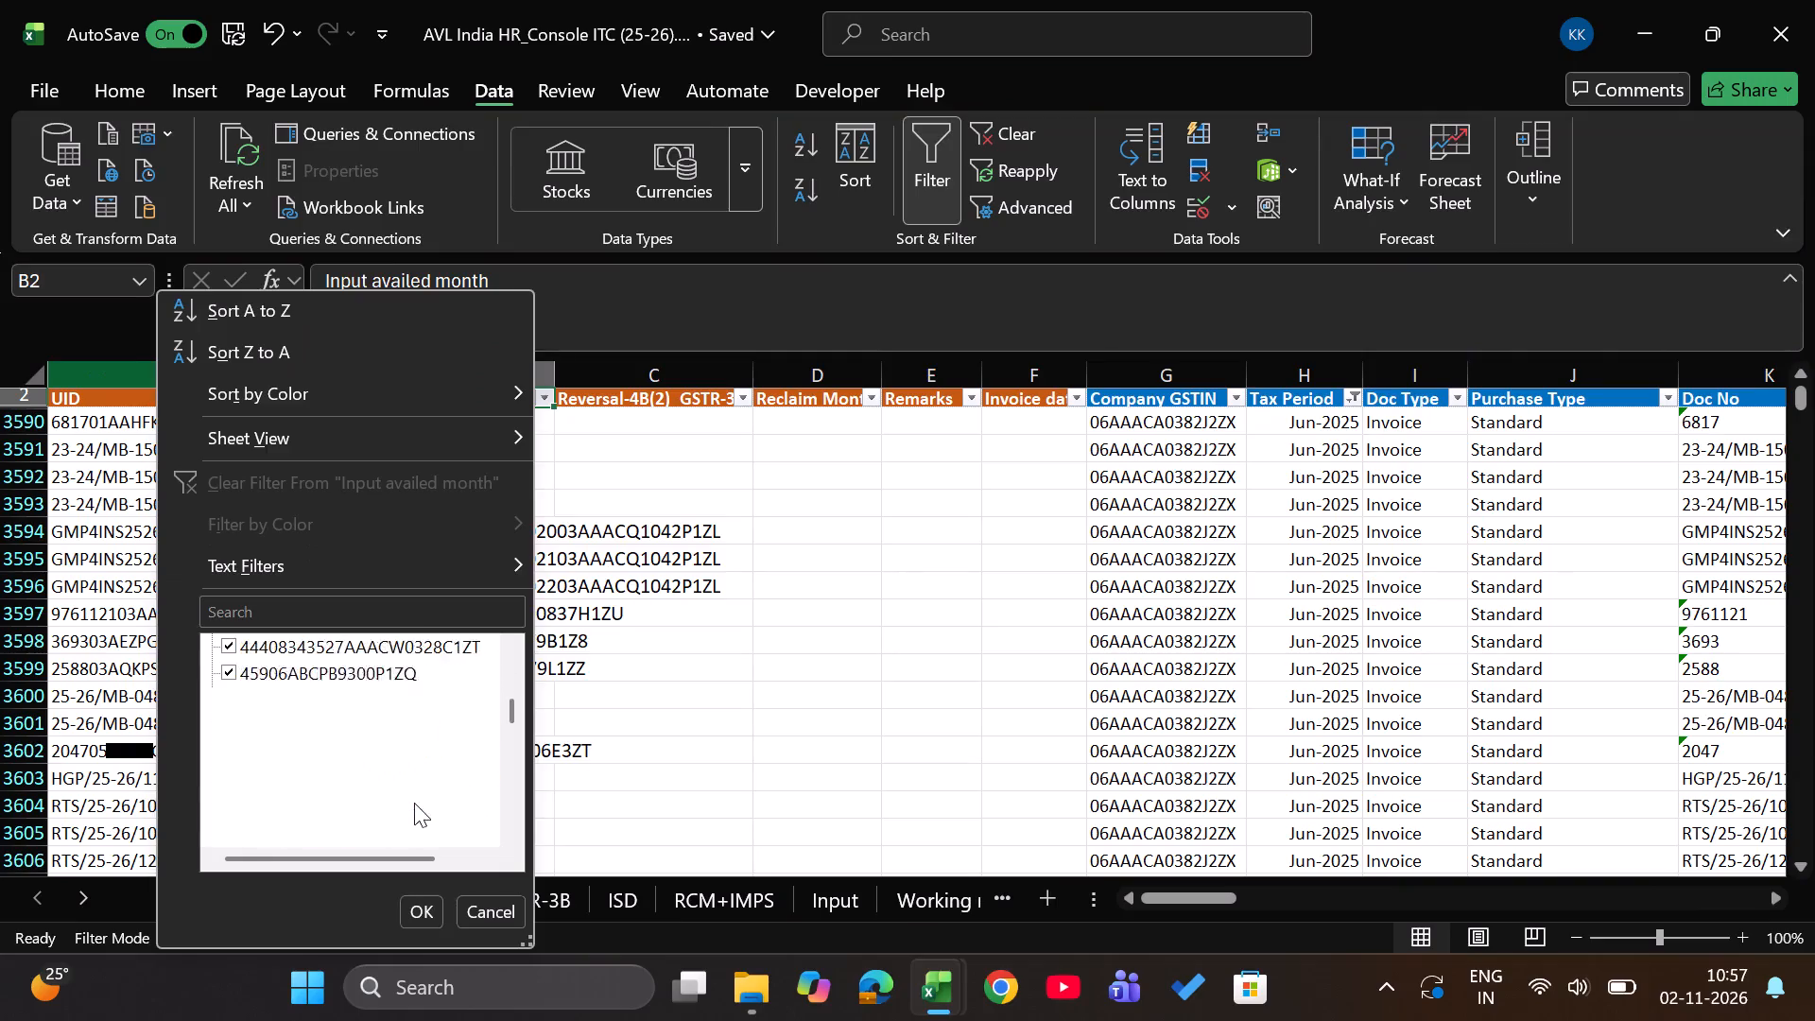
{"action": "scroll", "coordinate": [414, 803], "scroll_direction": "down", "scroll_amount": 16}
{"action": "left_click", "coordinate": [275, 831]}
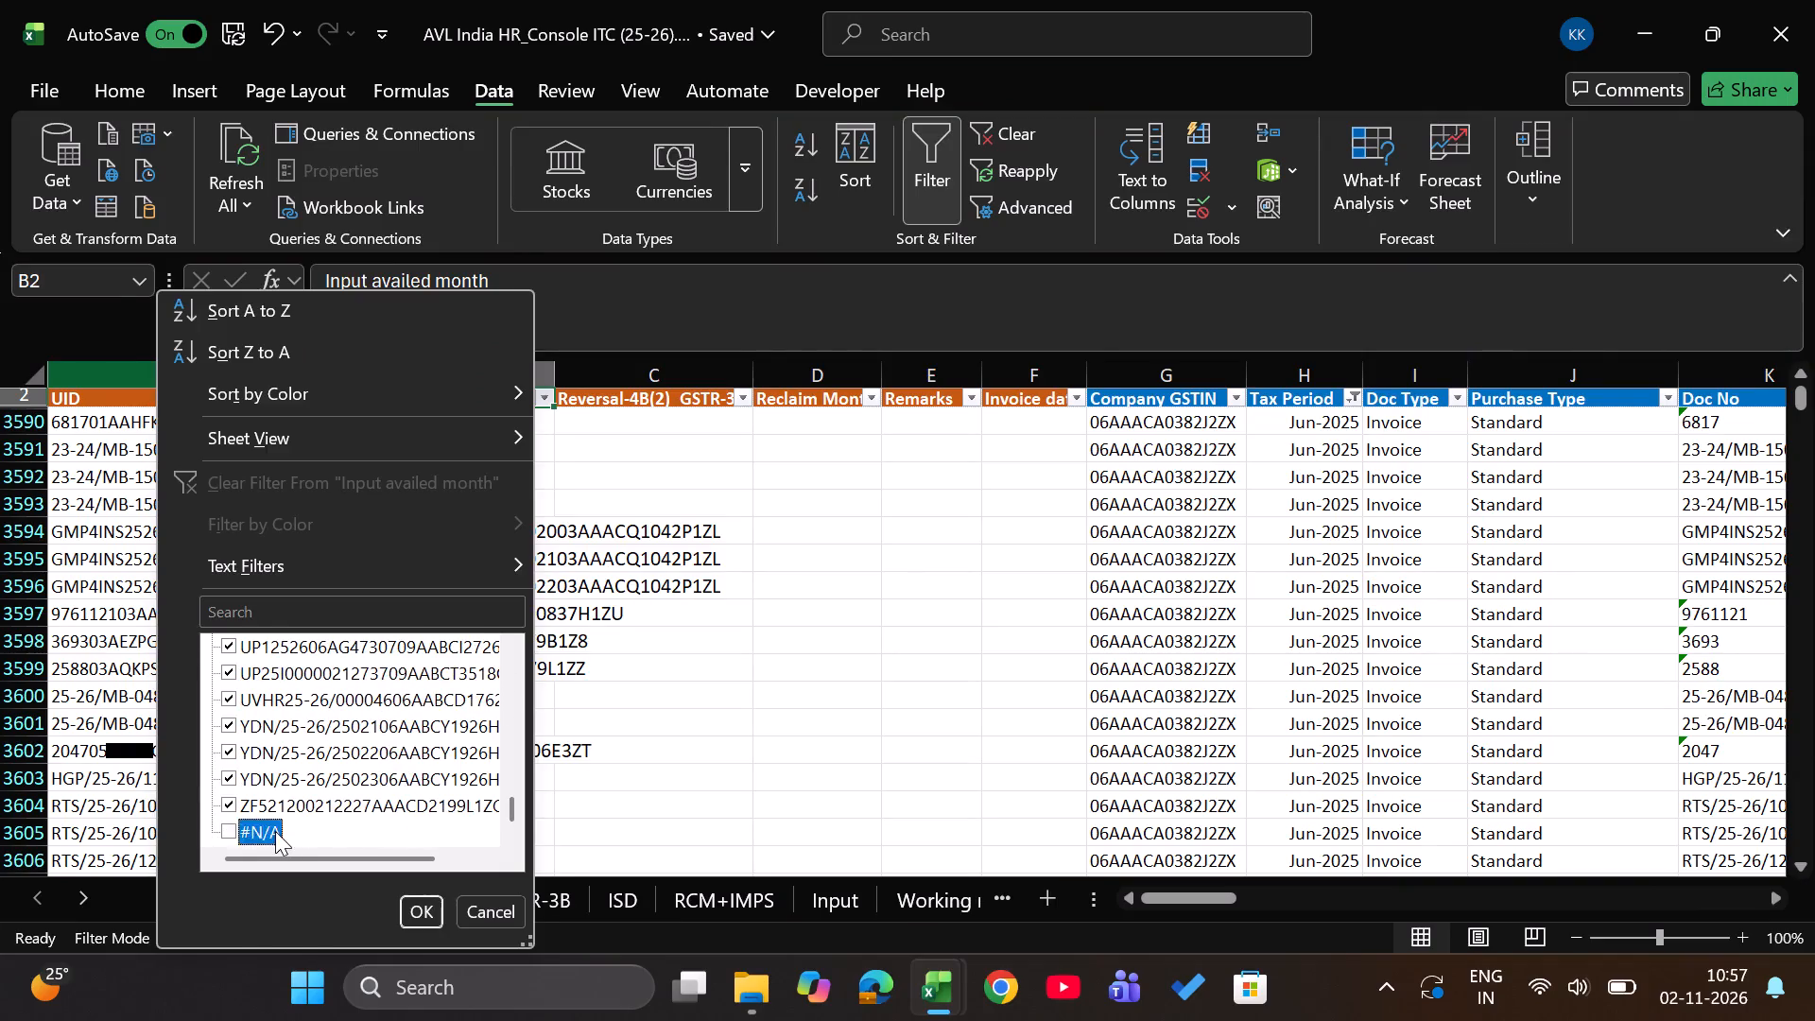
{"action": "key", "text": "Return"}
Compare the filtered tax totals in row 1 with the totals on the June workbook's Not Taken Same month 2b sheet.
{"action": "key", "text": "Up"}
{"action": "key", "text": "Up"}
{"action": "key", "text": "Up"}
{"action": "key", "text": "Right"}
{"action": "key", "text": "Right"}
{"action": "key", "text": "Left"}
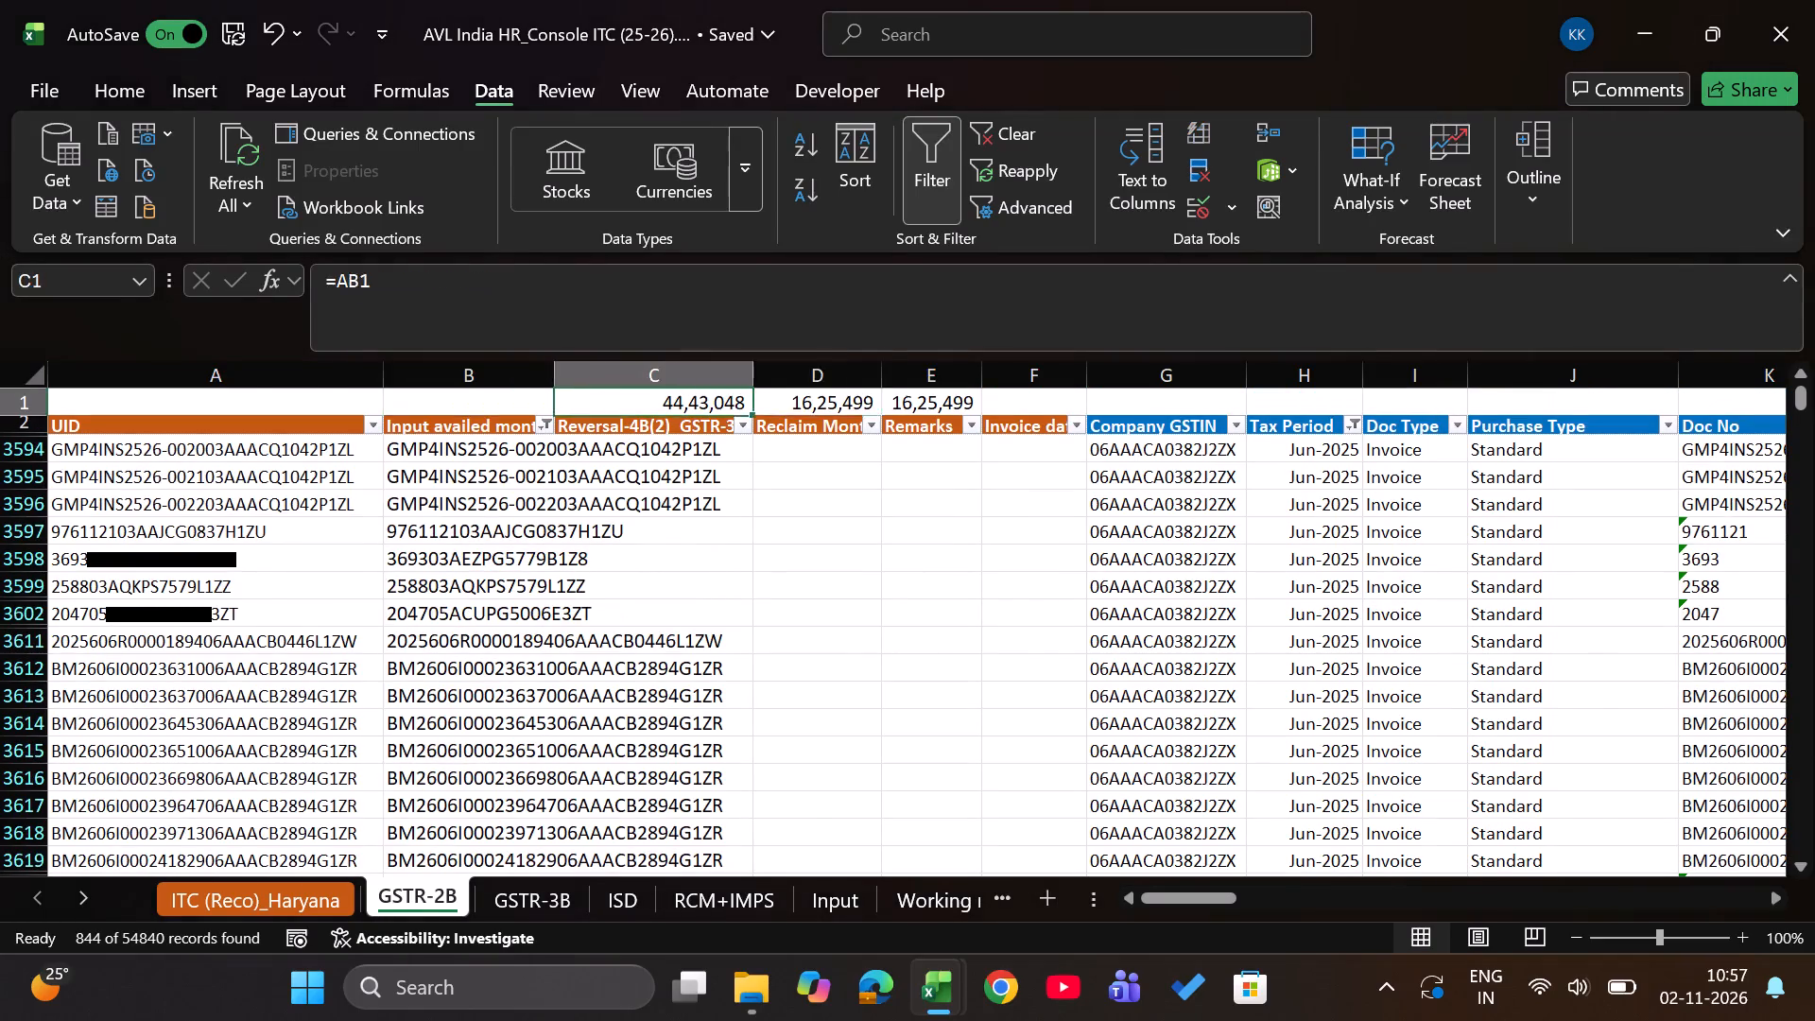
{"action": "key", "text": "alt+Tab"}
{"action": "key", "text": "Up"}
{"action": "key", "text": "Up"}
{"action": "key", "text": "Right"}
{"action": "key", "text": "Right"}
{"action": "key", "text": "alt+Tab"}
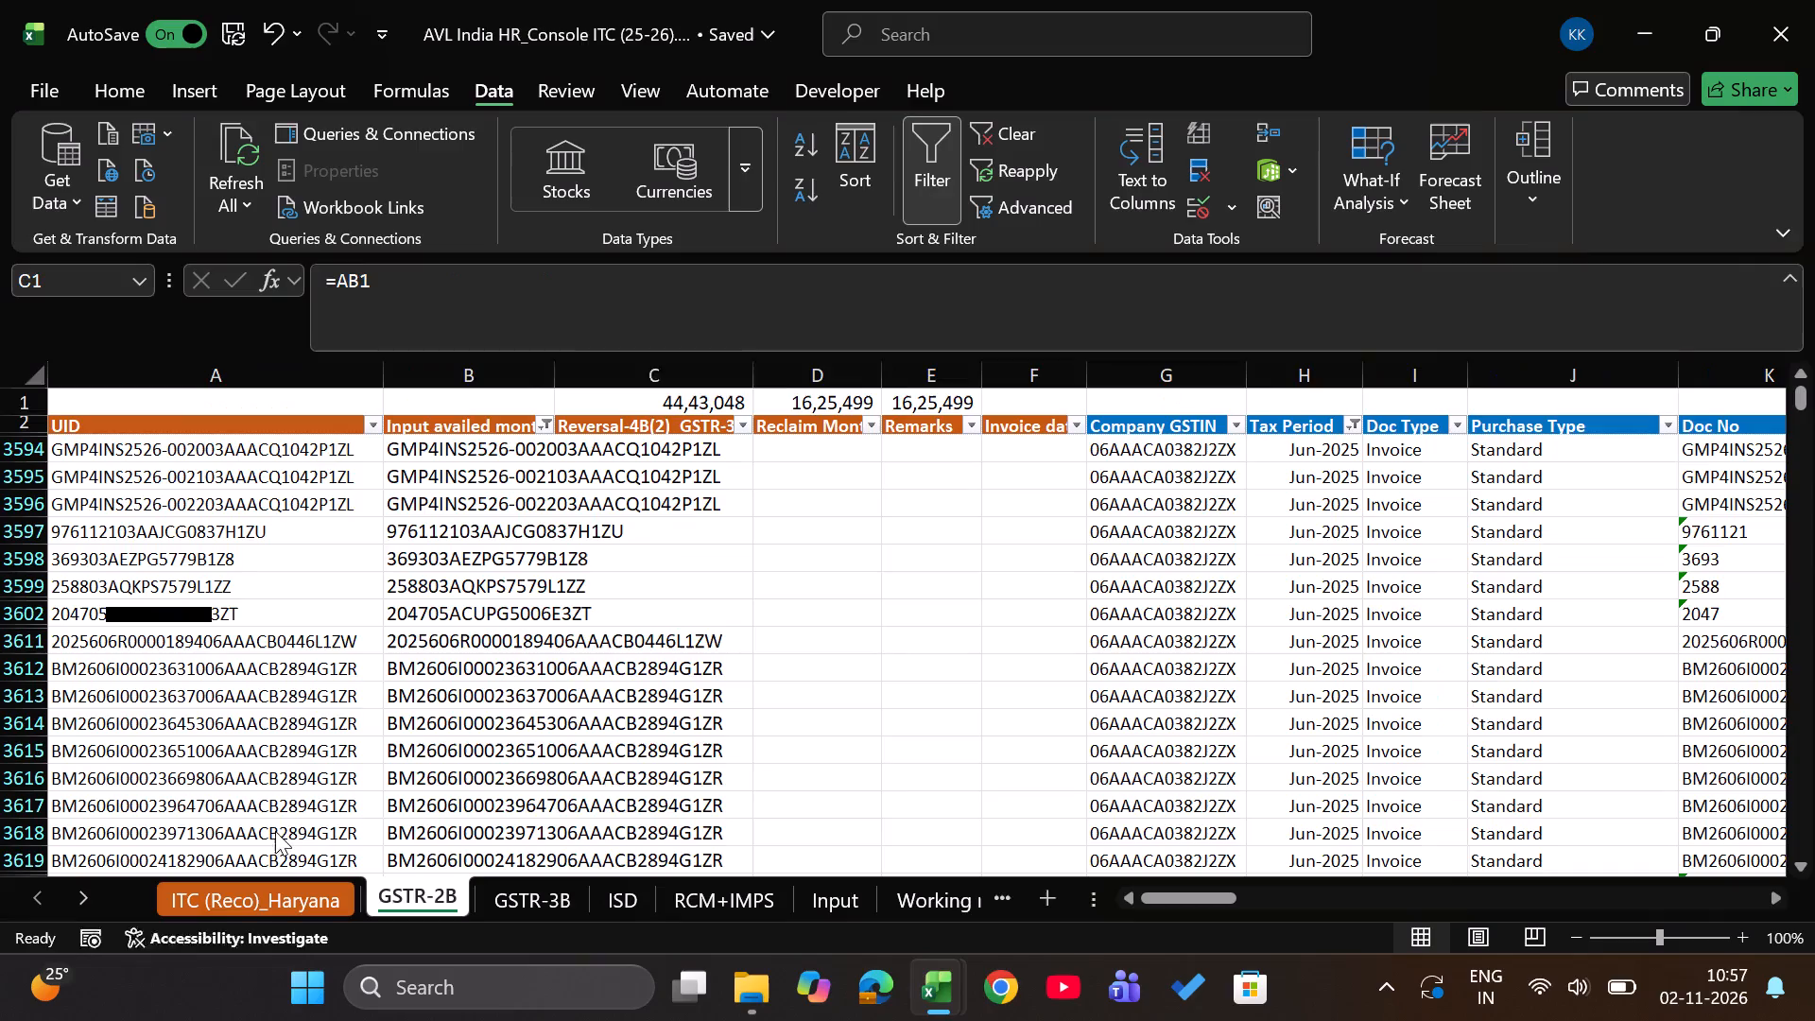
{"action": "key", "text": "Right"}
{"action": "key", "text": "alt+Tab"}
{"action": "key", "text": "alt+Tab"}
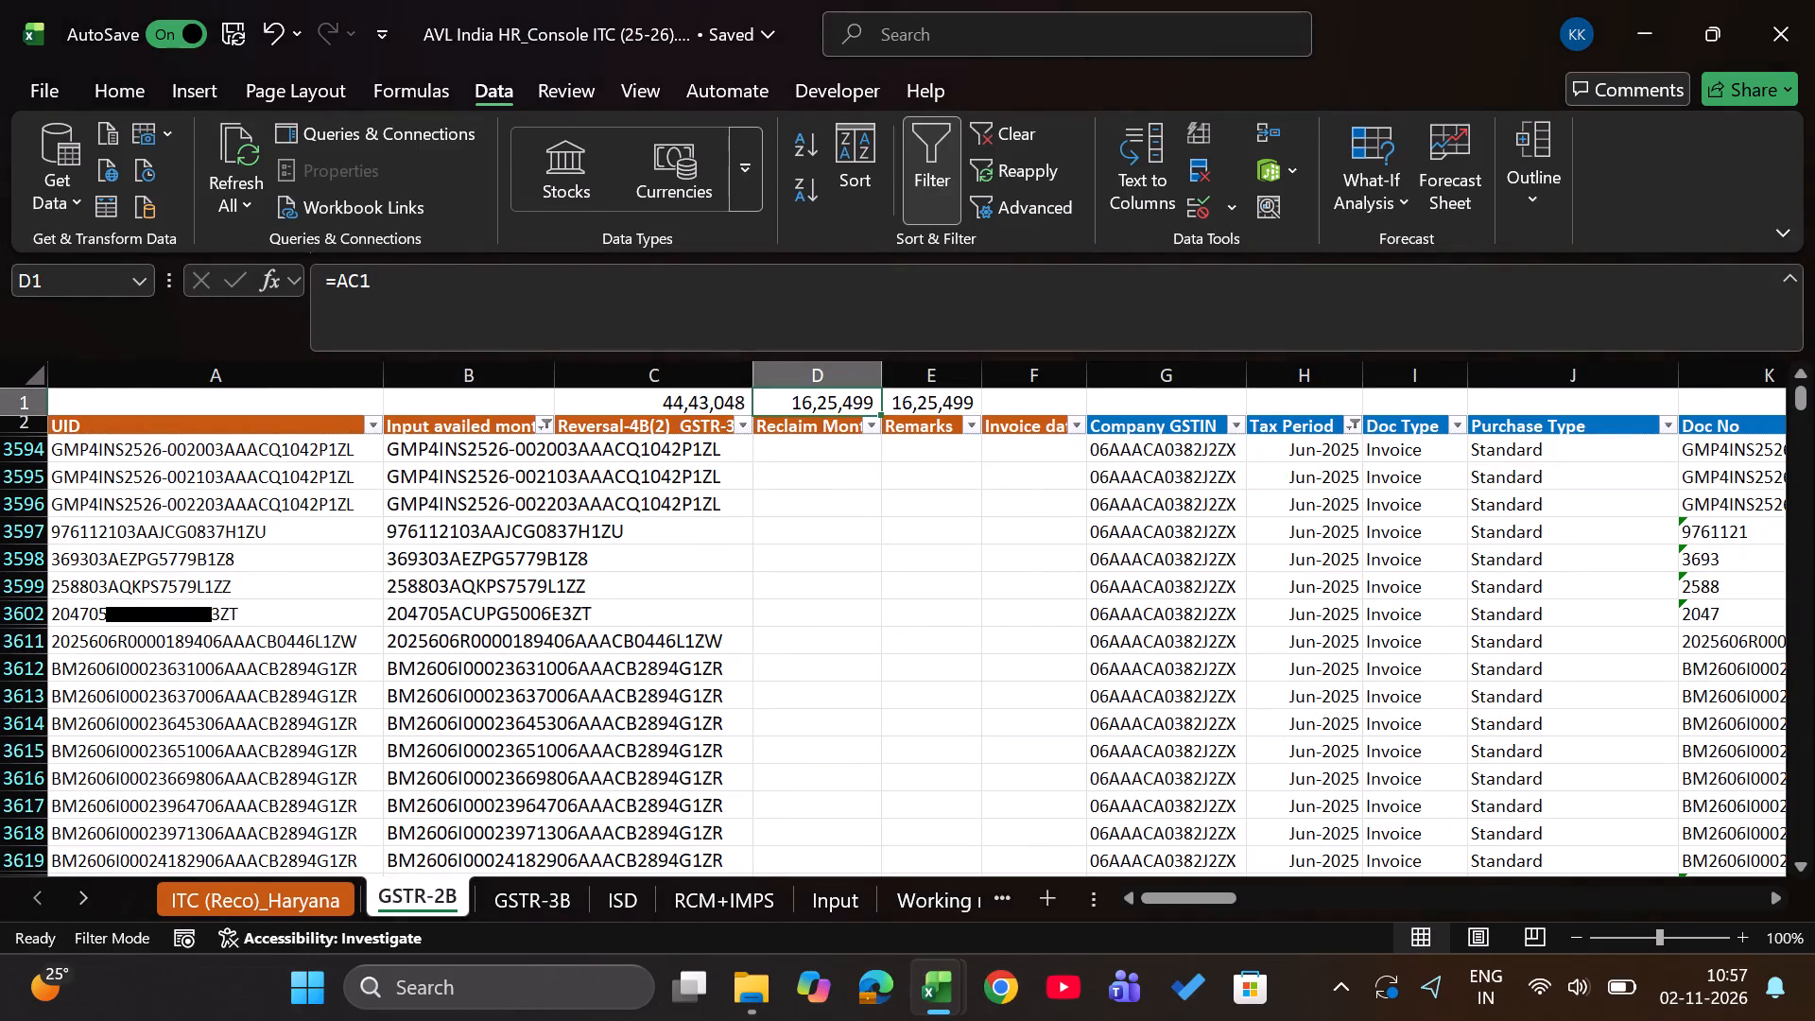
Mark the matched June 2025 rows as Jun-25 in the Reversal-4B(2) column, from C3594 down to C5436.
{"action": "key", "text": "Down"}
{"action": "key", "text": "Down"}
{"action": "key", "text": "Right"}
{"action": "key", "text": "Up"}
{"action": "key", "text": "Left"}
{"action": "key", "text": "Left"}
{"action": "key", "text": "Down"}
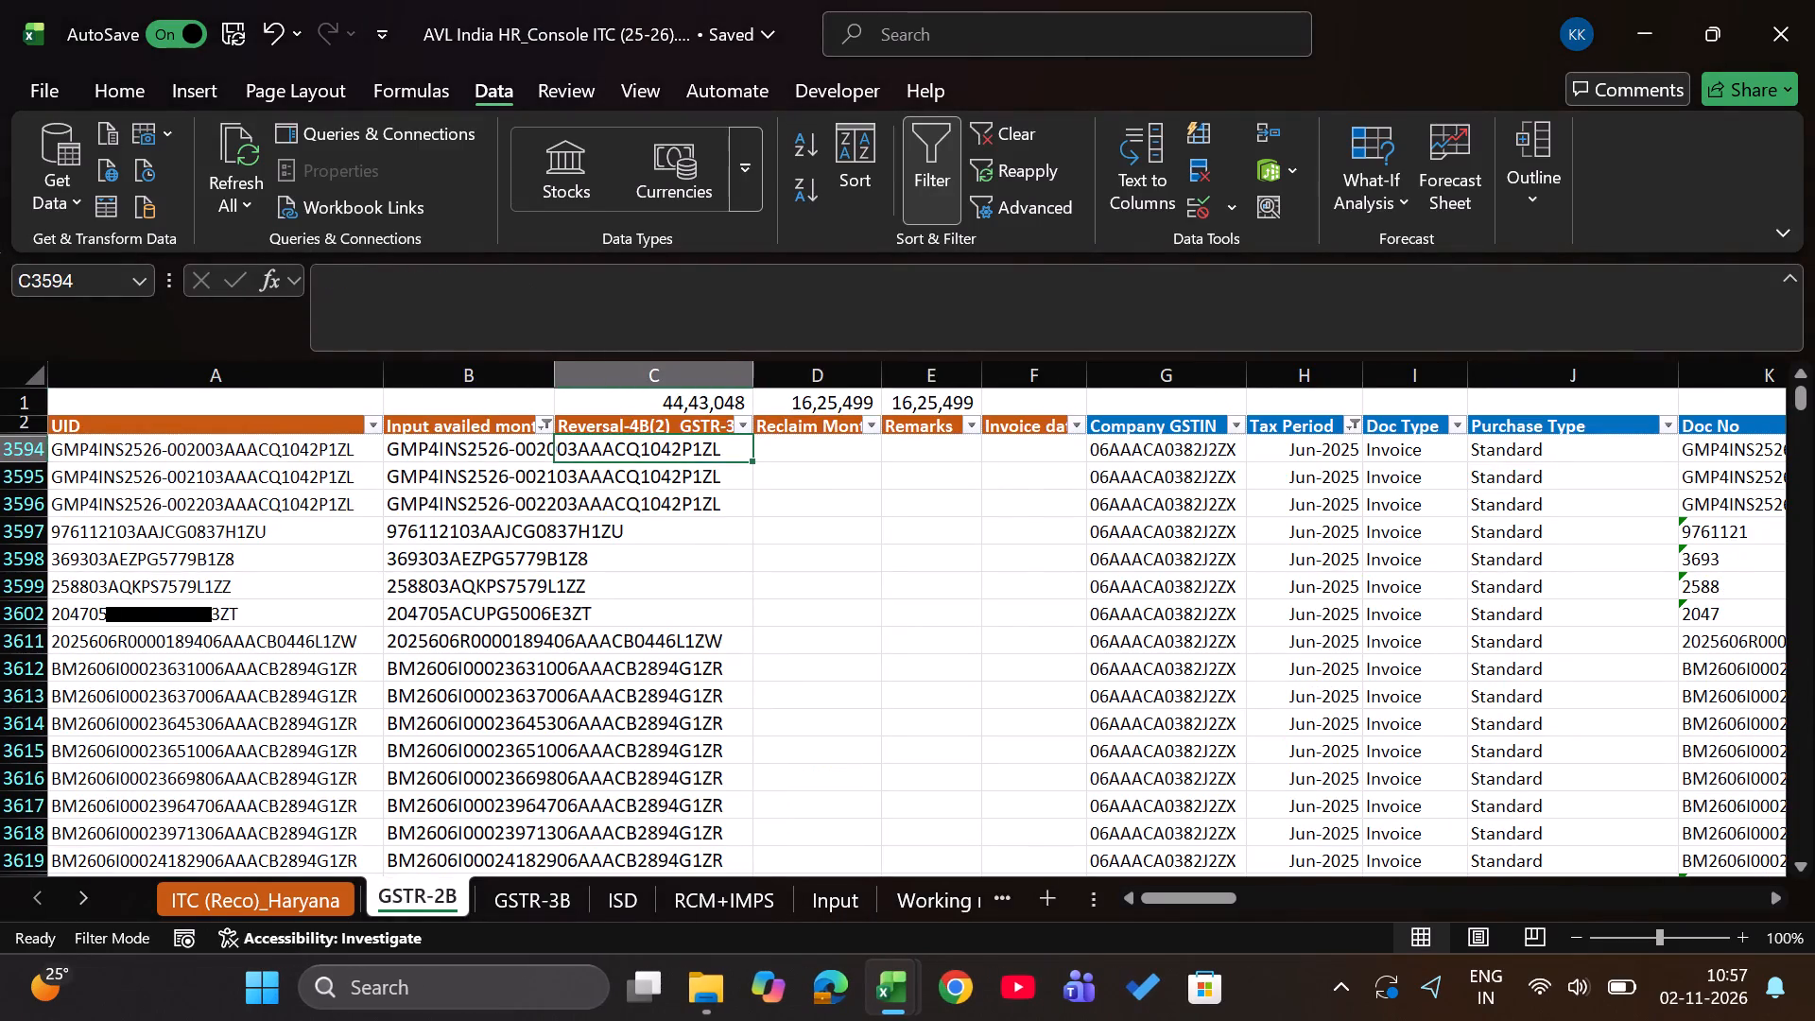
{"action": "type", "text": "Jun"}
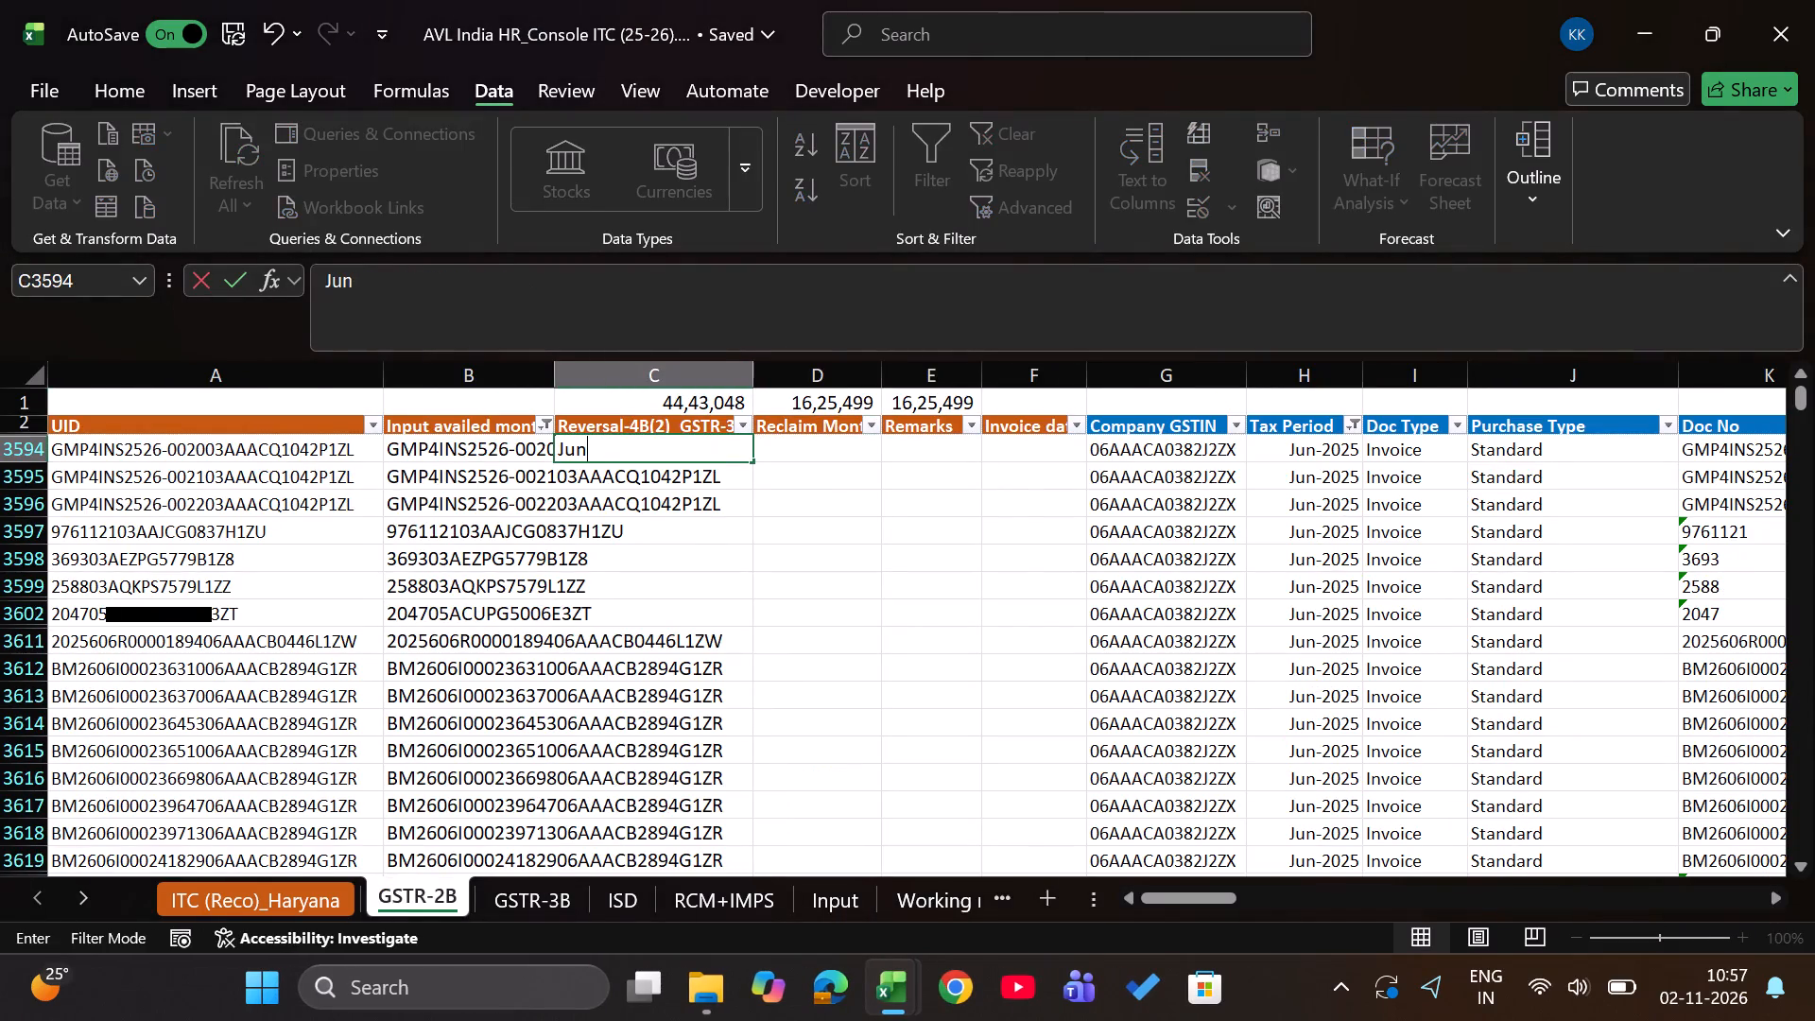
{"action": "type", "text": "25"}
{"action": "key", "text": "Return"}
{"action": "key", "text": "Left"}
{"action": "key", "text": "ctrl+Down"}
{"action": "key", "text": "Right"}
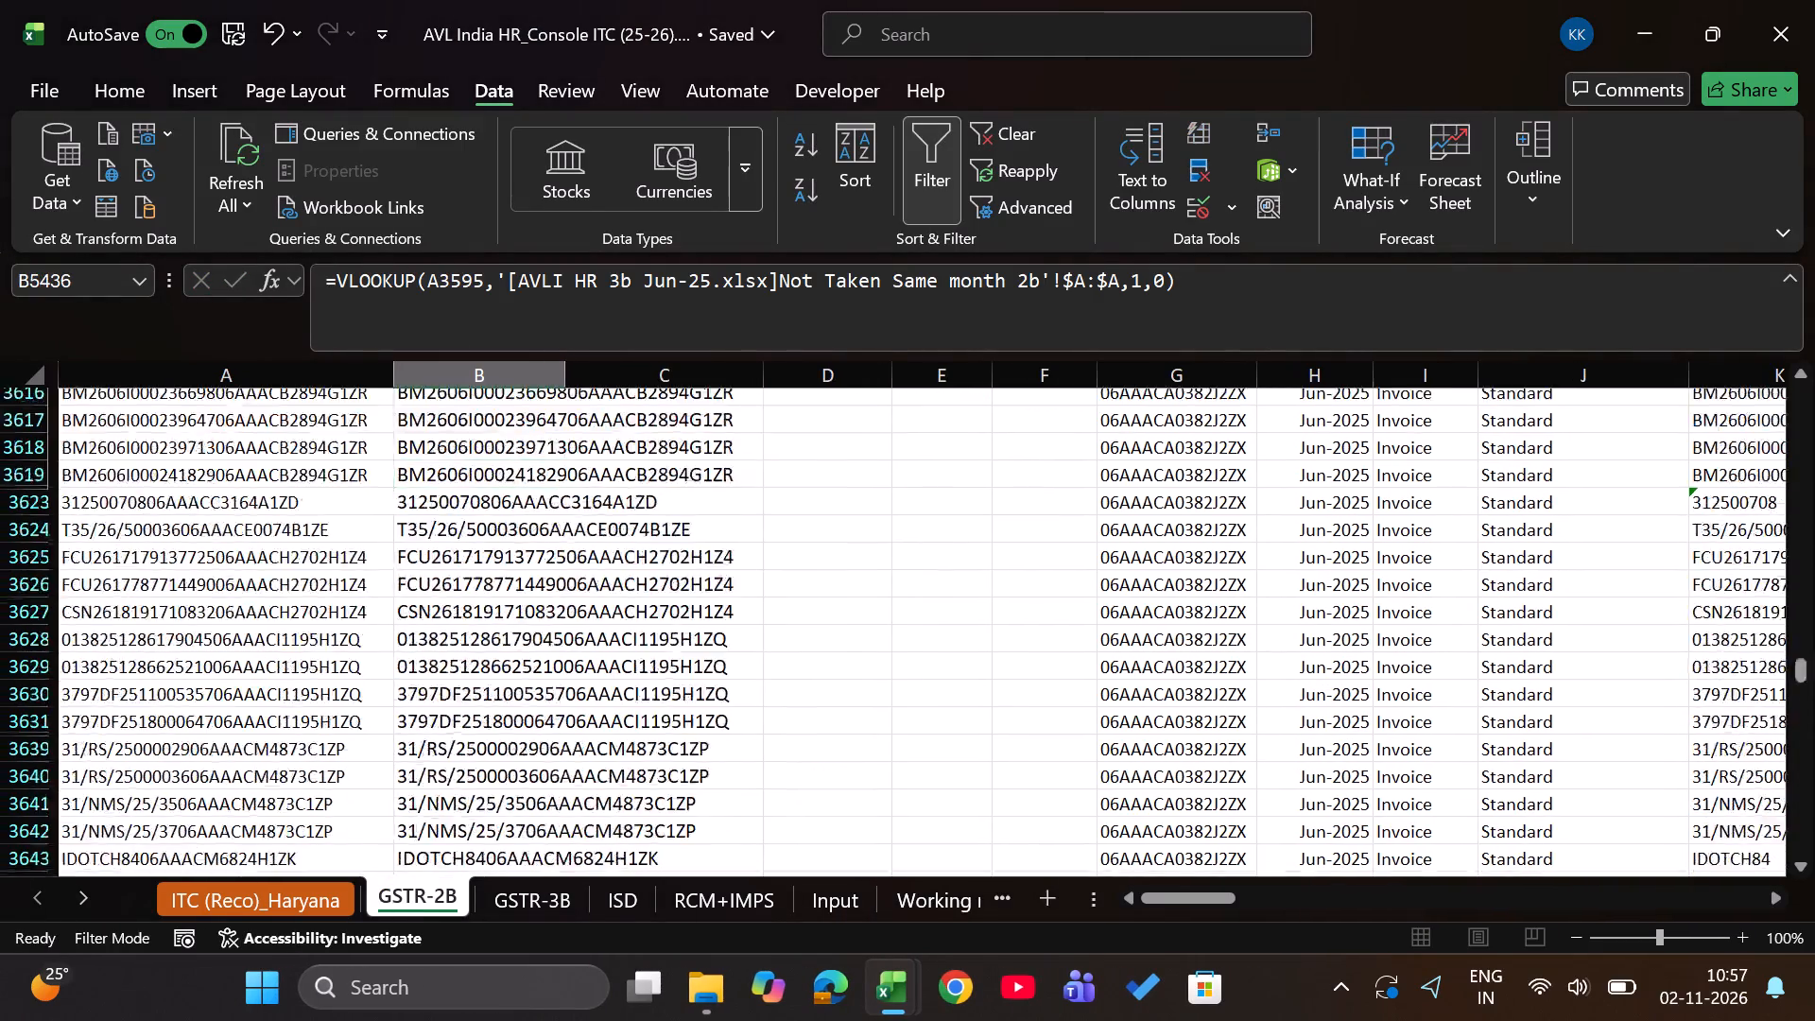
{"action": "key", "text": "ctrl+shift+Up"}
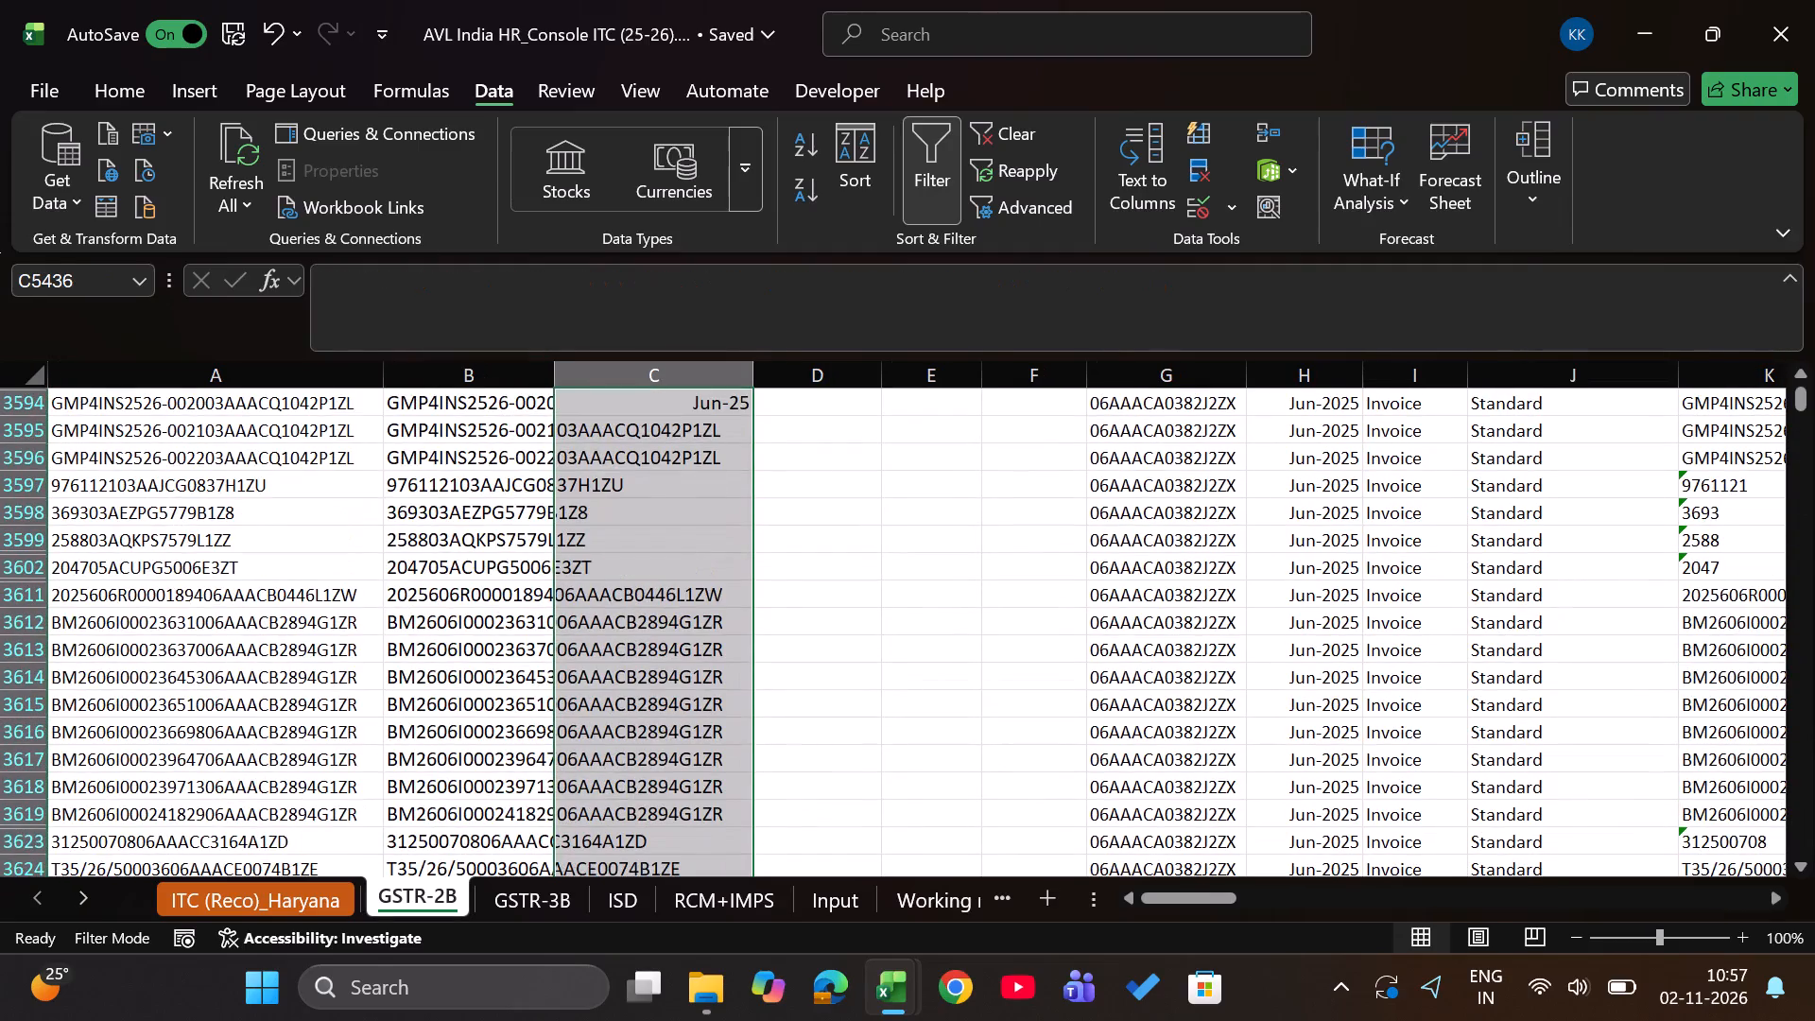
{"action": "key", "text": "ctrl+d"}
Examine the June 2025 differences in the Reclaim ITC 4D1 and Other reversal 4B2 blocks of the ITC (Reco)_Haryana sheet.
{"action": "key", "text": "ctrl+Page_Up"}
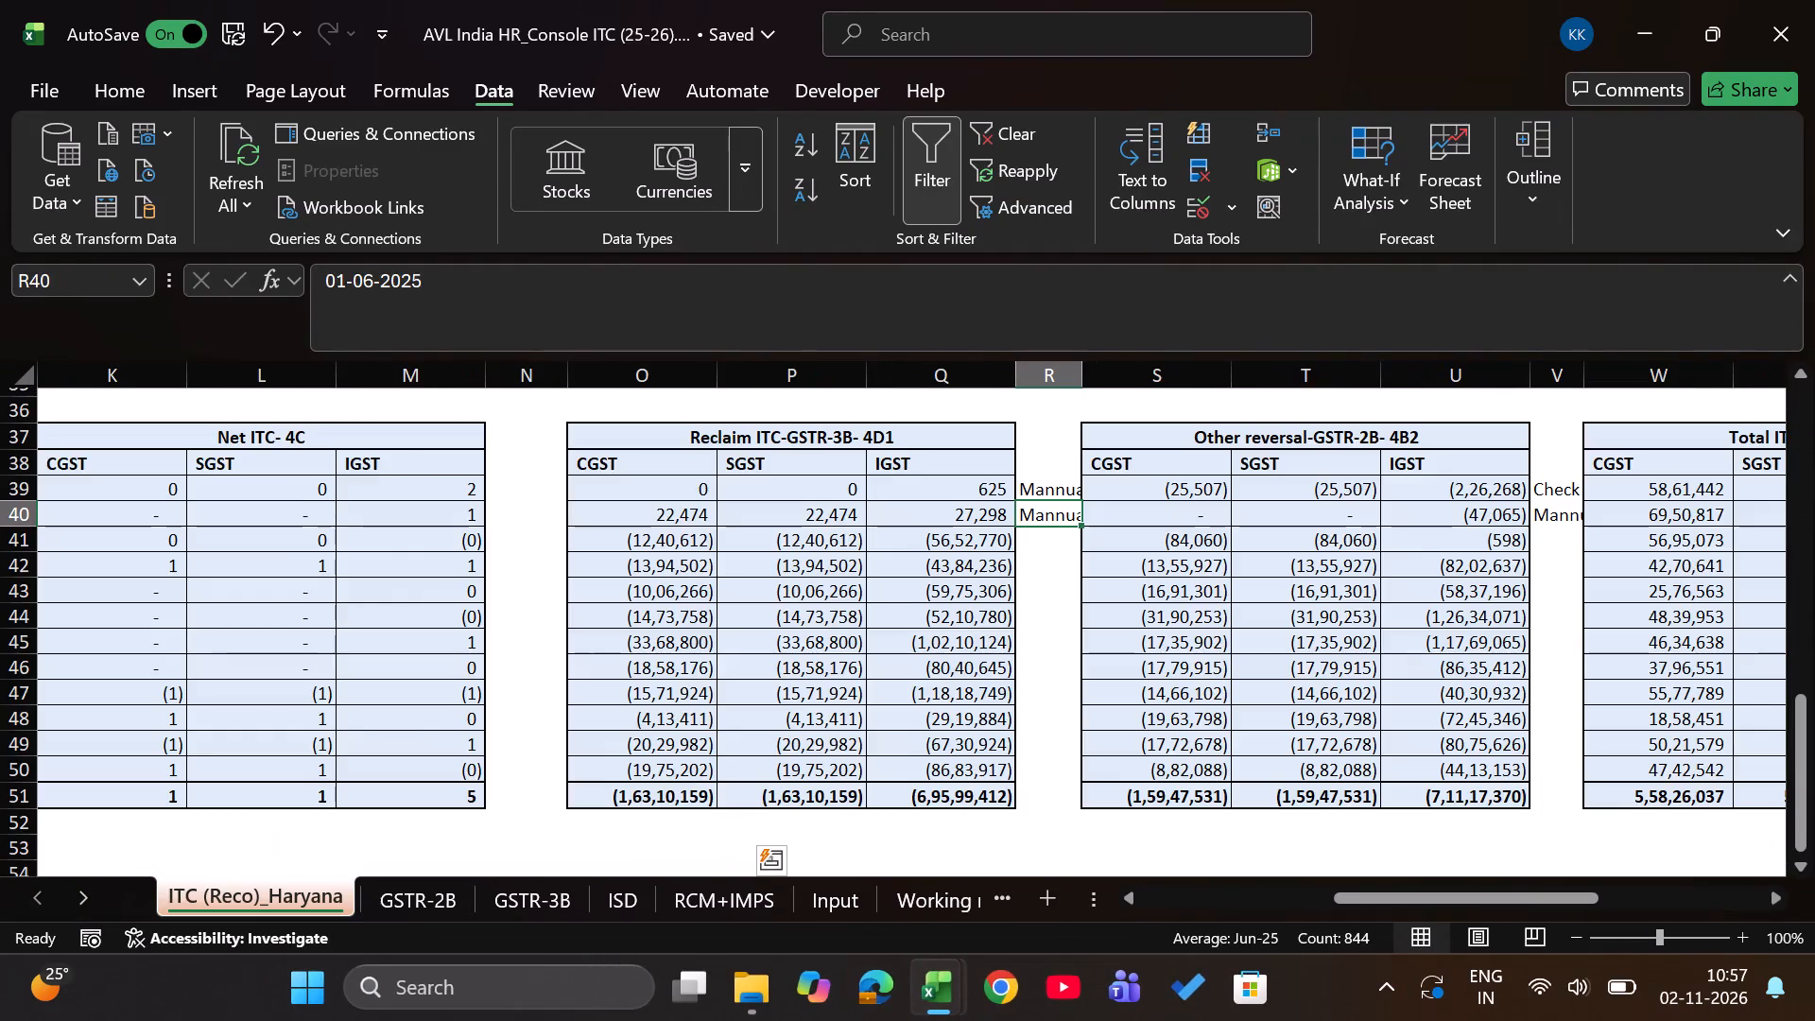
{"action": "key", "text": "Down"}
{"action": "key", "text": "Down"}
{"action": "key", "text": "Down"}
{"action": "key", "text": "Down"}
{"action": "key", "text": "Down"}
{"action": "key", "text": "Down"}
{"action": "key", "text": "Down"}
{"action": "key", "text": "Down"}
{"action": "key", "text": "Down"}
{"action": "key", "text": "Down"}
{"action": "key", "text": "Down"}
{"action": "key", "text": "Down"}
{"action": "key", "text": "Down"}
{"action": "key", "text": "Down"}
{"action": "key", "text": "Down"}
{"action": "key", "text": "Down"}
{"action": "key", "text": "Down"}
{"action": "key", "text": "Down"}
{"action": "key", "text": "Down"}
{"action": "key", "text": "Down"}
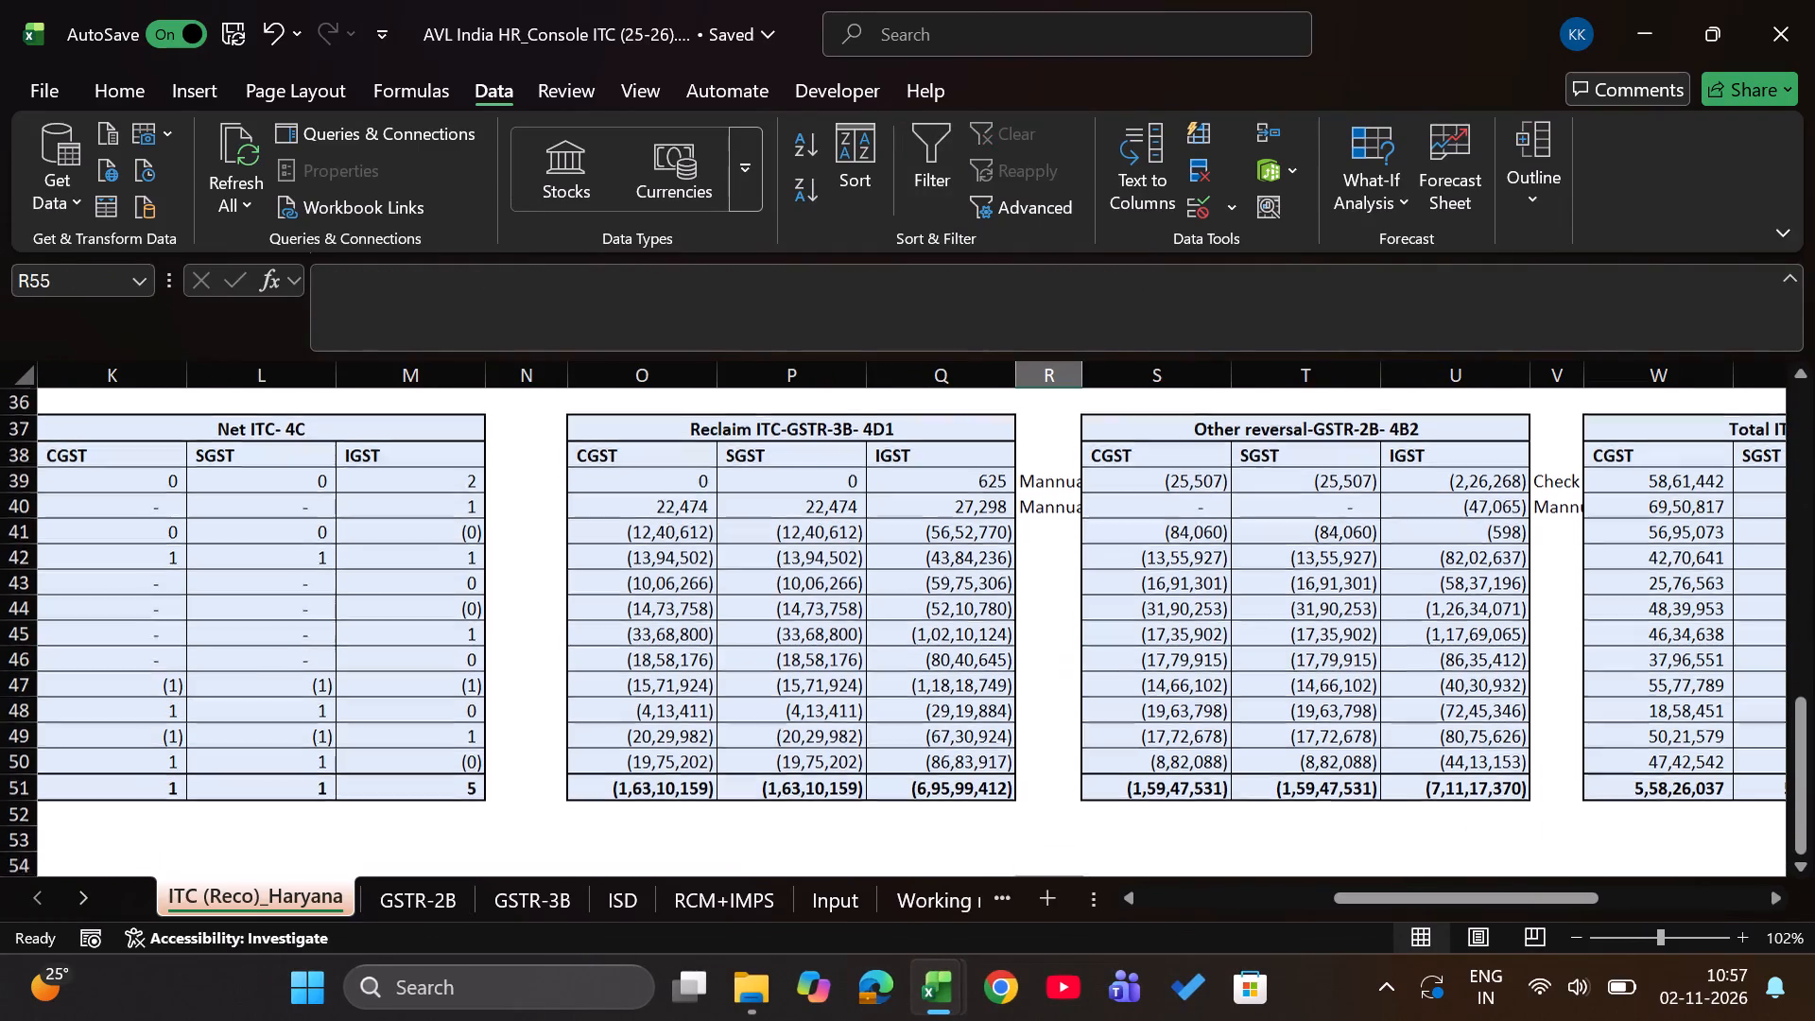
{"action": "key", "text": "Up"}
{"action": "key", "text": "Up"}
{"action": "key", "text": "Up"}
{"action": "key", "text": "Up"}
{"action": "key", "text": "Up"}
{"action": "key", "text": "Up"}
{"action": "key", "text": "Up"}
{"action": "key", "text": "Up"}
{"action": "key", "text": "Up"}
{"action": "key", "text": "Up"}
{"action": "key", "text": "Up"}
{"action": "key", "text": "Up"}
{"action": "key", "text": "Up"}
{"action": "key", "text": "Up"}
{"action": "key", "text": "Up"}
{"action": "key", "text": "Up"}
{"action": "key", "text": "Up"}
{"action": "key", "text": "Up"}
{"action": "key", "text": "Up"}
{"action": "key", "text": "Up"}
{"action": "key", "text": "Down"}
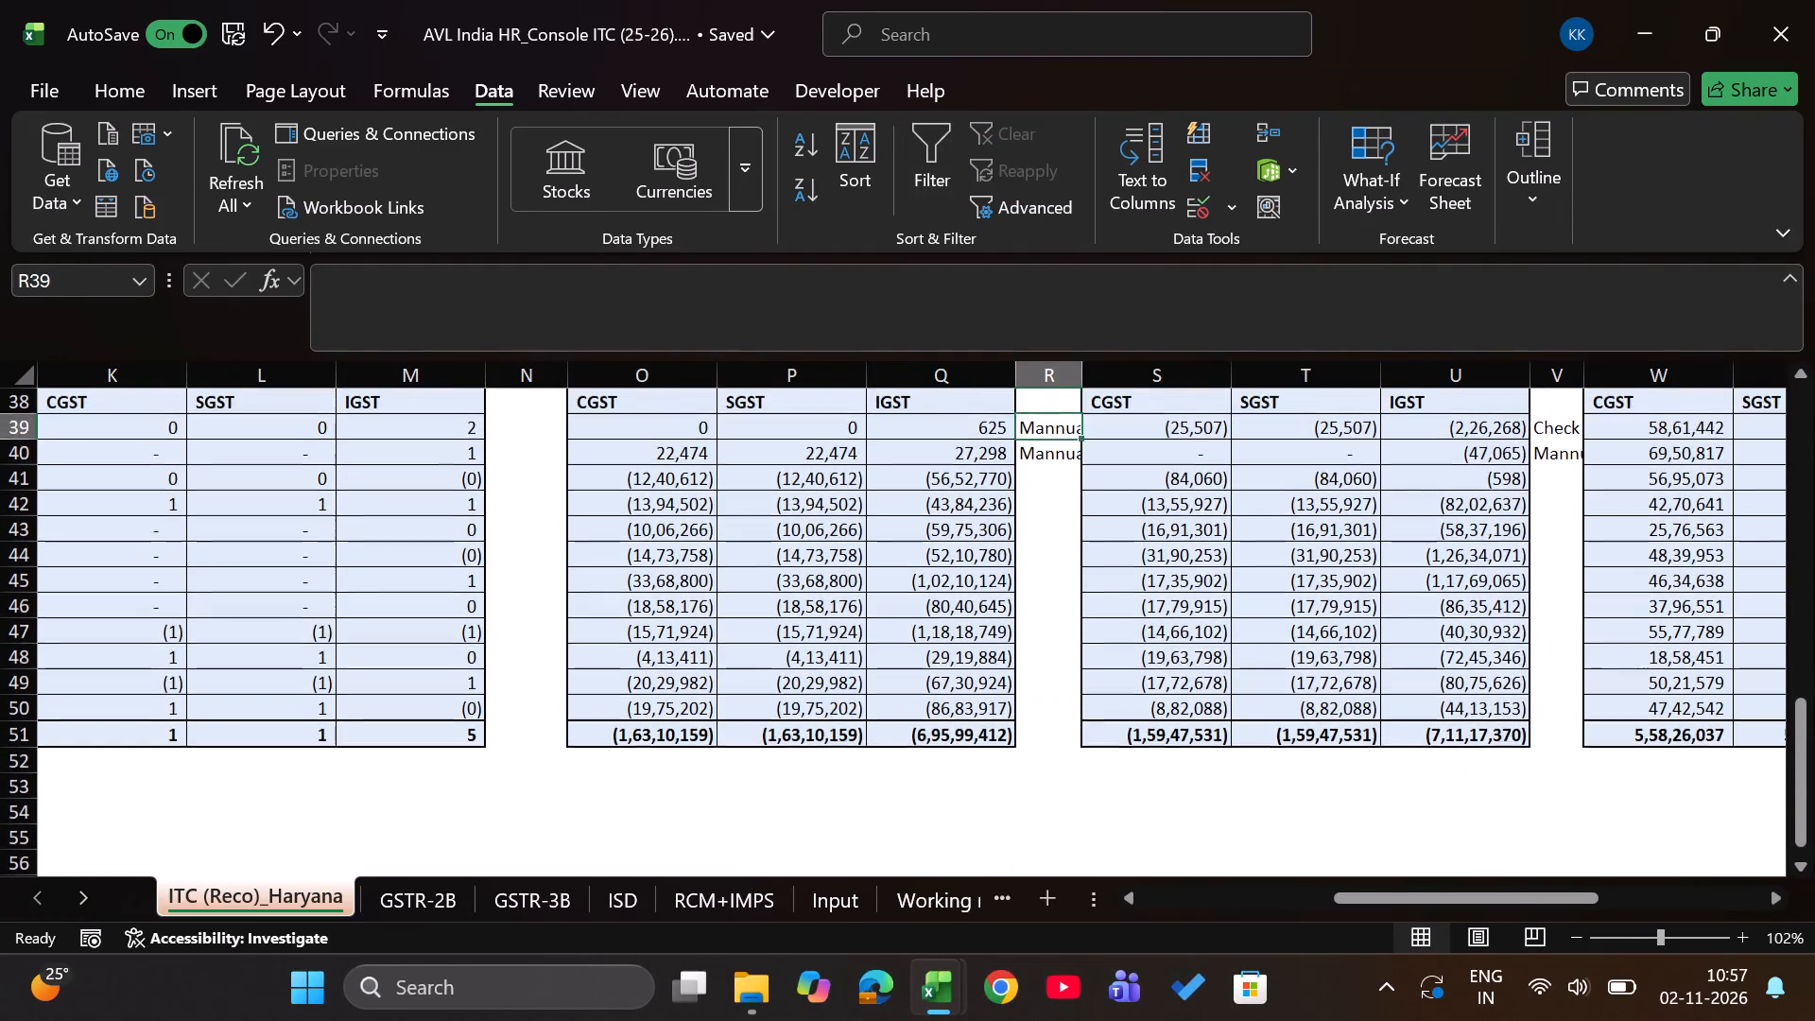
{"action": "key", "text": "Down"}
{"action": "key", "text": "Down"}
{"action": "key", "text": "Up"}
{"action": "key", "text": "Right"}
{"action": "key", "text": "Right"}
{"action": "key", "text": "Right"}
{"action": "key", "text": "Right"}
{"action": "key", "text": "Down"}
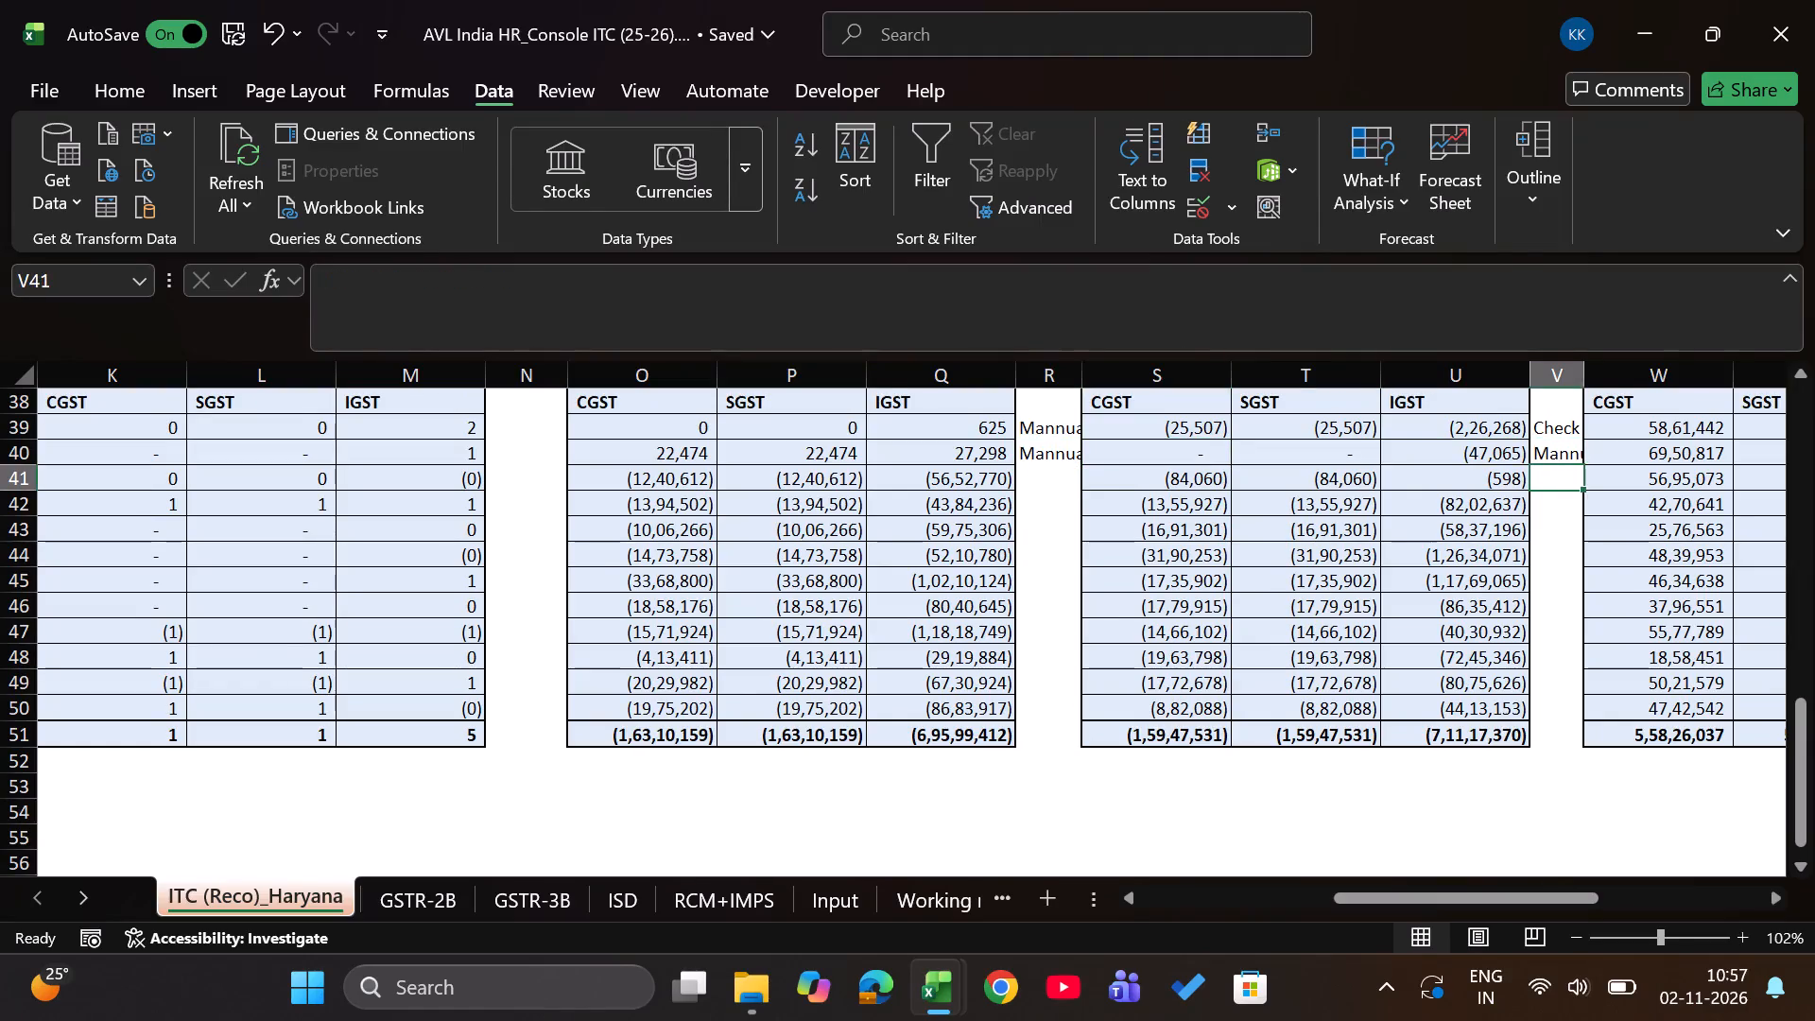
Check the June workbook's Not Taken Same month 2b sheet below its data for B2ba and Debit note entries matching the 4B2 differences.
{"action": "key", "text": "alt+Tab"}
{"action": "key", "text": "Right"}
{"action": "key", "text": "Right"}
{"action": "key", "text": "Right"}
{"action": "key", "text": "Right"}
{"action": "key", "text": "Right"}
{"action": "key", "text": "Right"}
{"action": "key", "text": "Right"}
{"action": "key", "text": "Right"}
{"action": "key", "text": "Right"}
{"action": "key", "text": "Right"}
{"action": "key", "text": "Right"}
{"action": "key", "text": "Right"}
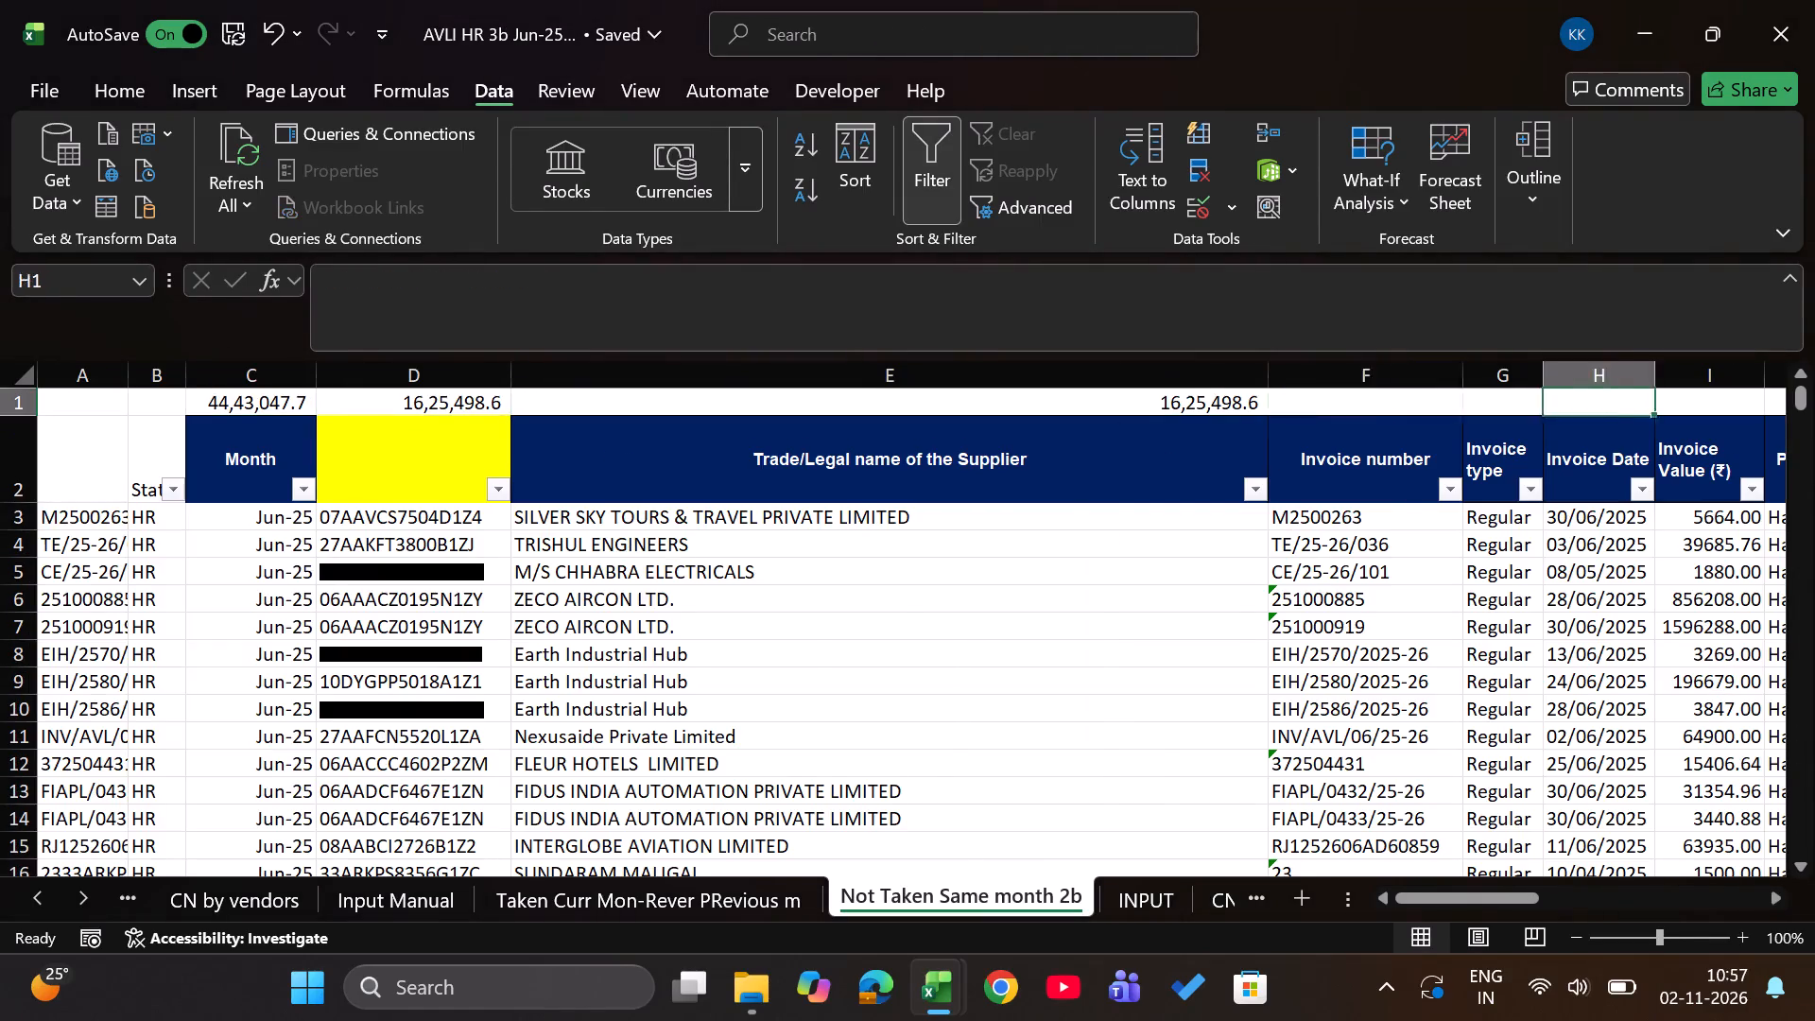
{"action": "key", "text": "Down"}
{"action": "key", "text": "Down"}
{"action": "key", "text": "Down"}
{"action": "key", "text": "Right"}
{"action": "key", "text": "Right"}
{"action": "key", "text": "ctrl+Down"}
{"action": "key", "text": "Down"}
{"action": "key", "text": "Down"}
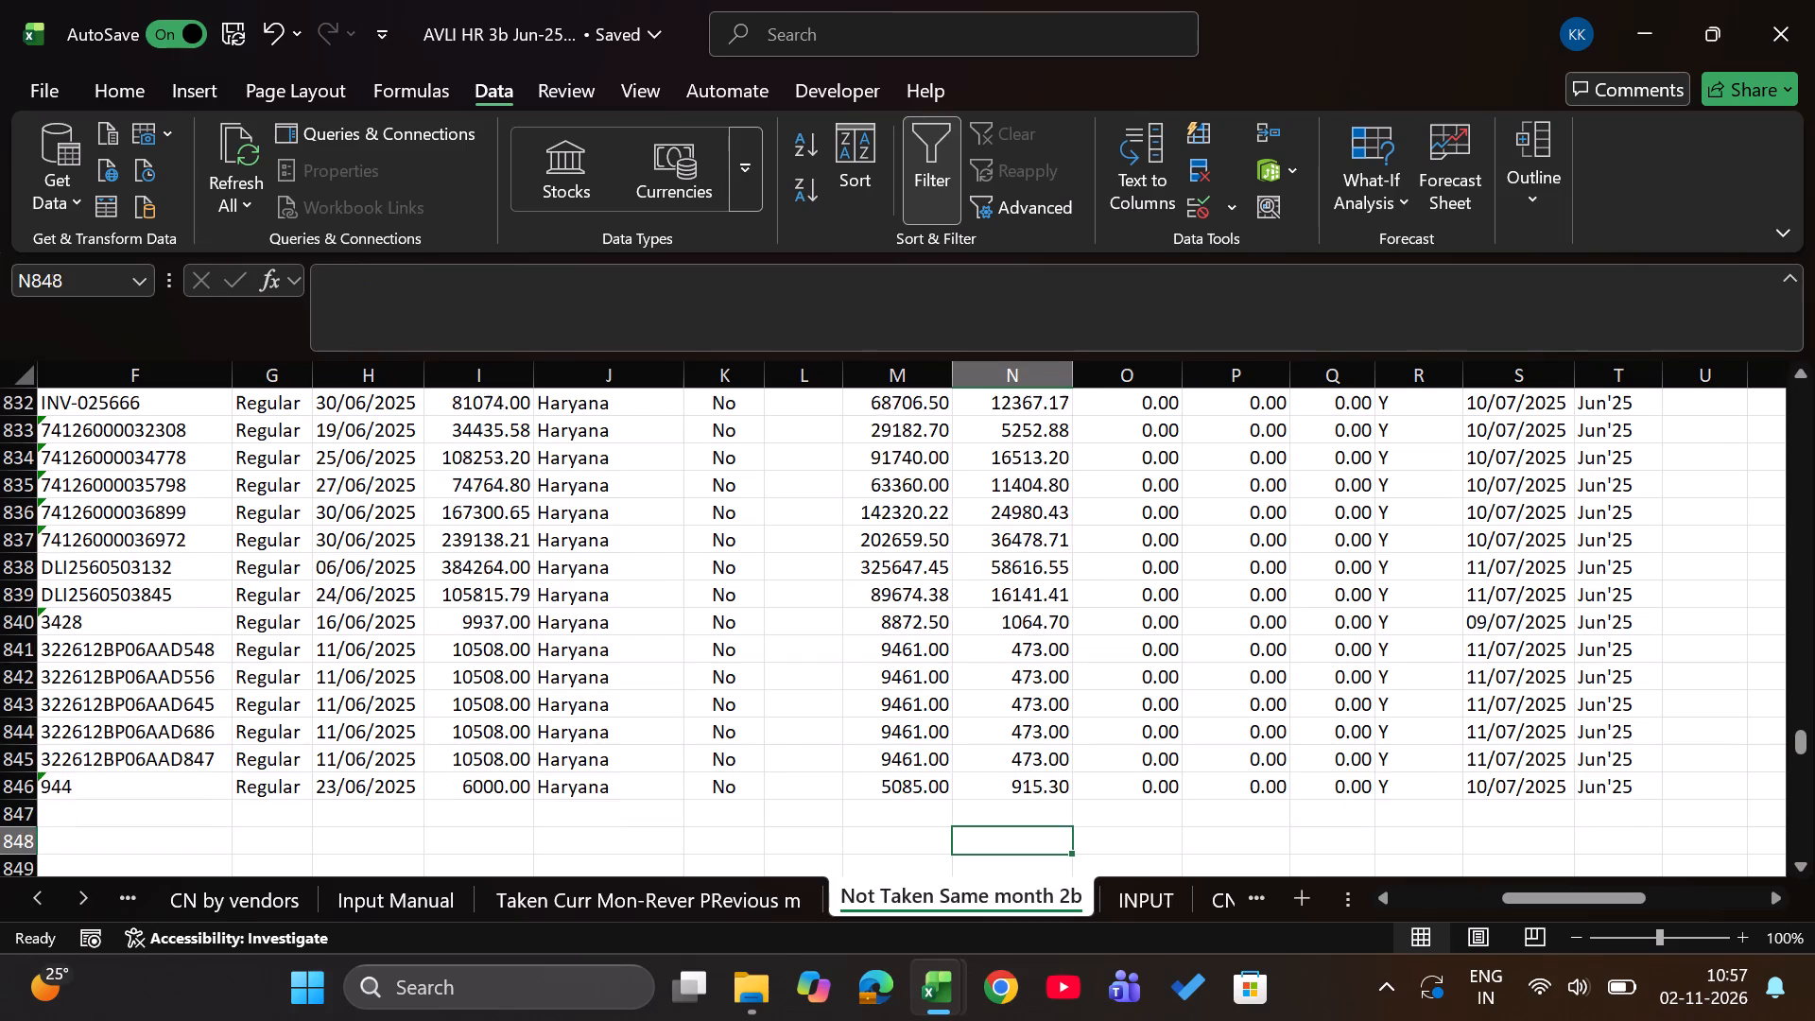
{"action": "key", "text": "Down"}
{"action": "key", "text": "Down"}
{"action": "key", "text": "ctrl+Down"}
{"action": "key", "text": "Down"}
{"action": "key", "text": "Down"}
{"action": "key", "text": "Up"}
{"action": "key", "text": "Up"}
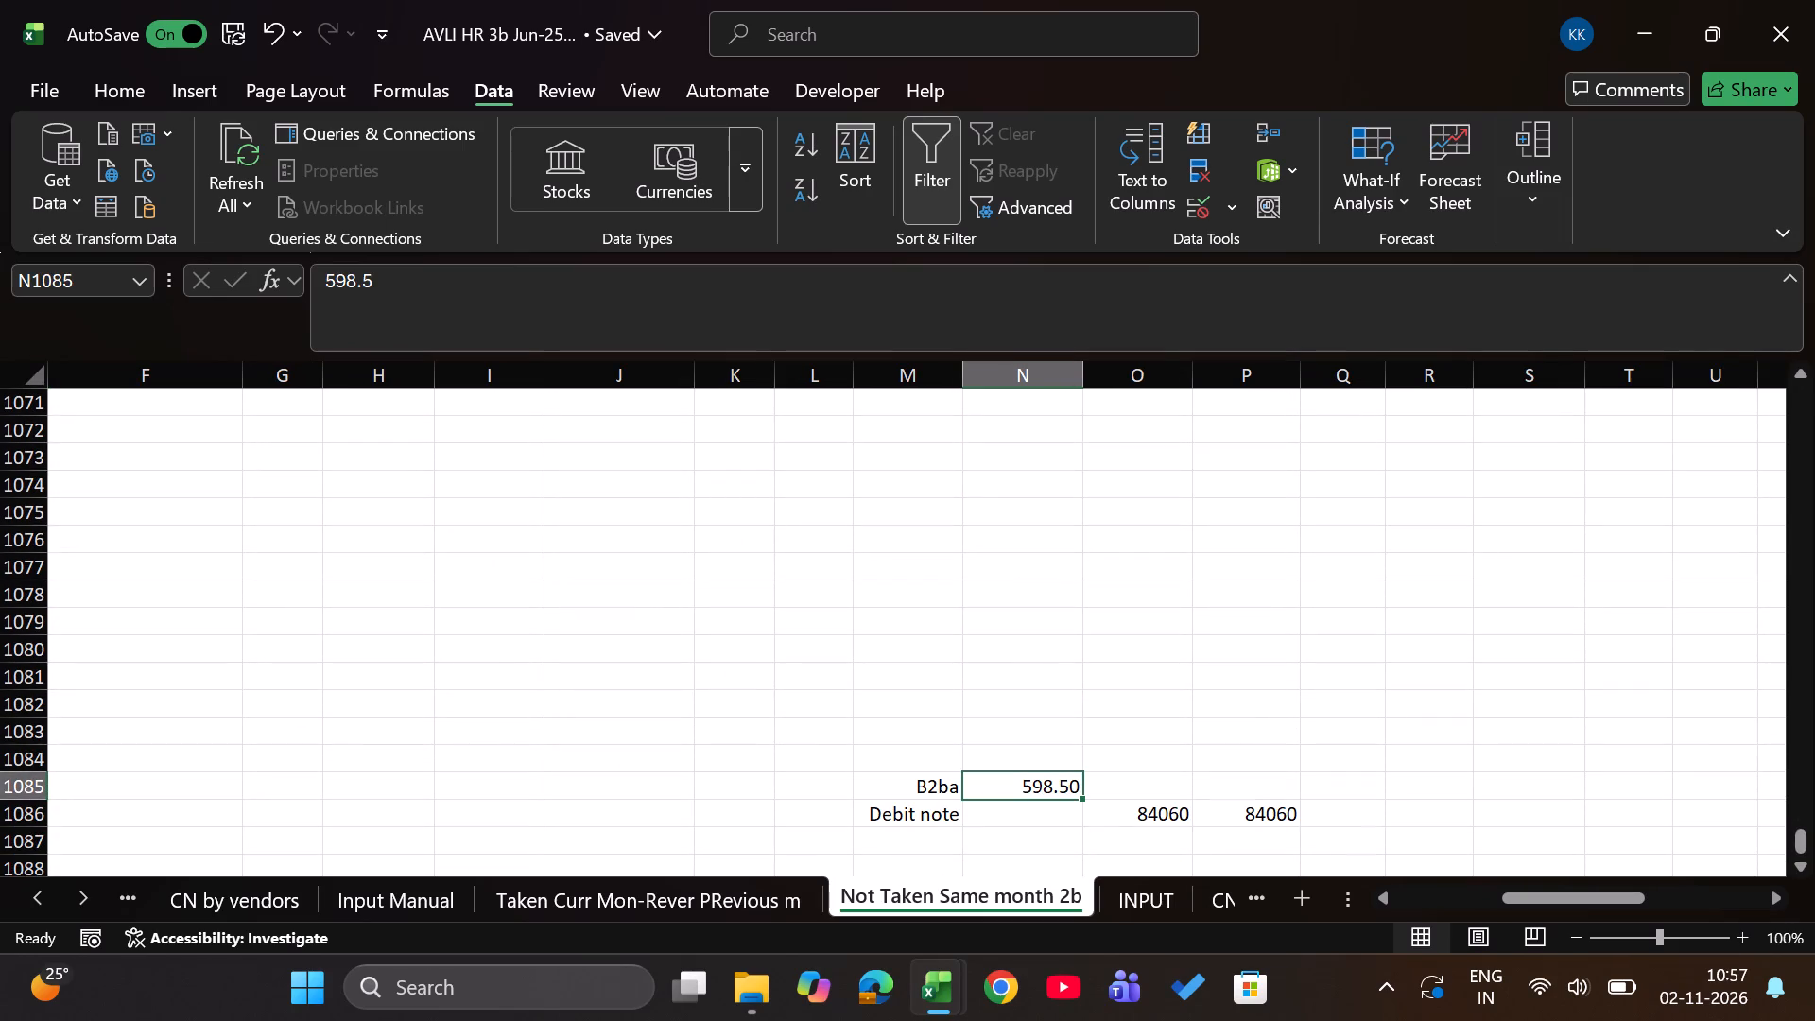
{"action": "key", "text": "Right"}
{"action": "key", "text": "Down"}
{"action": "key", "text": "alt+Tab"}
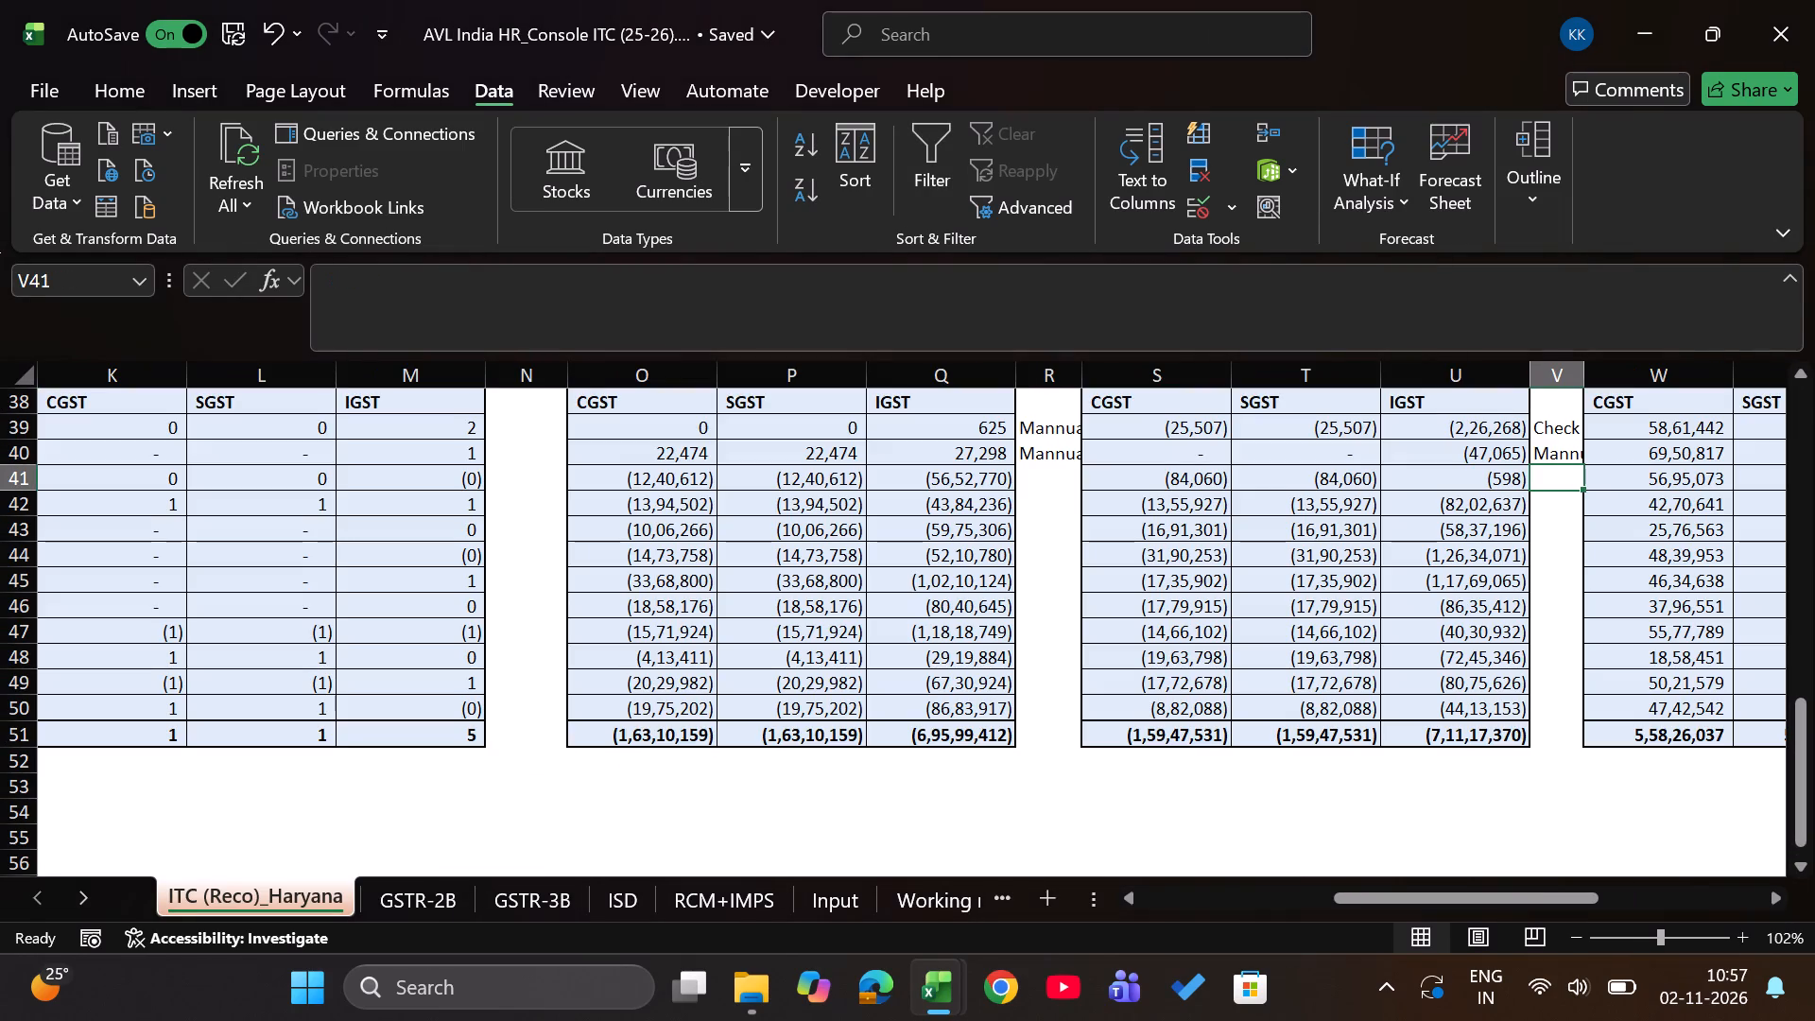
{"action": "key", "text": "alt+Tab"}
{"action": "key", "text": "alt+Tab"}
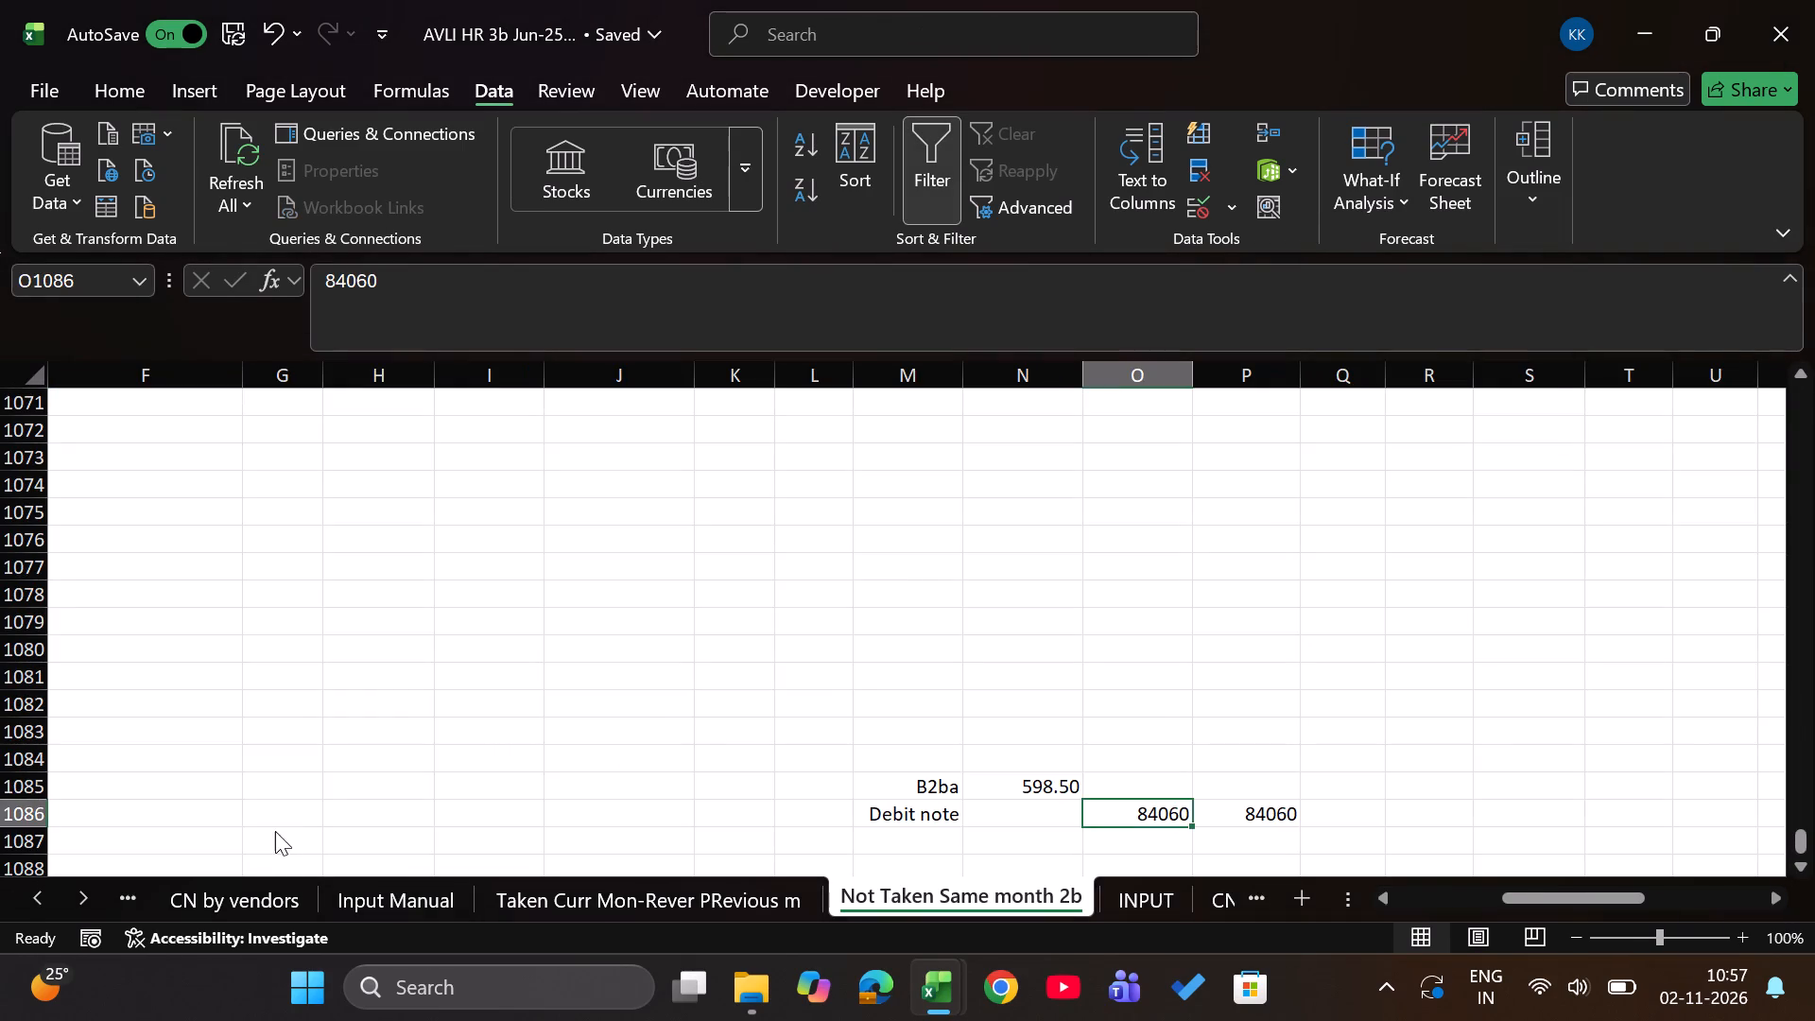
Copy the 4B2 remark from V40 into V41 for the June row of the ITC (Reco)_Haryana sheet.
{"action": "key", "text": "Up"}
{"action": "key", "text": "ctrl+c"}
{"action": "key", "text": "Down"}
{"action": "key", "text": "Return"}
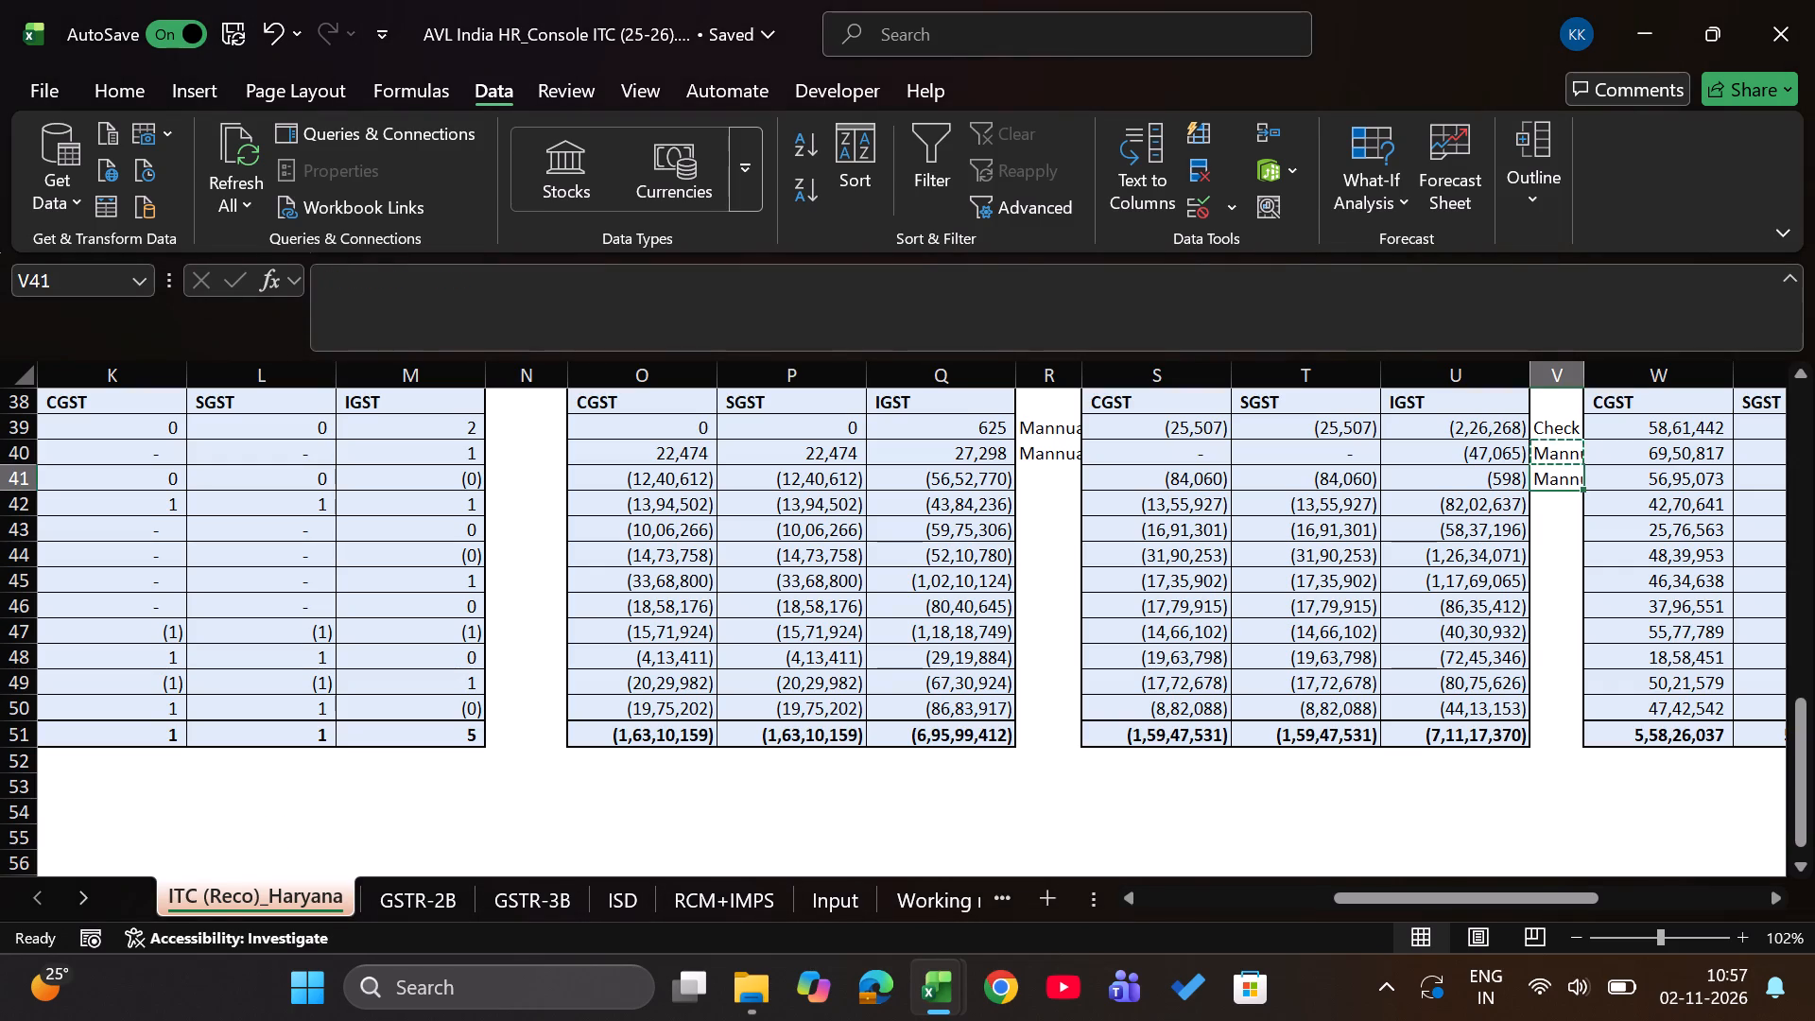
Check the adjustment entries below the data on the June workbook's Taken Curr Mon-Rever PRevious m sheet against the June reclaim differences.
{"action": "key", "text": "Down"}
{"action": "key", "text": "Left"}
{"action": "key", "text": "Left"}
{"action": "key", "text": "Left"}
{"action": "key", "text": "Left"}
{"action": "key", "text": "Left"}
{"action": "key", "text": "Up"}
{"action": "key", "text": "Right"}
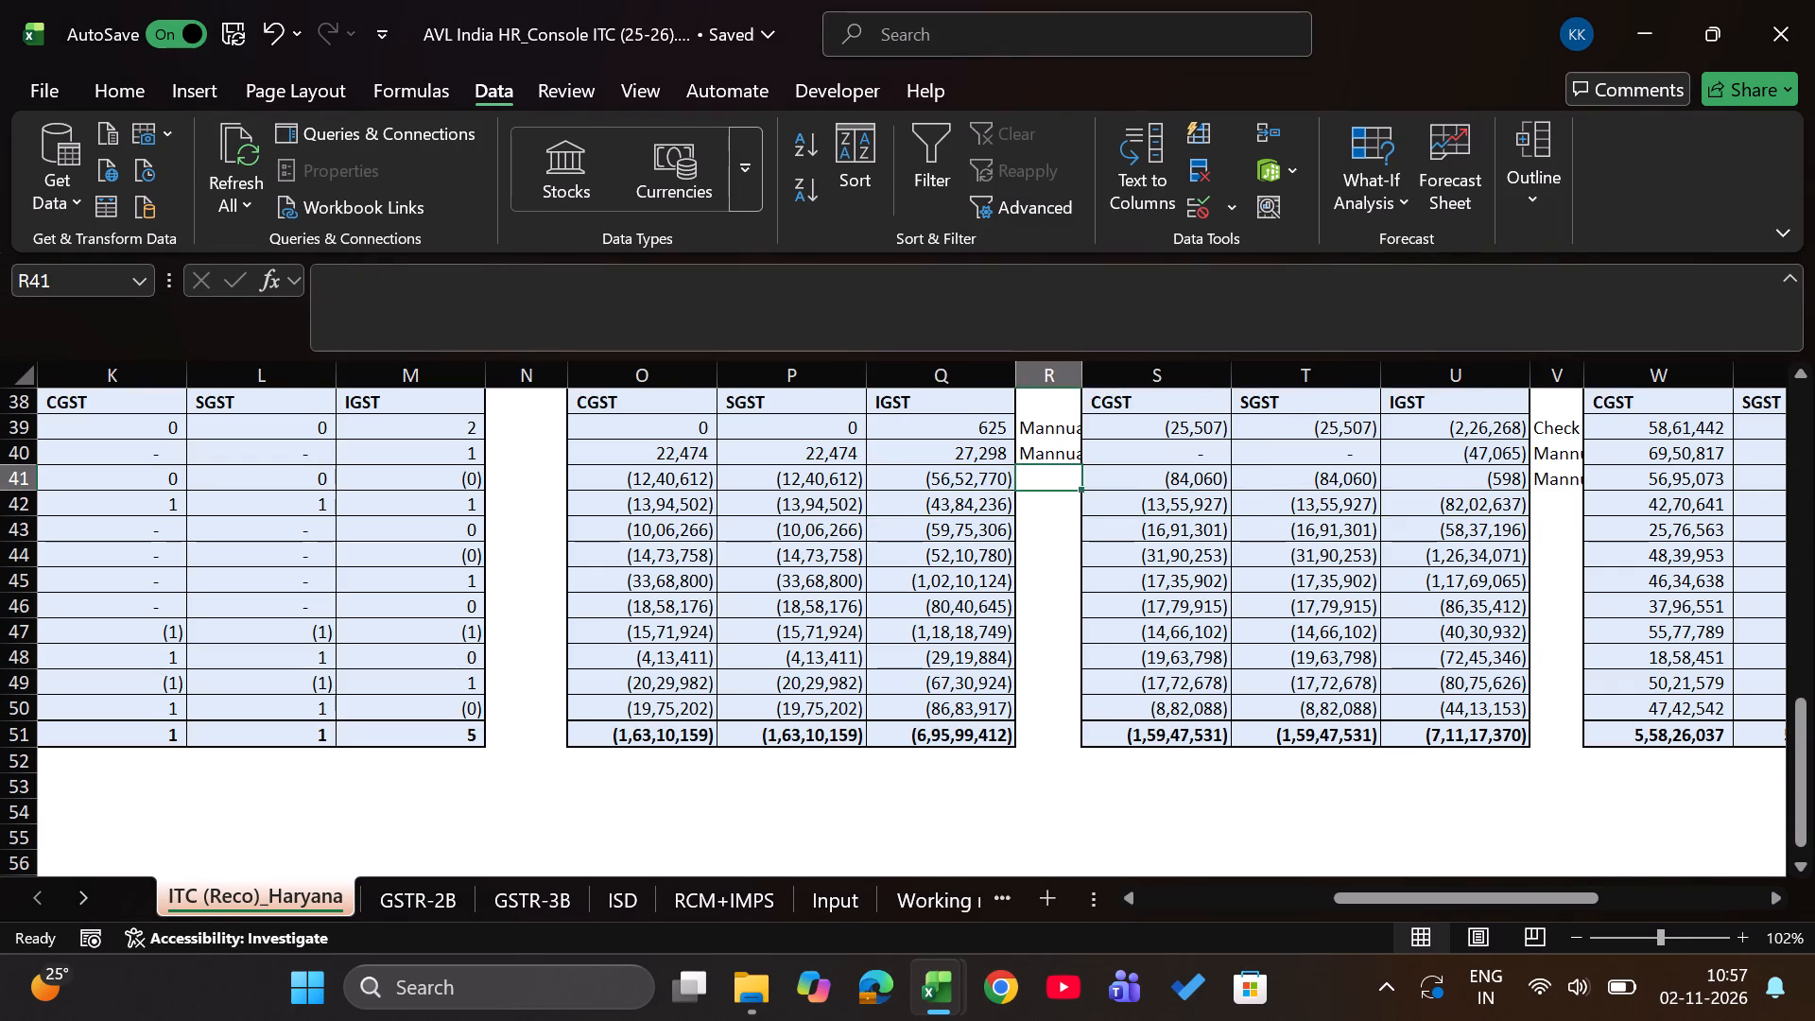
{"action": "key", "text": "alt+Tab"}
{"action": "key", "text": "alt+Tab"}
{"action": "key", "text": "alt+Tab"}
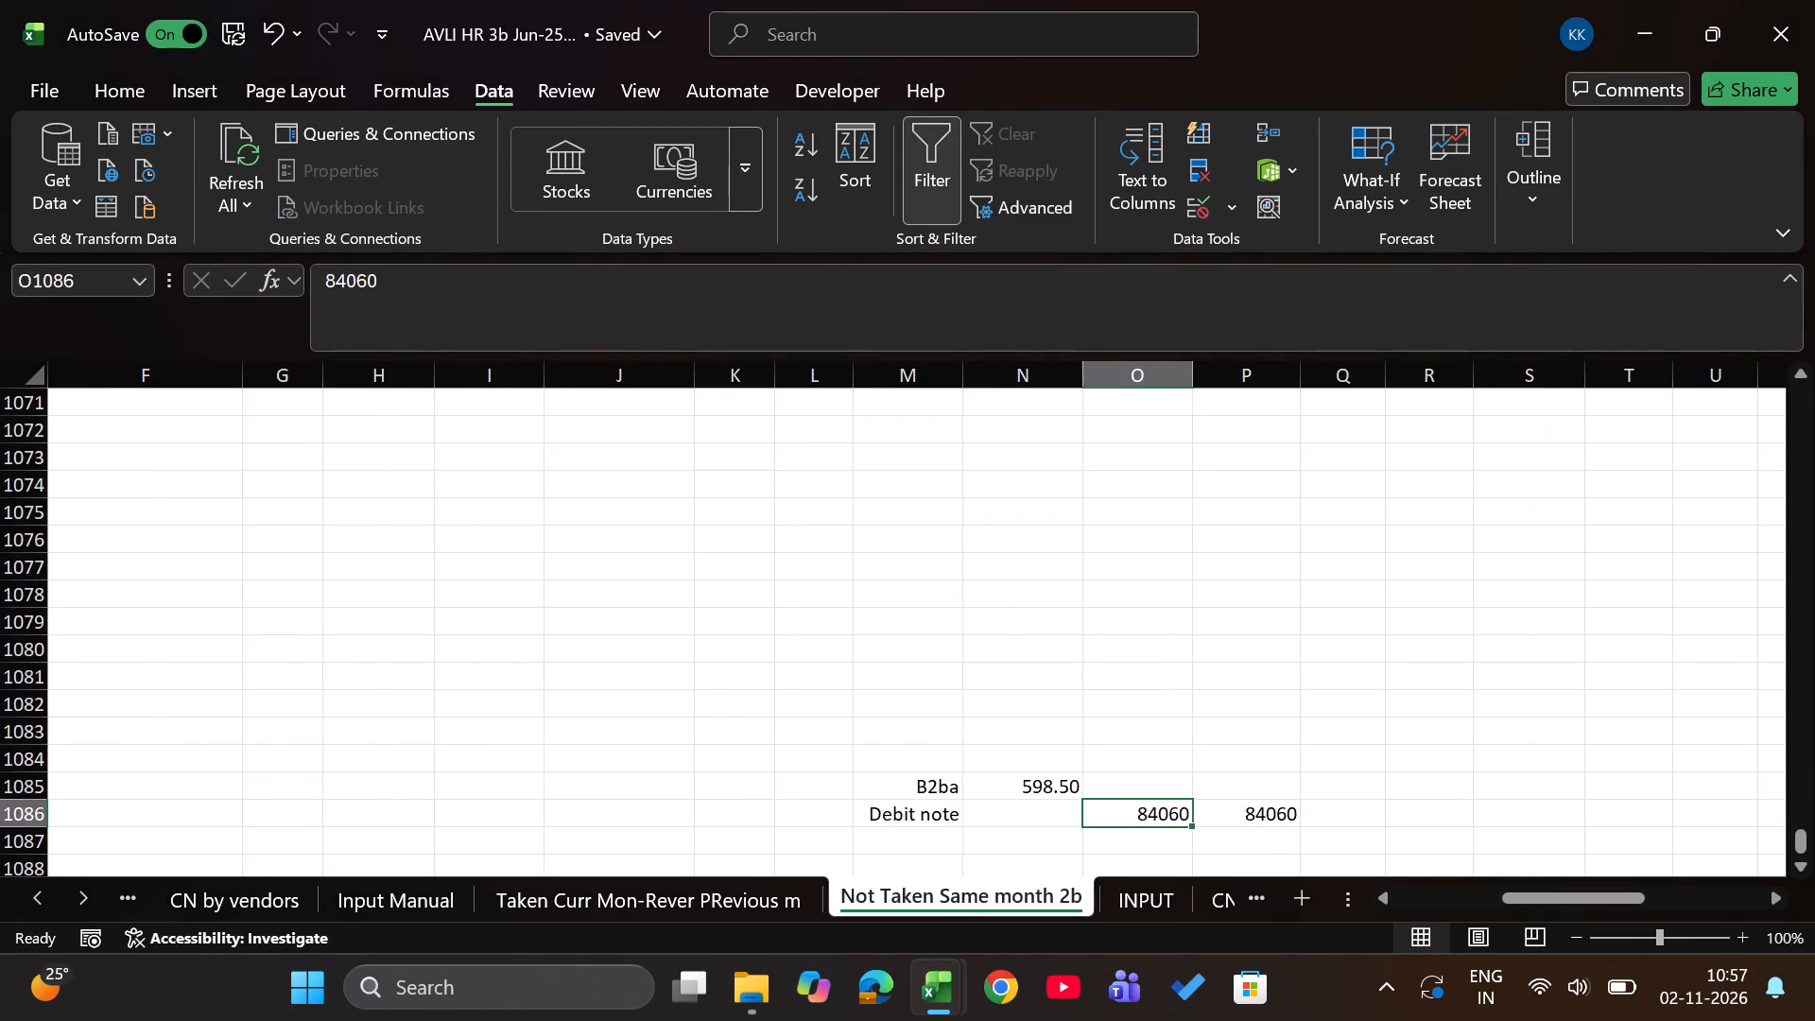
{"action": "key", "text": "ctrl+Page_Up"}
{"action": "key", "text": "Left"}
{"action": "key", "text": "Left"}
{"action": "key", "text": "Left"}
{"action": "key", "text": "Right"}
{"action": "key", "text": "Right"}
{"action": "key", "text": "Right"}
{"action": "key", "text": "Up"}
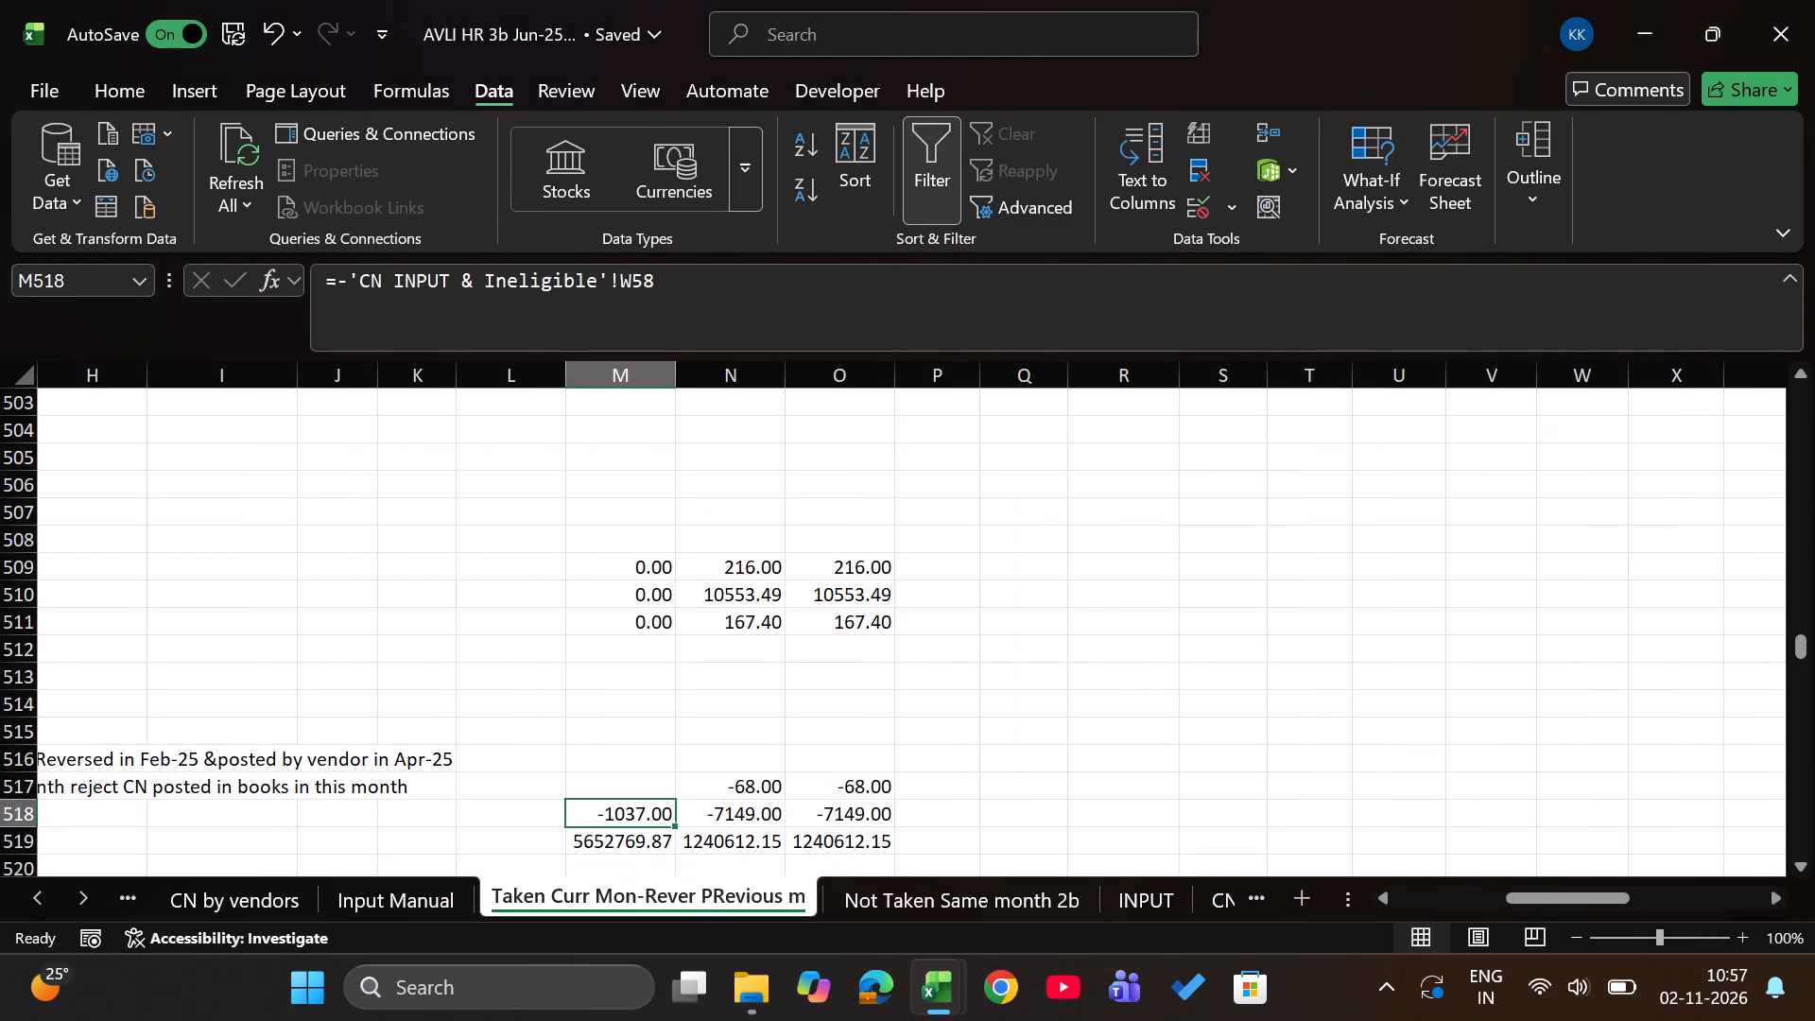
{"action": "key", "text": "Up"}
{"action": "key", "text": "Left"}
{"action": "key", "text": "Left"}
{"action": "key", "text": "Left"}
{"action": "key", "text": "Left"}
{"action": "key", "text": "Left"}
{"action": "key", "text": "Left"}
{"action": "key", "text": "ctrl+Left"}
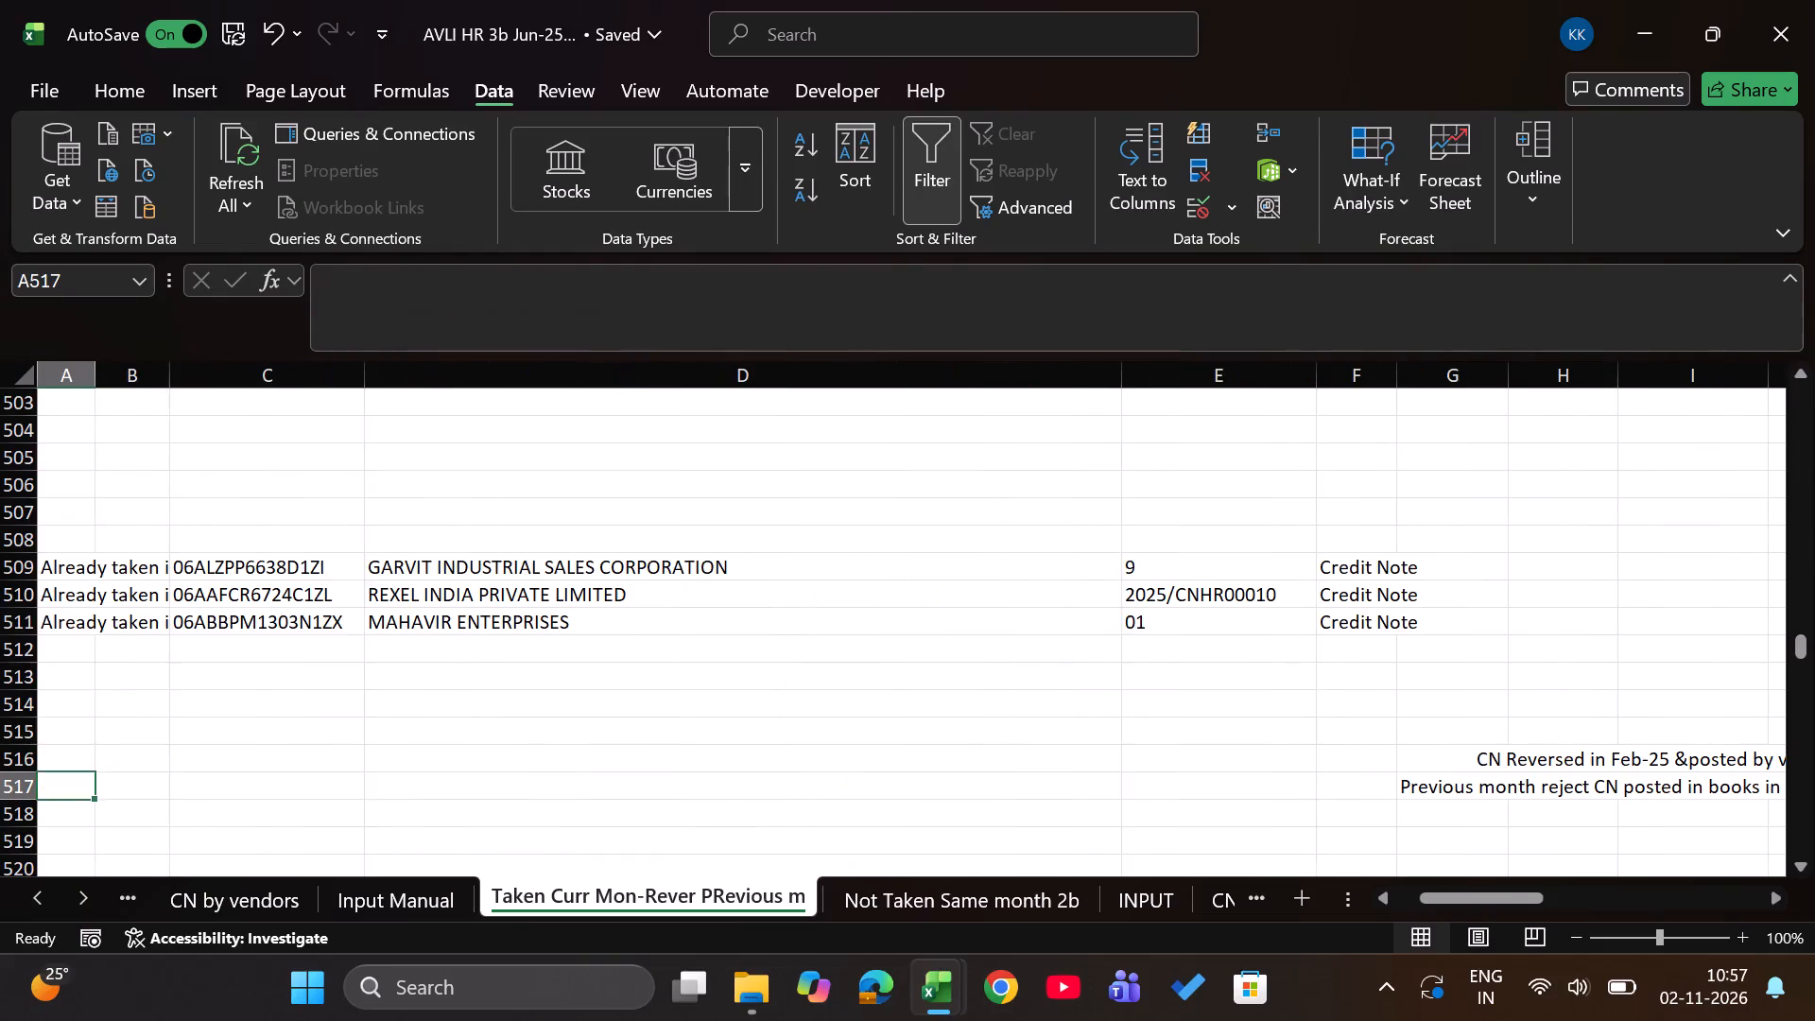
Insert a blank column A before the State column on the Taken Curr Mon-Rever PRevious m sheet.
{"action": "key", "text": "ctrl+Left"}
{"action": "key", "text": "ctrl+Up"}
{"action": "key", "text": "ctrl+Up"}
{"action": "key", "text": "ctrl+Up"}
{"action": "key", "text": "ctrl+Up"}
{"action": "key", "text": "ctrl+Up"}
{"action": "key", "text": "ctrl+Up"}
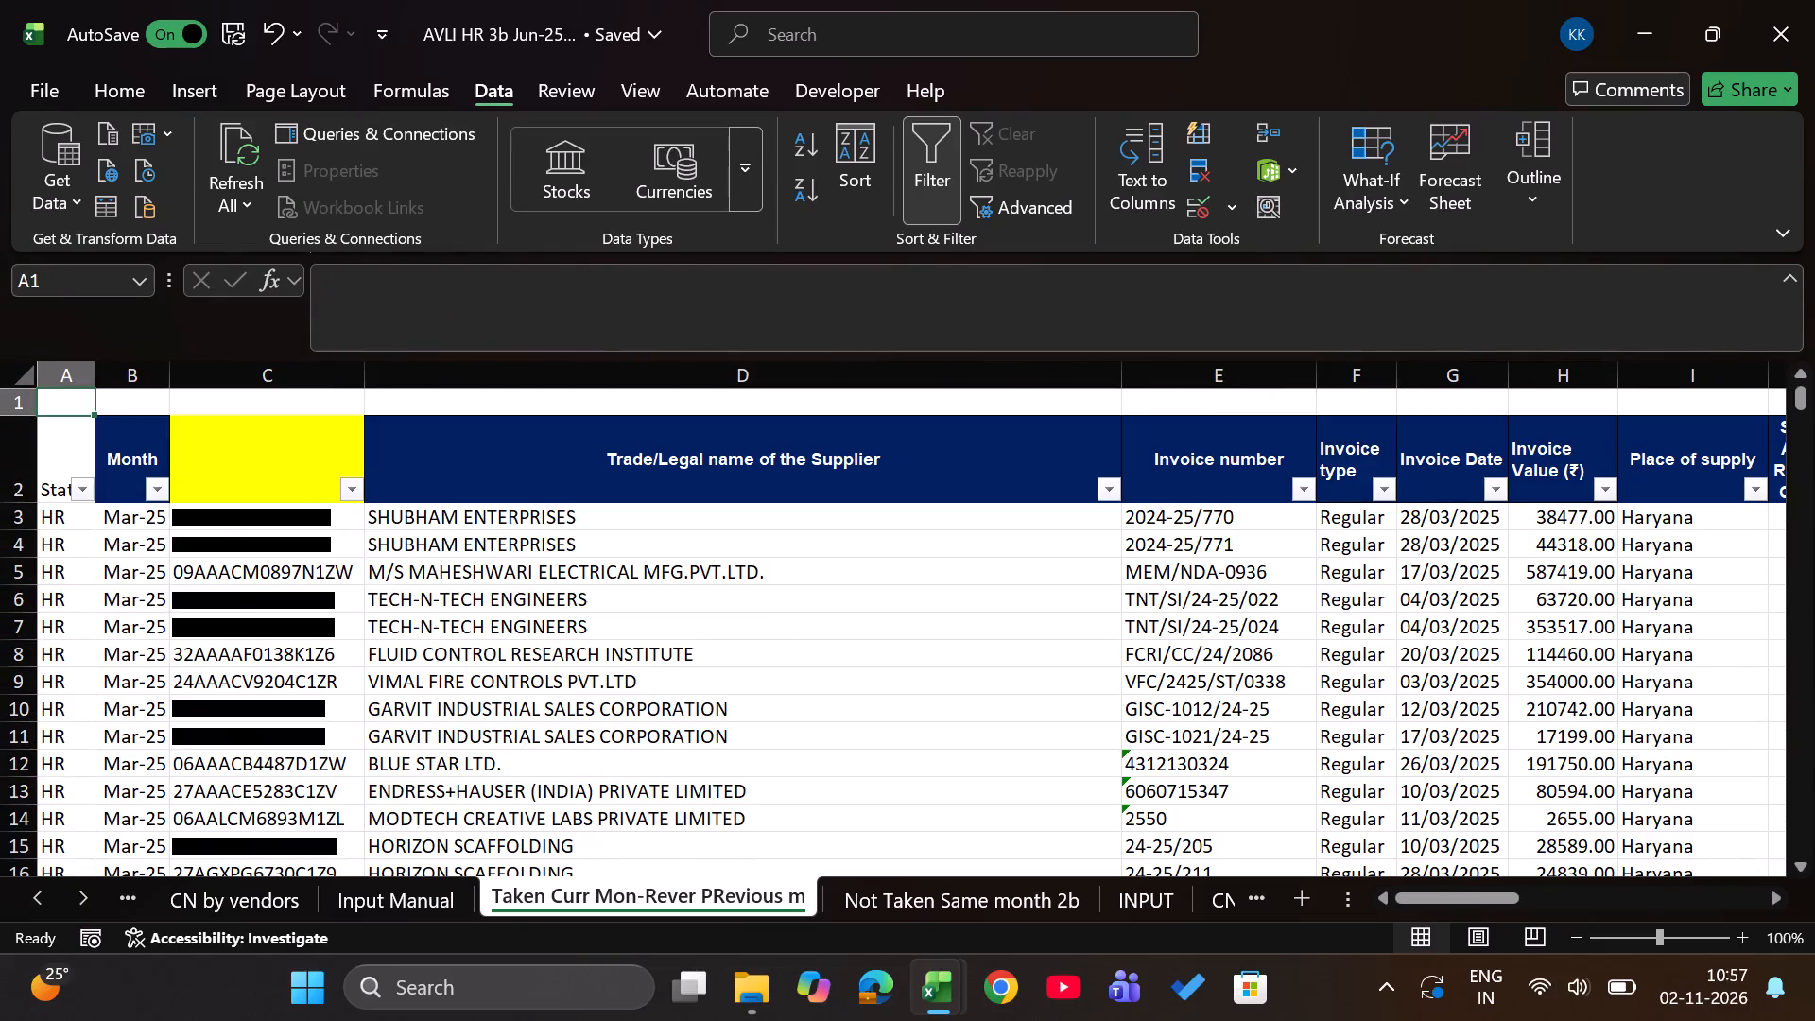
{"action": "key", "text": "ctrl+space"}
{"action": "key", "text": "ctrl+shift+equal"}
{"action": "key", "text": "Right"}
{"action": "key", "text": "Right"}
{"action": "key", "text": "Down"}
{"action": "key", "text": "Left"}
{"action": "key", "text": "Left"}
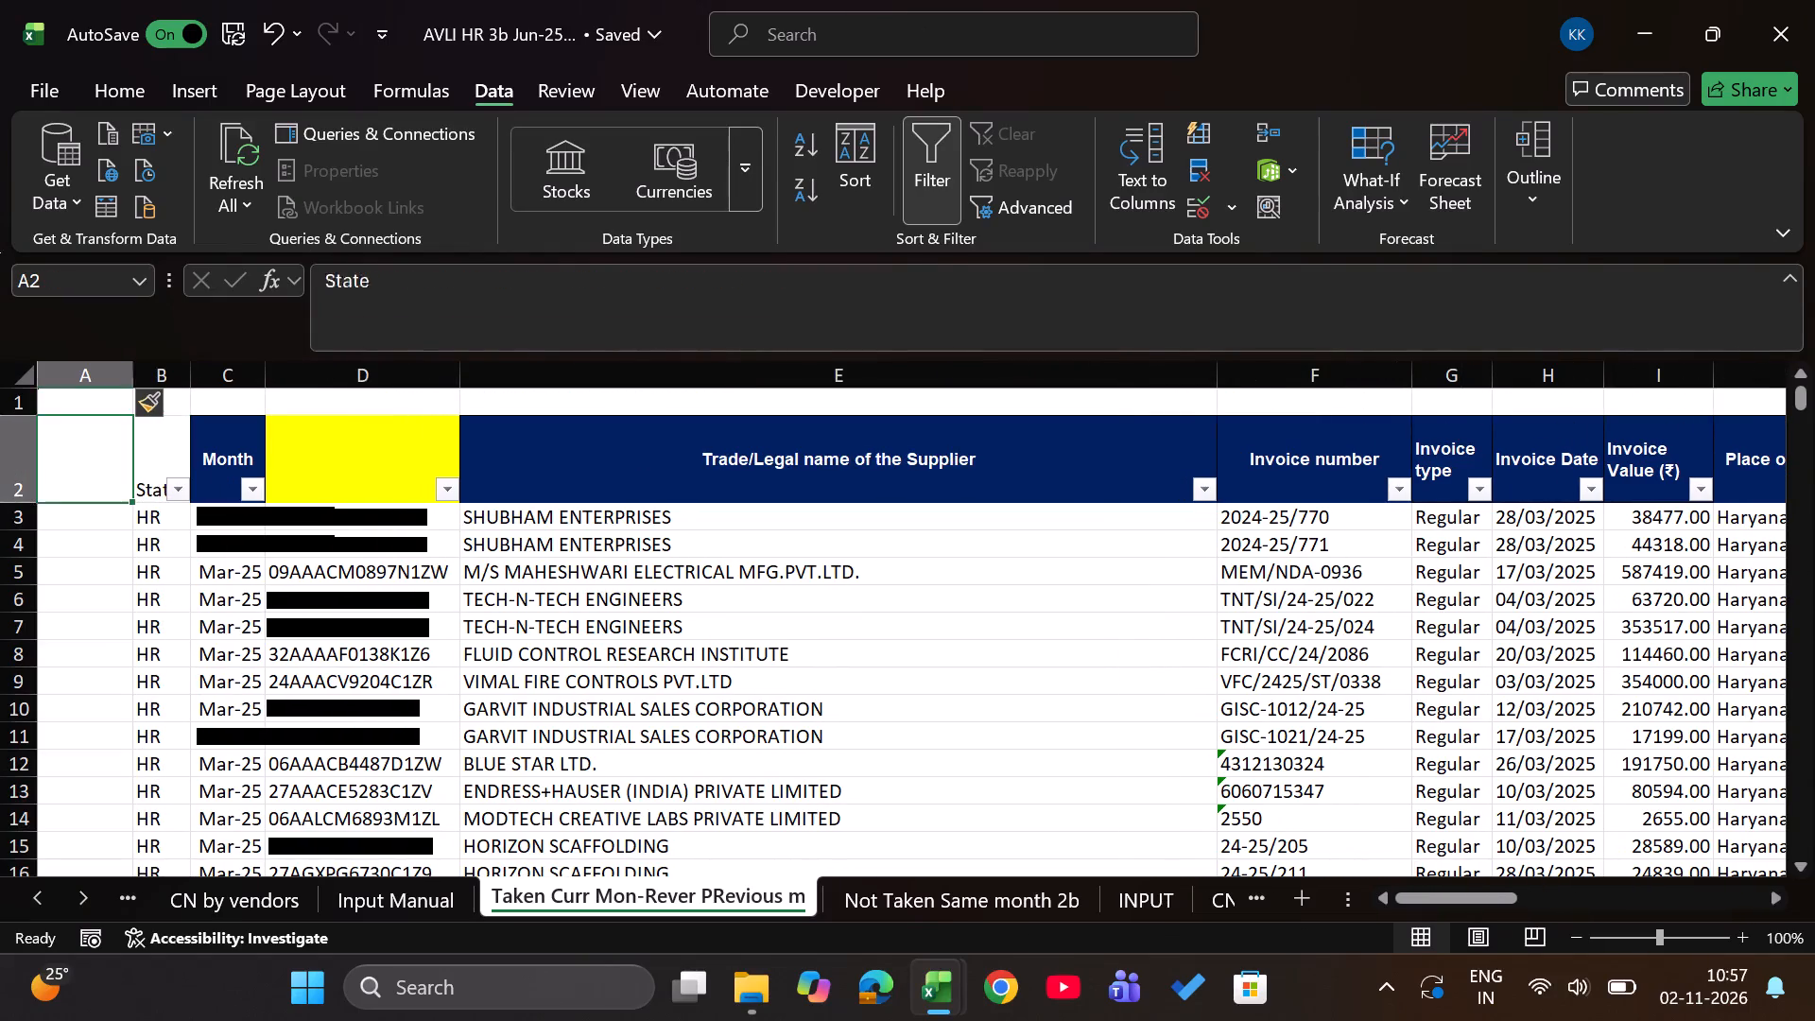
Enter the key formula =F3&D3 in A3 to join the invoice number with the supplier's GSTIN.
{"action": "key", "text": "Down"}
{"action": "key", "text": "equal"}
{"action": "key", "text": "Right"}
{"action": "key", "text": "Right"}
{"action": "key", "text": "Right"}
{"action": "key", "text": "Right"}
{"action": "key", "text": "Right"}
{"action": "key", "text": "Right"}
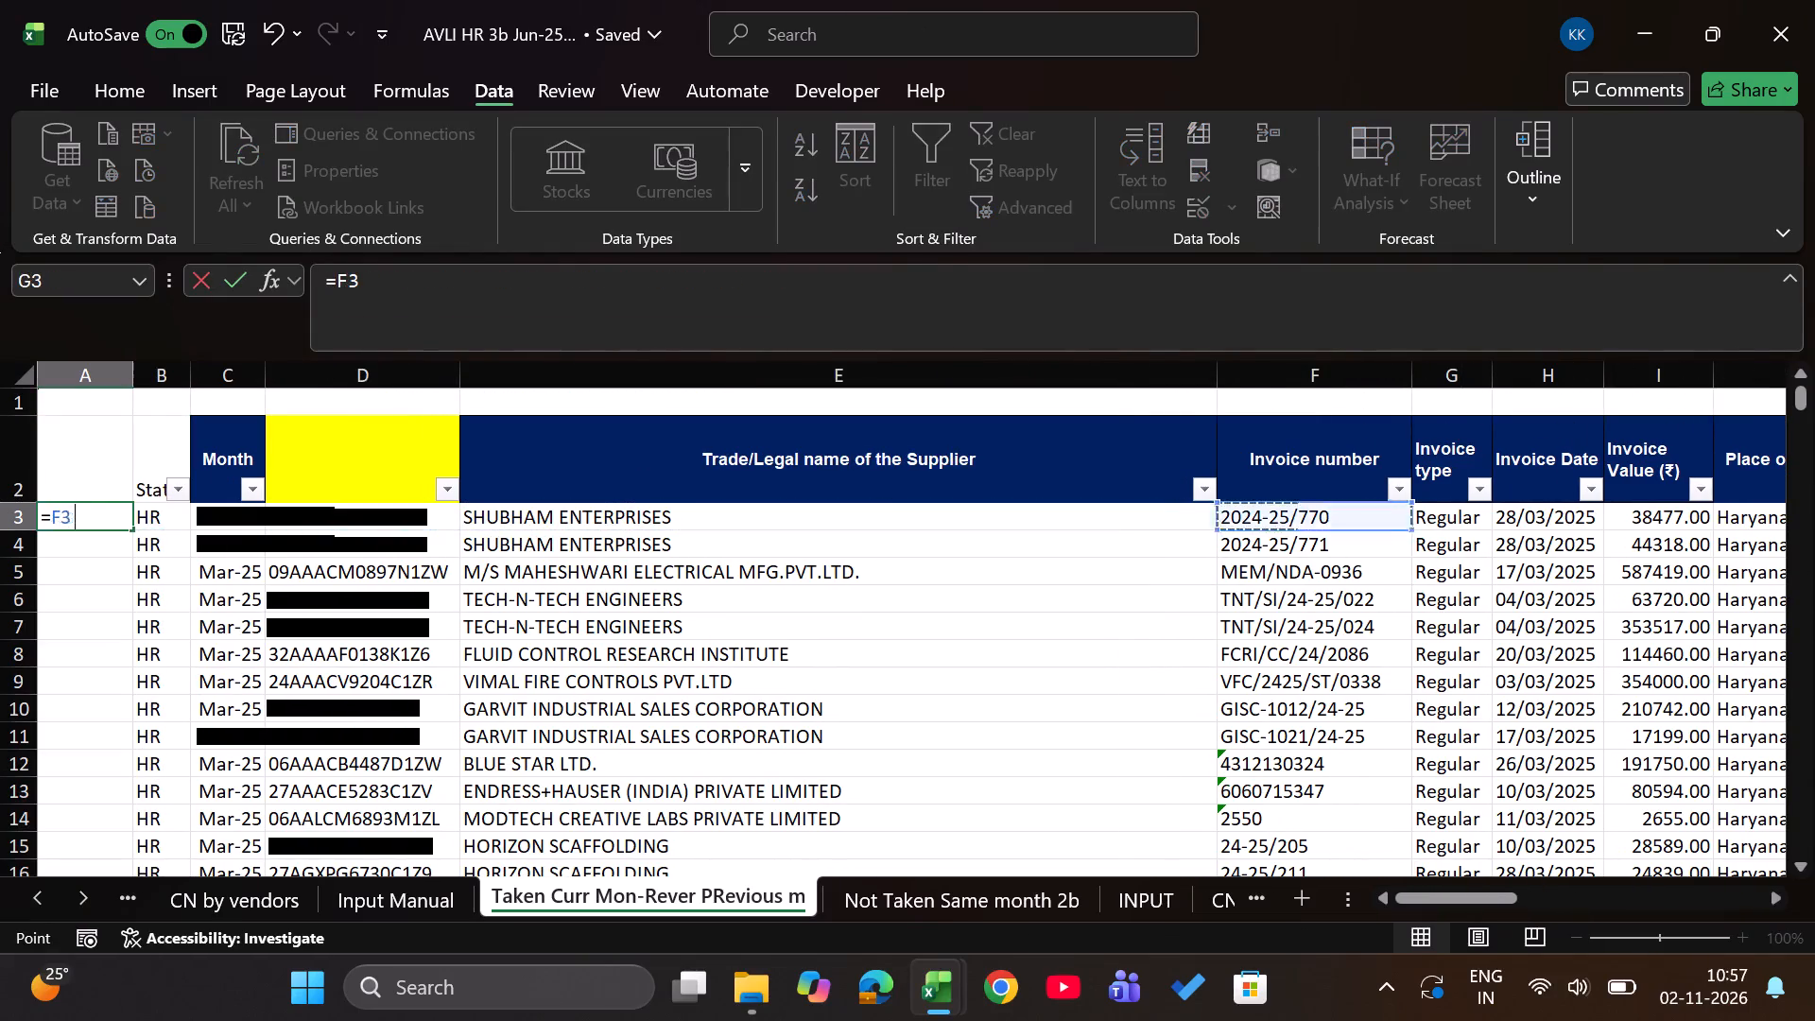
{"action": "key", "text": "Left"}
{"action": "key", "text": "shift+ampersand"}
{"action": "key", "text": "Right"}
{"action": "key", "text": "Right"}
{"action": "key", "text": "Right"}
{"action": "key", "text": "Return"}
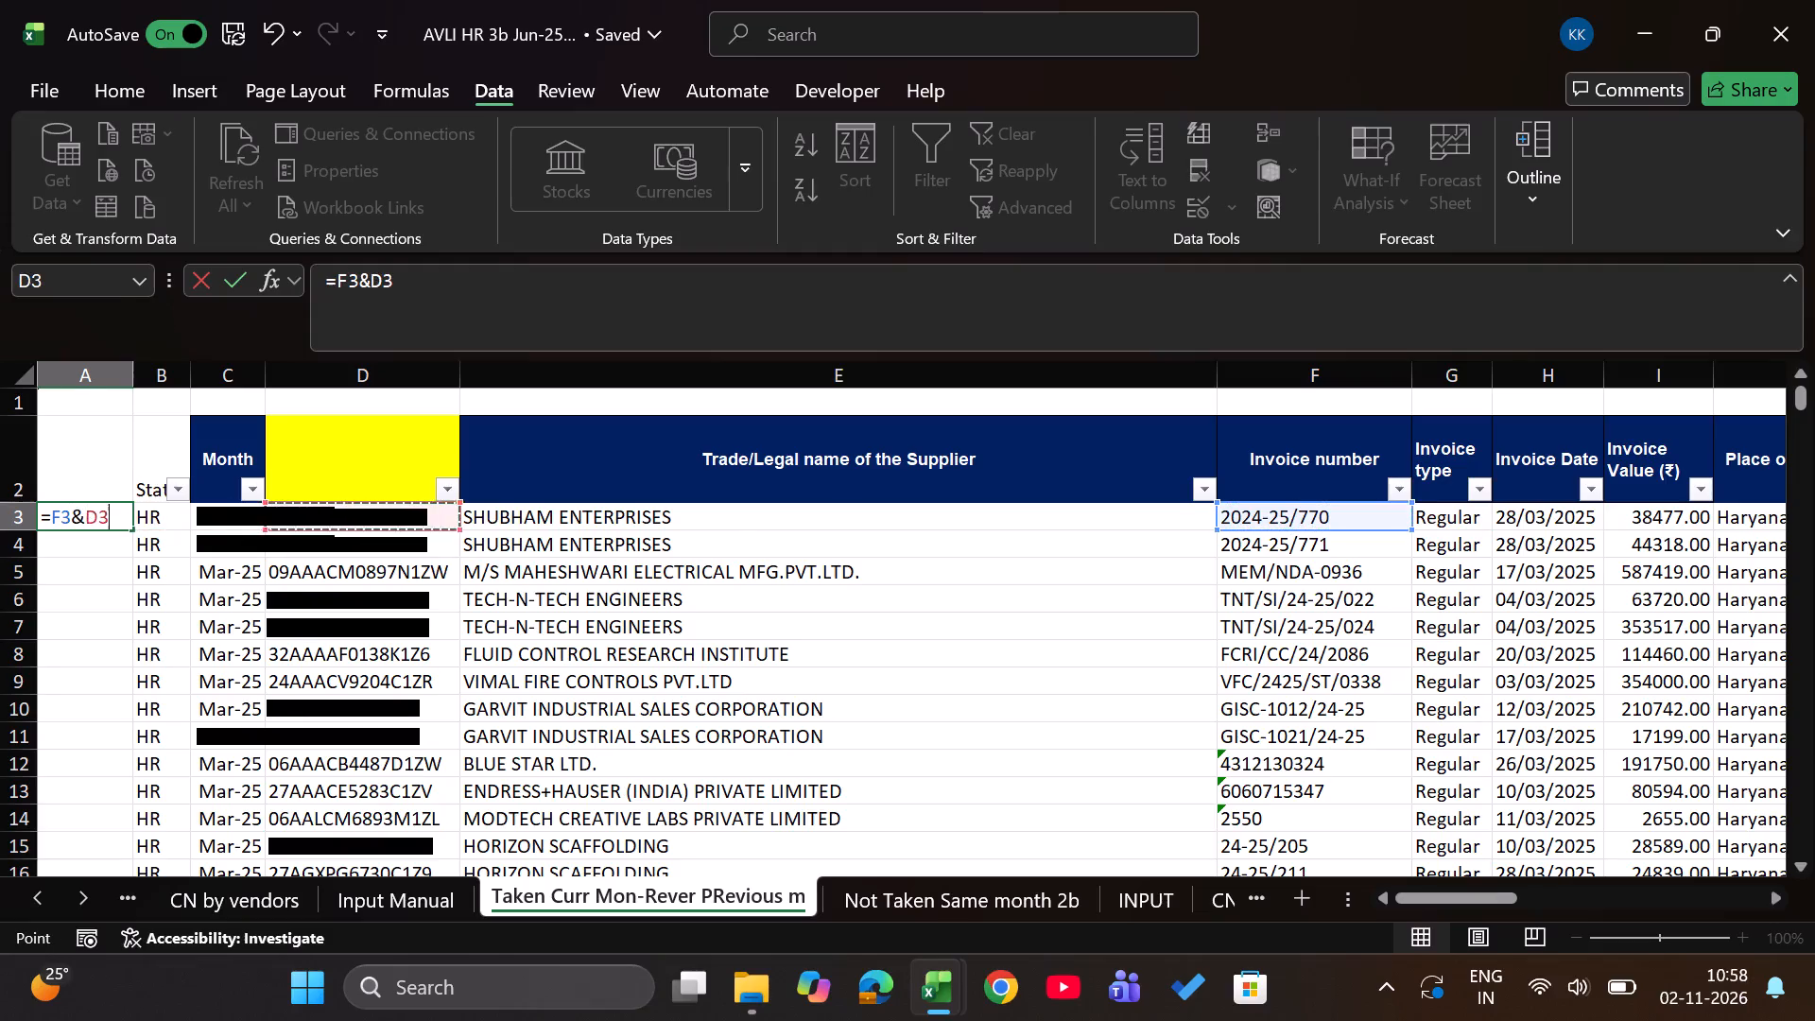
Fill the key formula from A3 down column A to the last data row.
{"action": "key", "text": "Right"}
{"action": "key", "text": "ctrl+Down"}
{"action": "key", "text": "ctrl+Left"}
{"action": "key", "text": "ctrl+shift+Up"}
{"action": "key", "text": "ctrl+d"}
{"action": "key", "text": "Up"}
{"action": "key", "text": "ctrl+Up"}
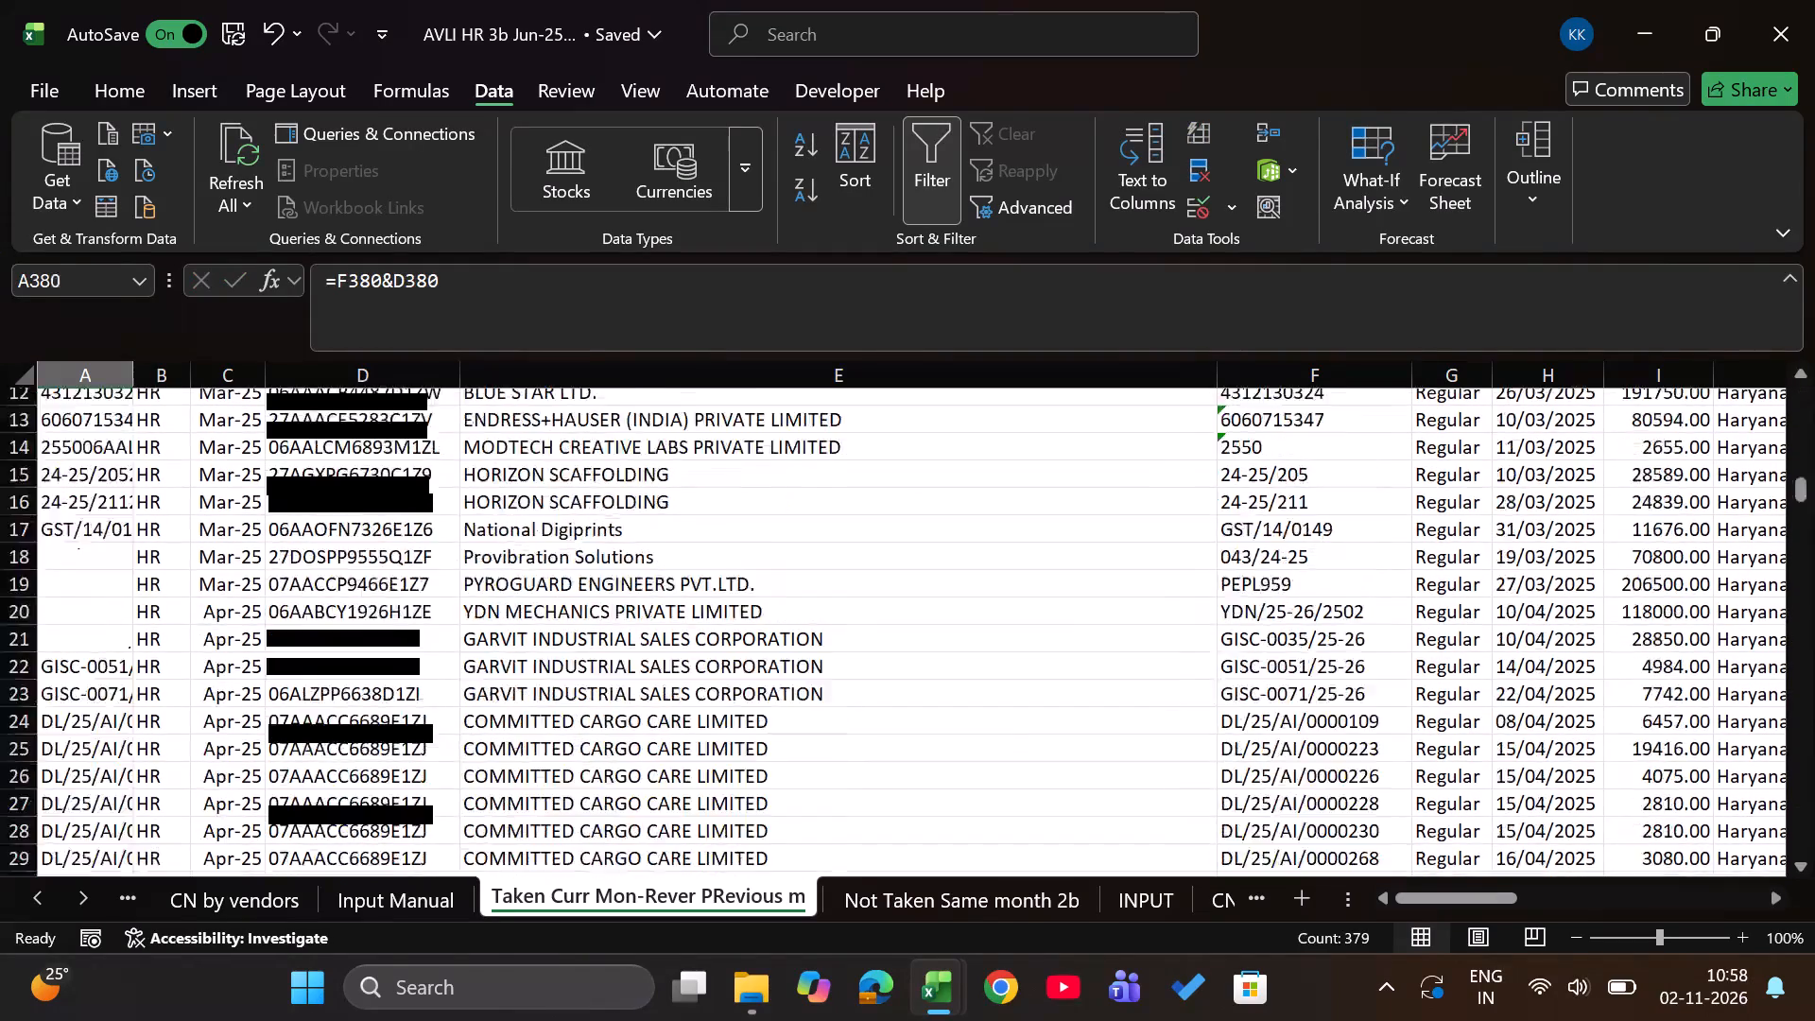
Enter =SUBTOTAL(9,N3:N381) in C1 of the Taken Curr Mon-Rever PRevious m sheet to total Integrated Tax.
{"action": "key", "text": "Up"}
{"action": "key", "text": "Up"}
{"action": "key", "text": "Right"}
{"action": "key", "text": "Right"}
{"action": "type", "text": "=subt"}
{"action": "key", "text": "Tab"}
{"action": "type", "text": "9,"}
{"action": "key", "text": "Right"}
{"action": "key", "text": "Right"}
{"action": "key", "text": "Down"}
{"action": "key", "text": "Right"}
{"action": "key", "text": "Right"}
{"action": "key", "text": "Right"}
{"action": "key", "text": "Right"}
{"action": "key", "text": "Right"}
{"action": "key", "text": "Right"}
{"action": "key", "text": "Right"}
{"action": "key", "text": "Right"}
{"action": "key", "text": "Right"}
{"action": "key", "text": "Right"}
{"action": "key", "text": "Right"}
{"action": "key", "text": "Right"}
{"action": "key", "text": "Right"}
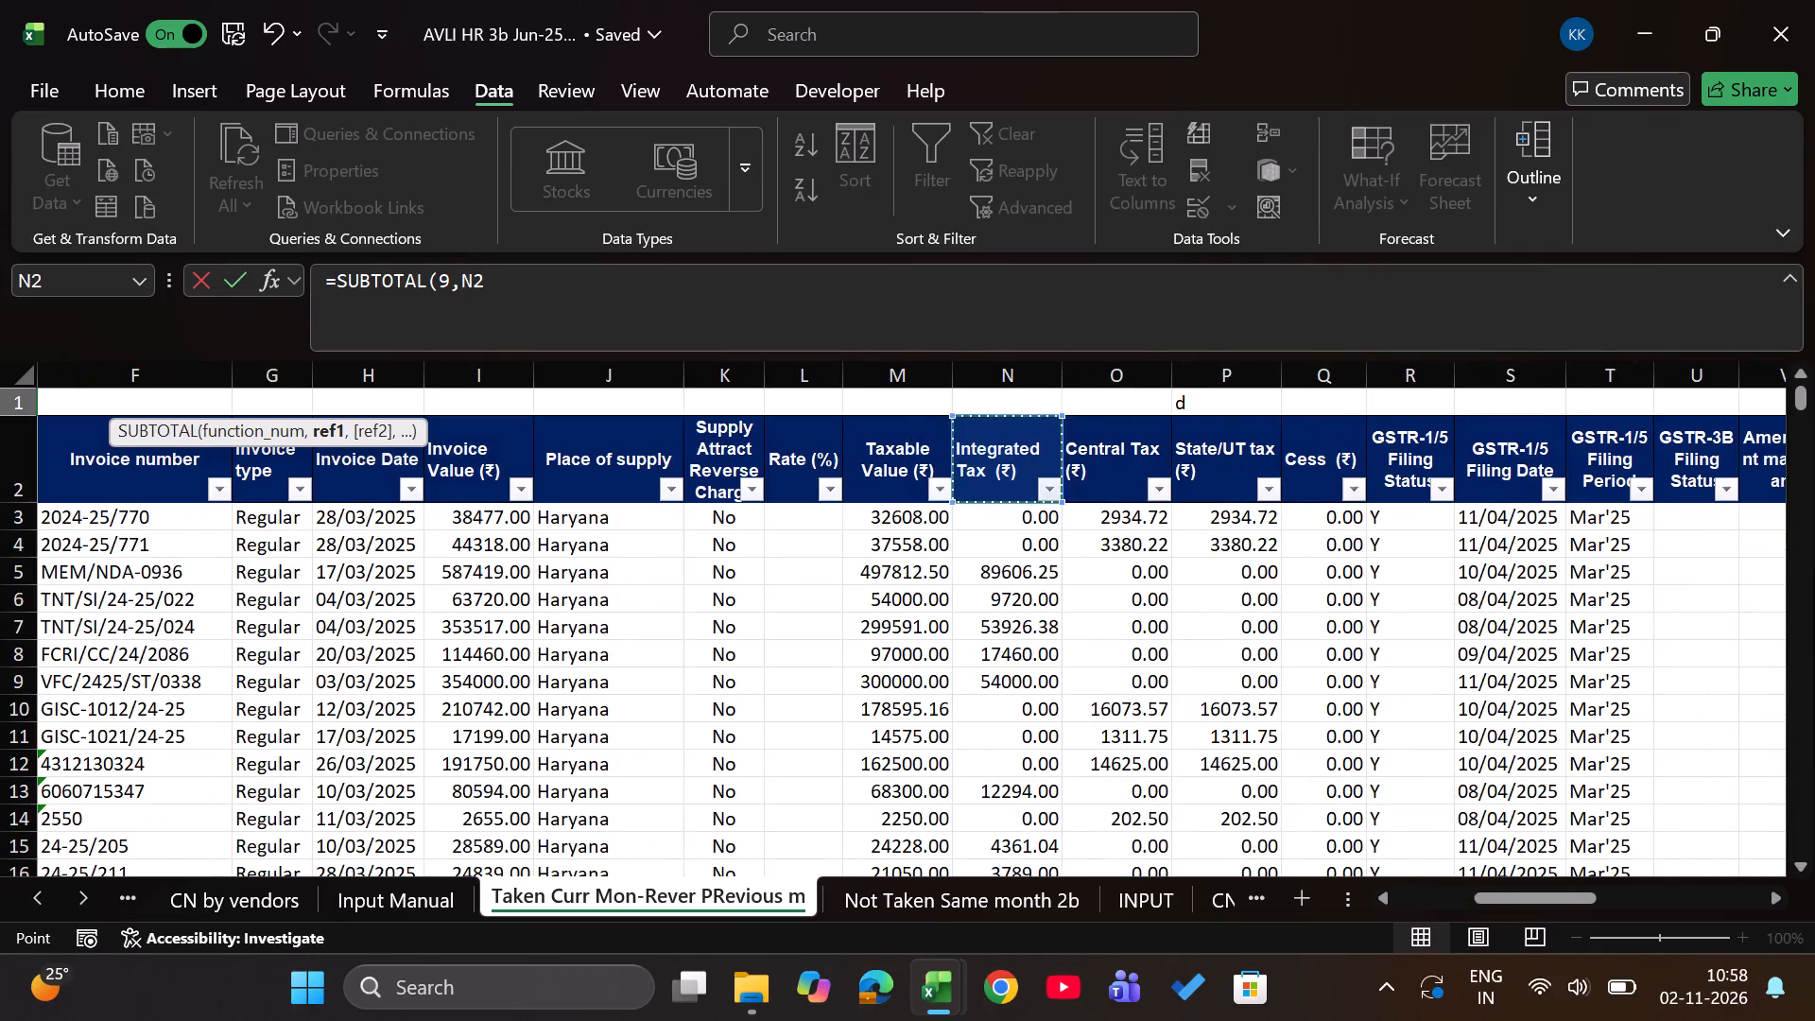
{"action": "key", "text": "Right"}
{"action": "key", "text": "Right"}
{"action": "key", "text": "Down"}
{"action": "key", "text": "Left"}
{"action": "key", "text": "Left"}
{"action": "key", "text": "ctrl+shift+Down"}
{"action": "key", "text": "Return"}
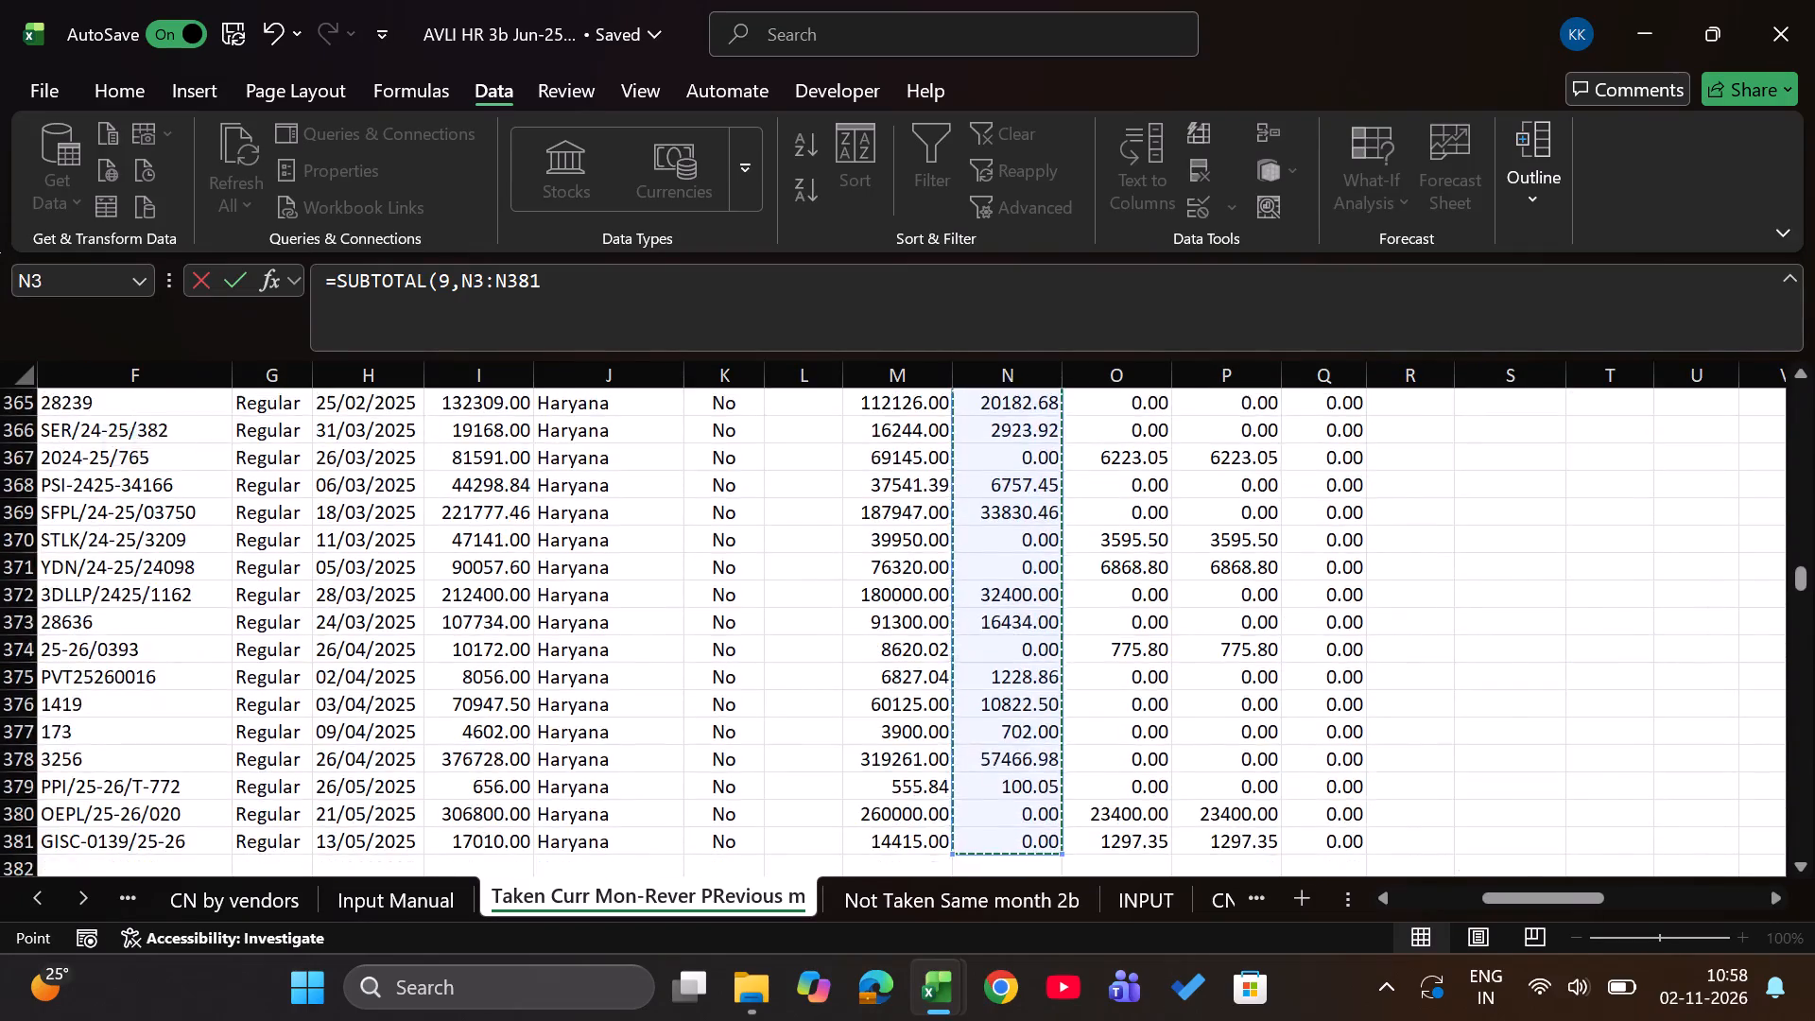
Copy the C1 subtotal across to D1:E1 and format all three totals with comma separators and no decimals.
{"action": "key", "text": "Up"}
{"action": "key", "text": "shift+Right"}
{"action": "key", "text": "shift+Right"}
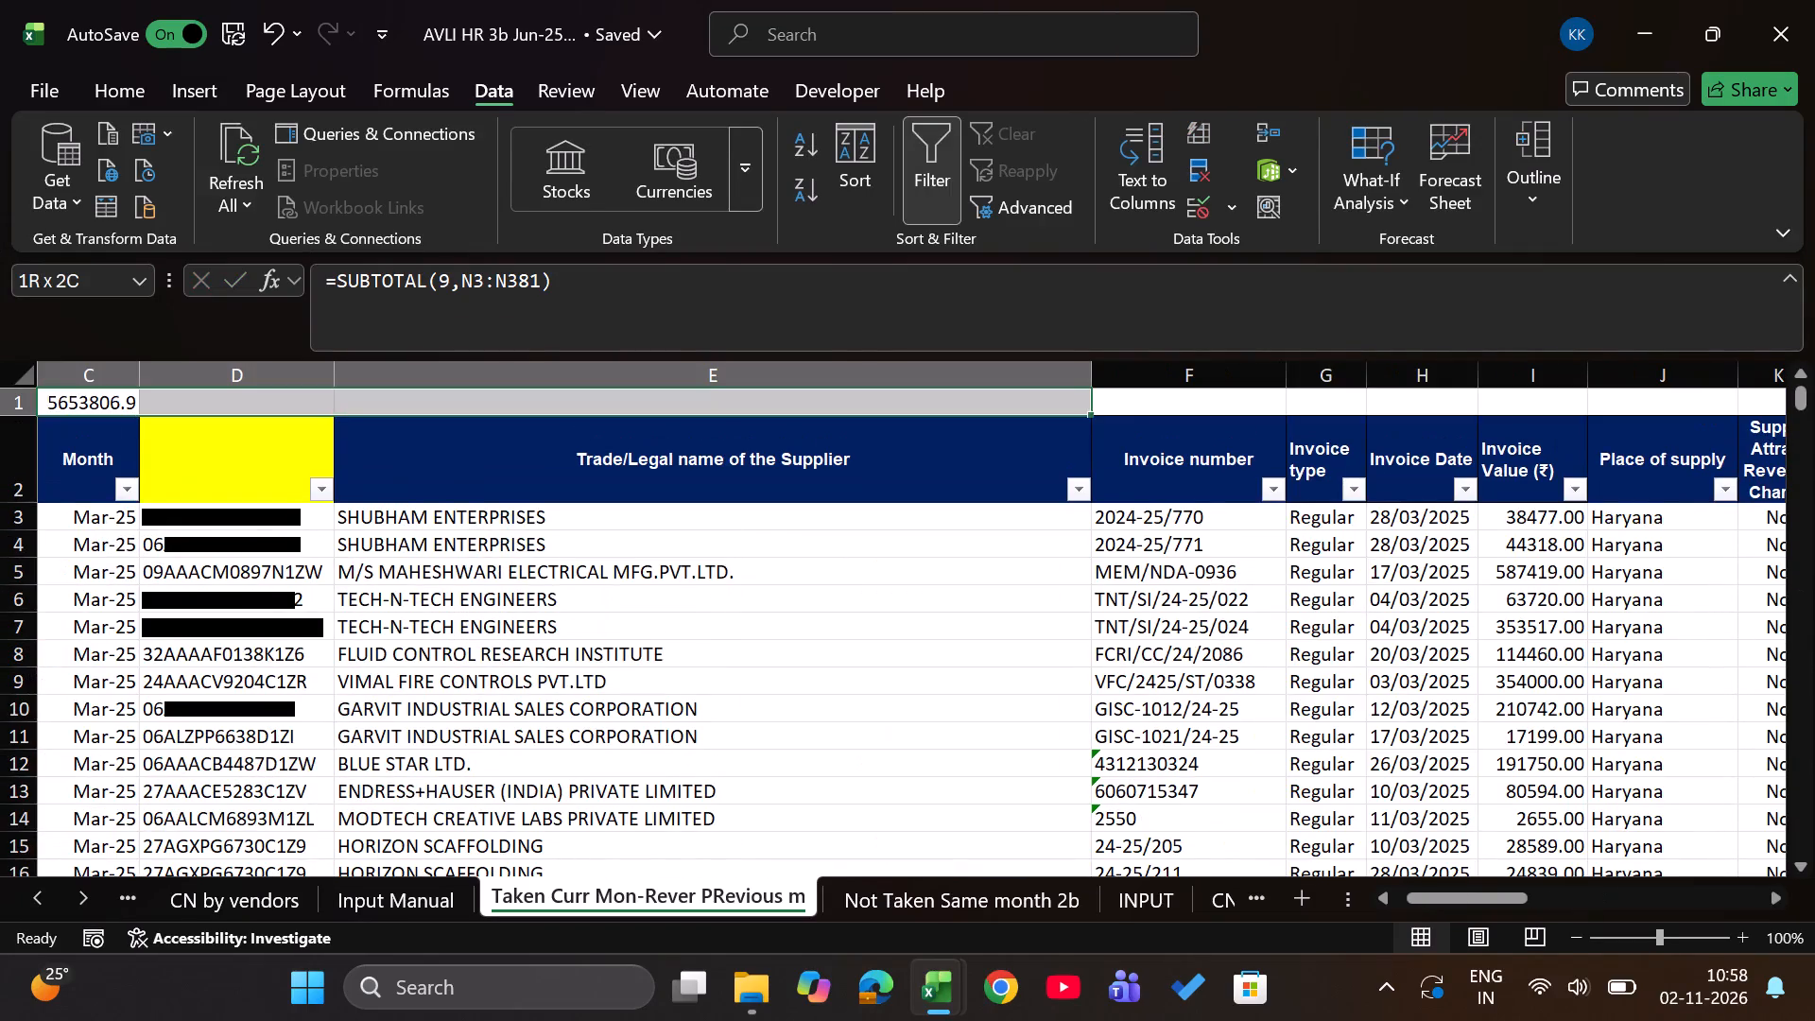
{"action": "key", "text": "ctrl+r"}
{"action": "type", "text": "hk"}
{"action": "key", "text": "alt+h"}
{"action": "key", "text": "9"}
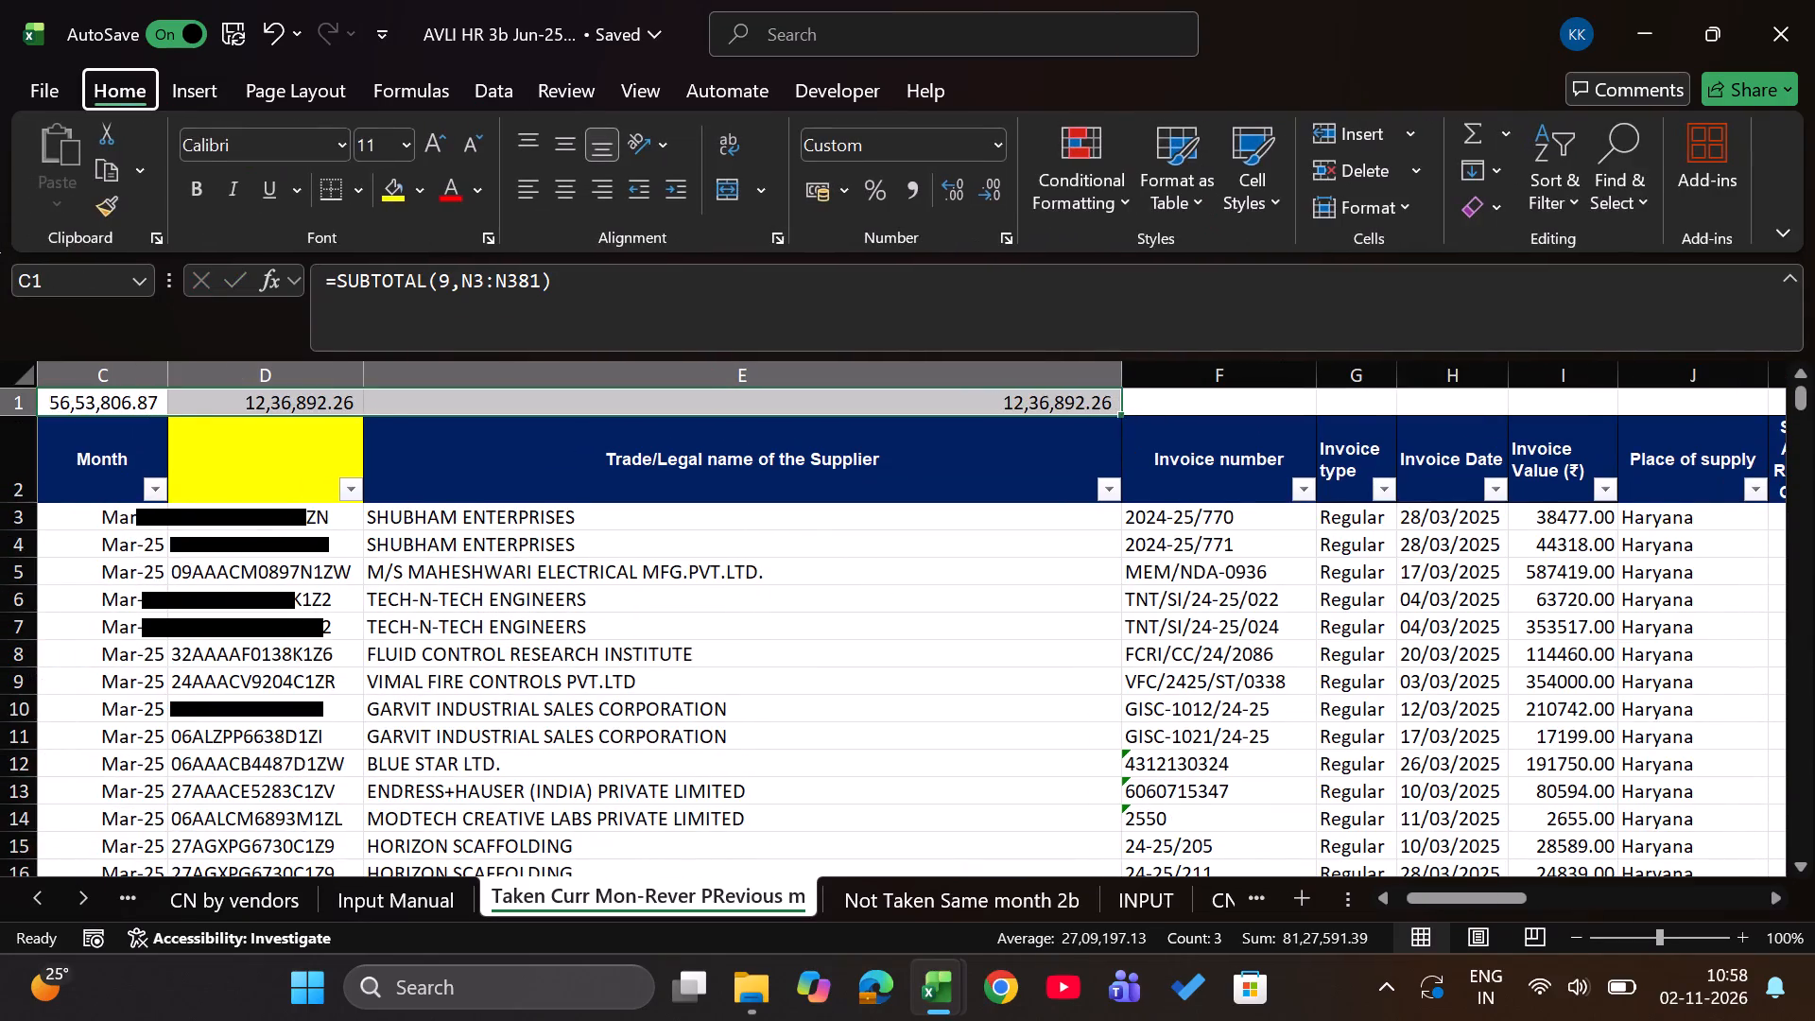
{"action": "key", "text": "alt+h"}
{"action": "key", "text": "9"}
{"action": "key", "text": "Down"}
{"action": "key", "text": "Up"}
Switch to the console ITC workbook and clear all active filters on its GSTR-2B sheet.
{"action": "key", "text": "alt+Tab"}
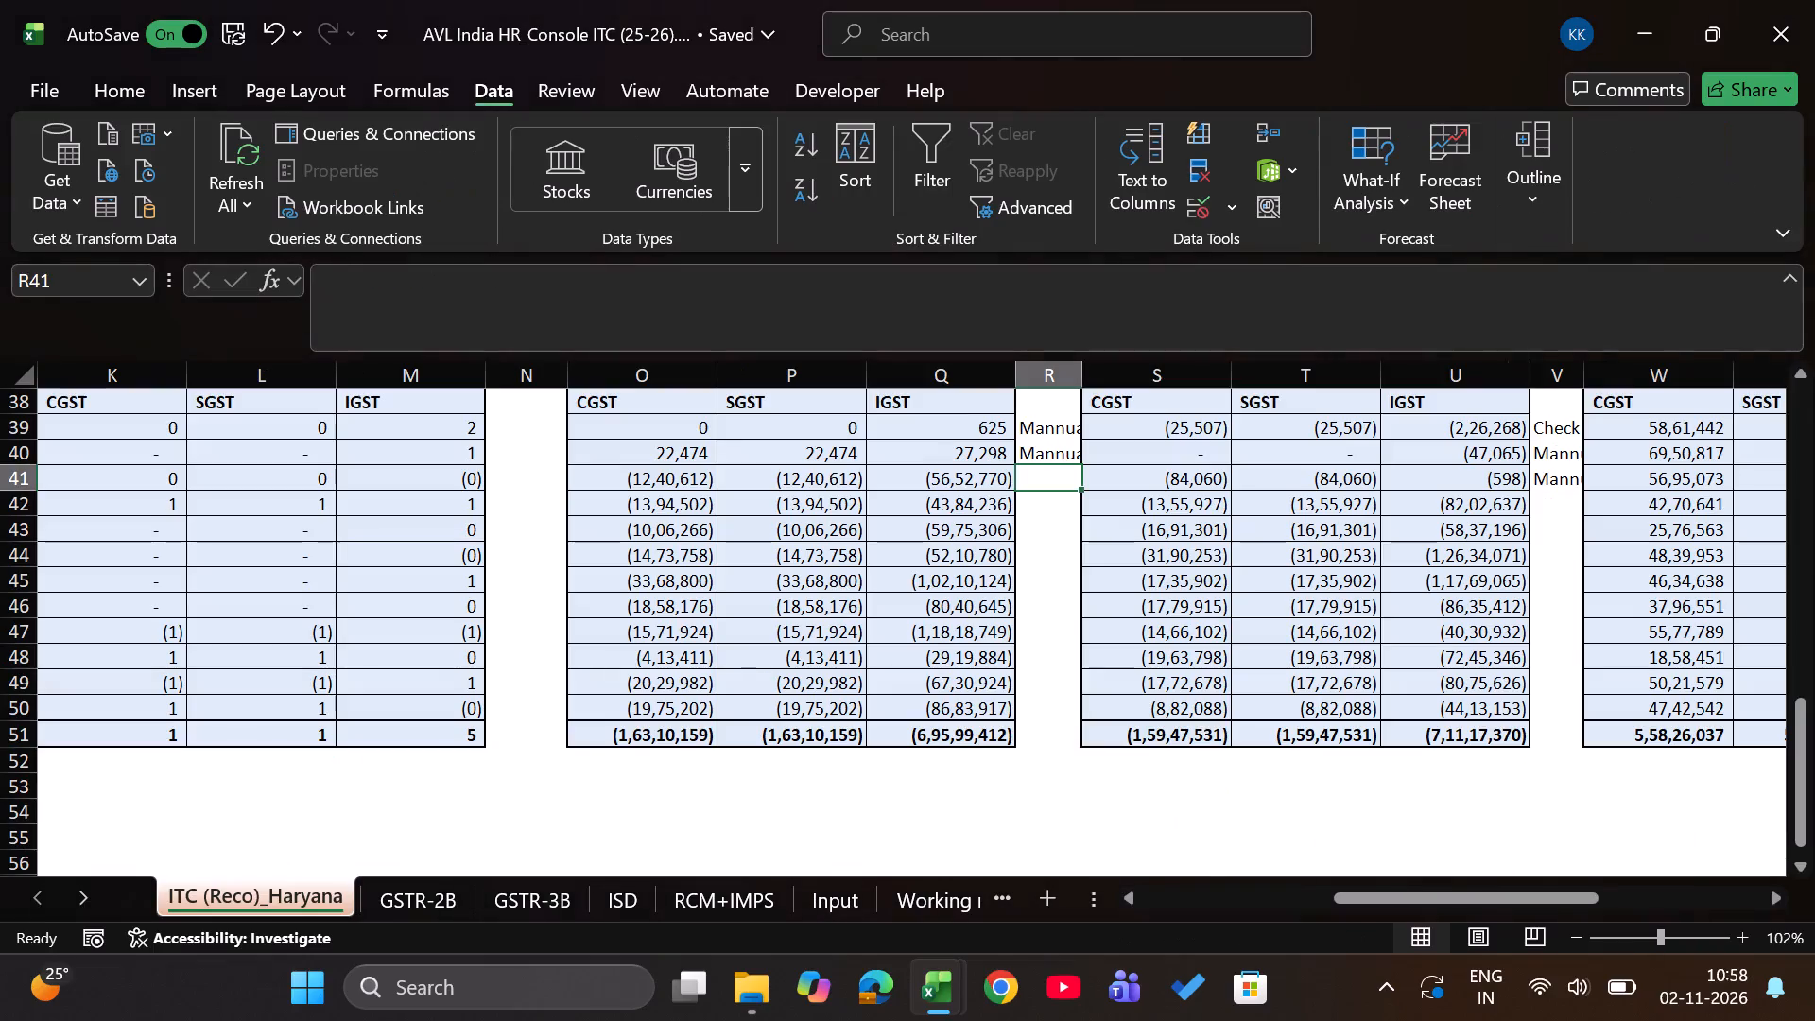
{"action": "key", "text": "ctrl+Page_Down"}
{"action": "key", "text": "Up"}
{"action": "key", "text": "Left"}
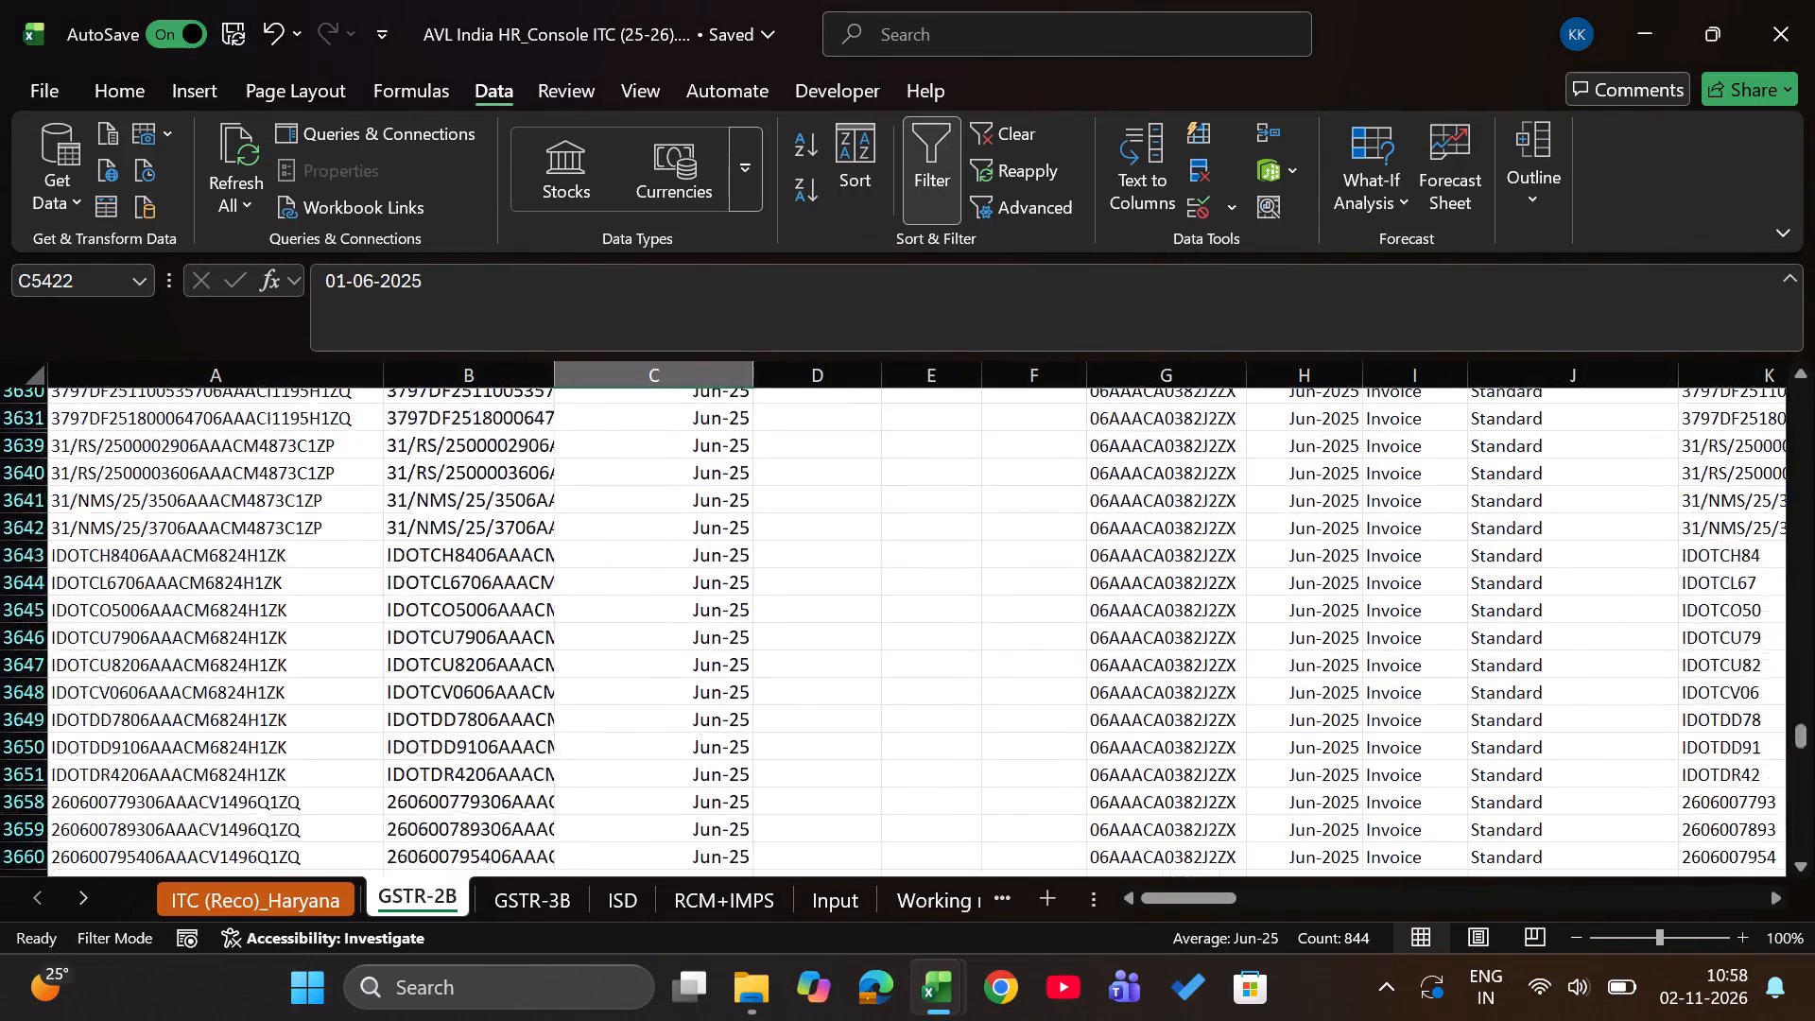
{"action": "key", "text": "Right"}
{"action": "key", "text": "Right"}
{"action": "key", "text": "Up"}
{"action": "key", "text": "ctrl+Up"}
{"action": "key", "text": "ctrl+Up"}
{"action": "key", "text": "ctrl+Up"}
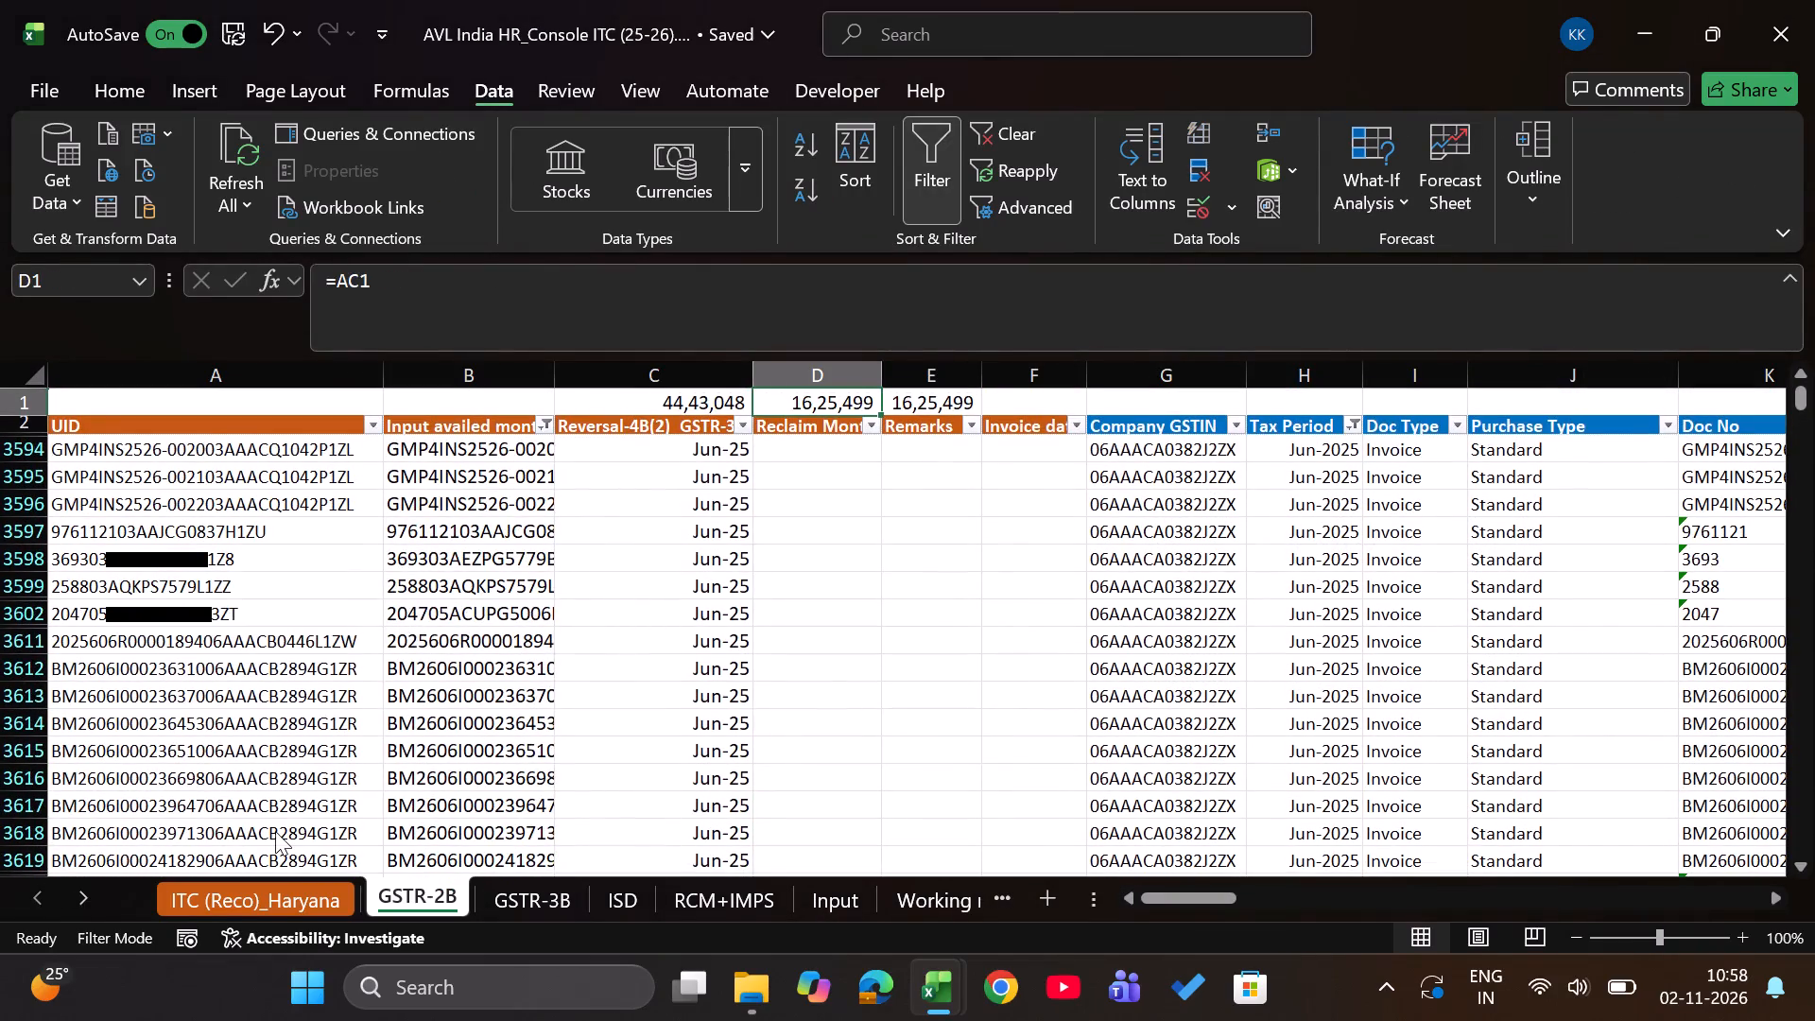
{"action": "type", "text": "ac"}
Filter the GSTR-2B sheet's Reclaim Month column to the "-" entries, delete them and clear the filter.
{"action": "key", "text": "Down"}
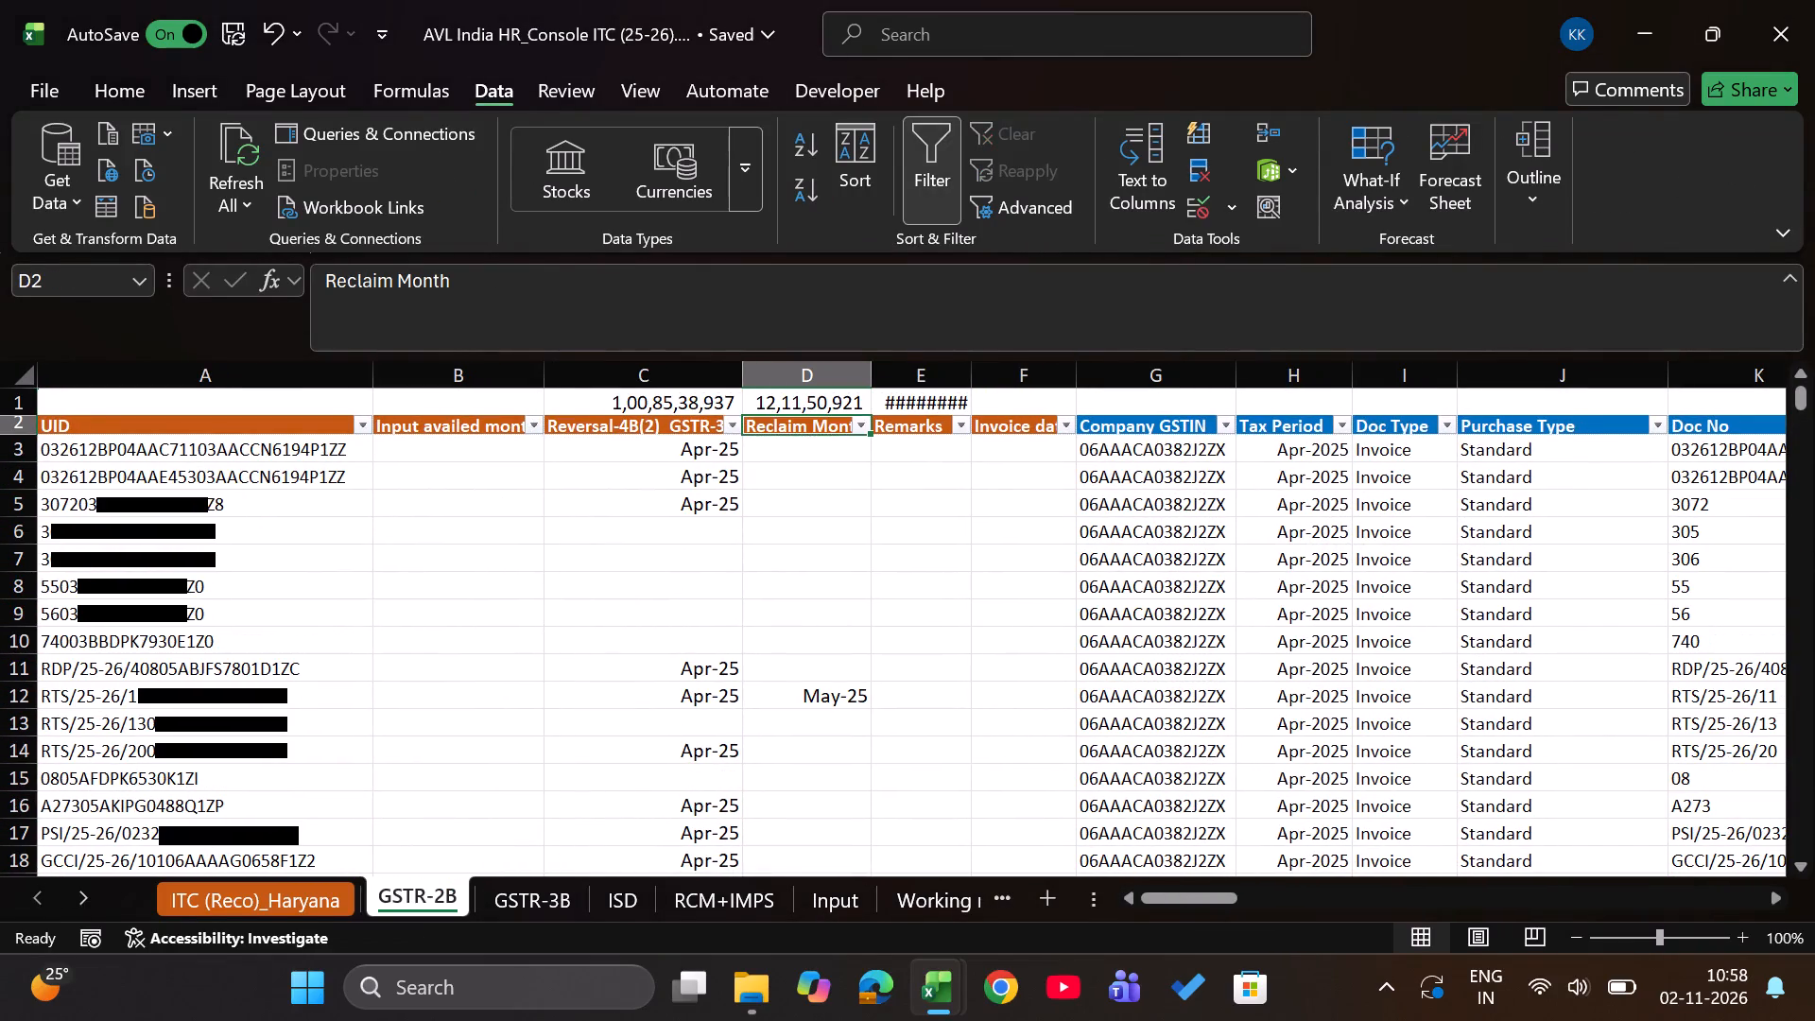
{"action": "key", "text": "alt+Down"}
{"action": "left_click", "coordinate": [579, 673]}
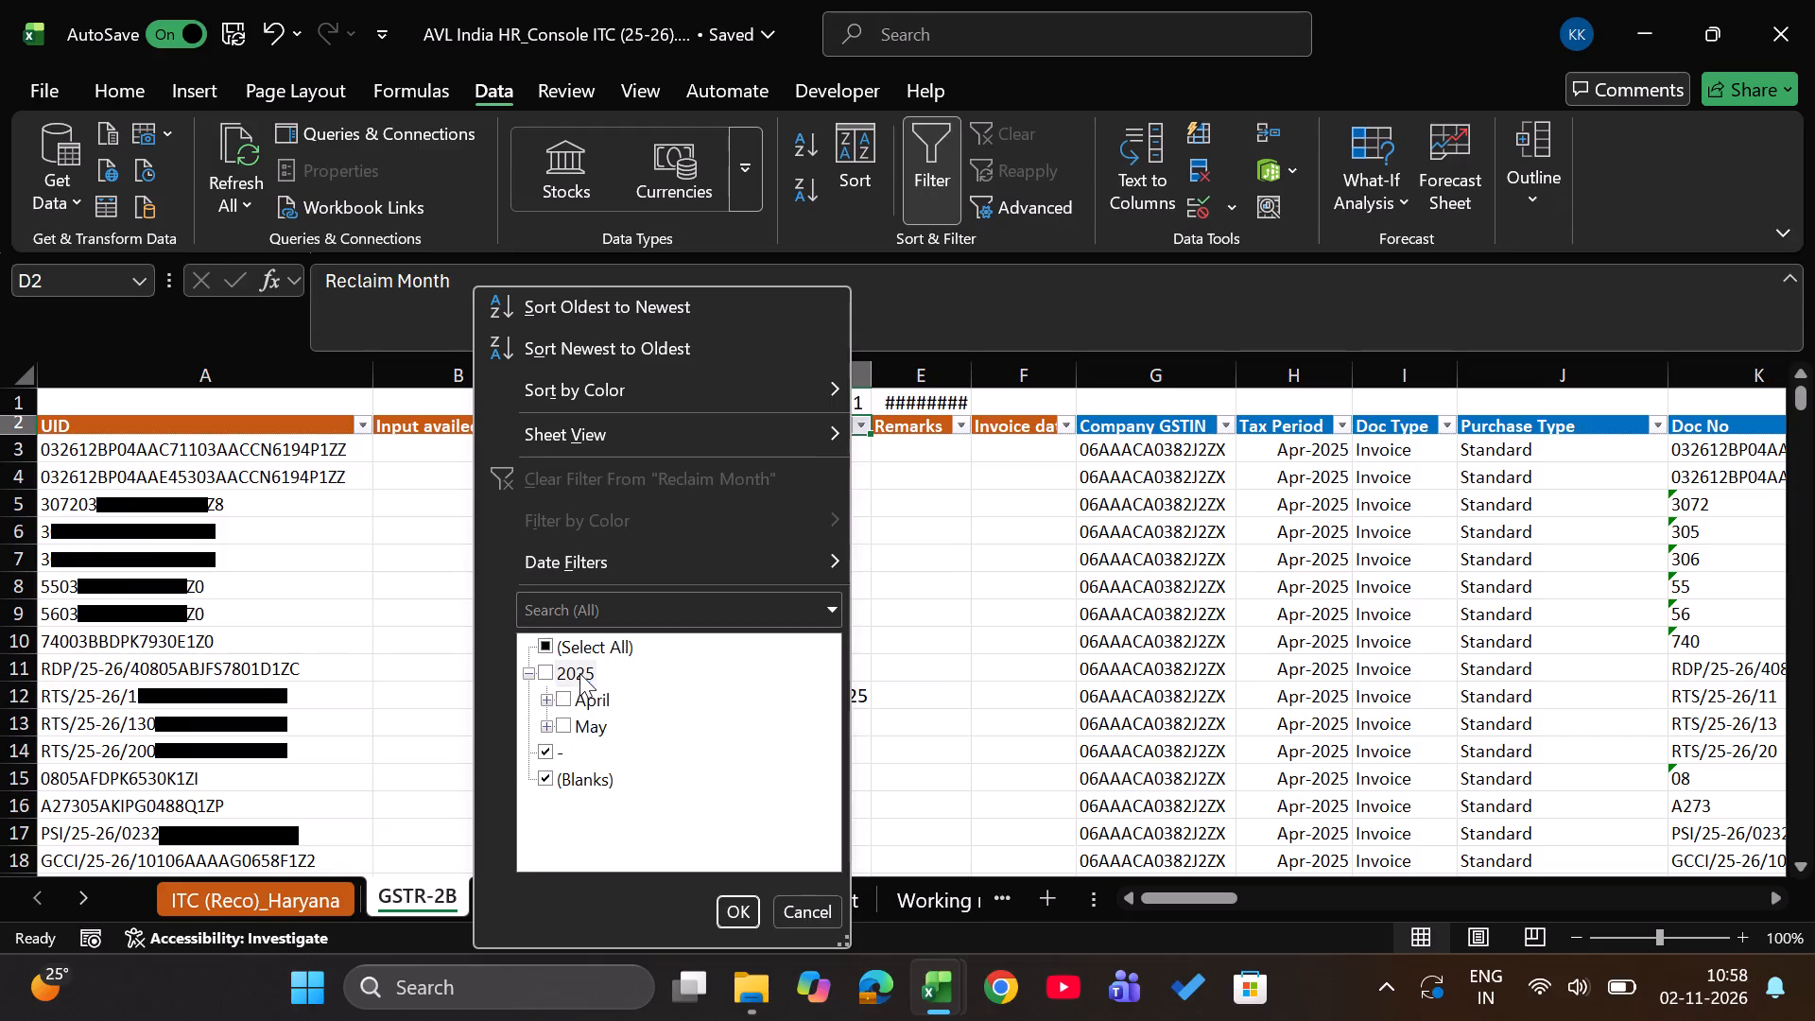
{"action": "left_click", "coordinate": [583, 771]}
{"action": "key", "text": "Return"}
{"action": "key", "text": "Down"}
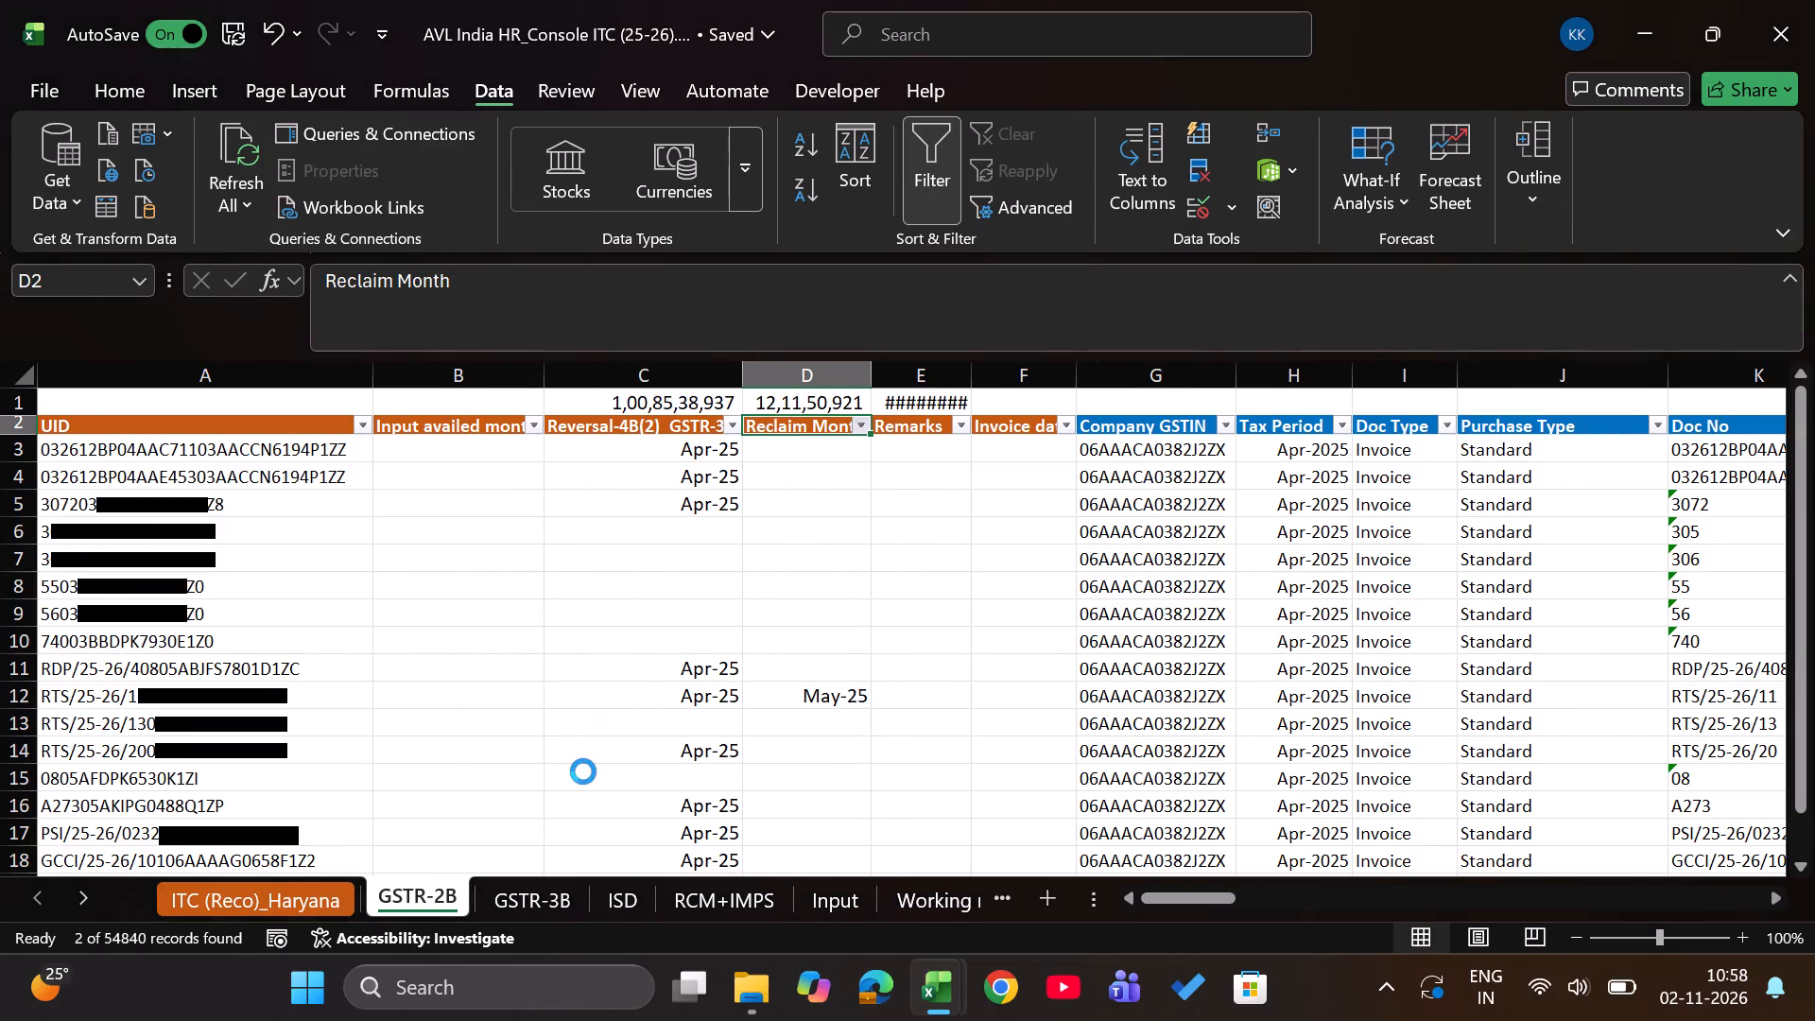
{"action": "key", "text": "Down"}
{"action": "key", "text": "shift+Down"}
{"action": "key", "text": "Down"}
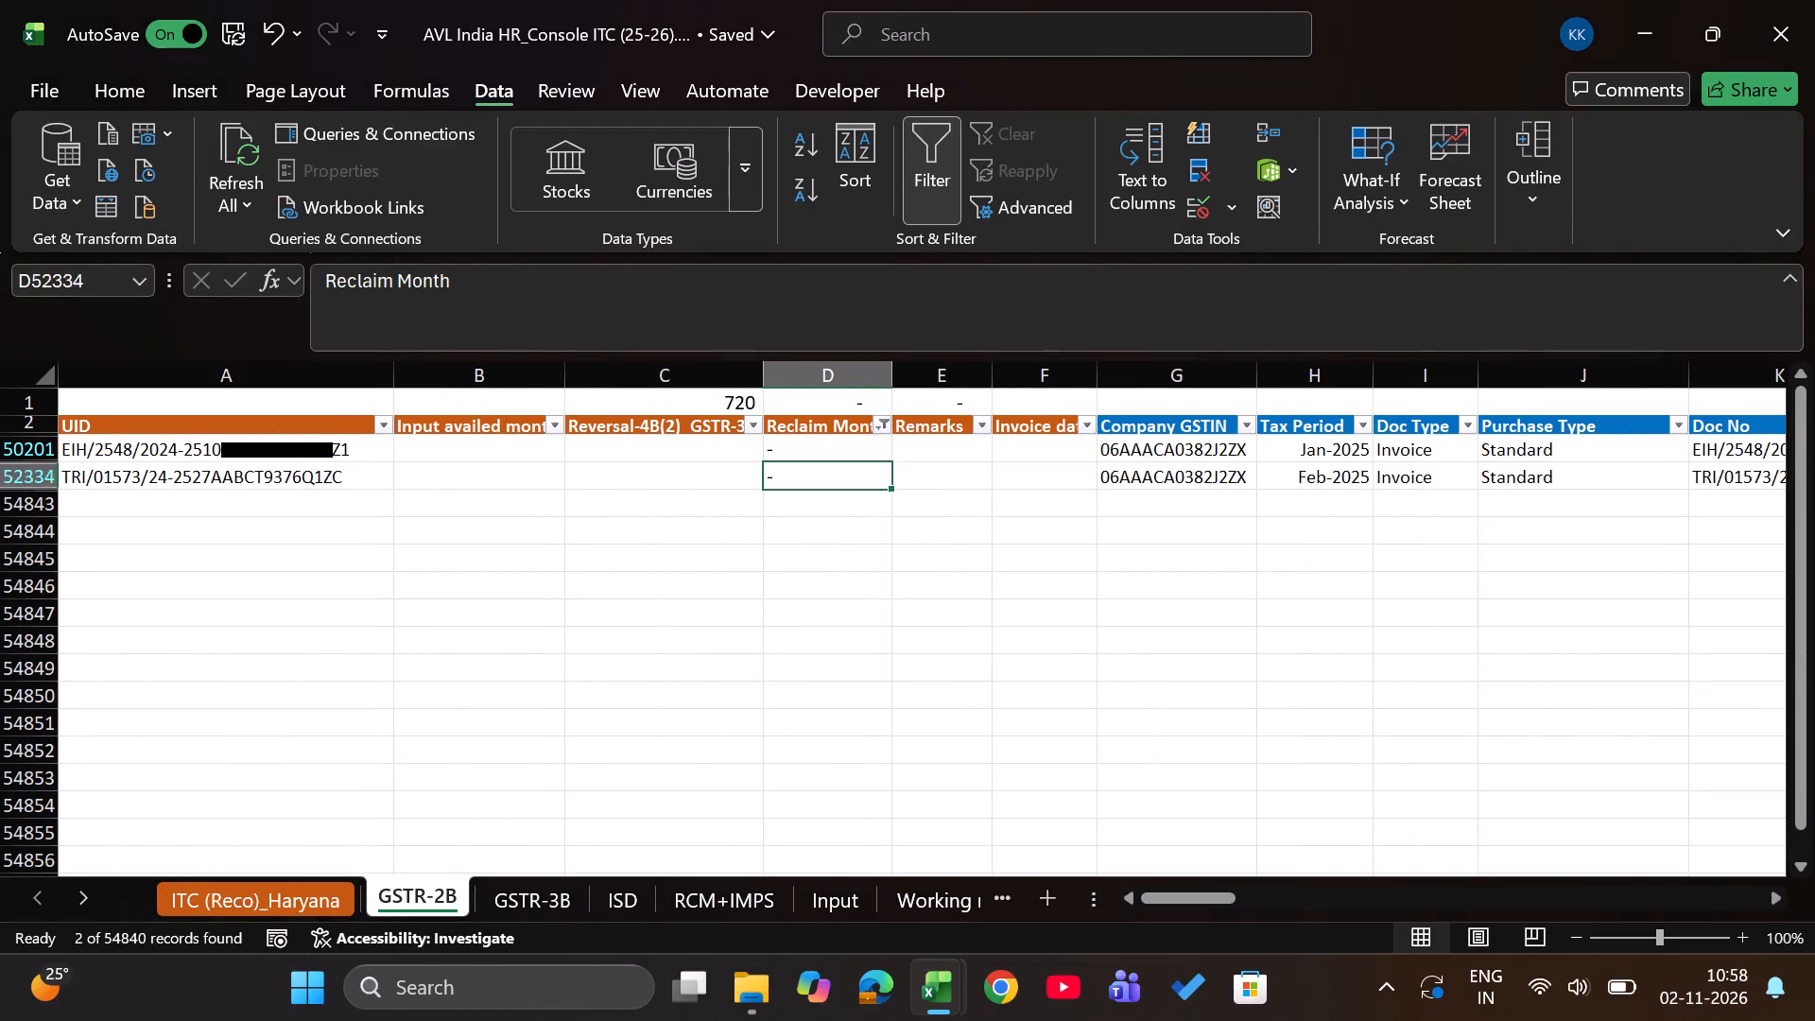
{"action": "key", "text": "Up"}
{"action": "key", "text": "Delete"}
{"action": "key", "text": "Up"}
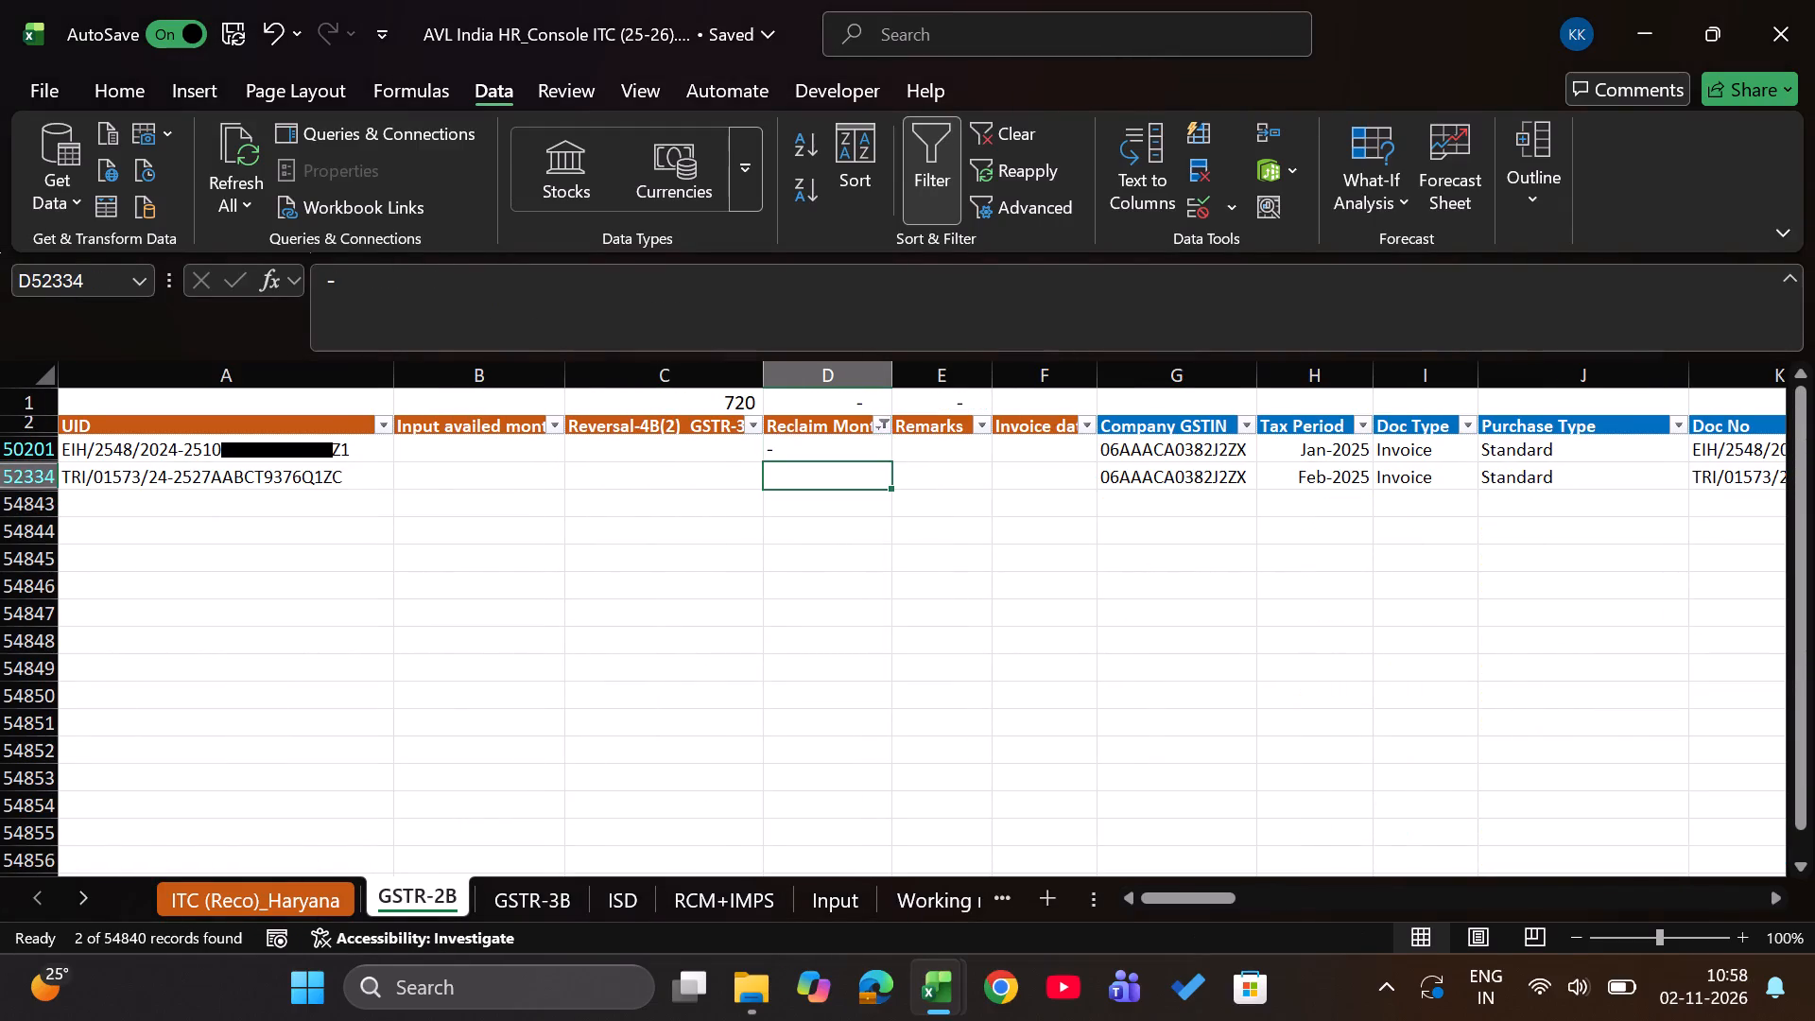
{"action": "key", "text": "Delete"}
{"action": "type", "text": "ac"}
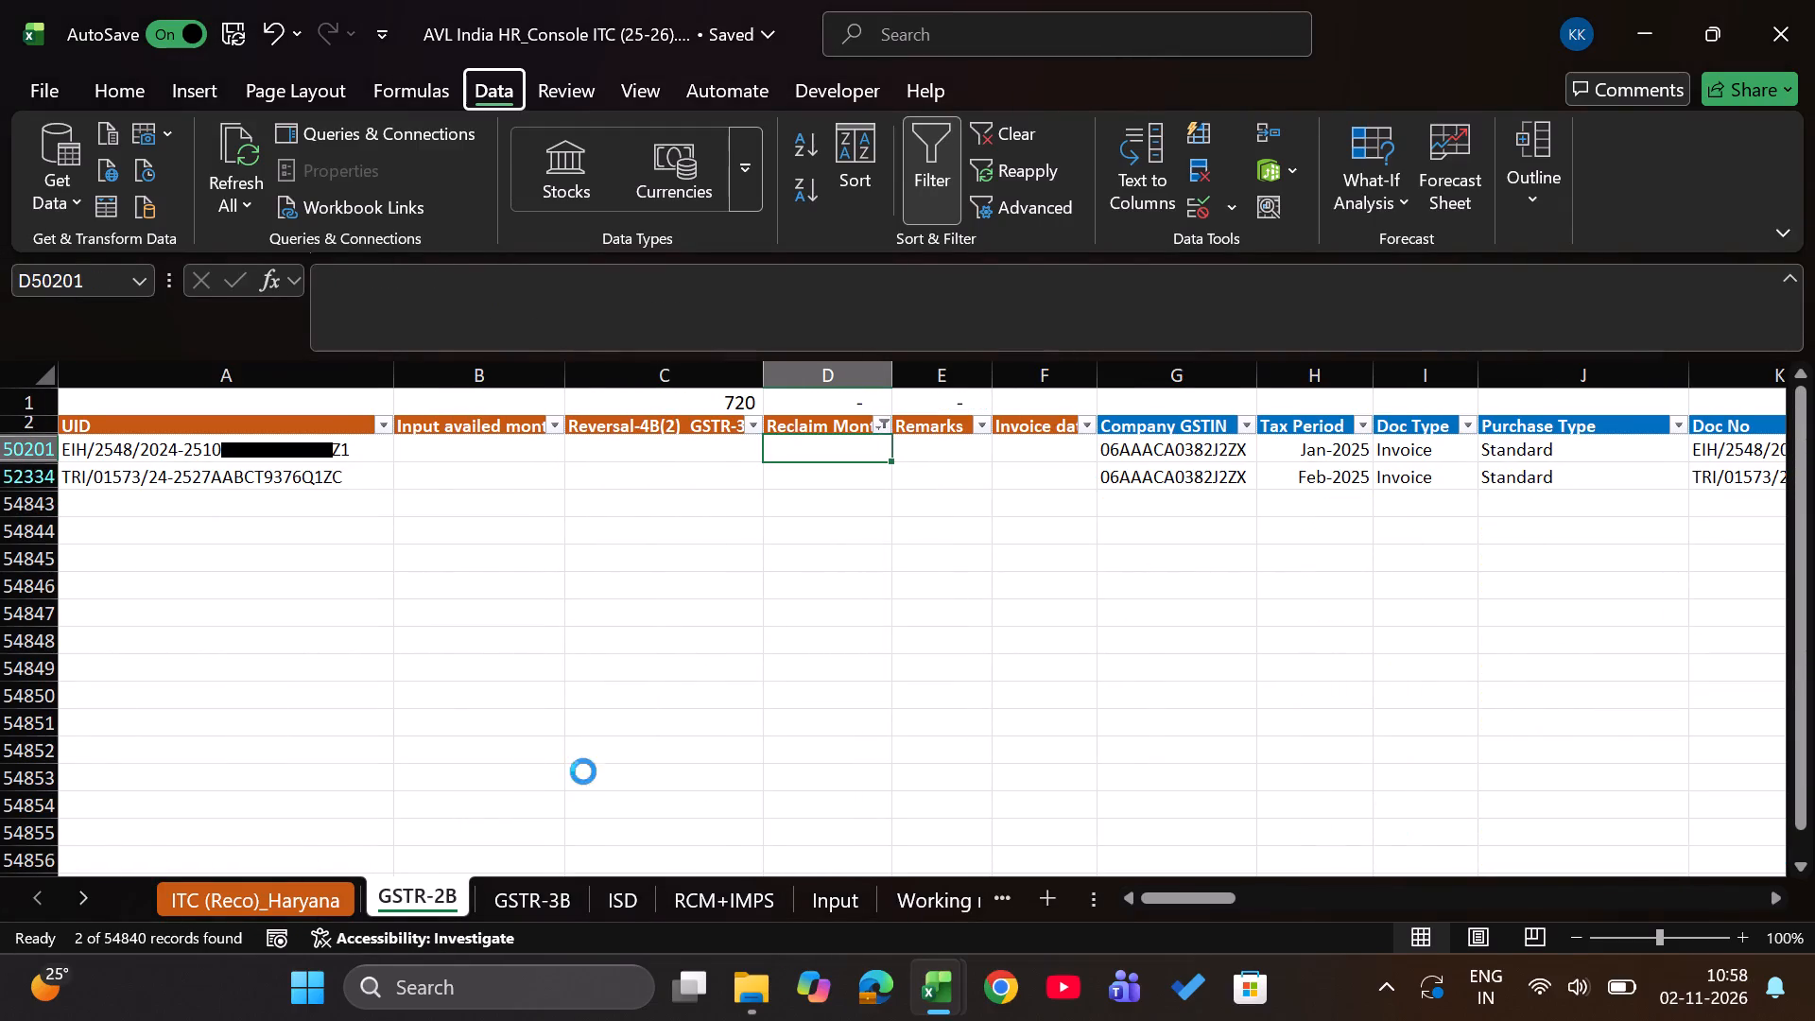
Filter Input availed month to its non-blank rows, delete the old Not Taken Same month 2b lookups, and clear the filter.
{"action": "key", "text": "Up"}
{"action": "key", "text": "Left"}
{"action": "key", "text": "Left"}
{"action": "key", "text": "Left"}
{"action": "key", "text": "Left"}
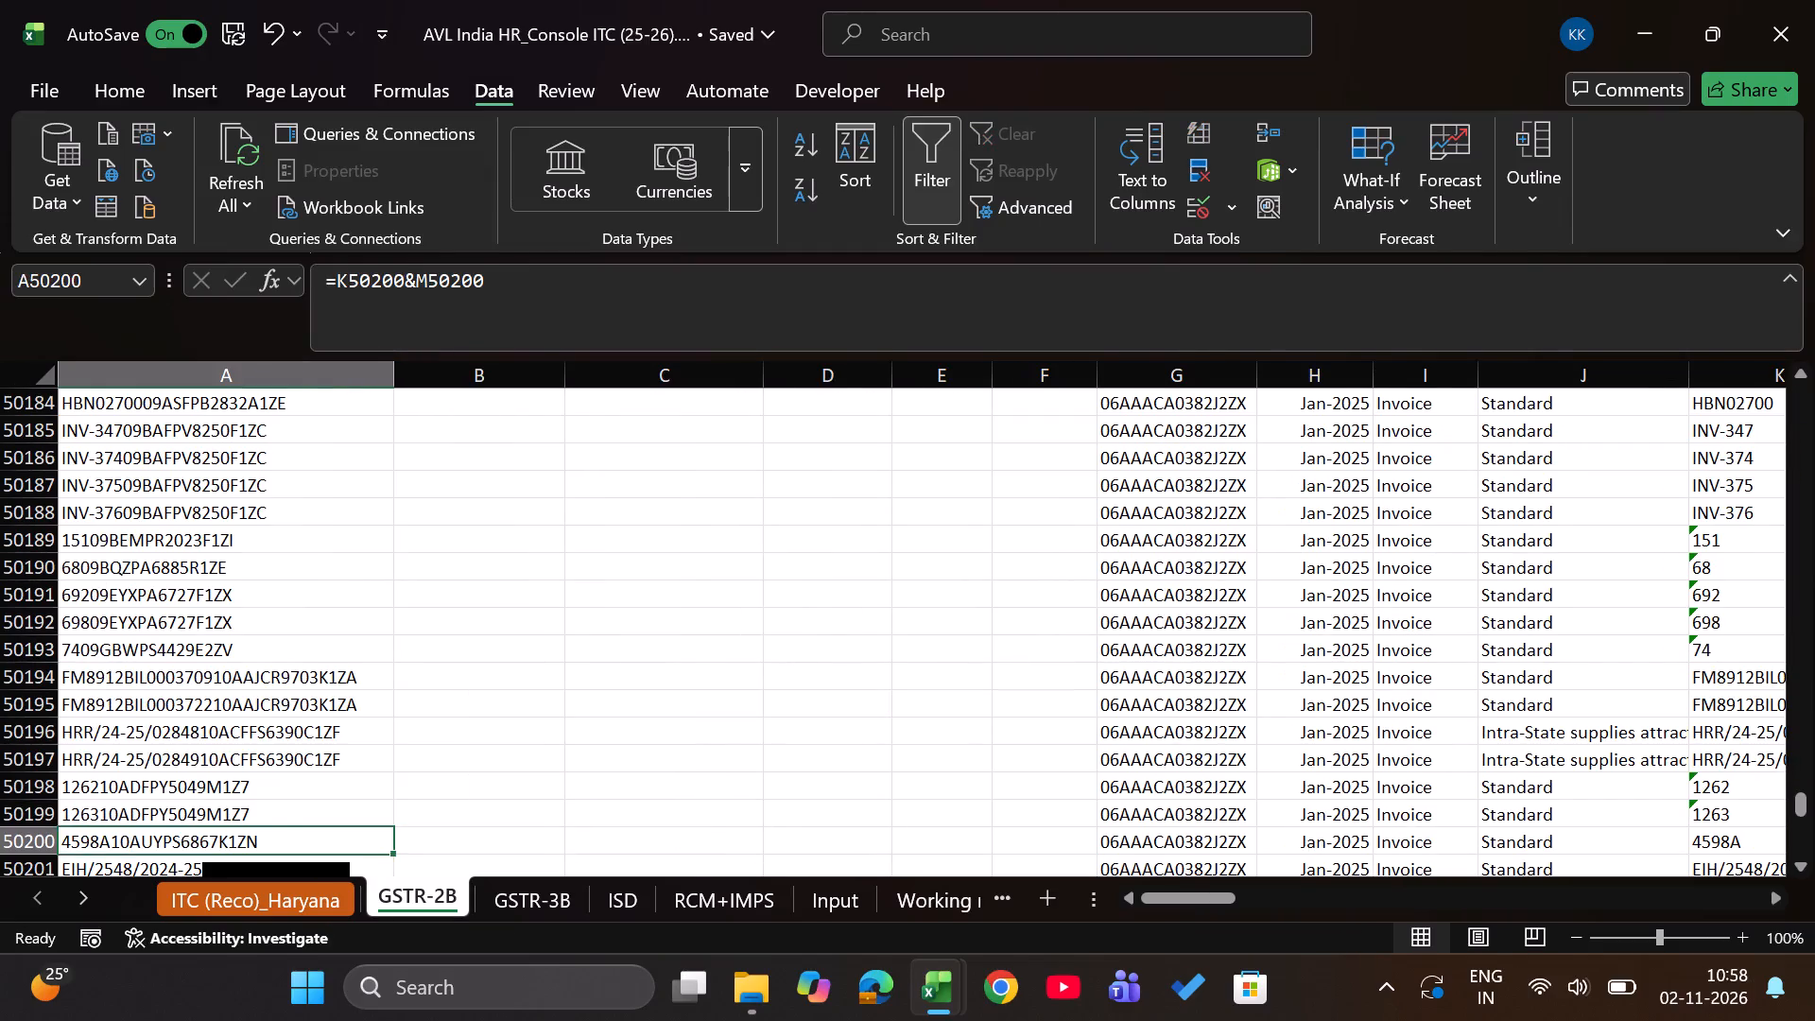
{"action": "key", "text": "ctrl+Up"}
{"action": "key", "text": "Right"}
{"action": "key", "text": "Right"}
{"action": "key", "text": "Left"}
{"action": "key", "text": "alt+Down"}
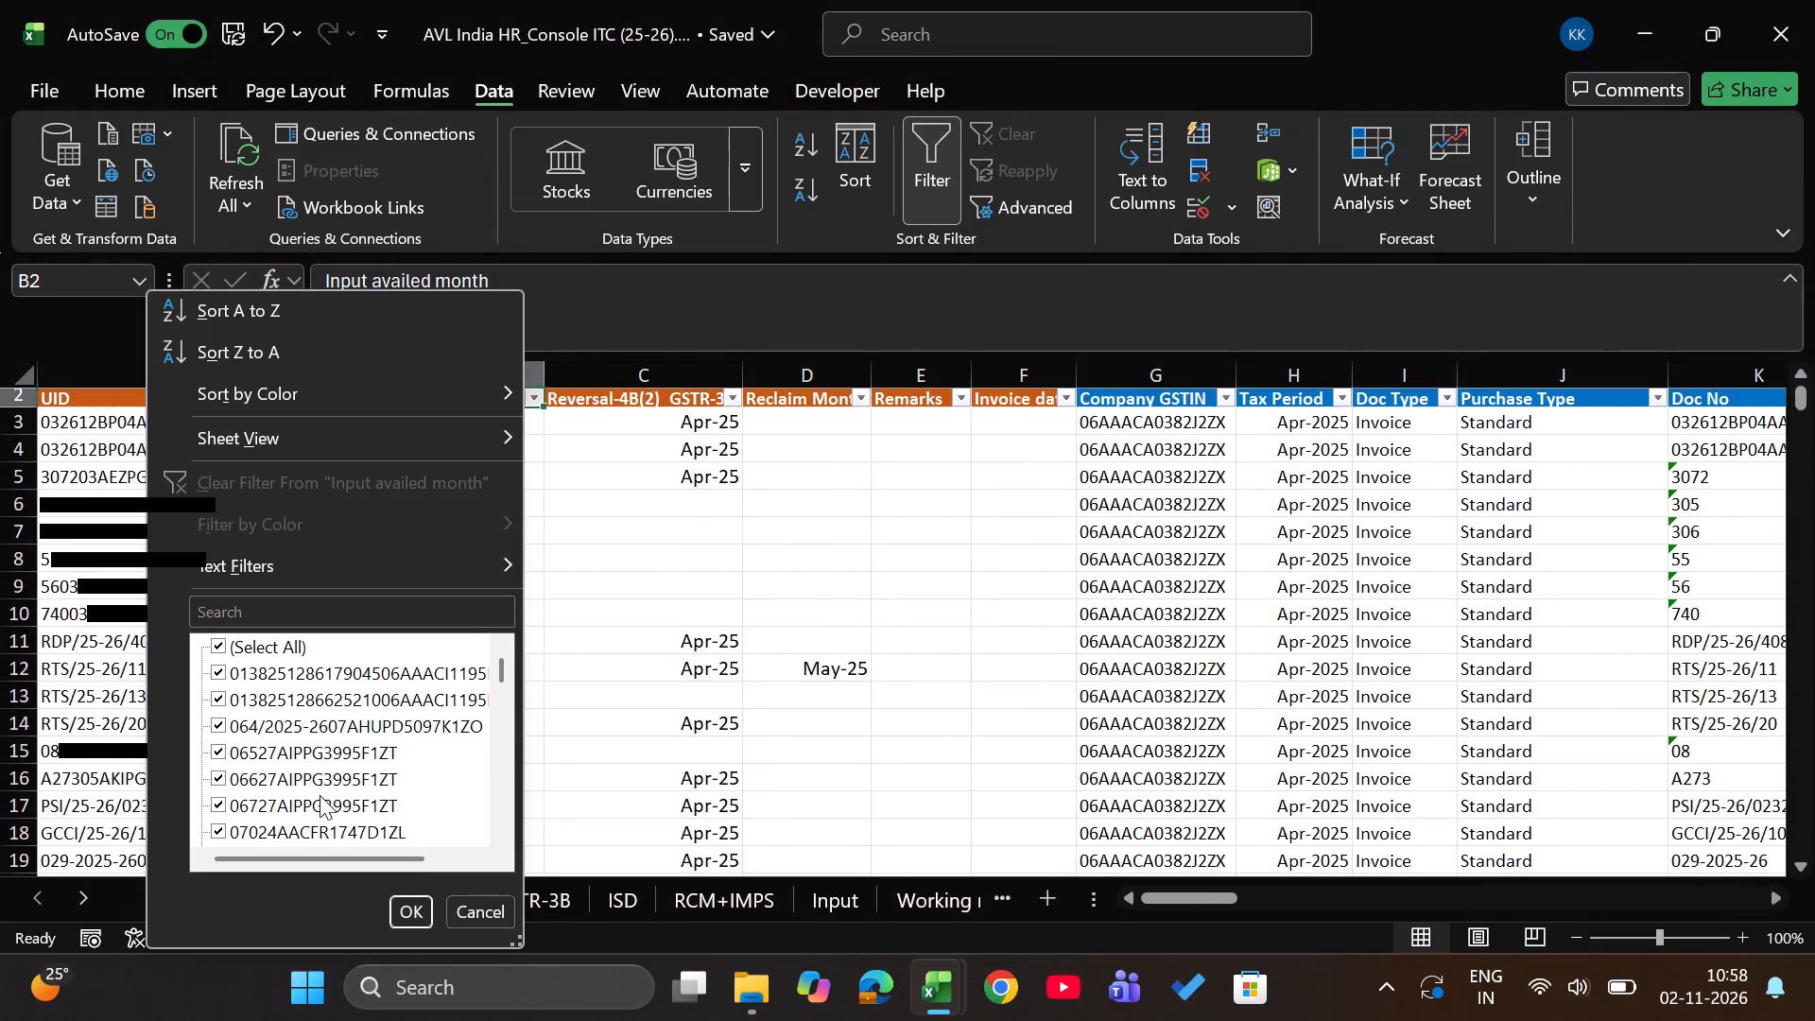
{"action": "scroll", "coordinate": [320, 795], "scroll_direction": "down", "scroll_amount": 20}
{"action": "left_click", "coordinate": [251, 830]}
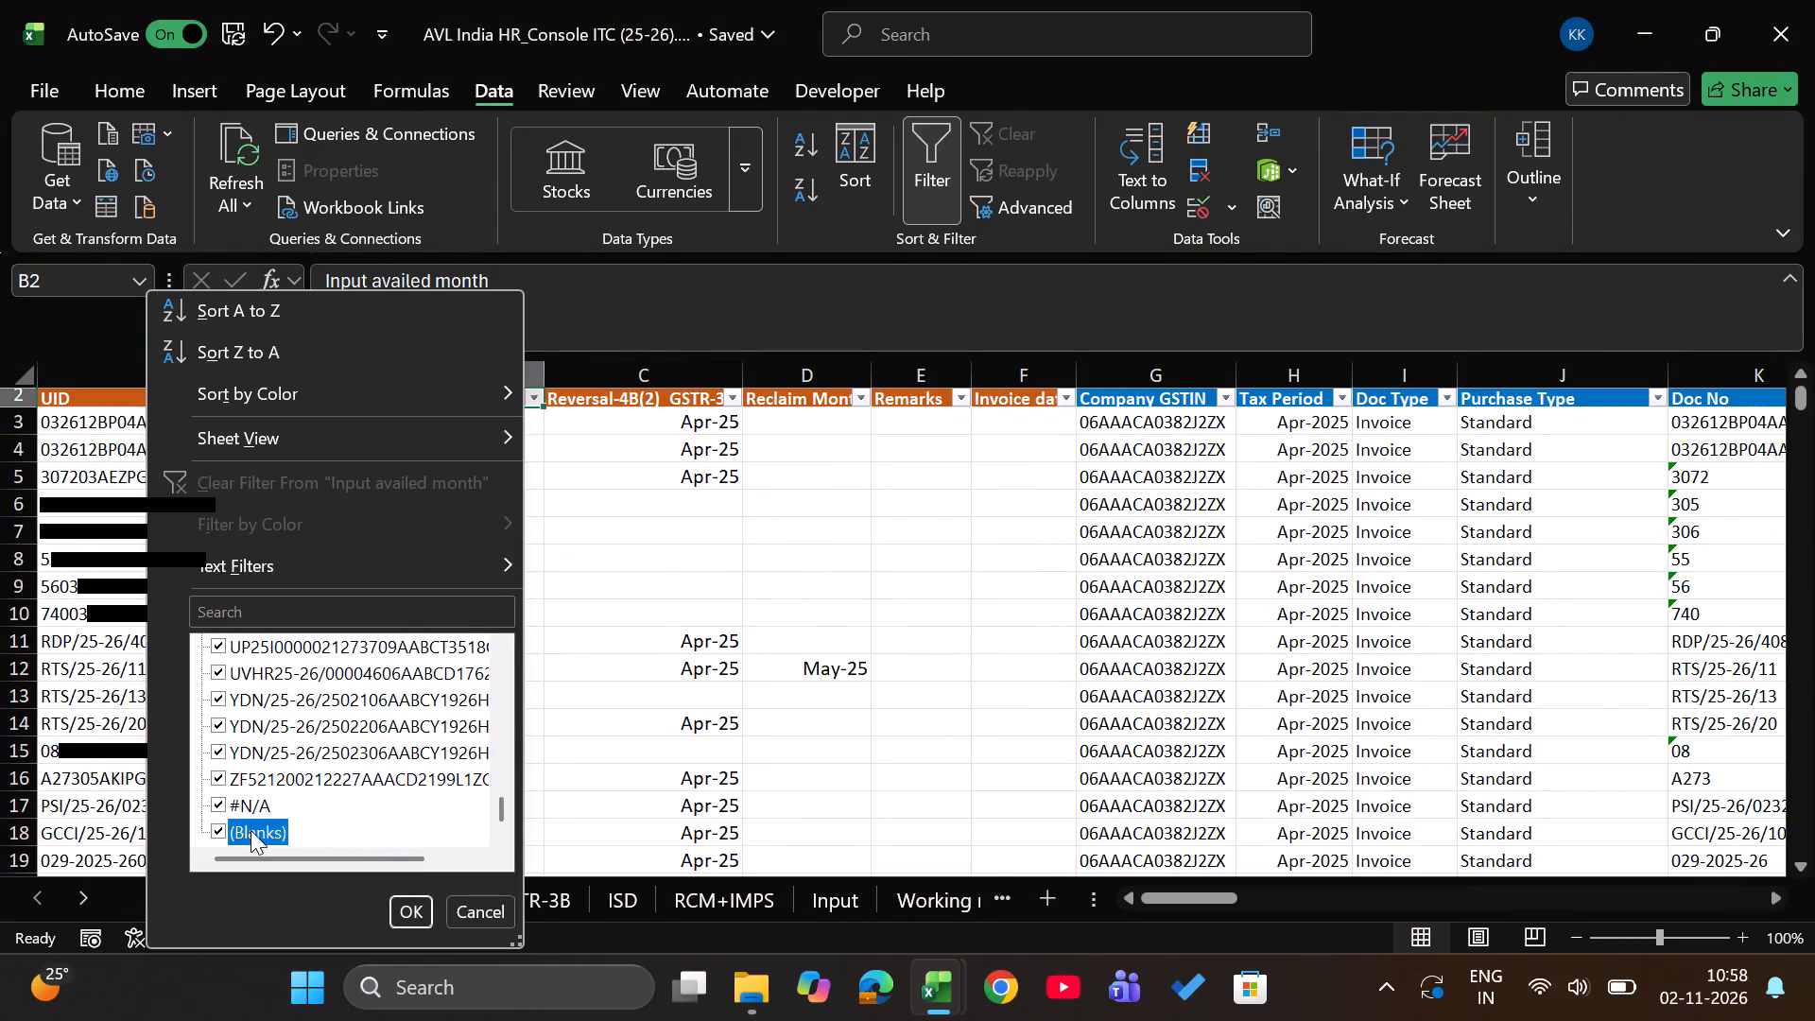
{"action": "key", "text": "Return"}
{"action": "key", "text": "Down"}
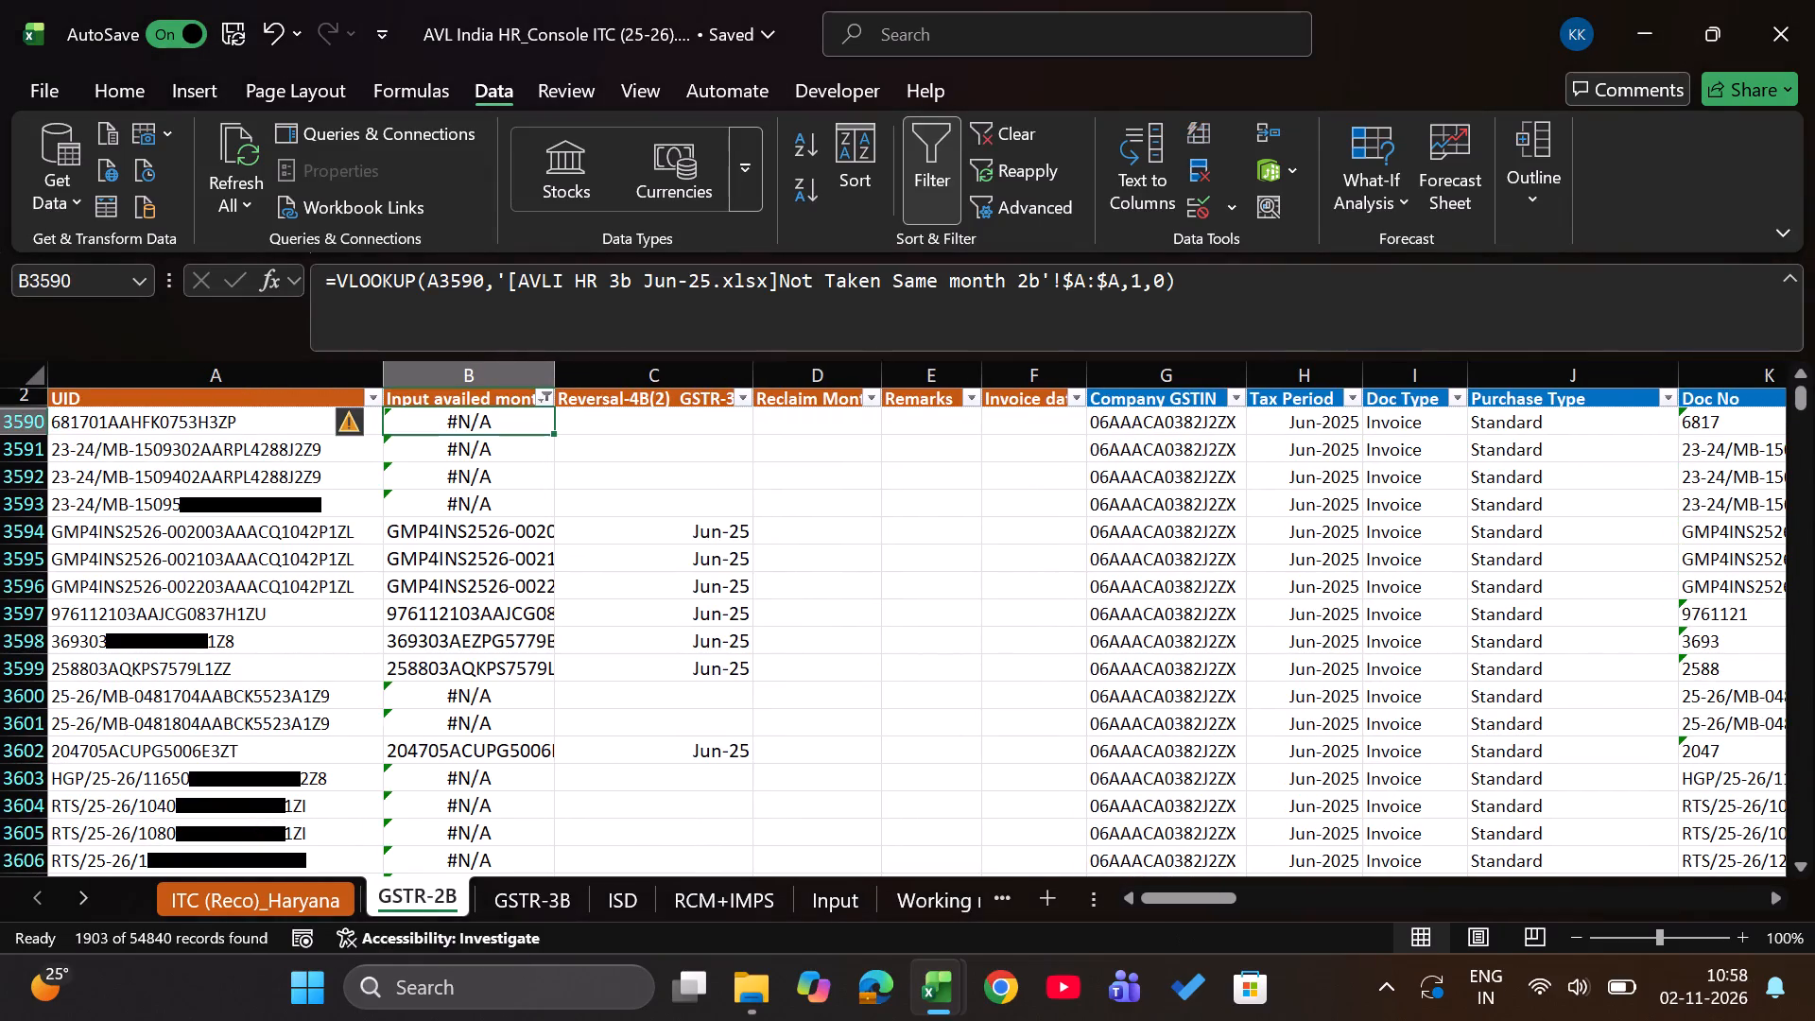
{"action": "key", "text": "ctrl+shift+Down"}
{"action": "key", "text": "Delete"}
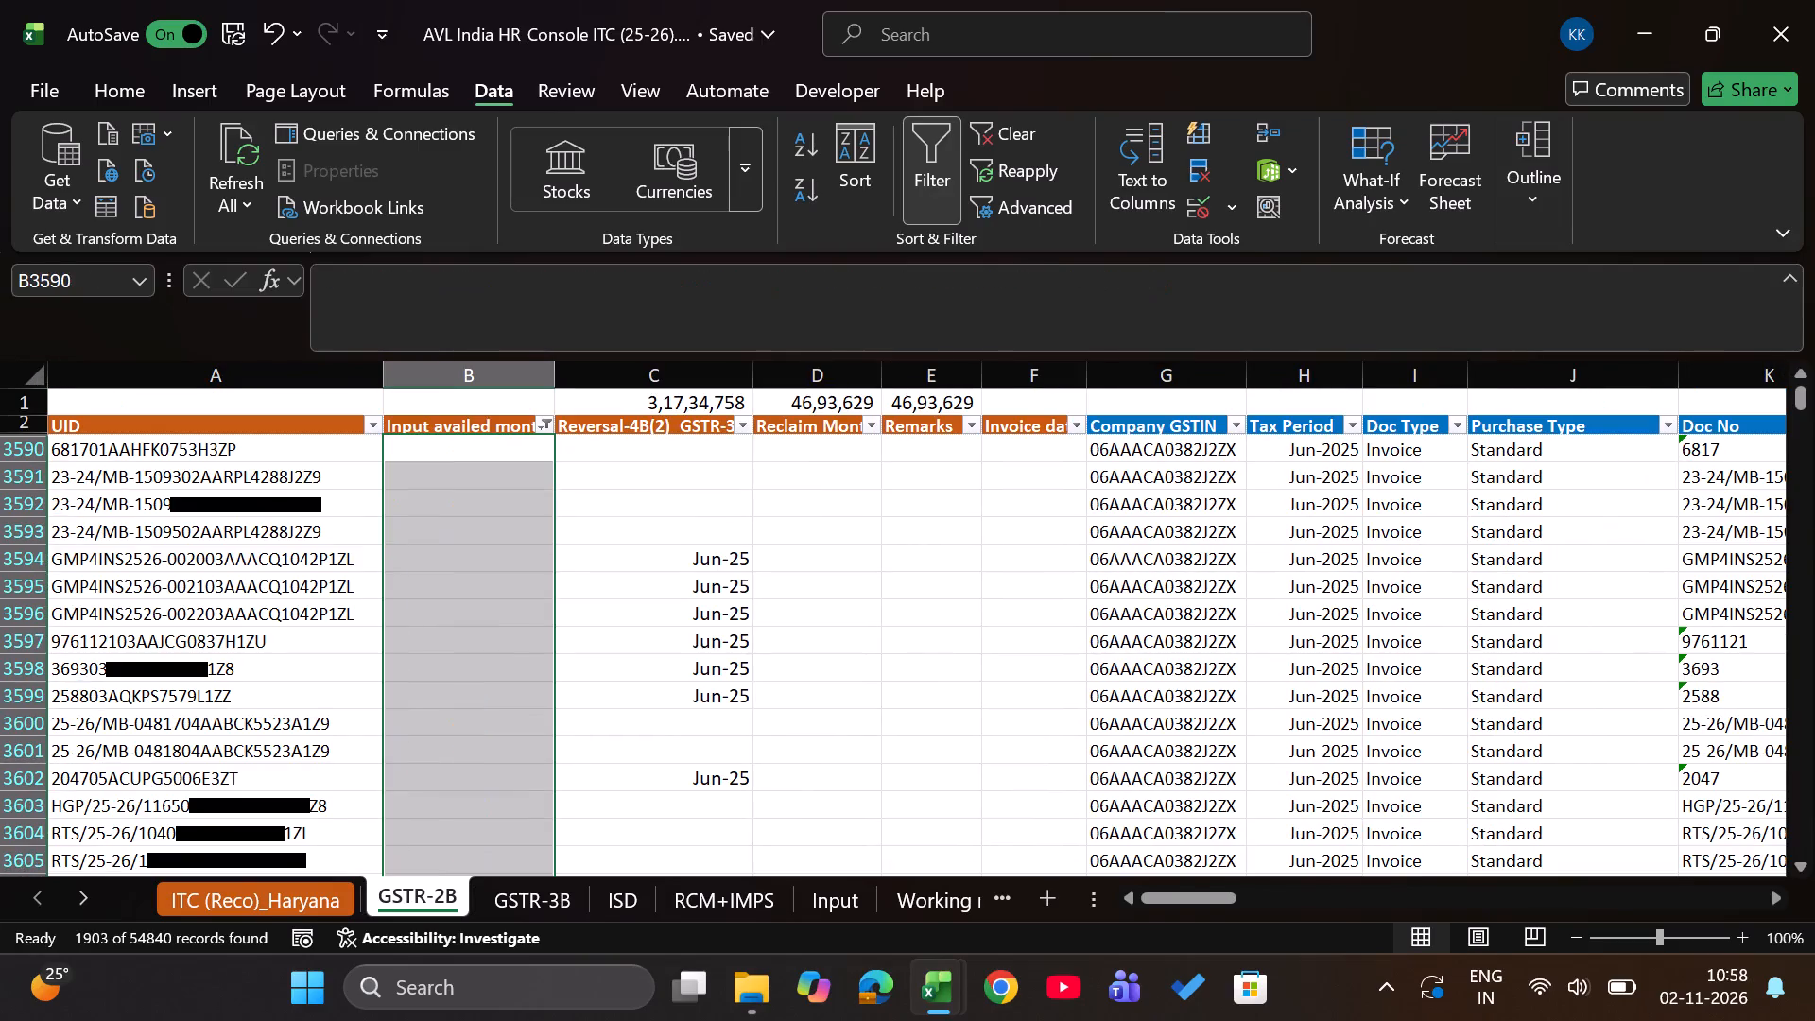
{"action": "key", "text": "Up"}
{"action": "type", "text": "ac"}
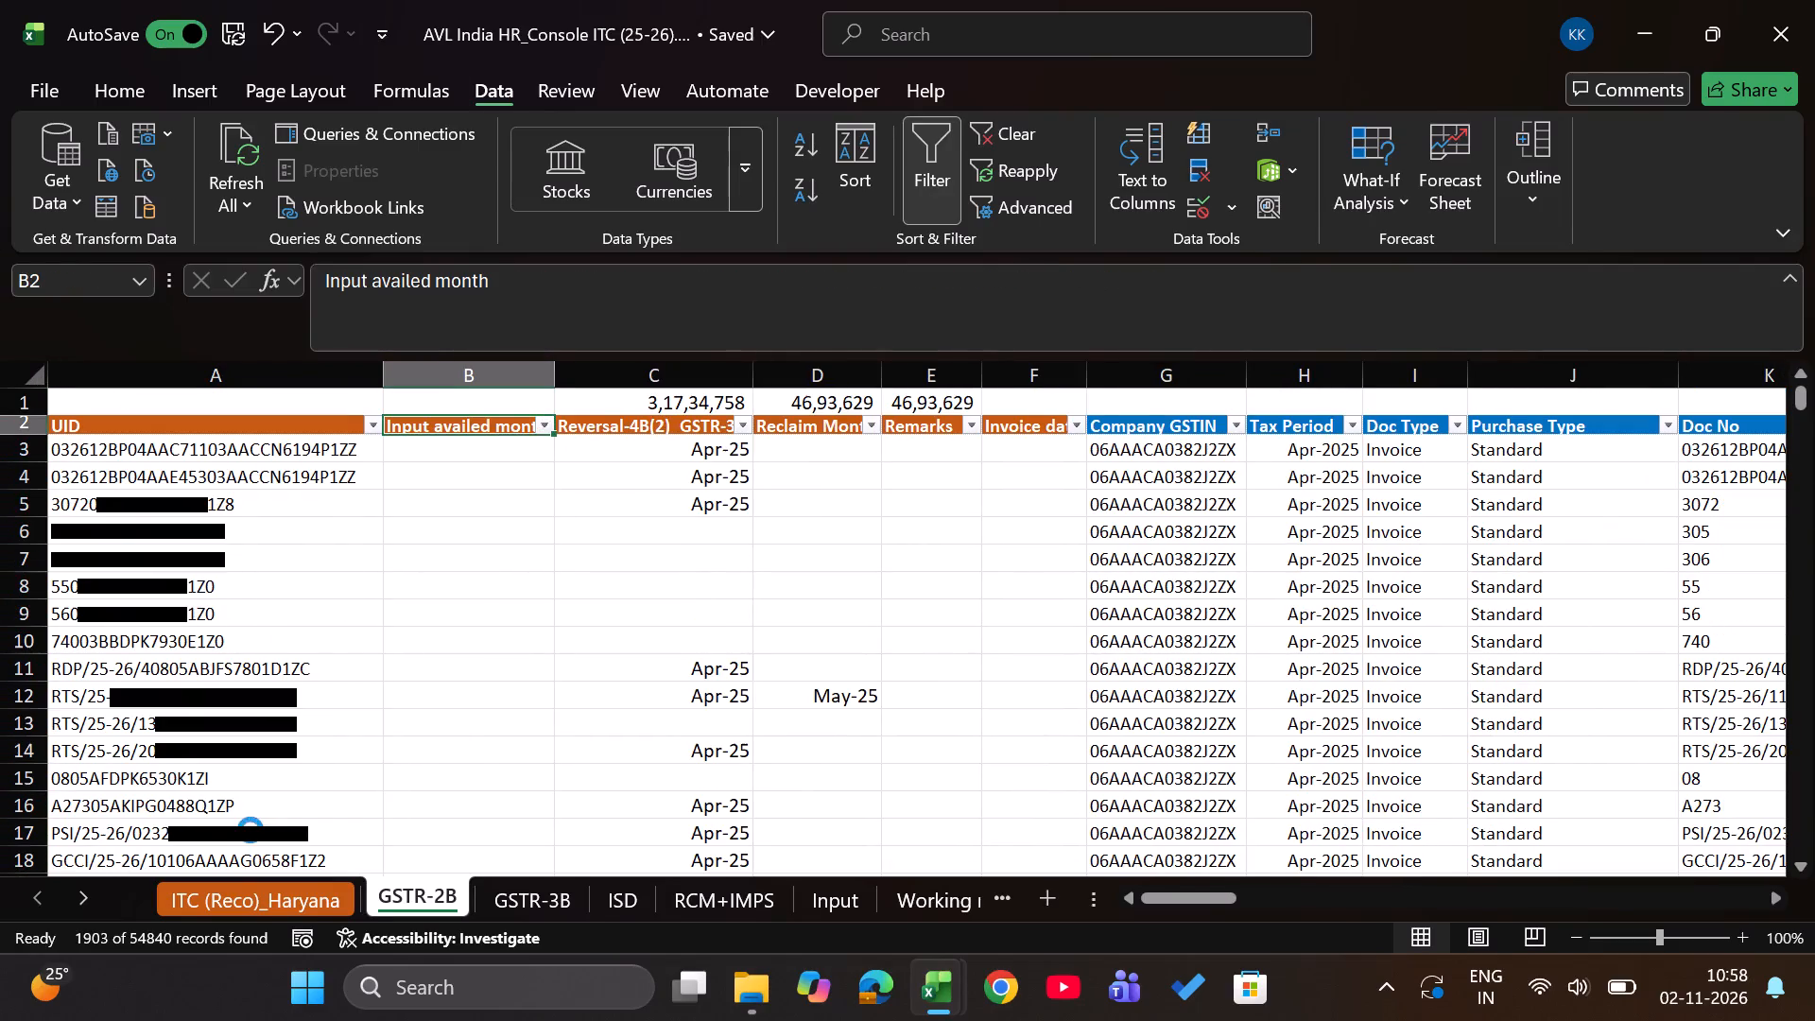
Check the periods offered in the Tax Period filter on the GSTR-2B sheet.
{"action": "key", "text": "Right"}
{"action": "key", "text": "Right"}
{"action": "key", "text": "Right"}
{"action": "key", "text": "Right"}
{"action": "key", "text": "Right"}
{"action": "key", "text": "Right"}
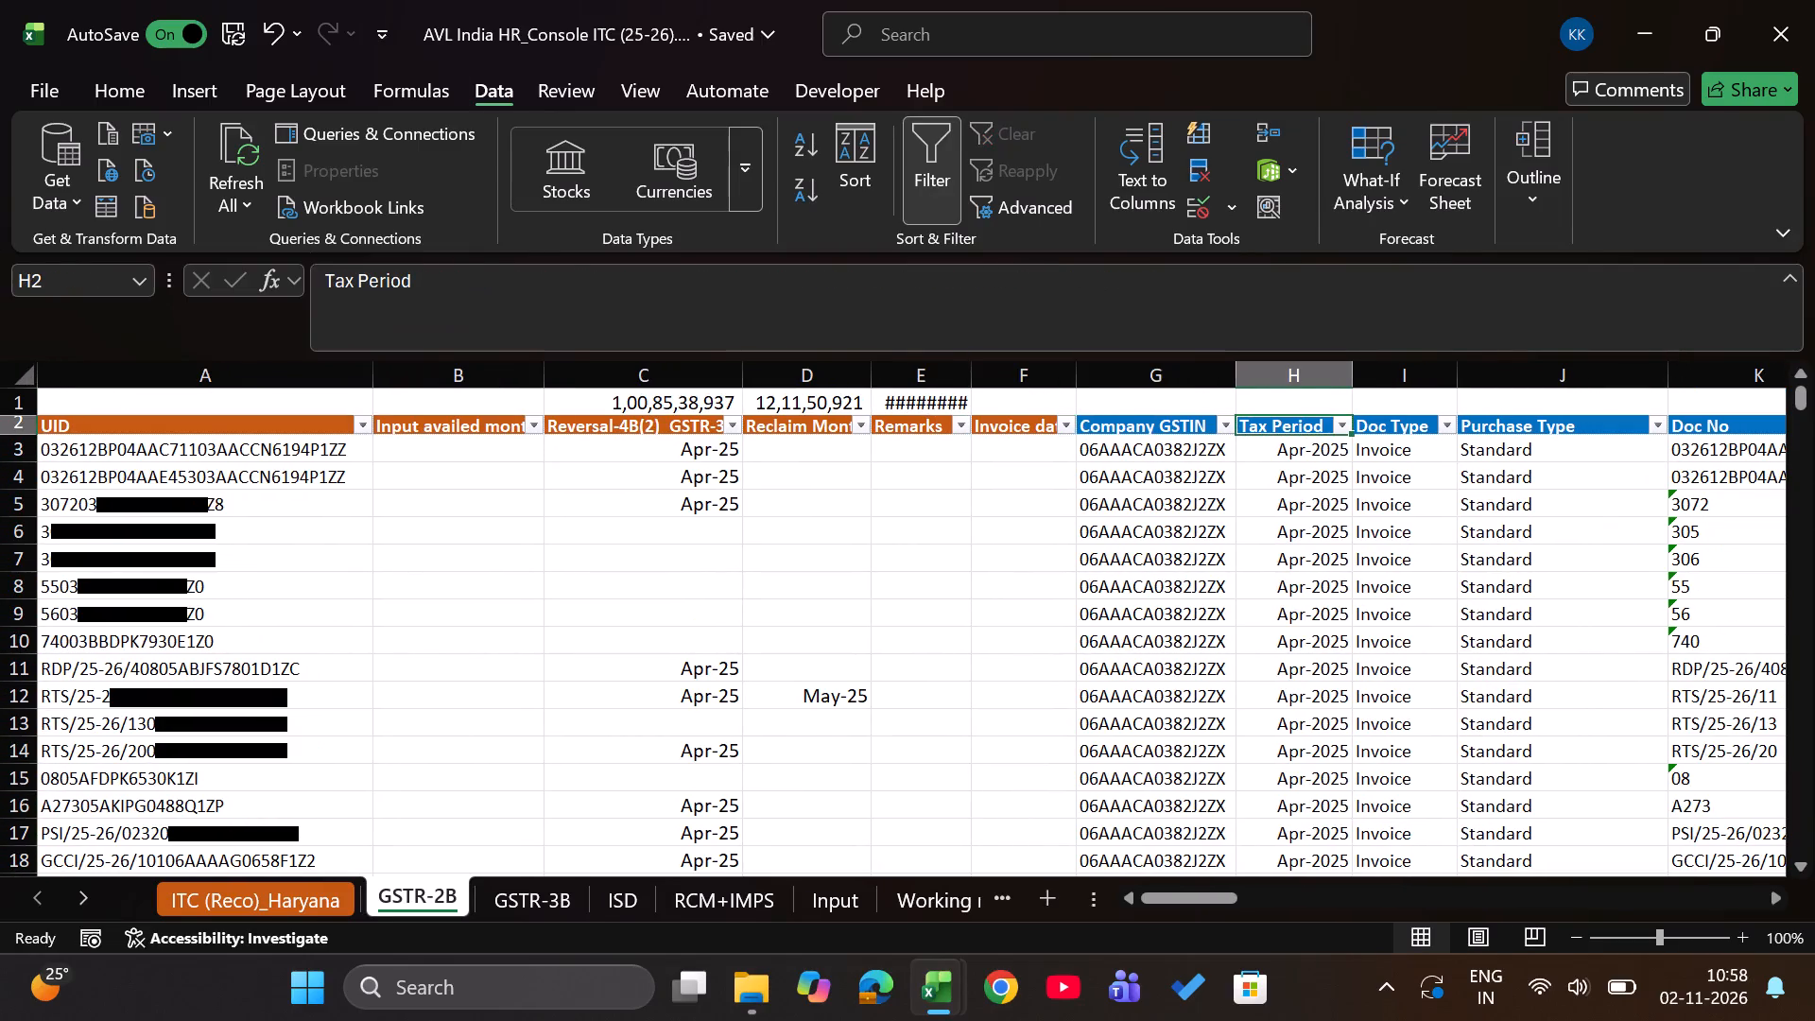
{"action": "key", "text": "alt+Down"}
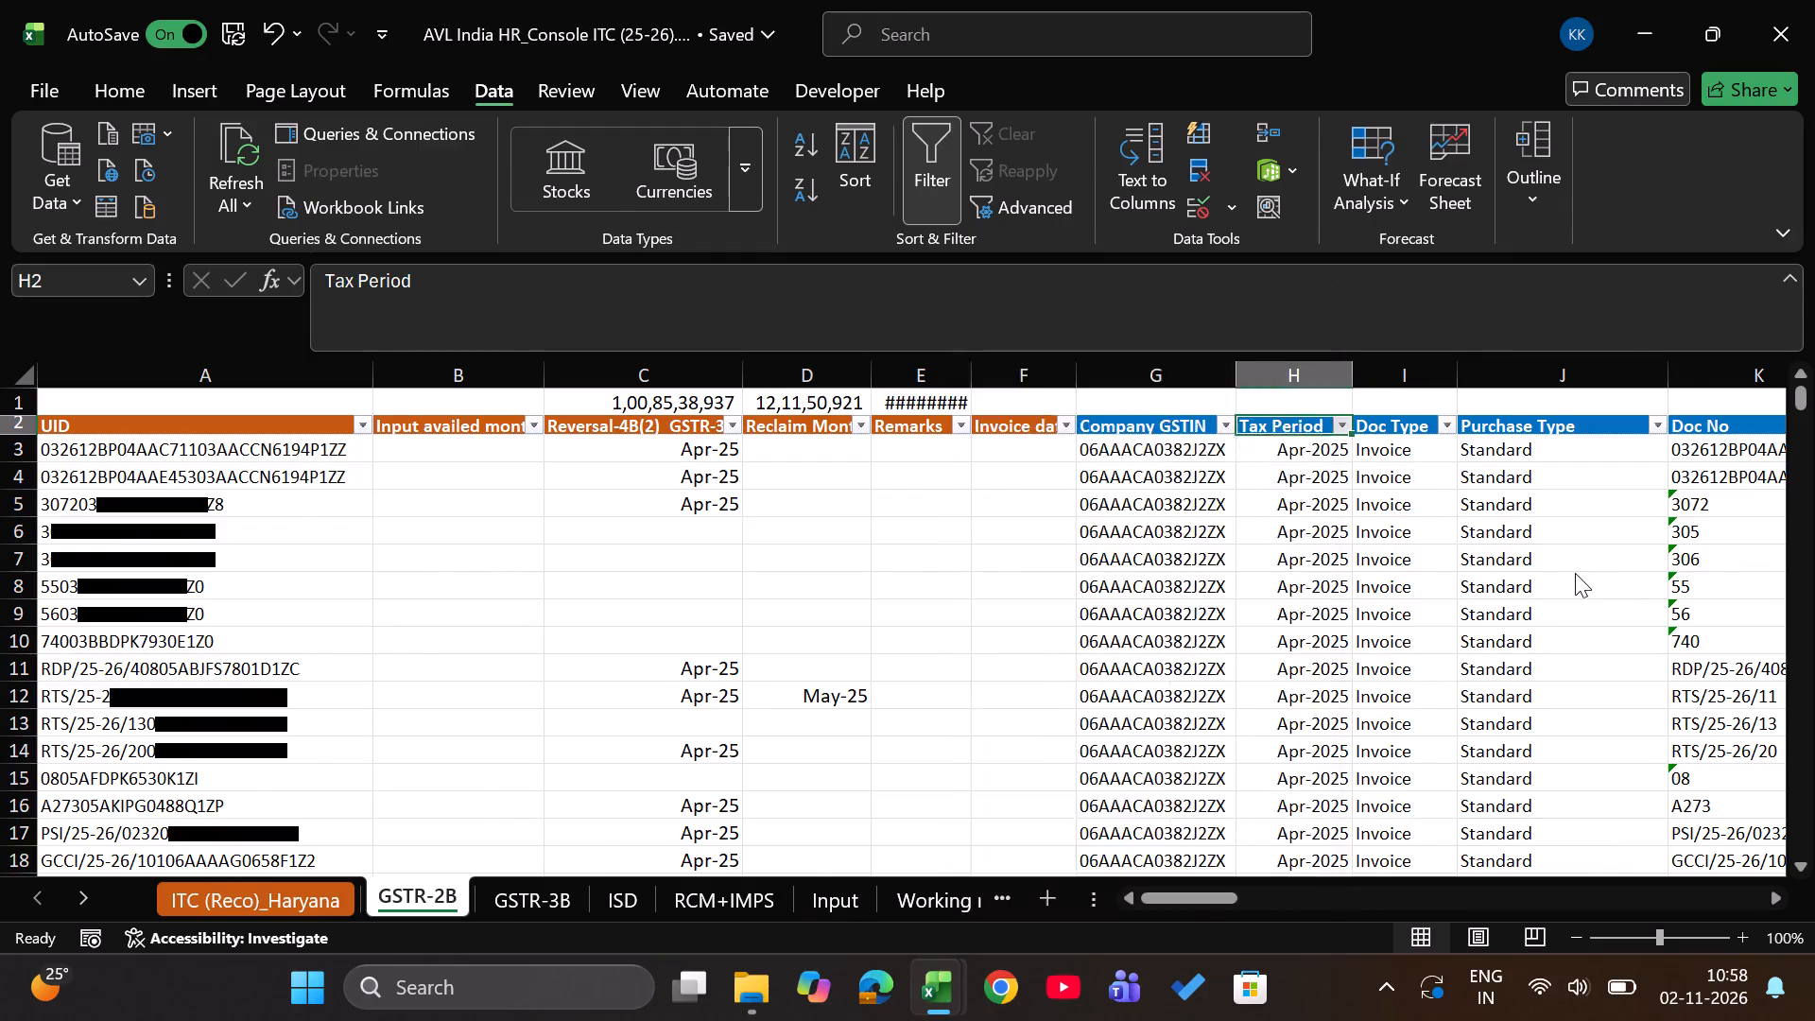
{"action": "left_click", "coordinate": [1575, 573], "text": "alt"}
Check which years and months the Month filter covers on the June workbook's Taken Curr Mon-Rever PRevious m sheet.
{"action": "key", "text": "alt+Tab"}
{"action": "key", "text": "Right"}
{"action": "key", "text": "Down"}
{"action": "key", "text": "Left"}
{"action": "key", "text": "alt+Down"}
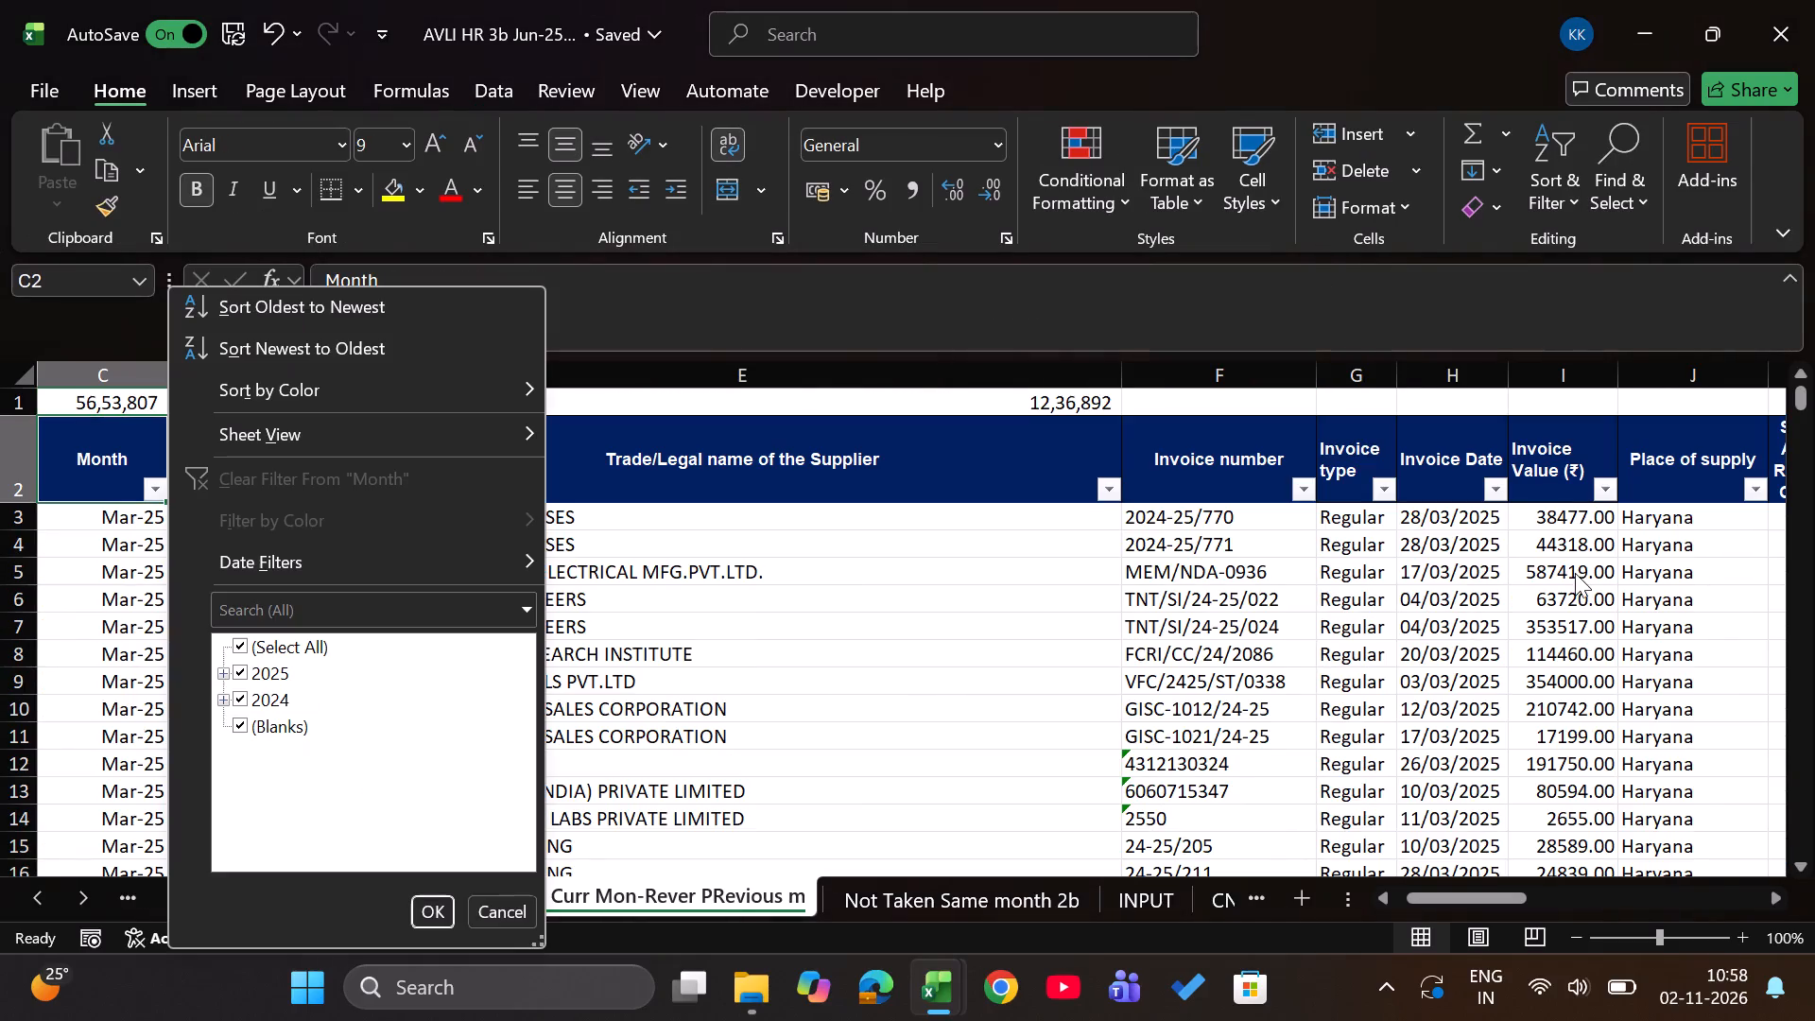
{"action": "left_click", "coordinate": [222, 693]}
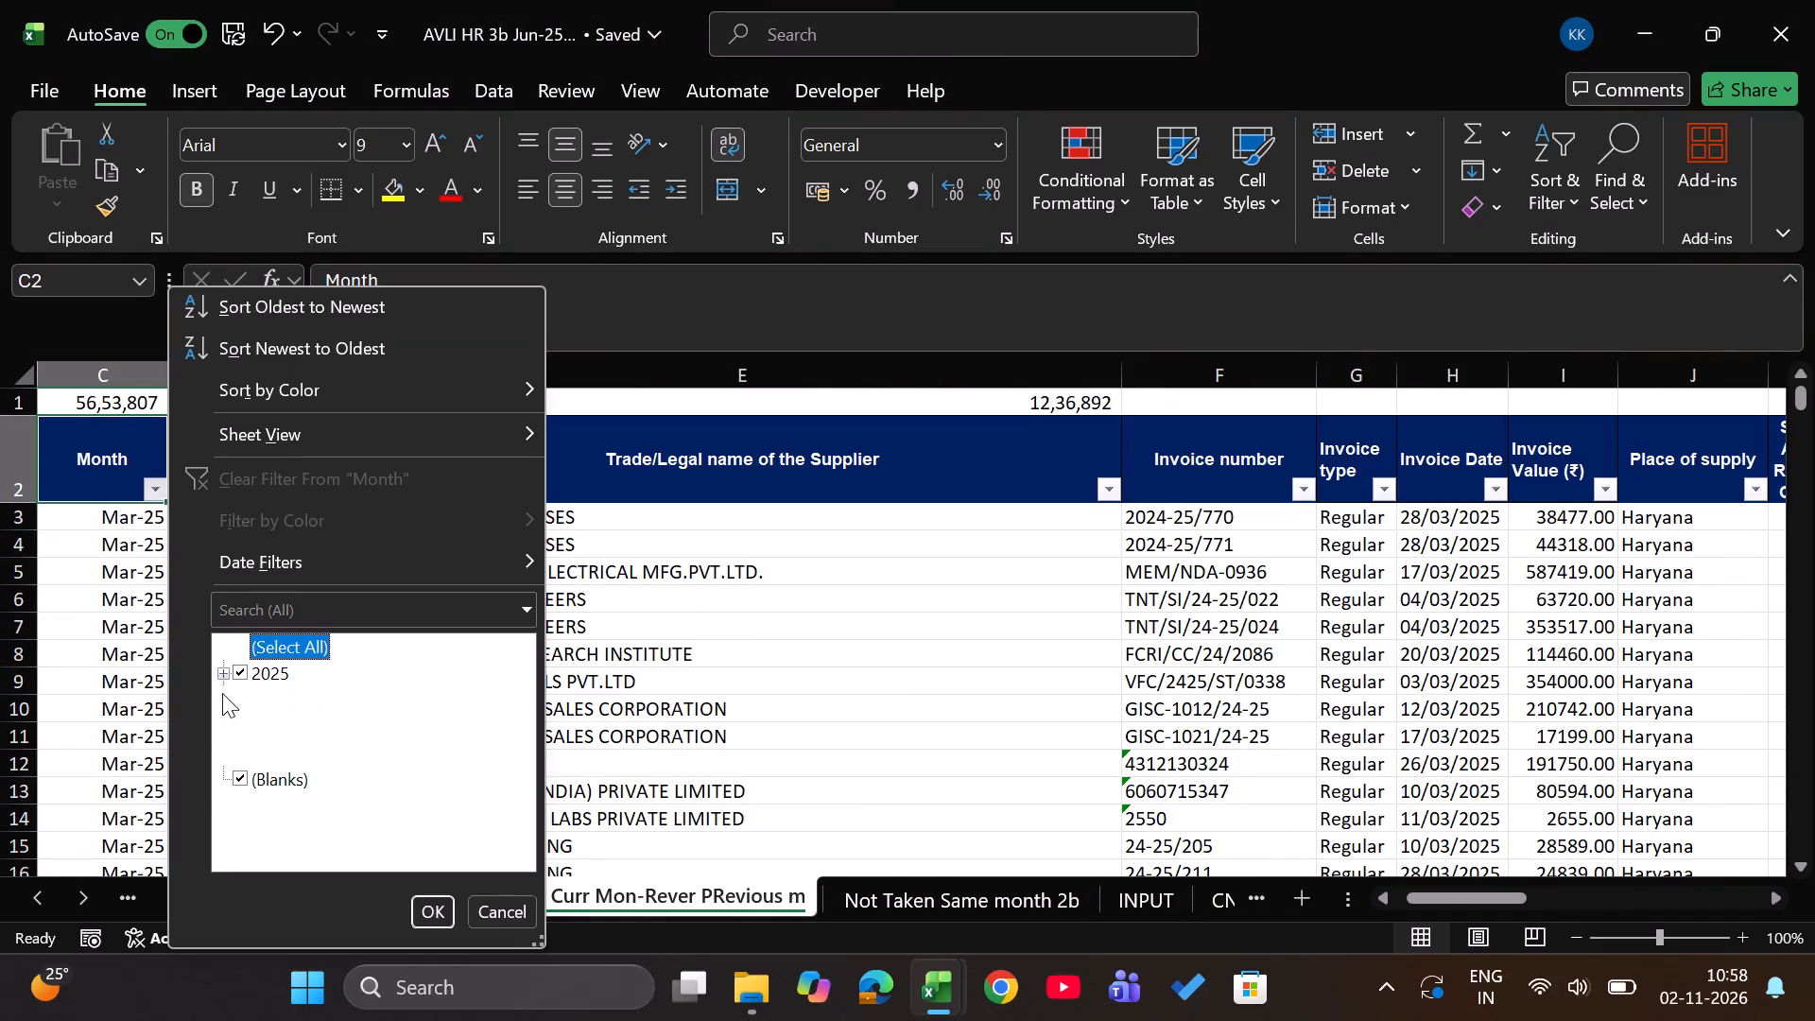
{"action": "left_click", "coordinate": [211, 684]}
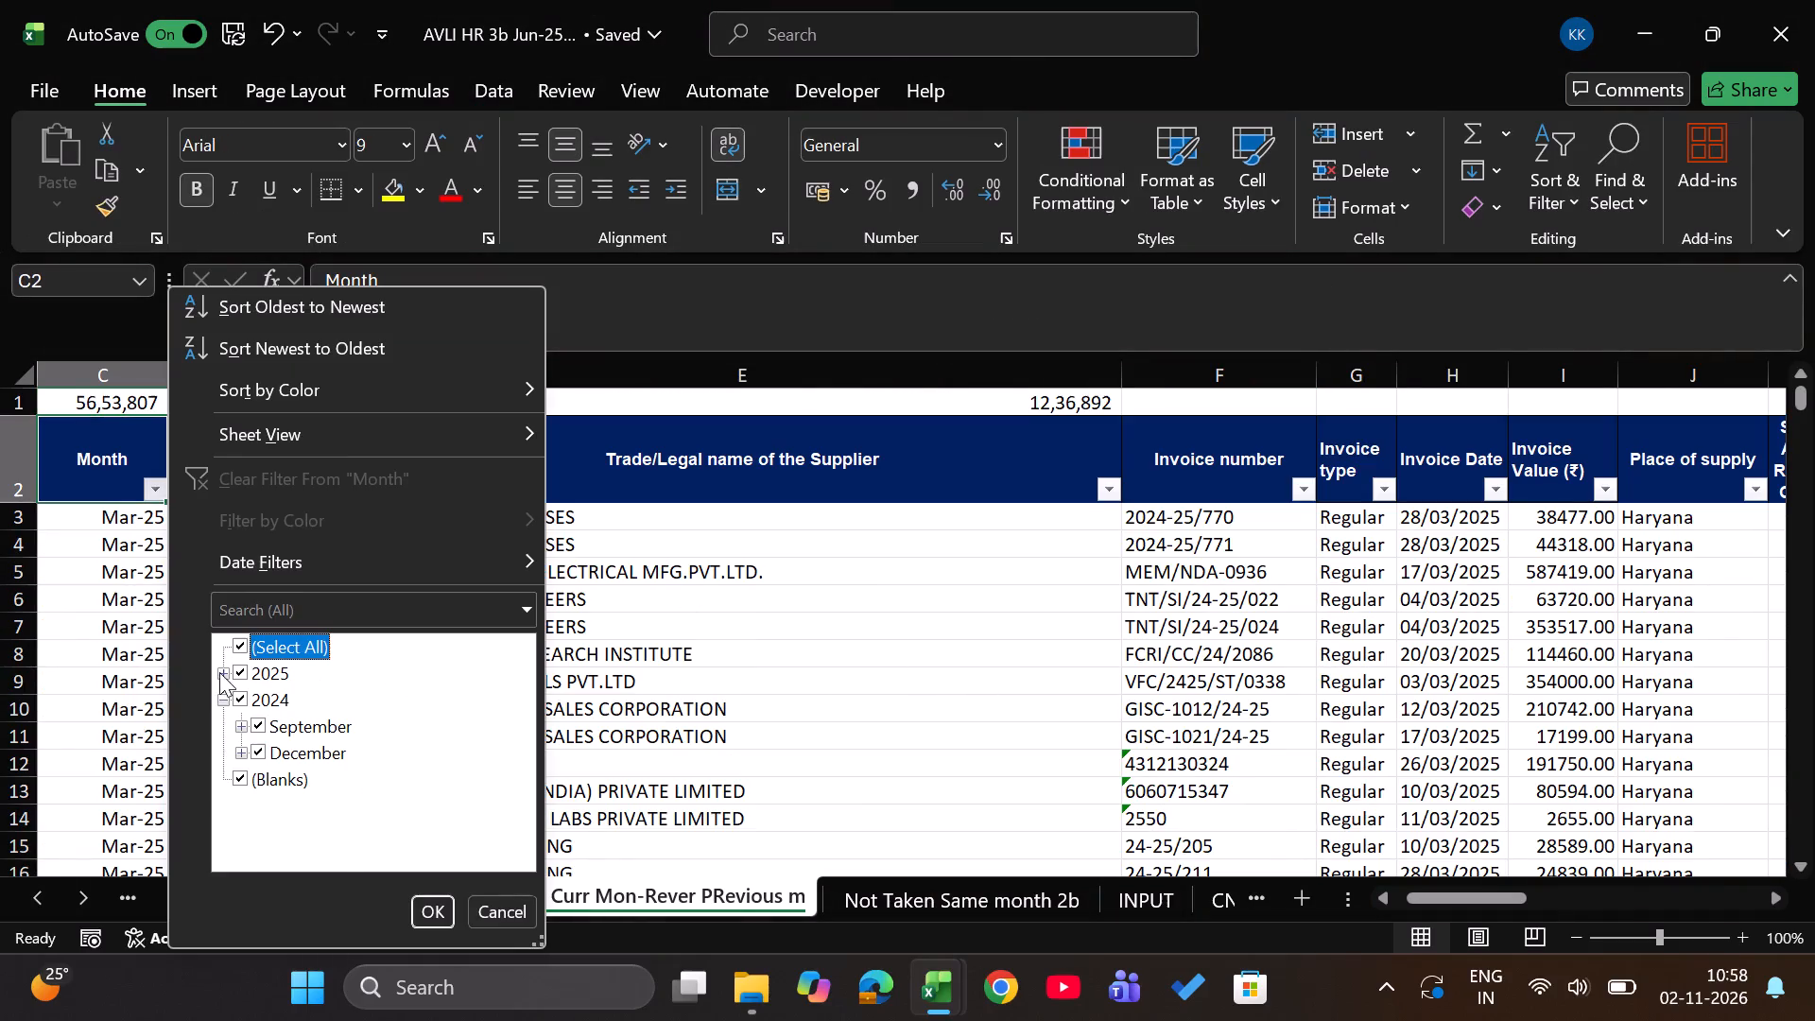
{"action": "left_click", "coordinate": [219, 672]}
{"action": "left_click", "coordinate": [744, 666]}
Return to the console workbook and check the years listed in the GSTR-2B sheet's Tax Period filter.
{"action": "key", "text": "alt+Tab"}
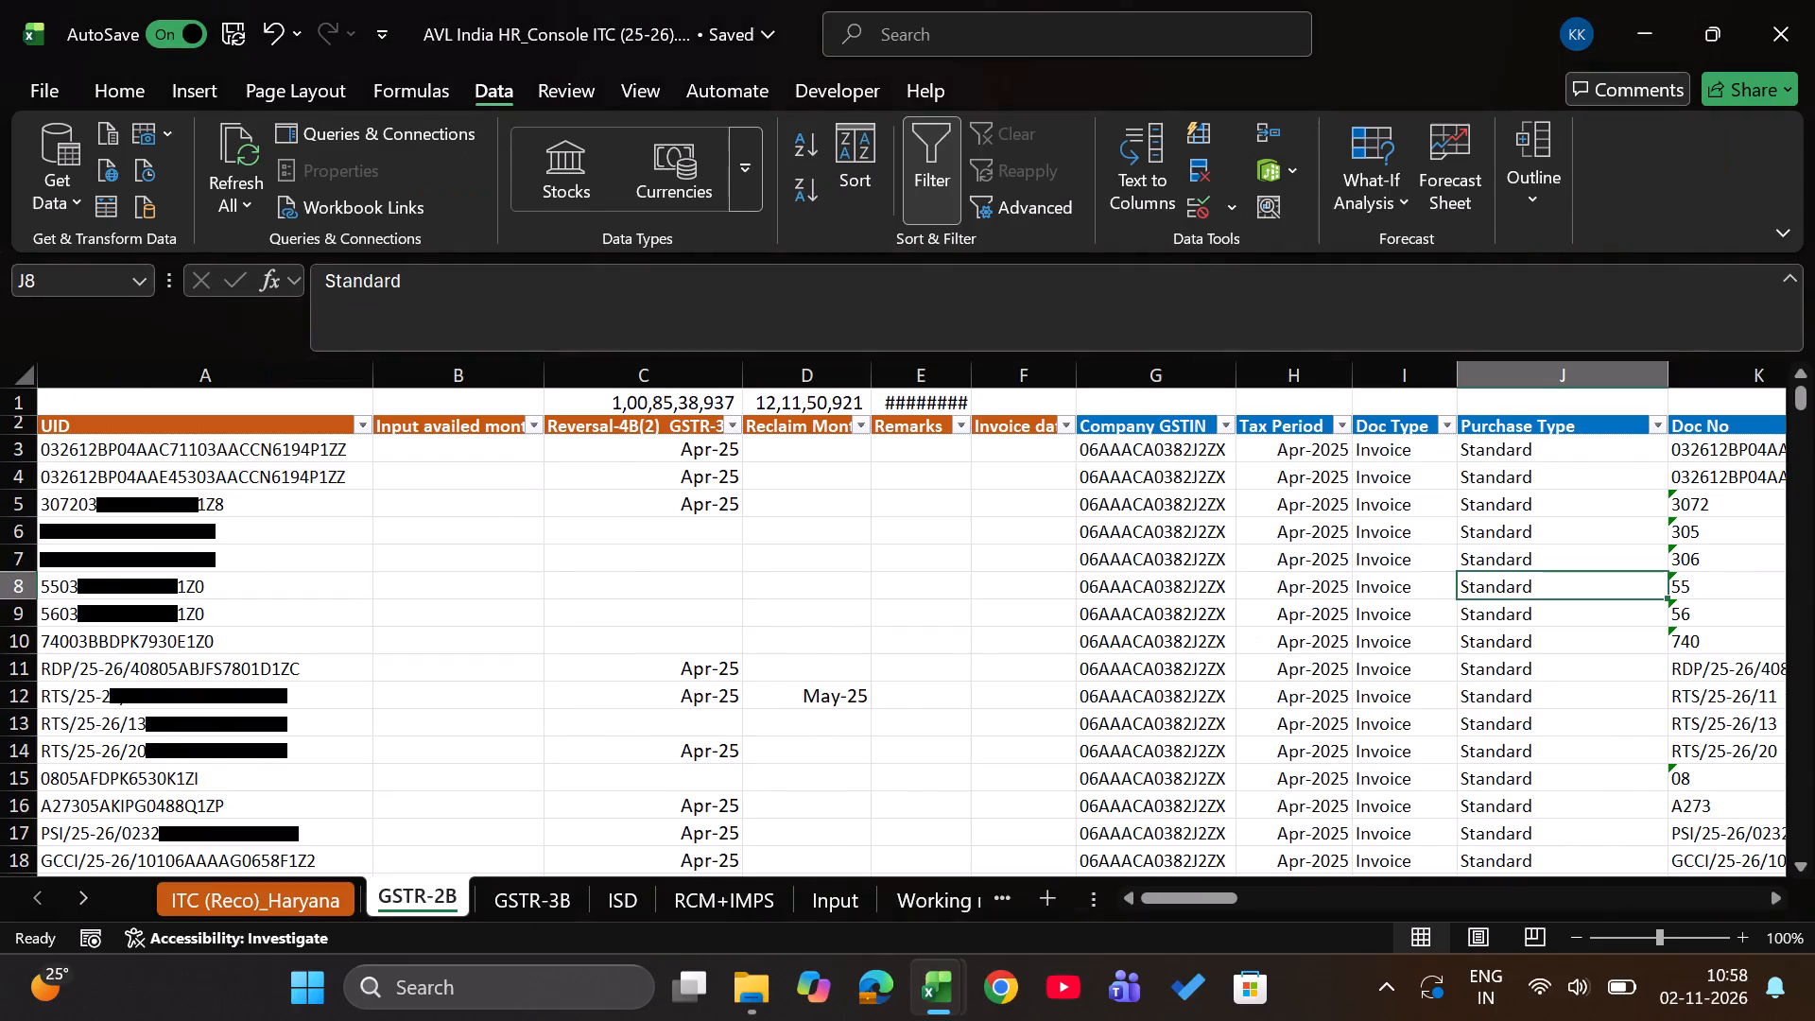
{"action": "key", "text": "Up"}
{"action": "key", "text": "Up"}
{"action": "key", "text": "Up"}
{"action": "key", "text": "Up"}
{"action": "key", "text": "Up"}
{"action": "key", "text": "Up"}
{"action": "key", "text": "Left"}
{"action": "key", "text": "Left"}
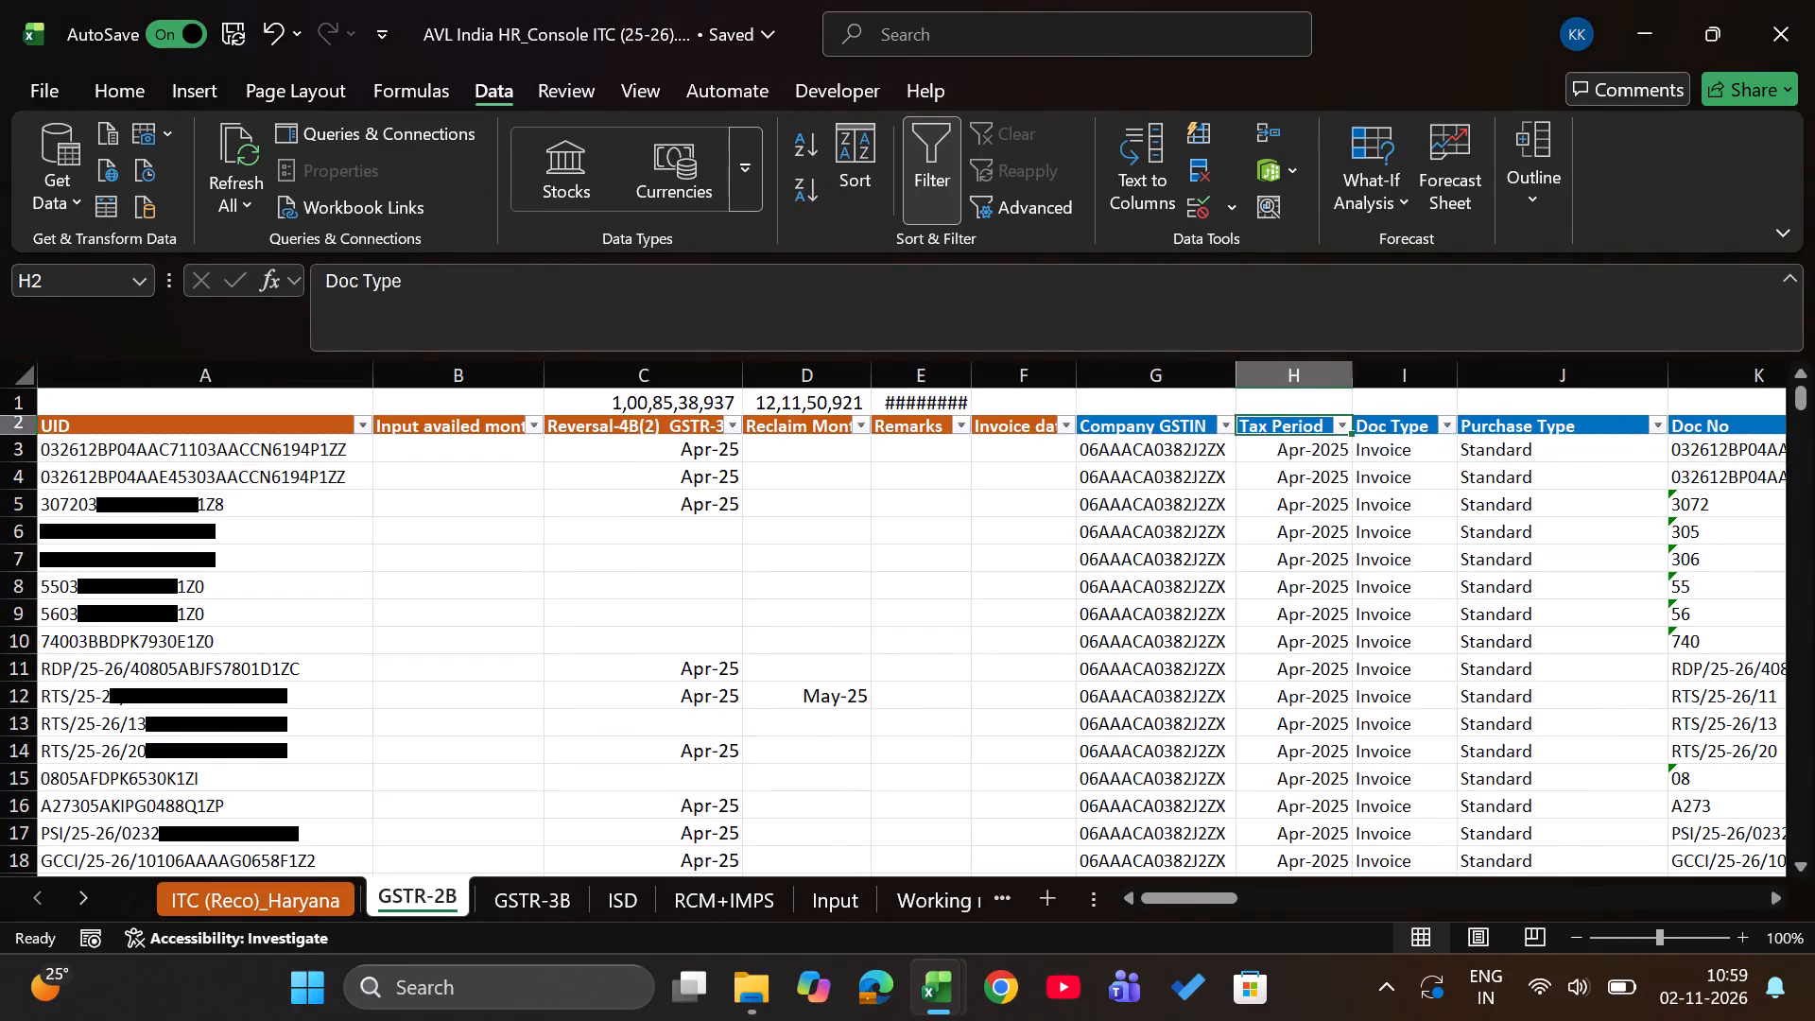
{"action": "key", "text": "alt+Down"}
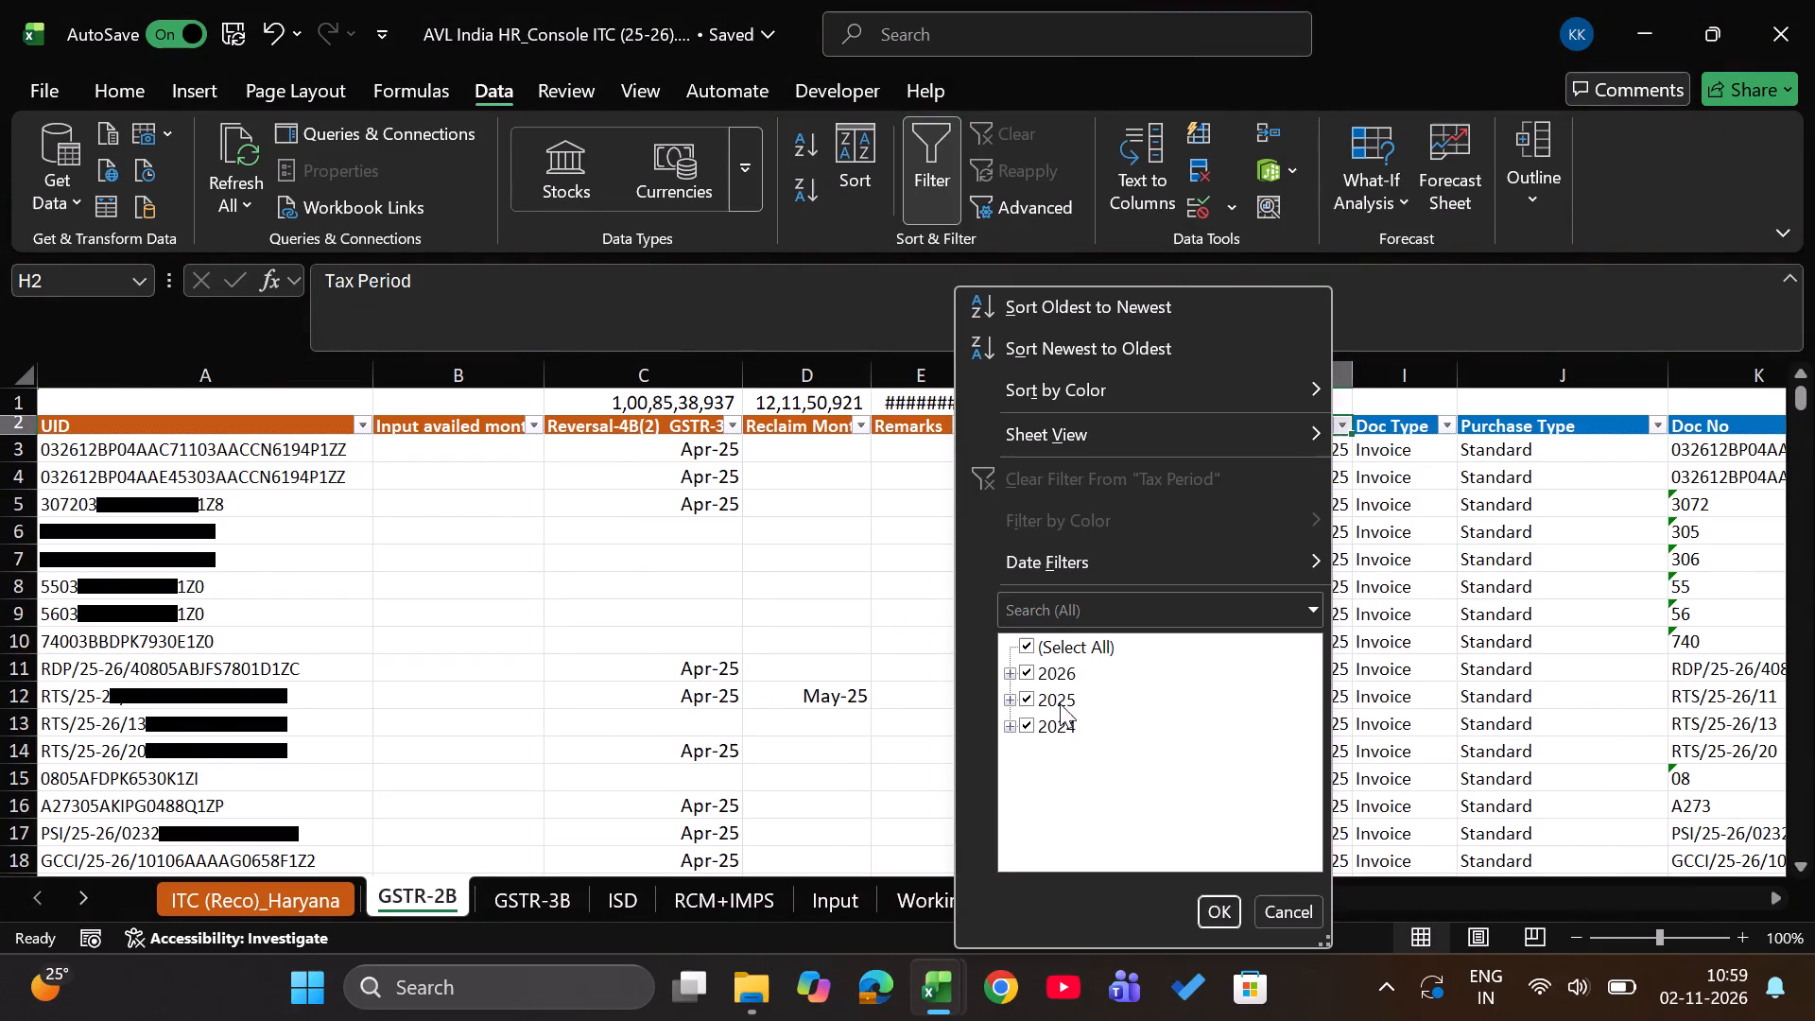
{"action": "left_click", "coordinate": [1316, 732]}
{"action": "left_click", "coordinate": [1560, 616]}
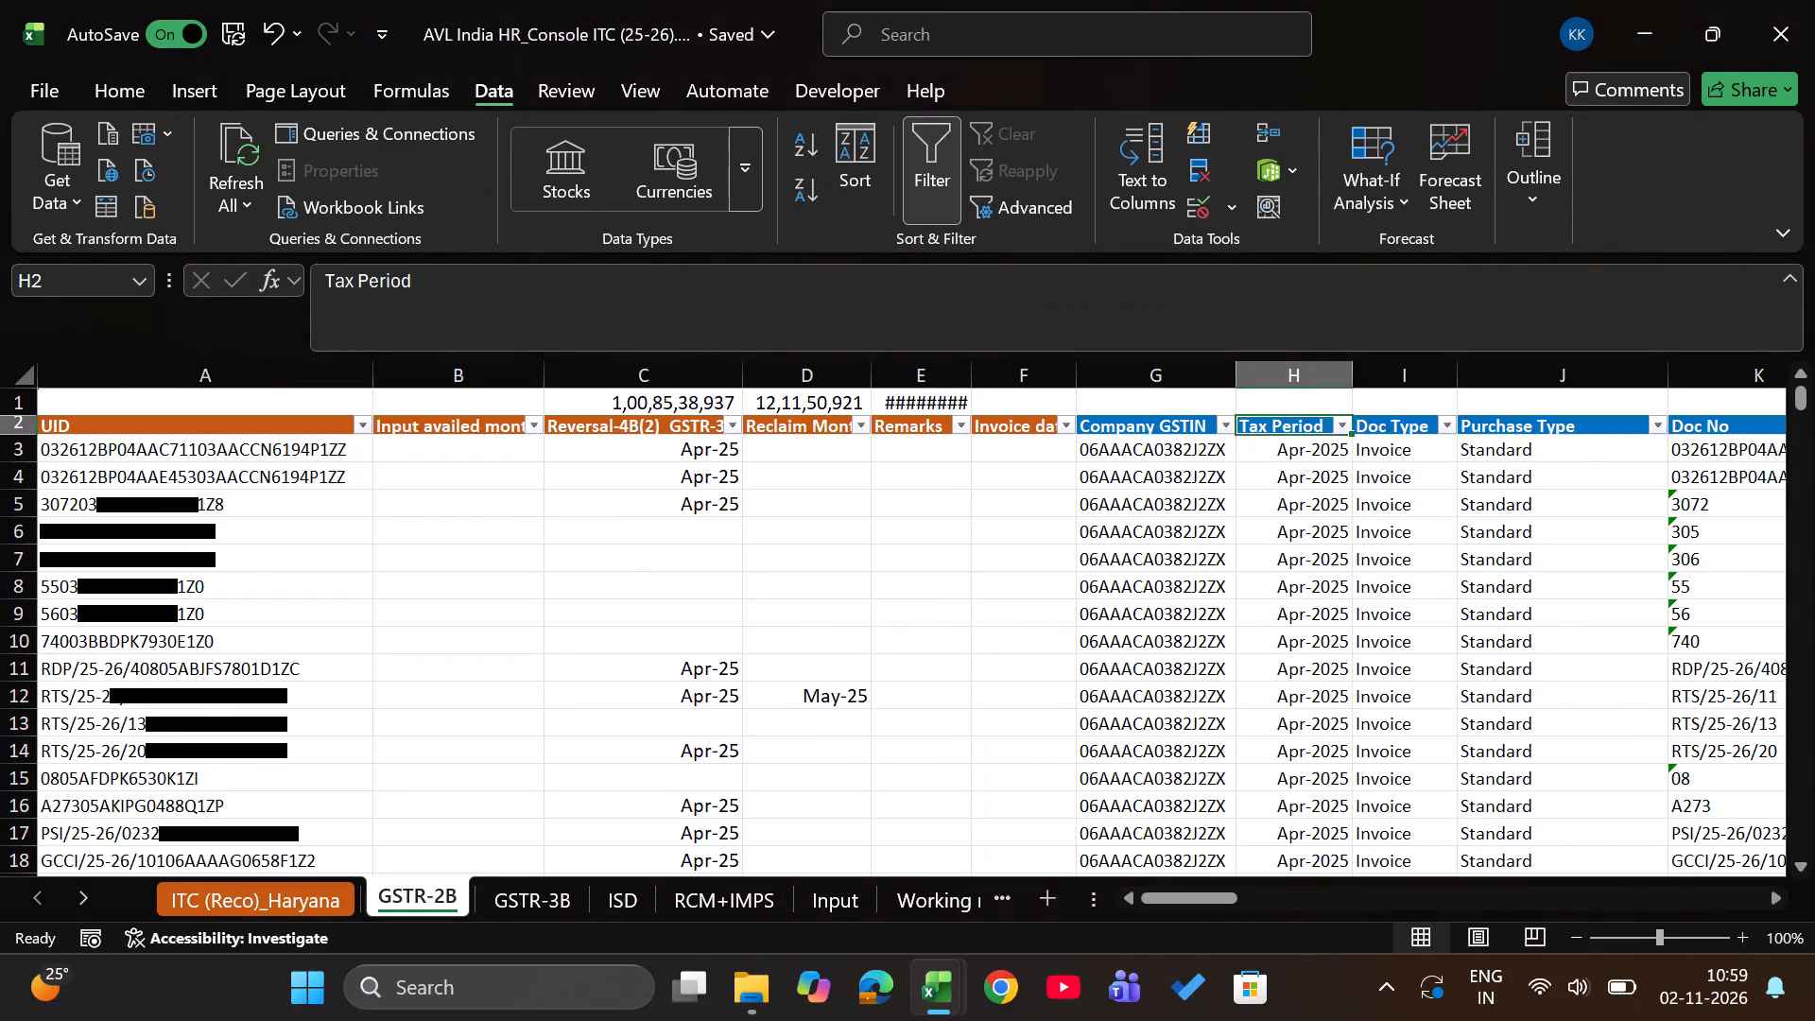
Enter a VLOOKUP in B3 matching A3 to column A of the June Taken Curr Mon-Rever PRevious m sheet, column index 1, exact match.
{"action": "key", "text": "Down"}
{"action": "key", "text": "Left"}
{"action": "key", "text": "Left"}
{"action": "key", "text": "Left"}
{"action": "key", "text": "Left"}
{"action": "key", "text": "Left"}
{"action": "key", "text": "Left"}
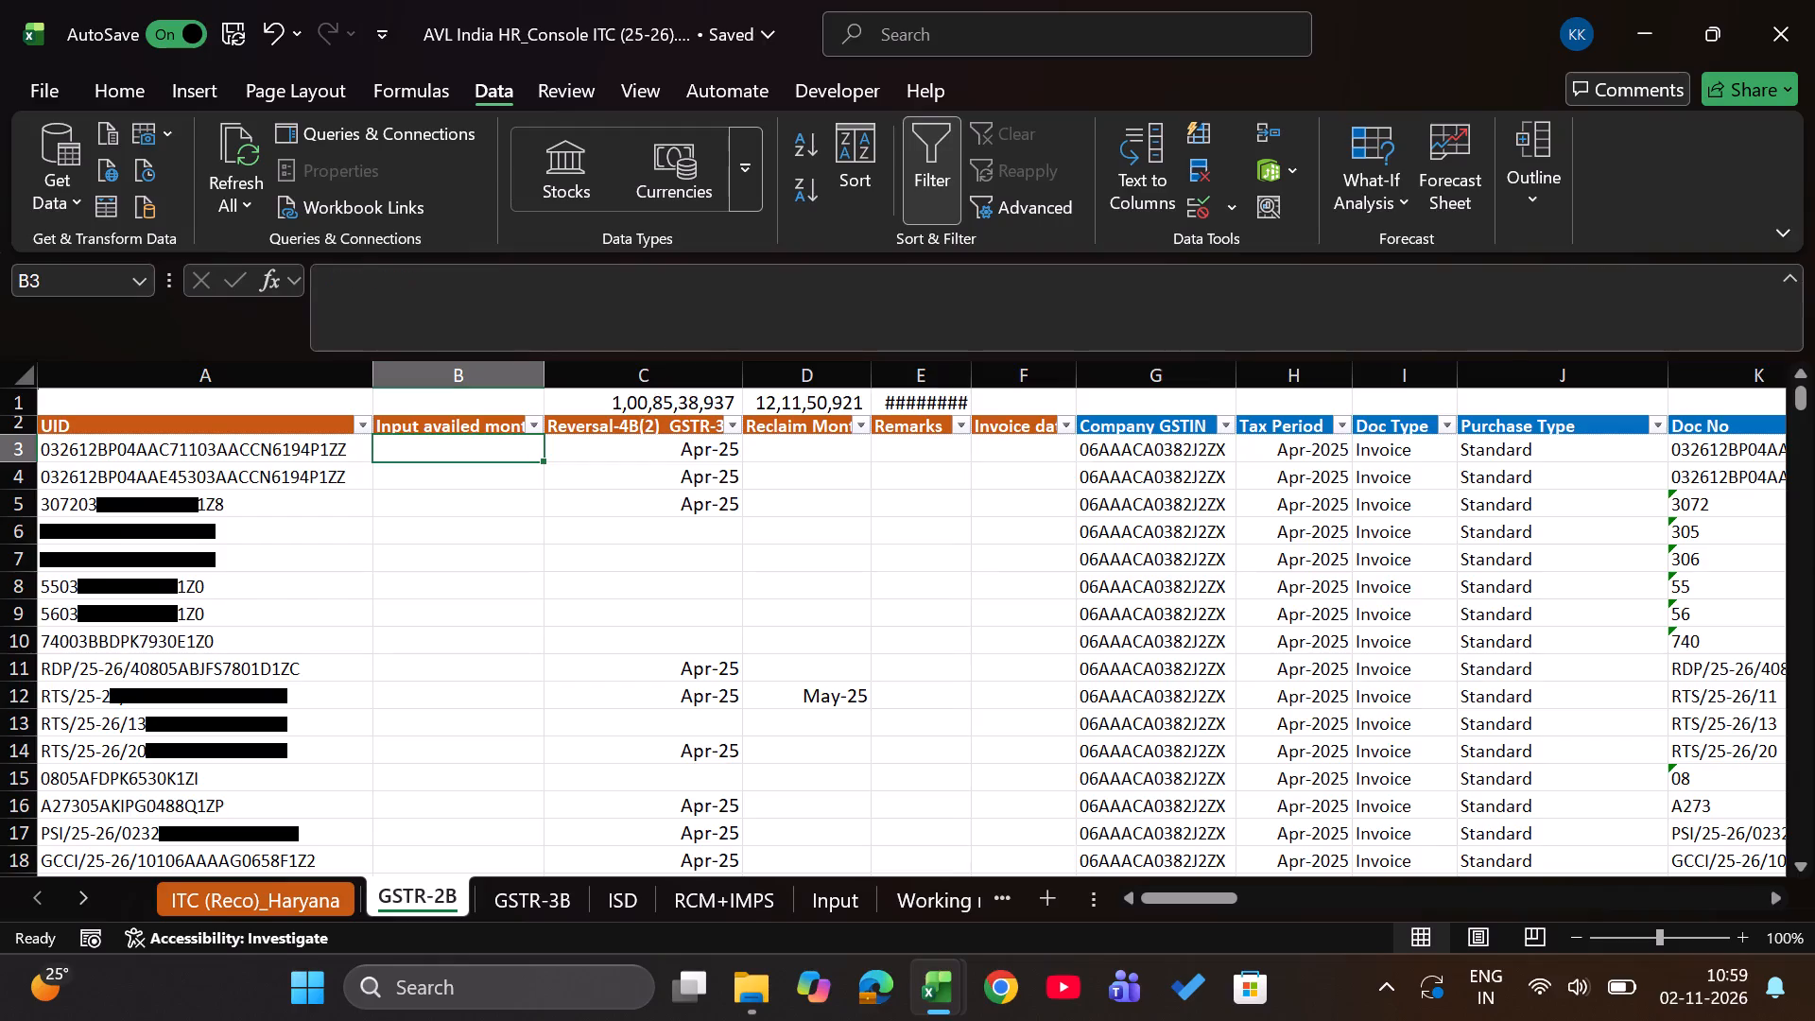
{"action": "type", "text": "=vlo"}
{"action": "key", "text": "Tab"}
{"action": "key", "text": "Left"}
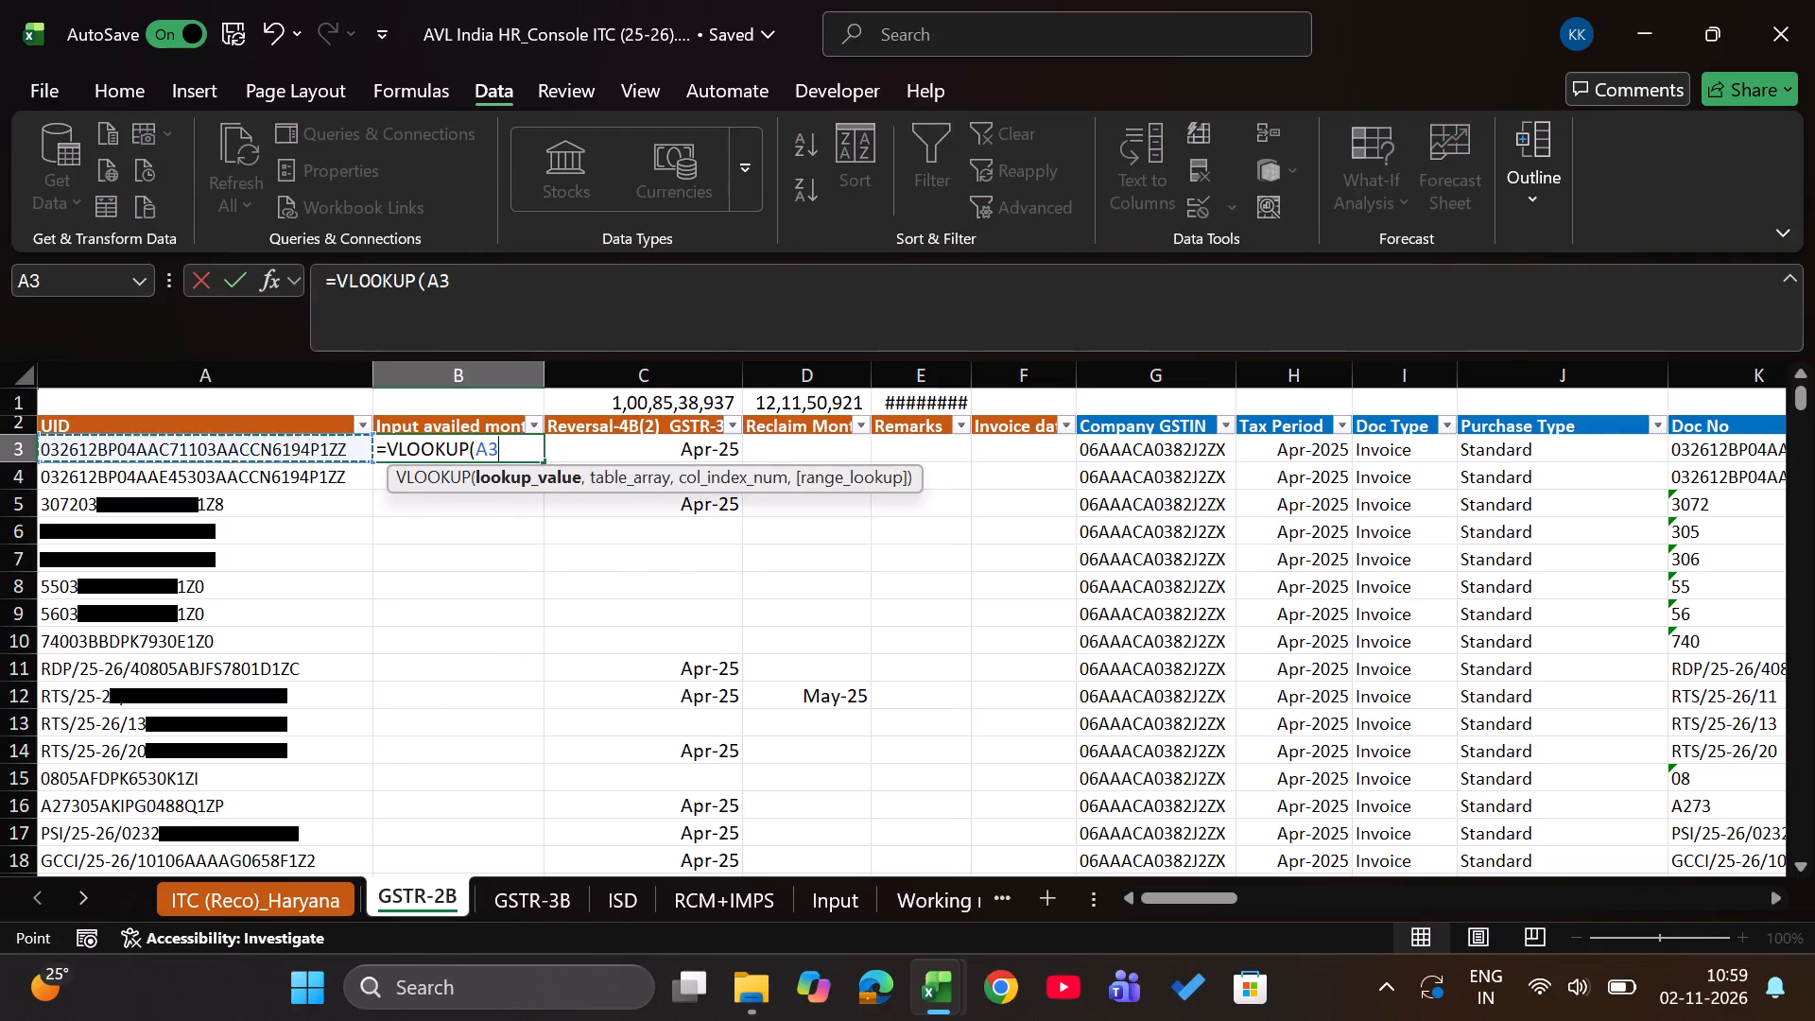
{"action": "key", "text": "Left"}
{"action": "key", "text": "comma"}
{"action": "key", "text": "alt+Tab"}
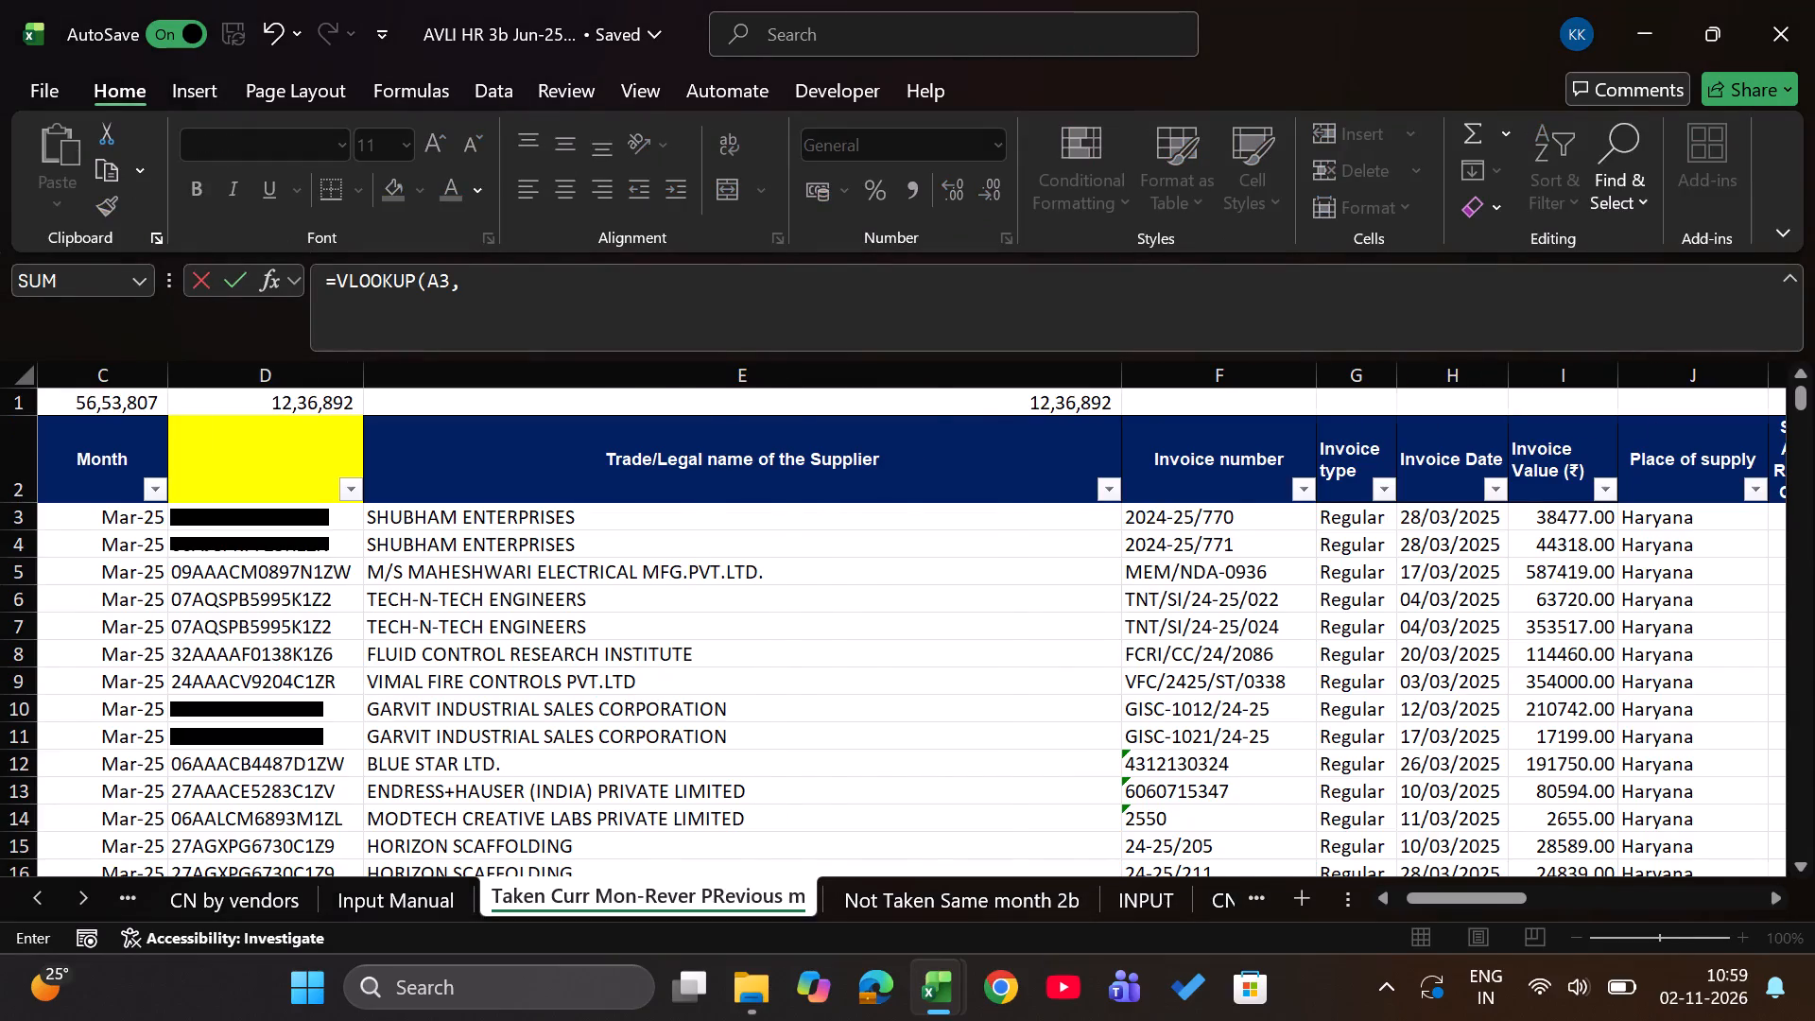
{"action": "scroll", "coordinate": [971, 563], "scroll_direction": "right", "scroll_amount": 3}
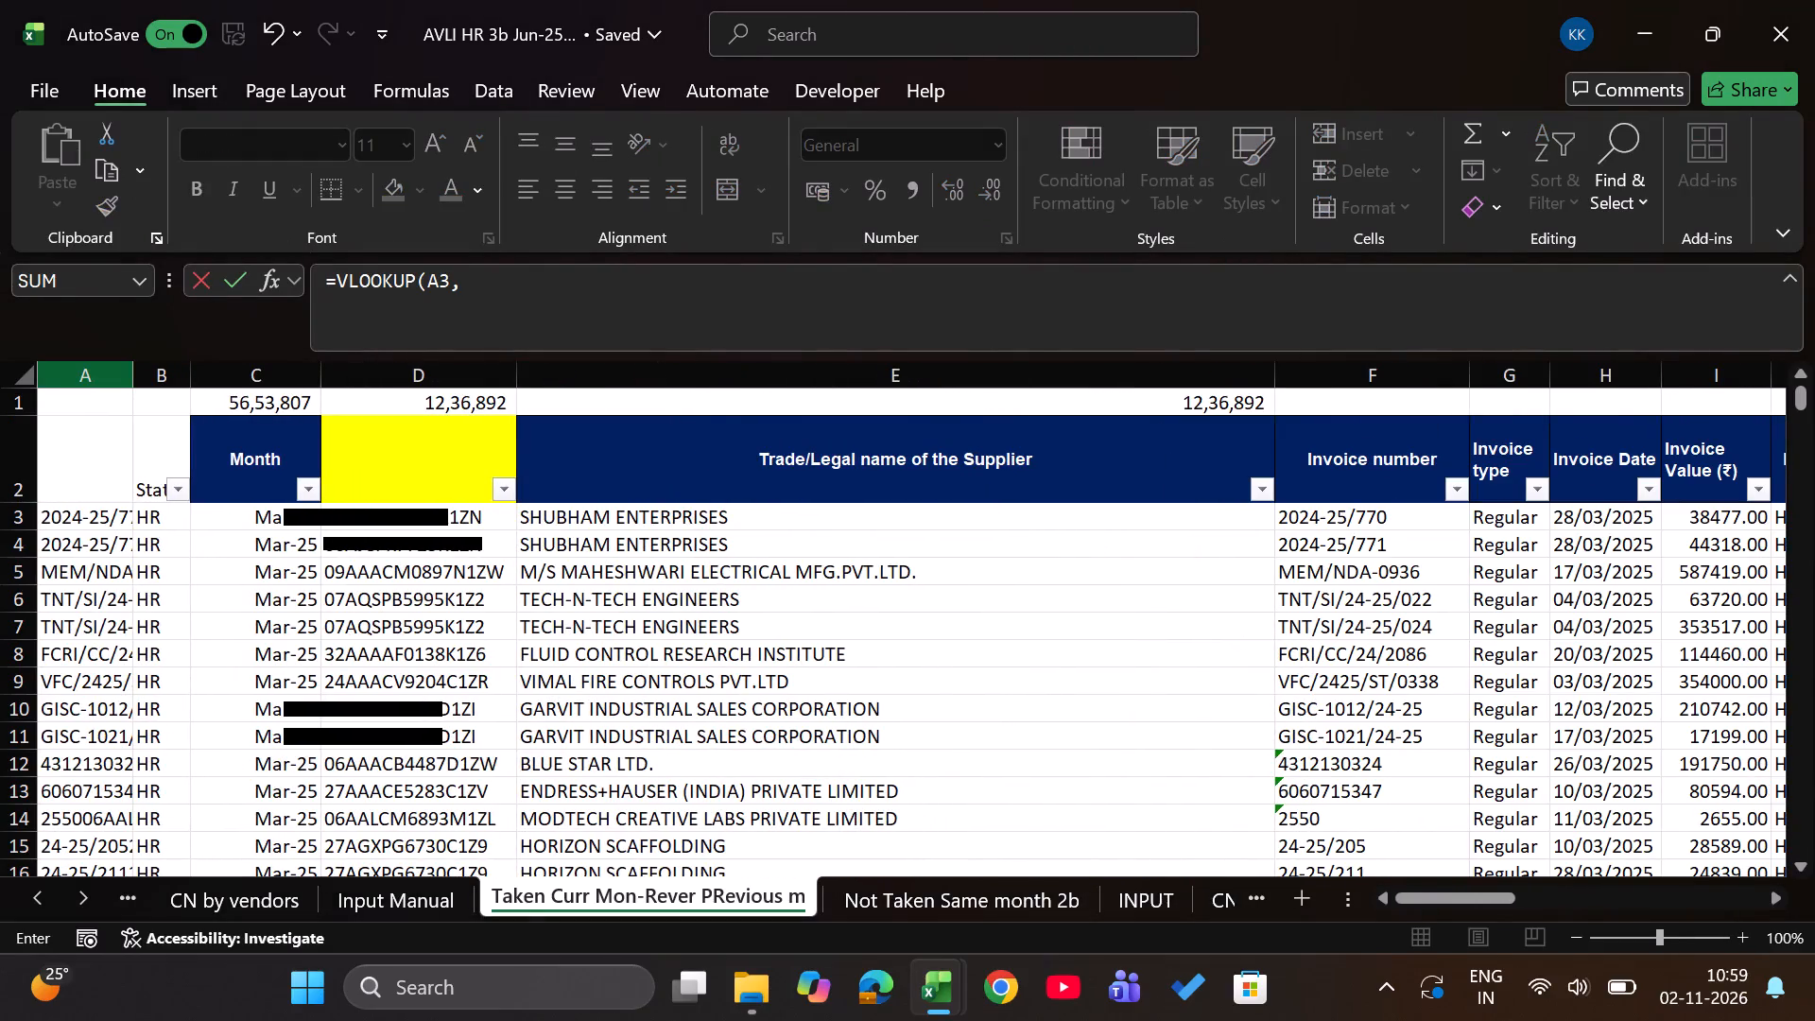
{"action": "left_click", "coordinate": [92, 373]}
{"action": "type", "text": ",1,0"}
{"action": "key", "text": "Return"}
Fill the B3 lookup down the Input availed month column to the last data row, B54842.
{"action": "key", "text": "Left"}
{"action": "key", "text": "ctrl+Down"}
{"action": "key", "text": "Right"}
{"action": "key", "text": "ctrl+shift+Up"}
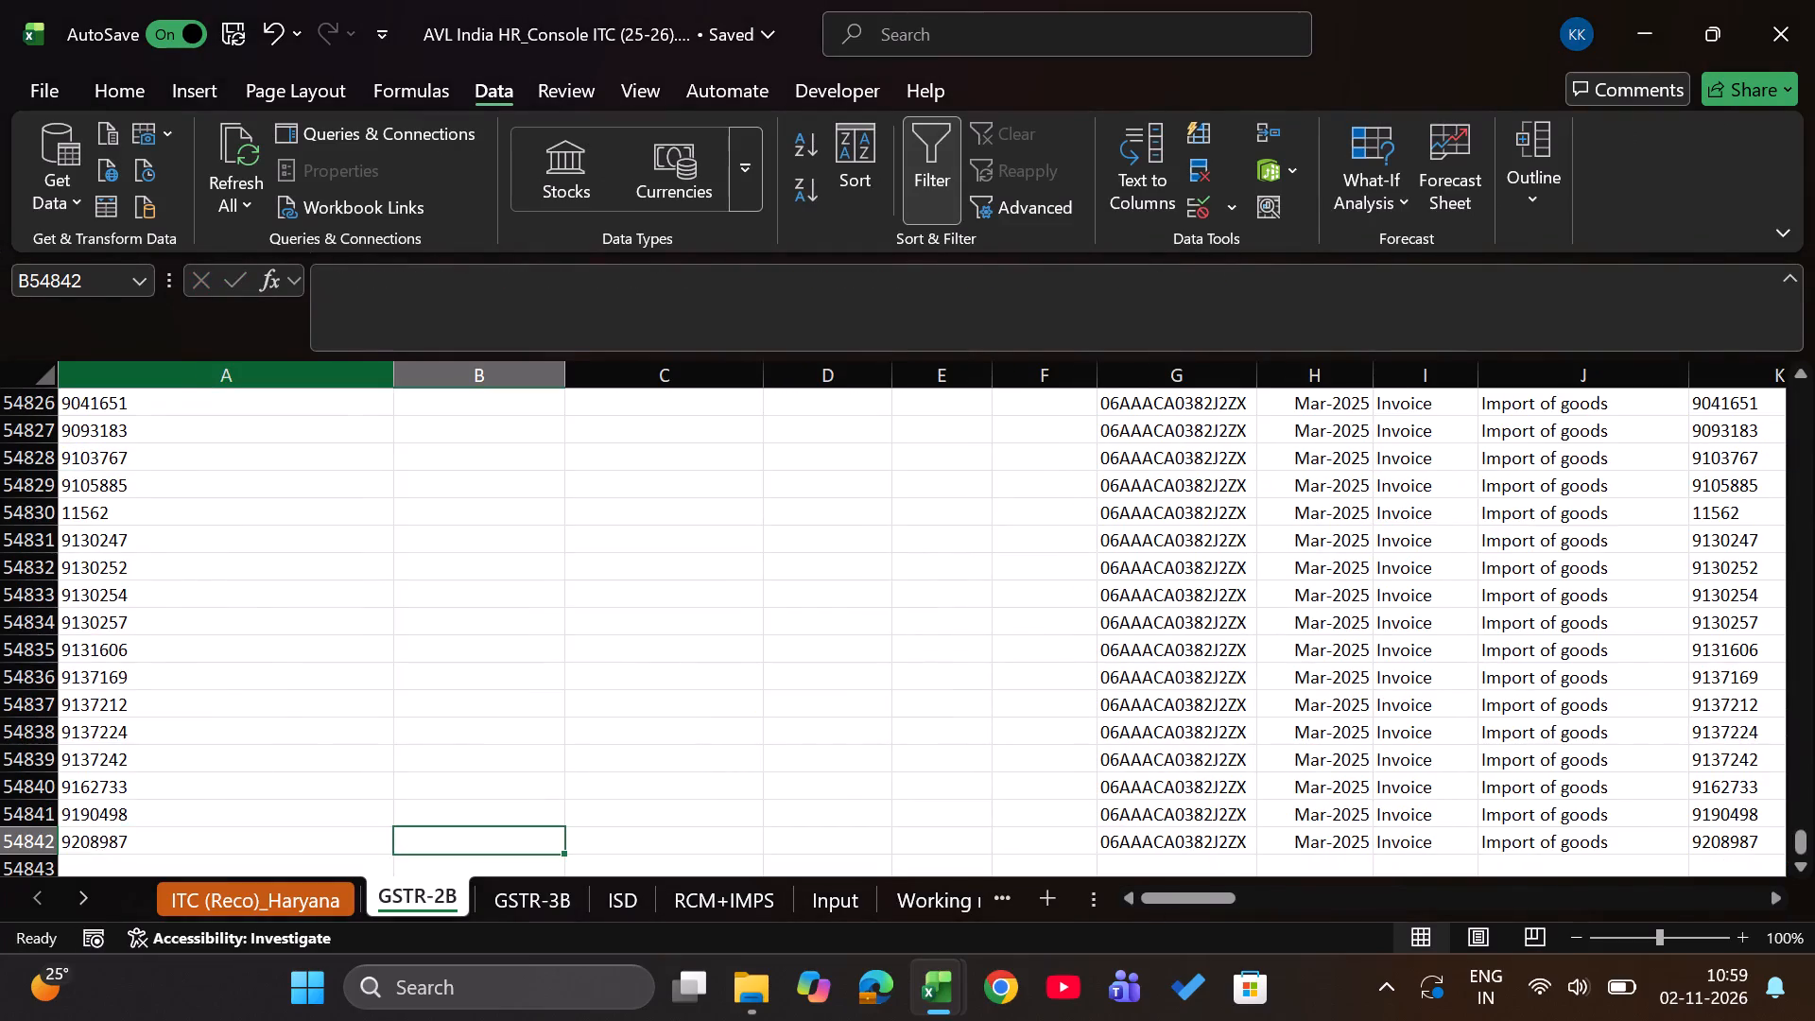
{"action": "key", "text": "ctrl+d"}
{"action": "key", "text": "ctrl+Up"}
{"action": "key", "text": "ctrl+Up"}
{"action": "key", "text": "ctrl+Up"}
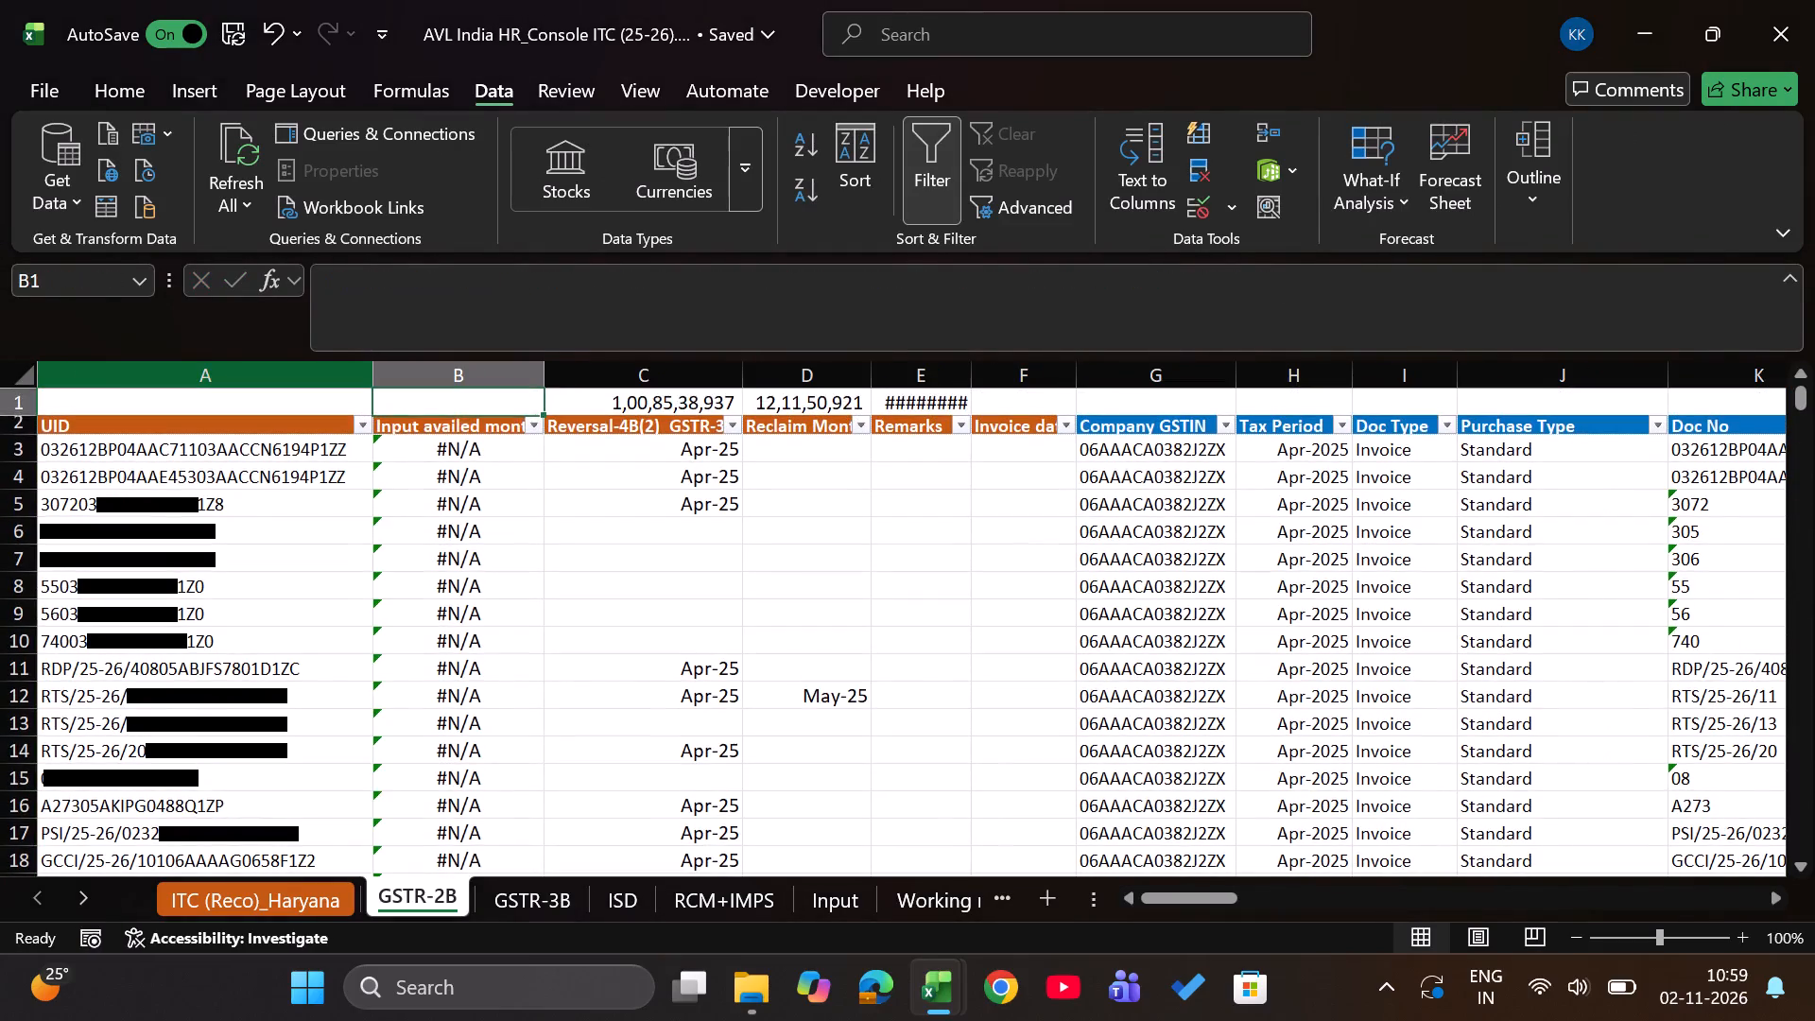
Filter the GSTR-2B Input availed month column to exclude #N/A, leaving only rows matched to the June sheet.
{"action": "key", "text": "Down"}
{"action": "key", "text": "alt+Down"}
{"action": "scroll", "coordinate": [324, 751], "scroll_direction": "down", "scroll_amount": 18}
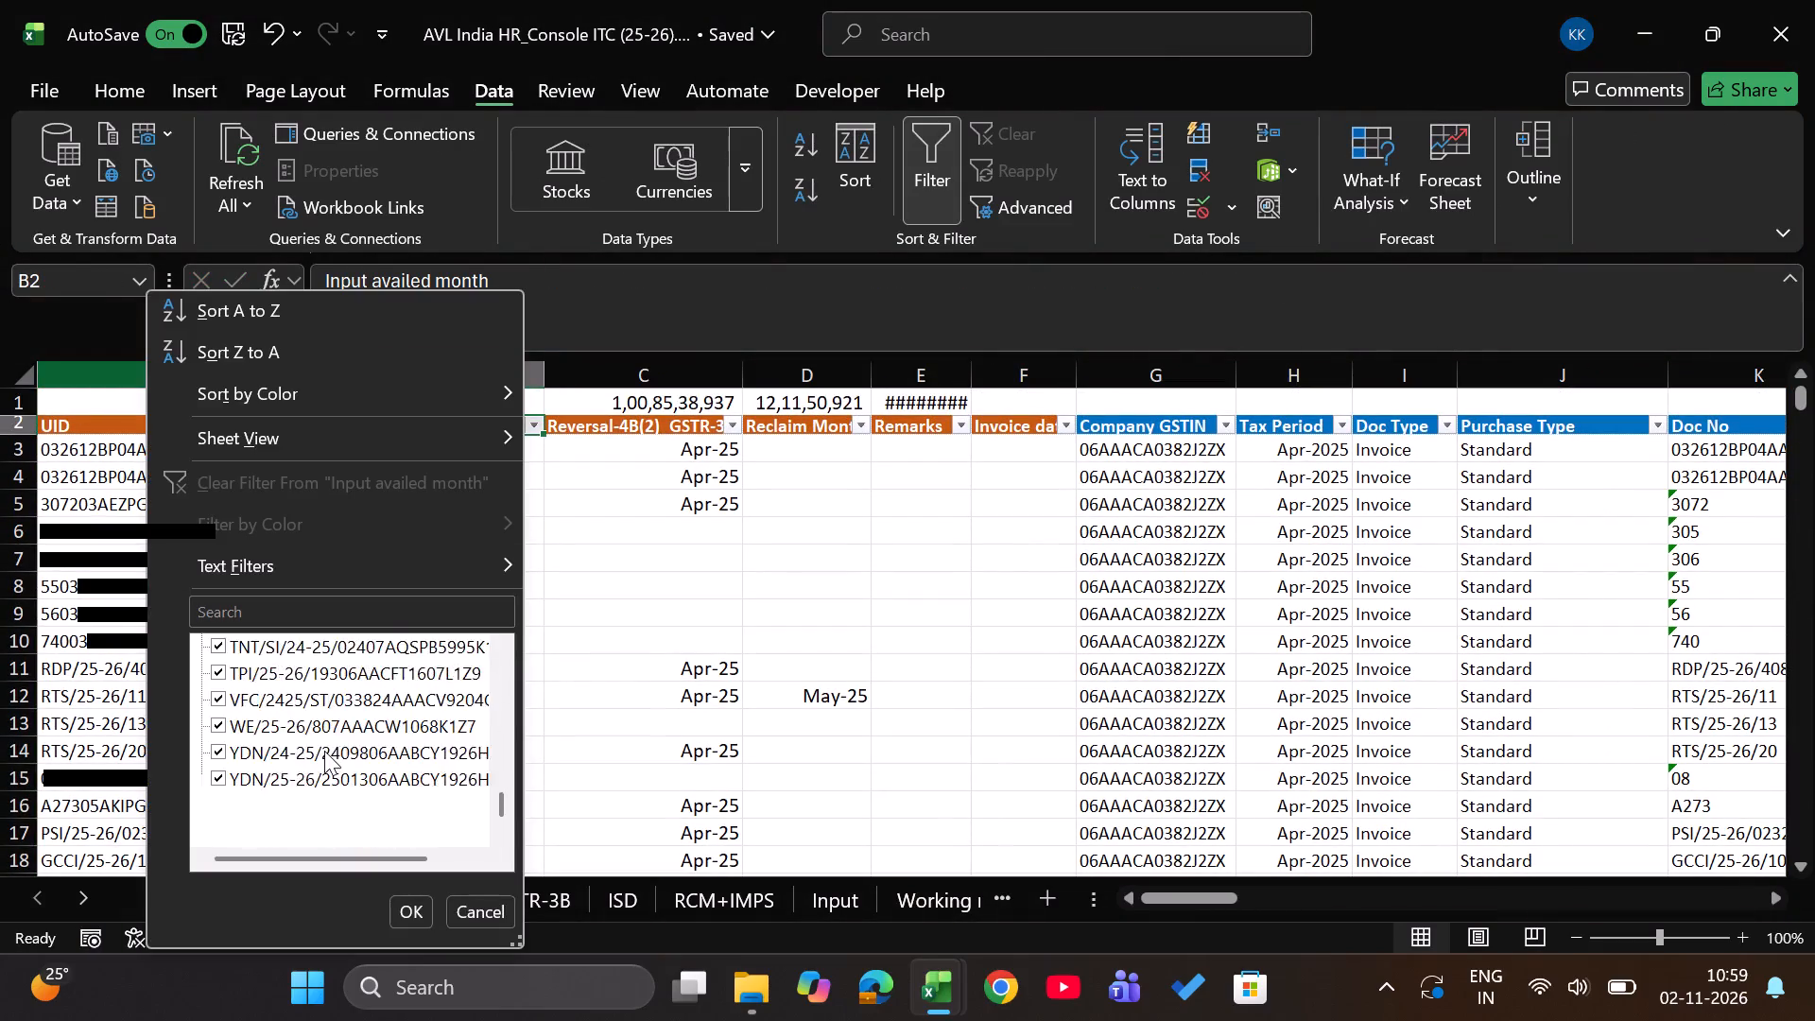
{"action": "scroll", "coordinate": [324, 751], "scroll_direction": "down", "scroll_amount": 8}
{"action": "left_click", "coordinate": [272, 822]}
{"action": "key", "text": "Return"}
Compare the filtered row 1 totals on GSTR-2B with those on the June workbook's Taken Curr Mon-Rever PRevious m sheet.
{"action": "key", "text": "Right"}
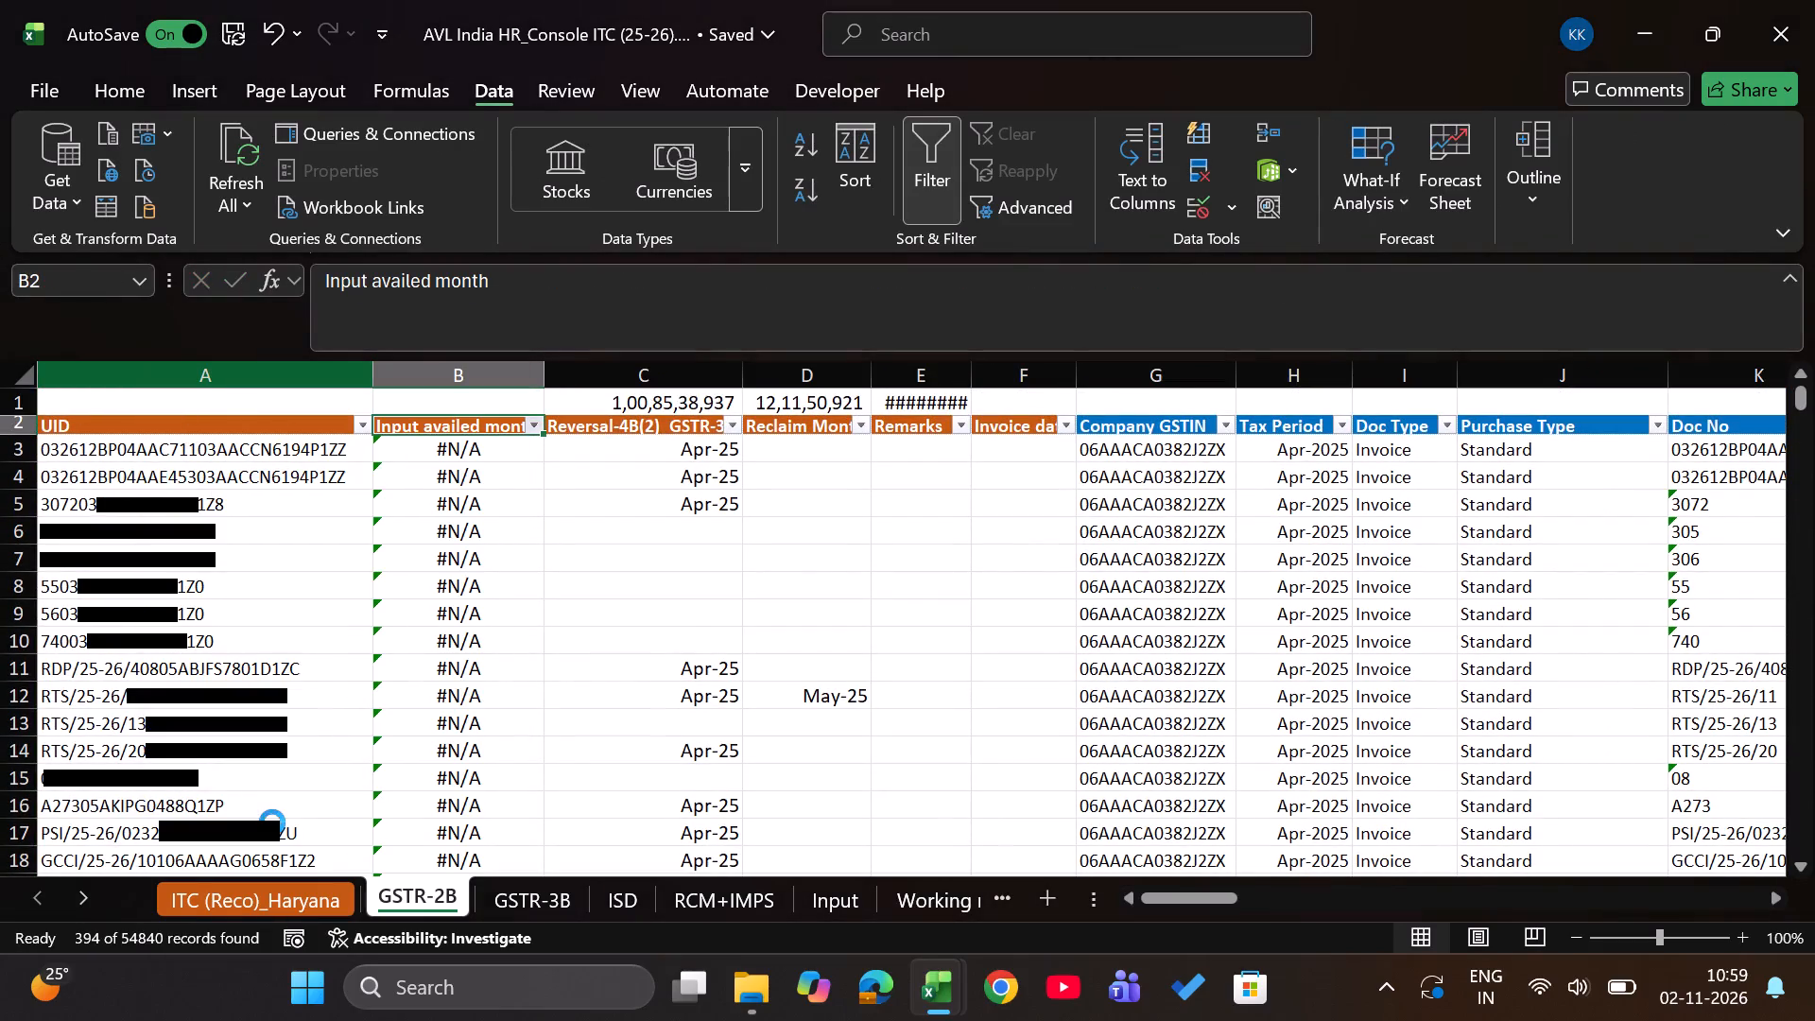
{"action": "key", "text": "Right"}
{"action": "key", "text": "Right"}
{"action": "key", "text": "Right"}
{"action": "key", "text": "Right"}
{"action": "key", "text": "Up"}
{"action": "key", "text": "Up"}
{"action": "key", "text": "Up"}
{"action": "key", "text": "Left"}
{"action": "key", "text": "Left"}
{"action": "key", "text": "Left"}
{"action": "key", "text": "Left"}
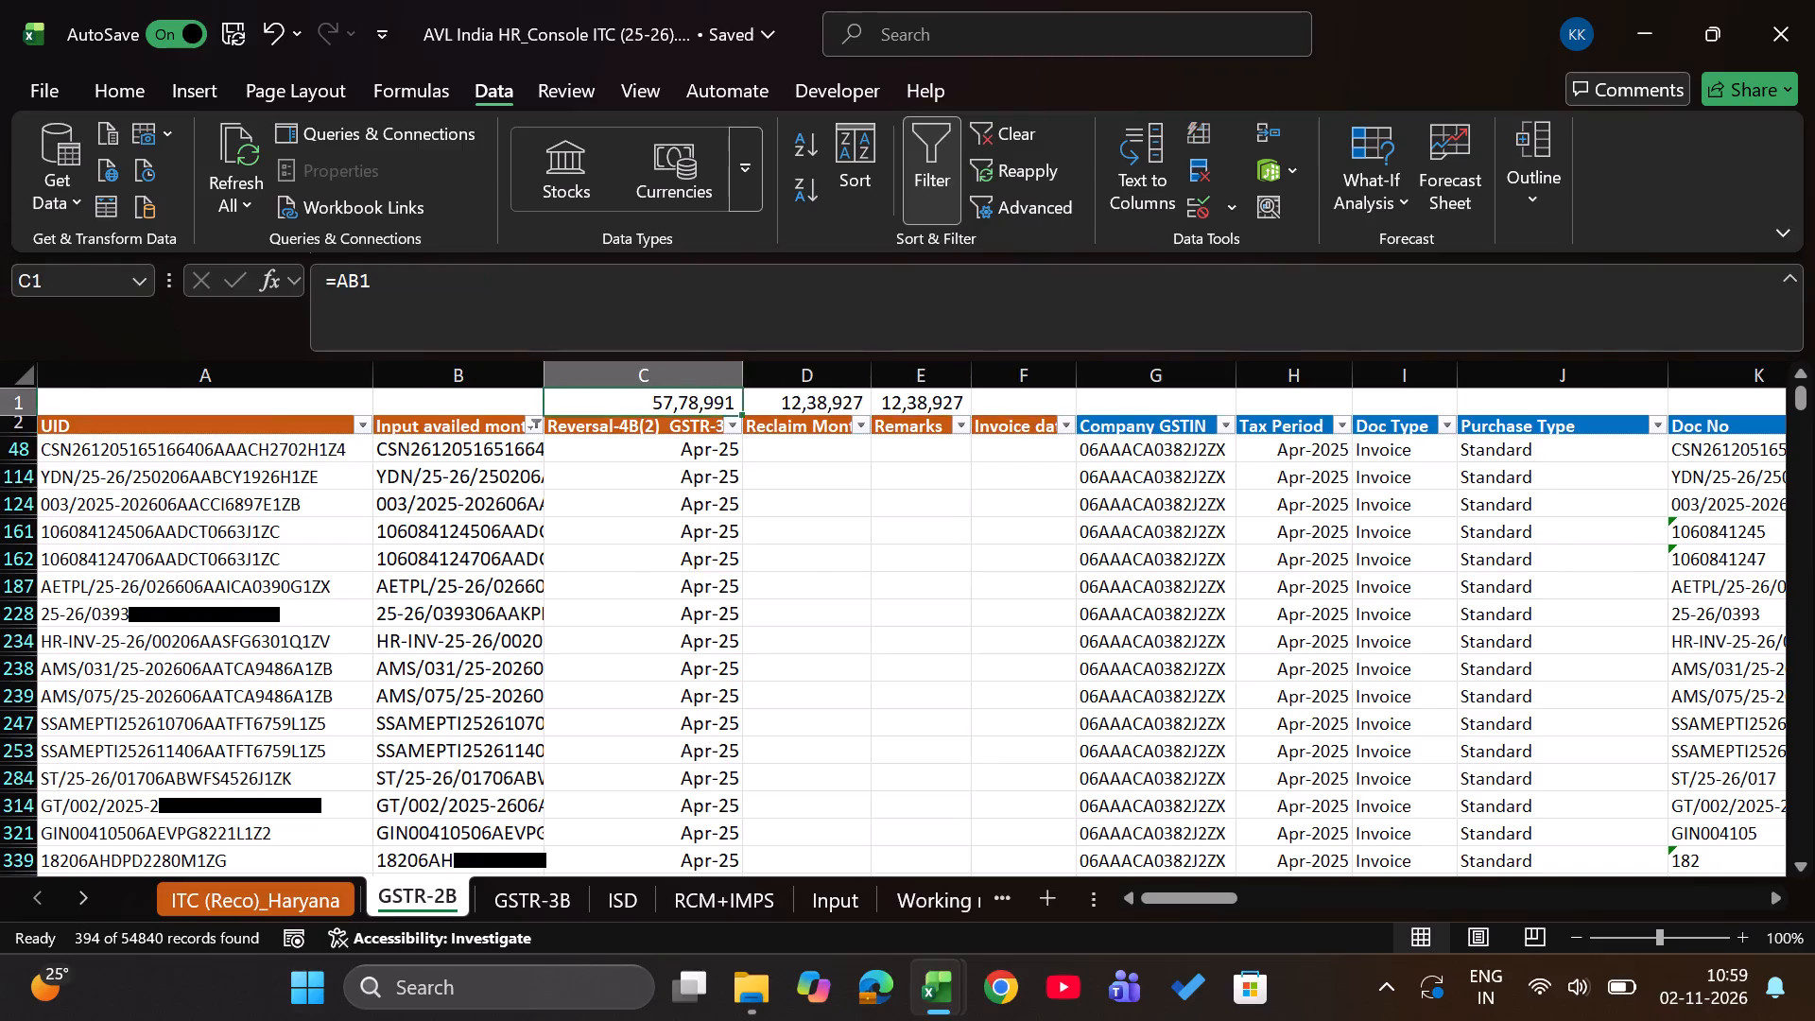
{"action": "key", "text": "alt+Tab"}
{"action": "key", "text": "Up"}
{"action": "key", "text": "Right"}
{"action": "key", "text": "alt+Tab"}
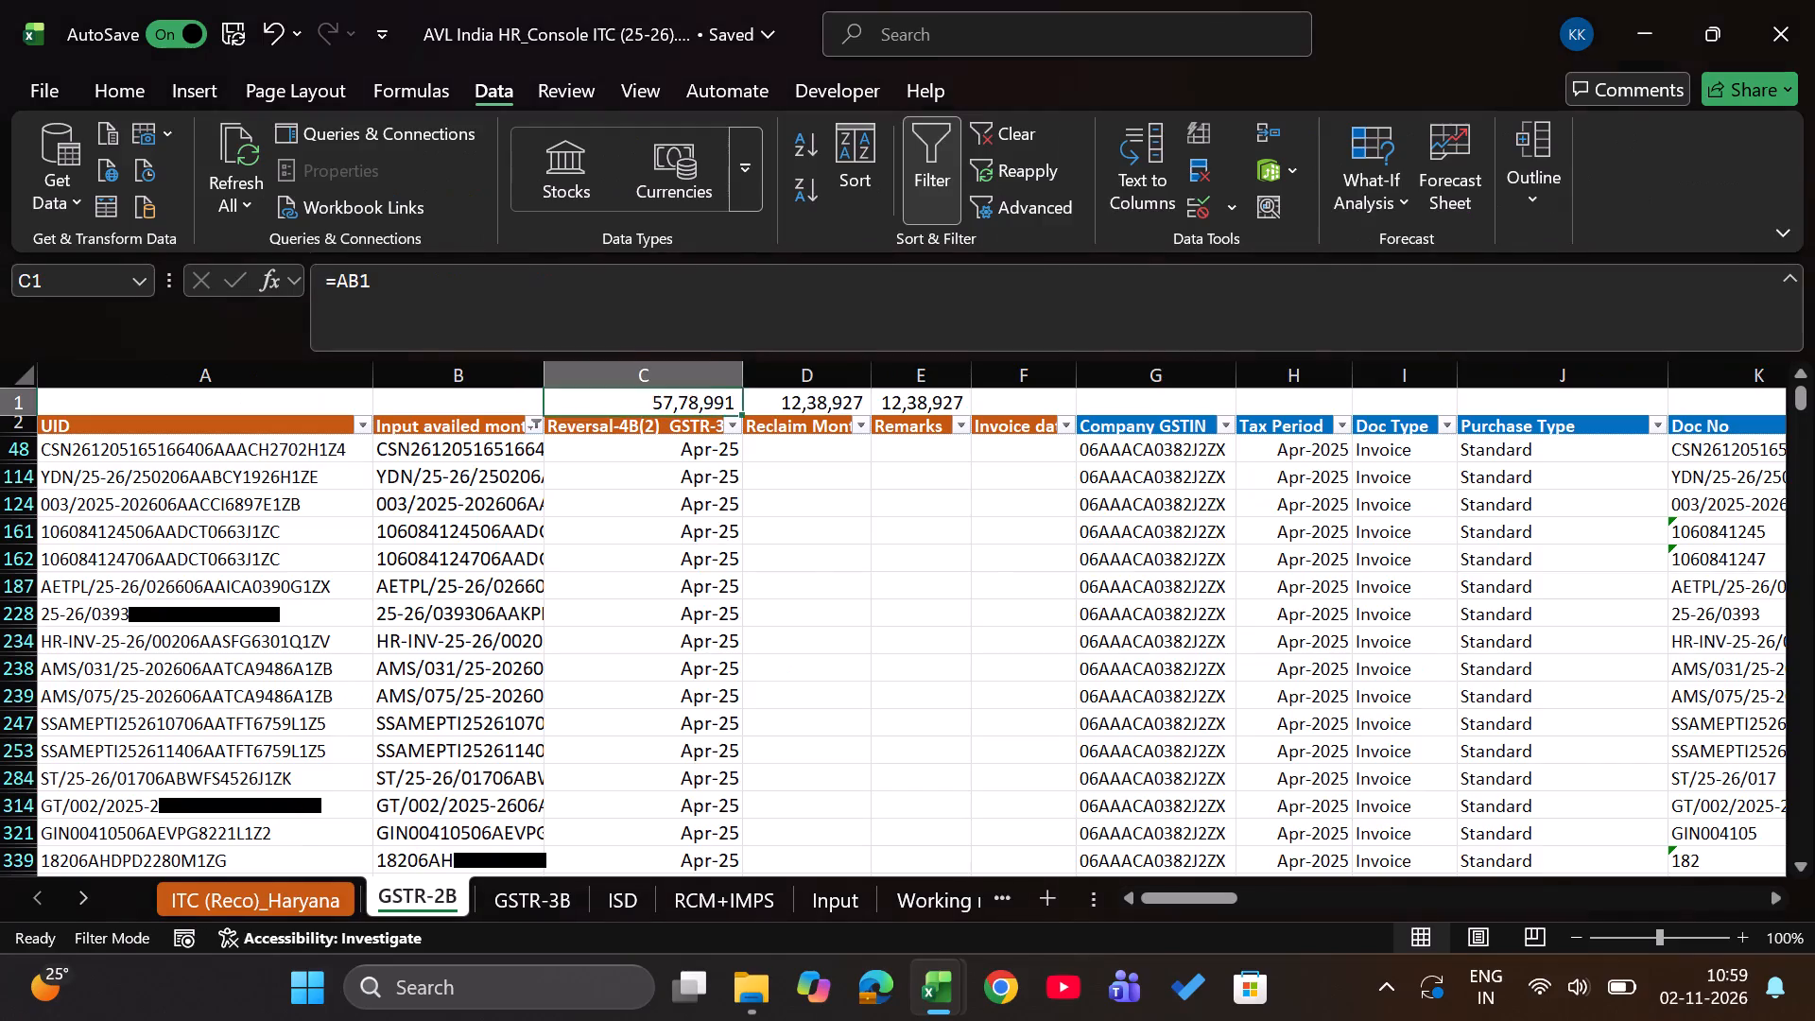
{"action": "key", "text": "Right"}
{"action": "key", "text": "alt+Tab"}
{"action": "key", "text": "alt+Tab"}
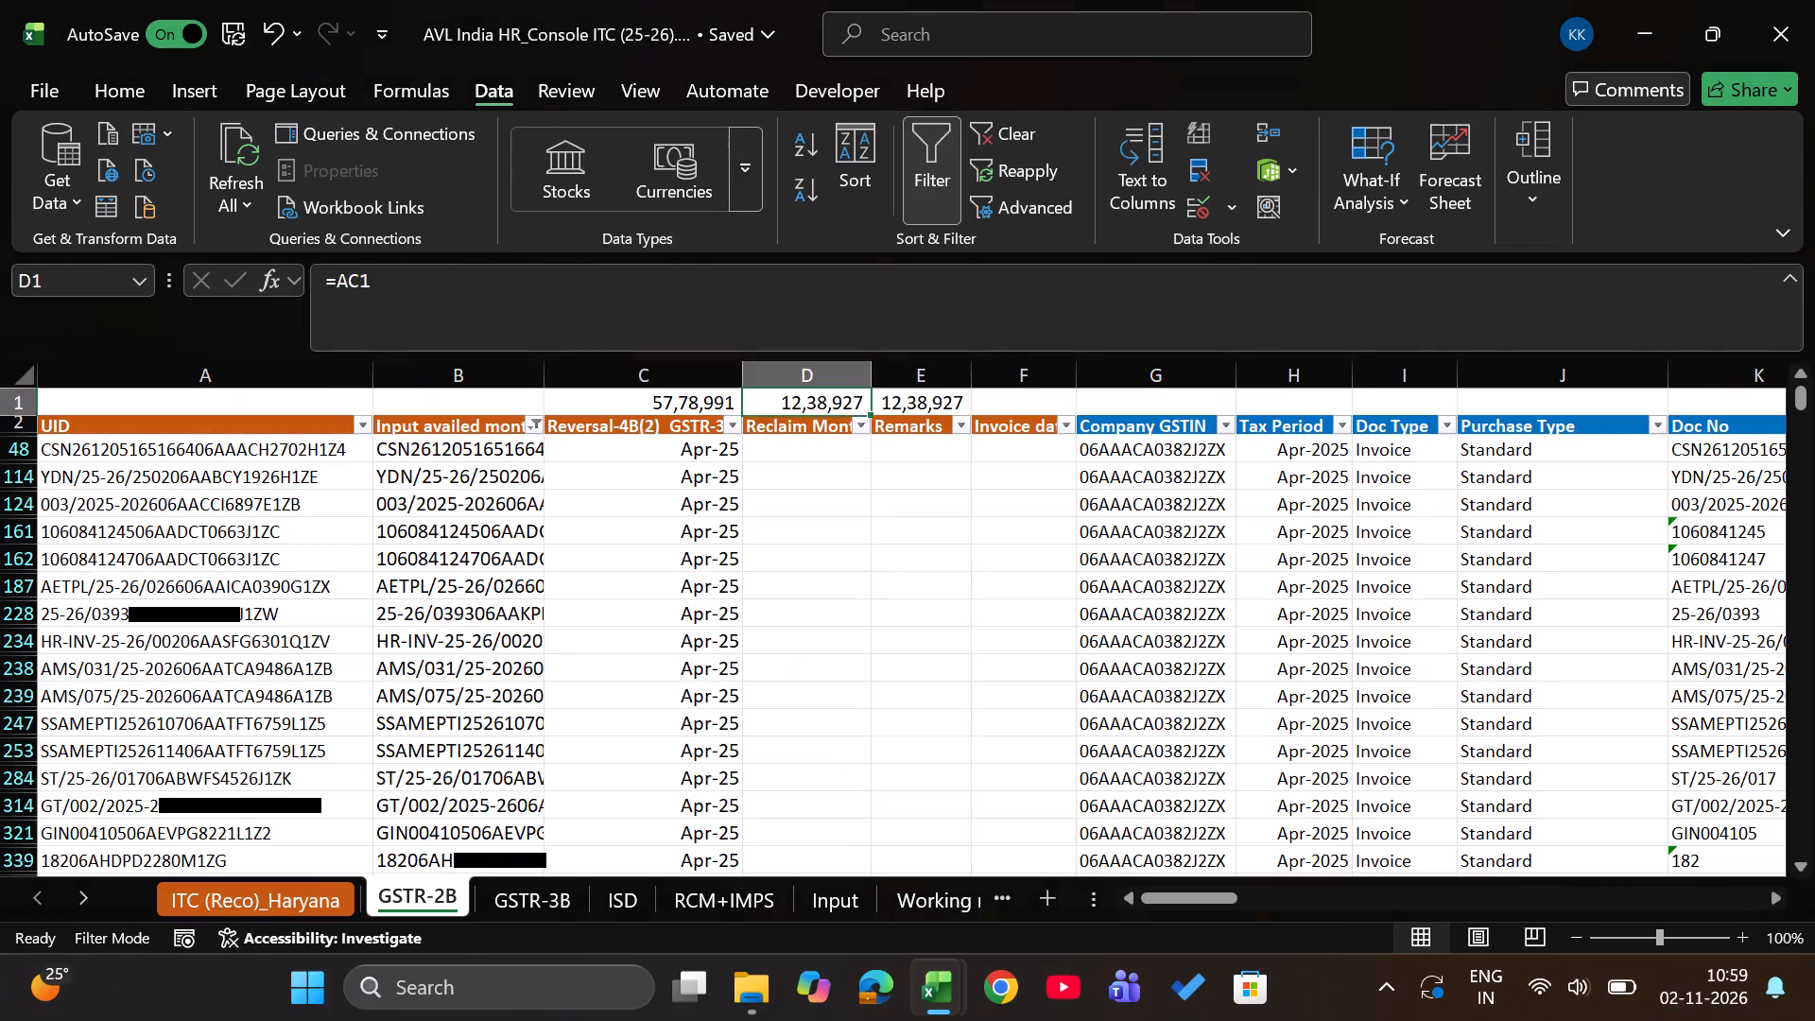
Check which entries the Reversal-4B(2)_GSTR-3B and Reclaim Month filters list for the matched GSTR-2B rows.
{"action": "key", "text": "Down"}
{"action": "key", "text": "Left"}
{"action": "key", "text": "alt+Down"}
{"action": "left_click", "coordinate": [1020, 680]}
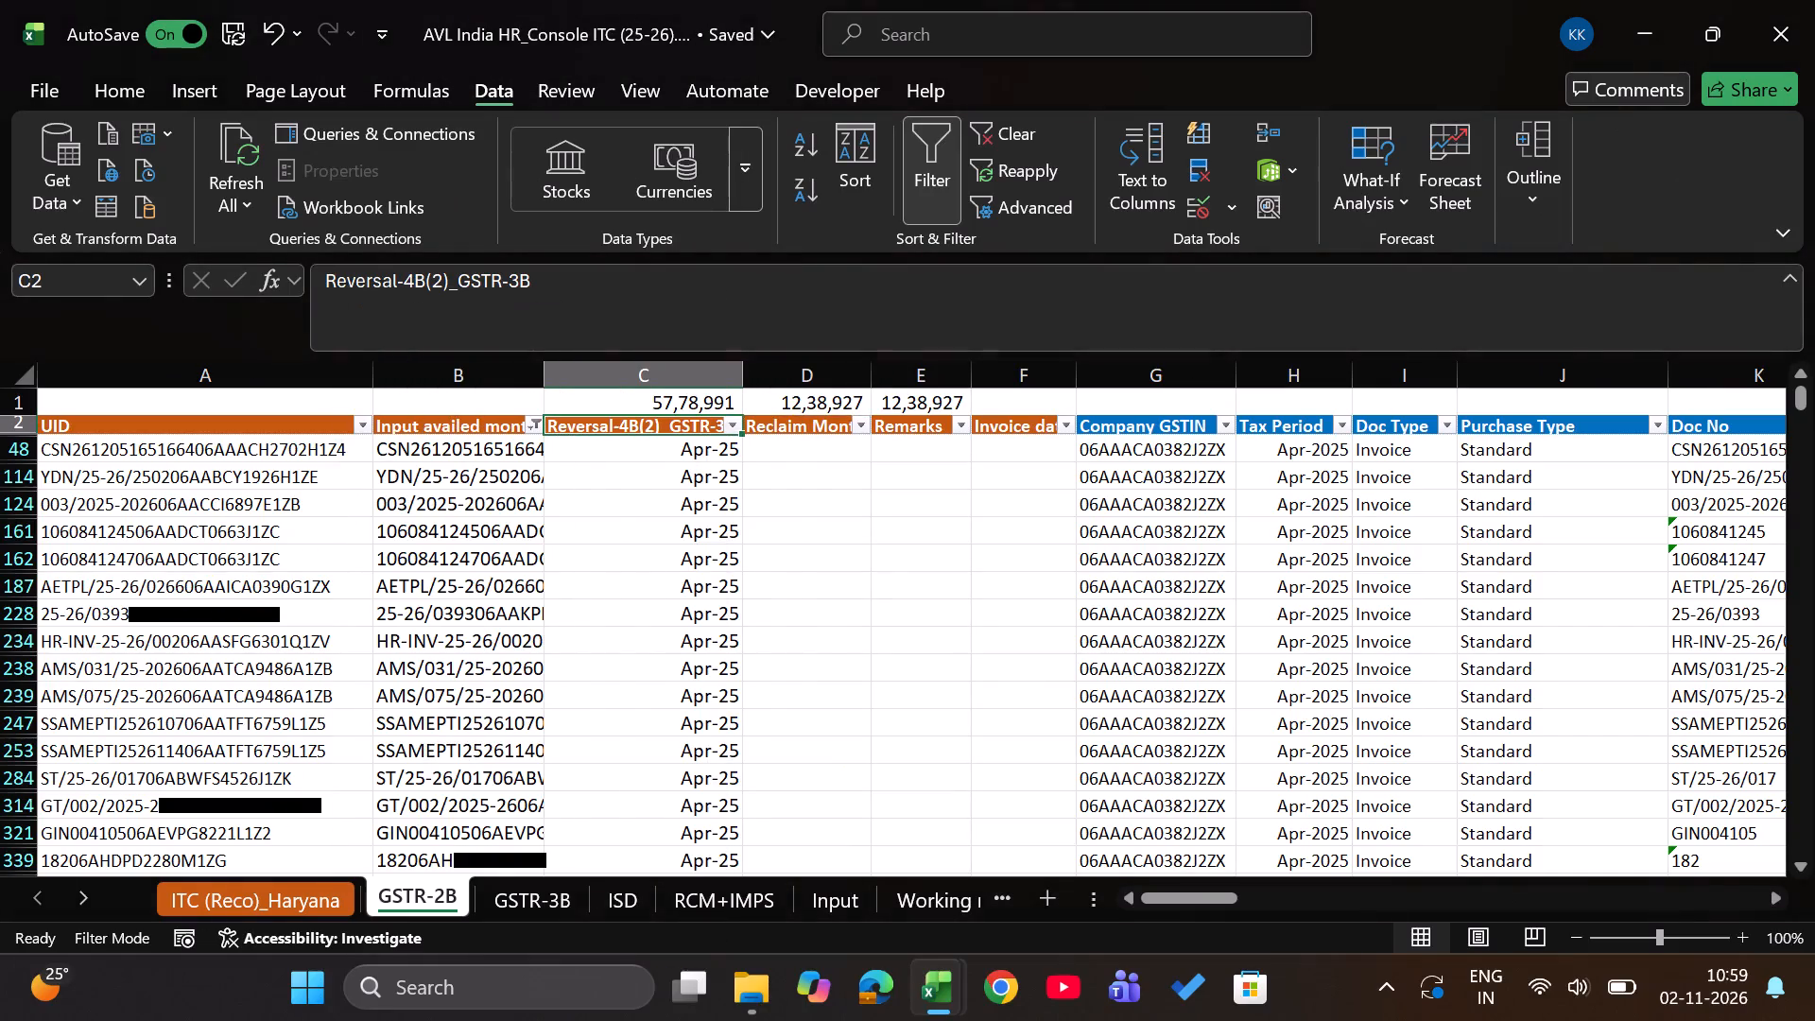
{"action": "key", "text": "alt+Down"}
{"action": "left_click", "coordinate": [988, 657]}
{"action": "key", "text": "Right"}
{"action": "key", "text": "alt+Down"}
{"action": "left_click", "coordinate": [1065, 696]}
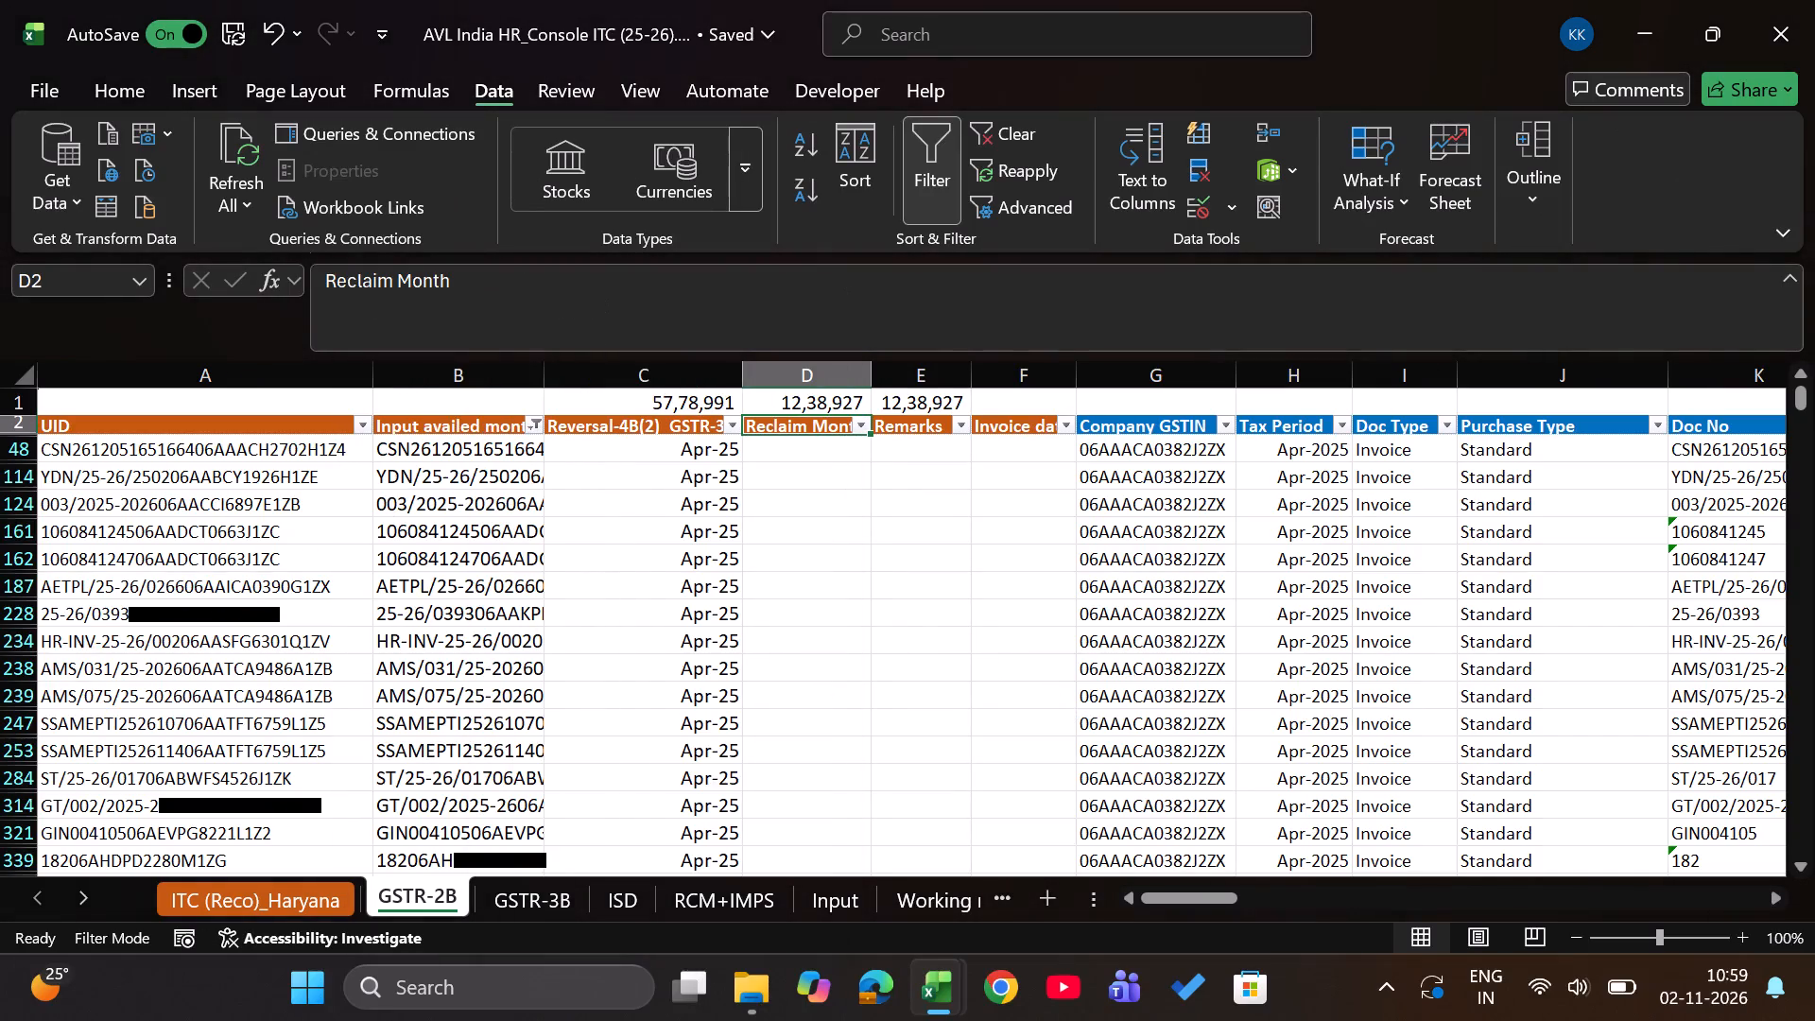
Compare the periods in the GSTR-2B Tax Period filter, including the 2026 months, with the years in the June sheet's Month filter.
{"action": "key", "text": "Right"}
{"action": "key", "text": "Right"}
{"action": "key", "text": "Right"}
{"action": "key", "text": "Right"}
{"action": "key", "text": "alt+Down"}
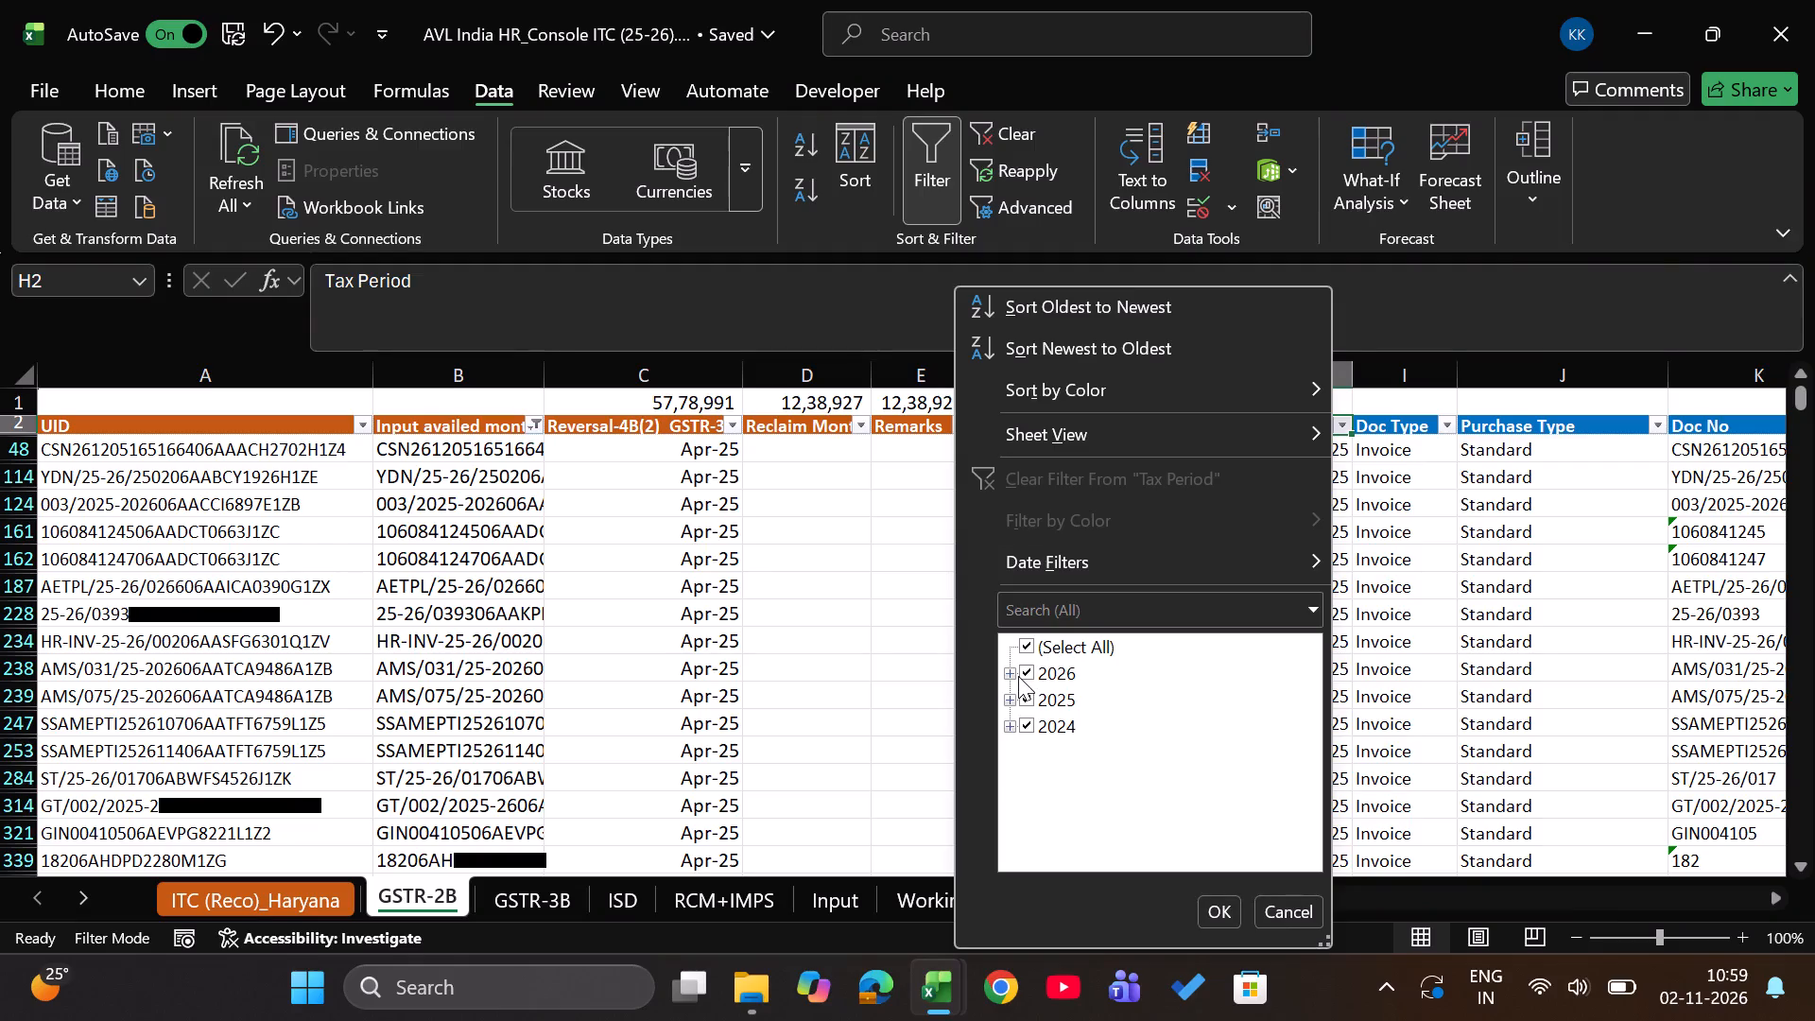
{"action": "left_click", "coordinate": [1018, 676]}
{"action": "key", "text": "Down"}
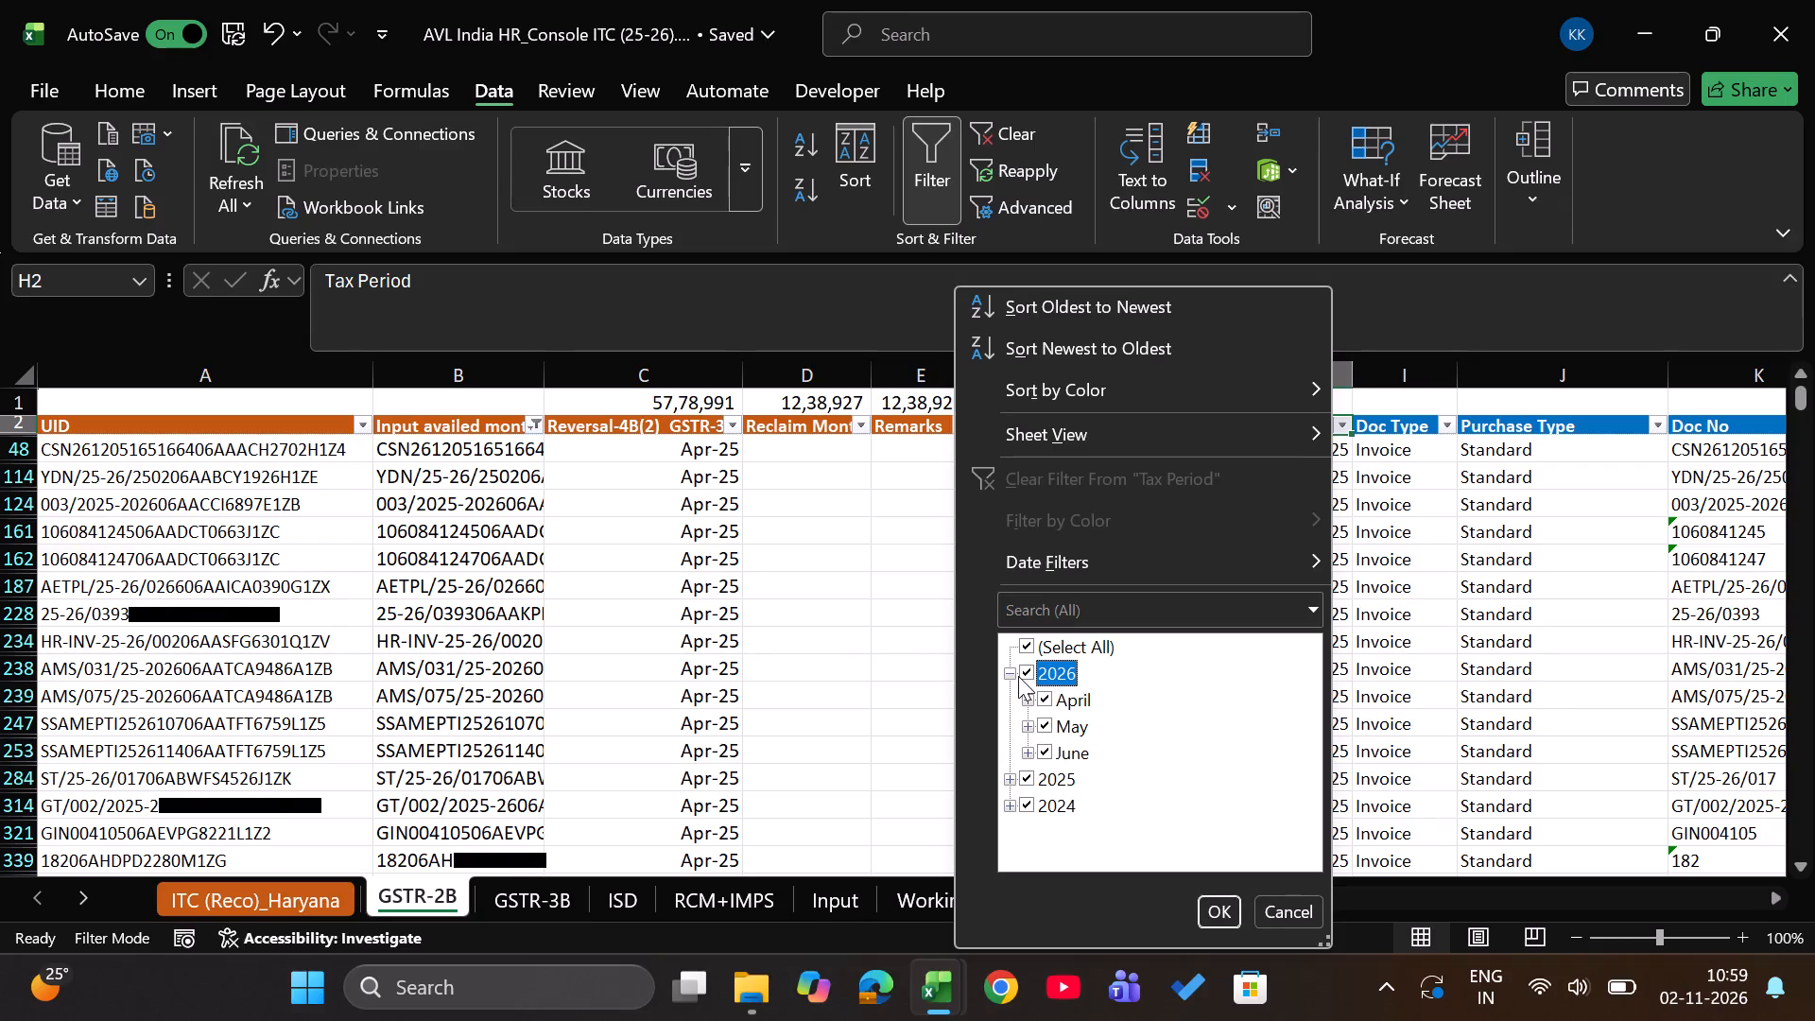
{"action": "left_click", "coordinate": [1659, 660]}
{"action": "key", "text": "alt+Tab"}
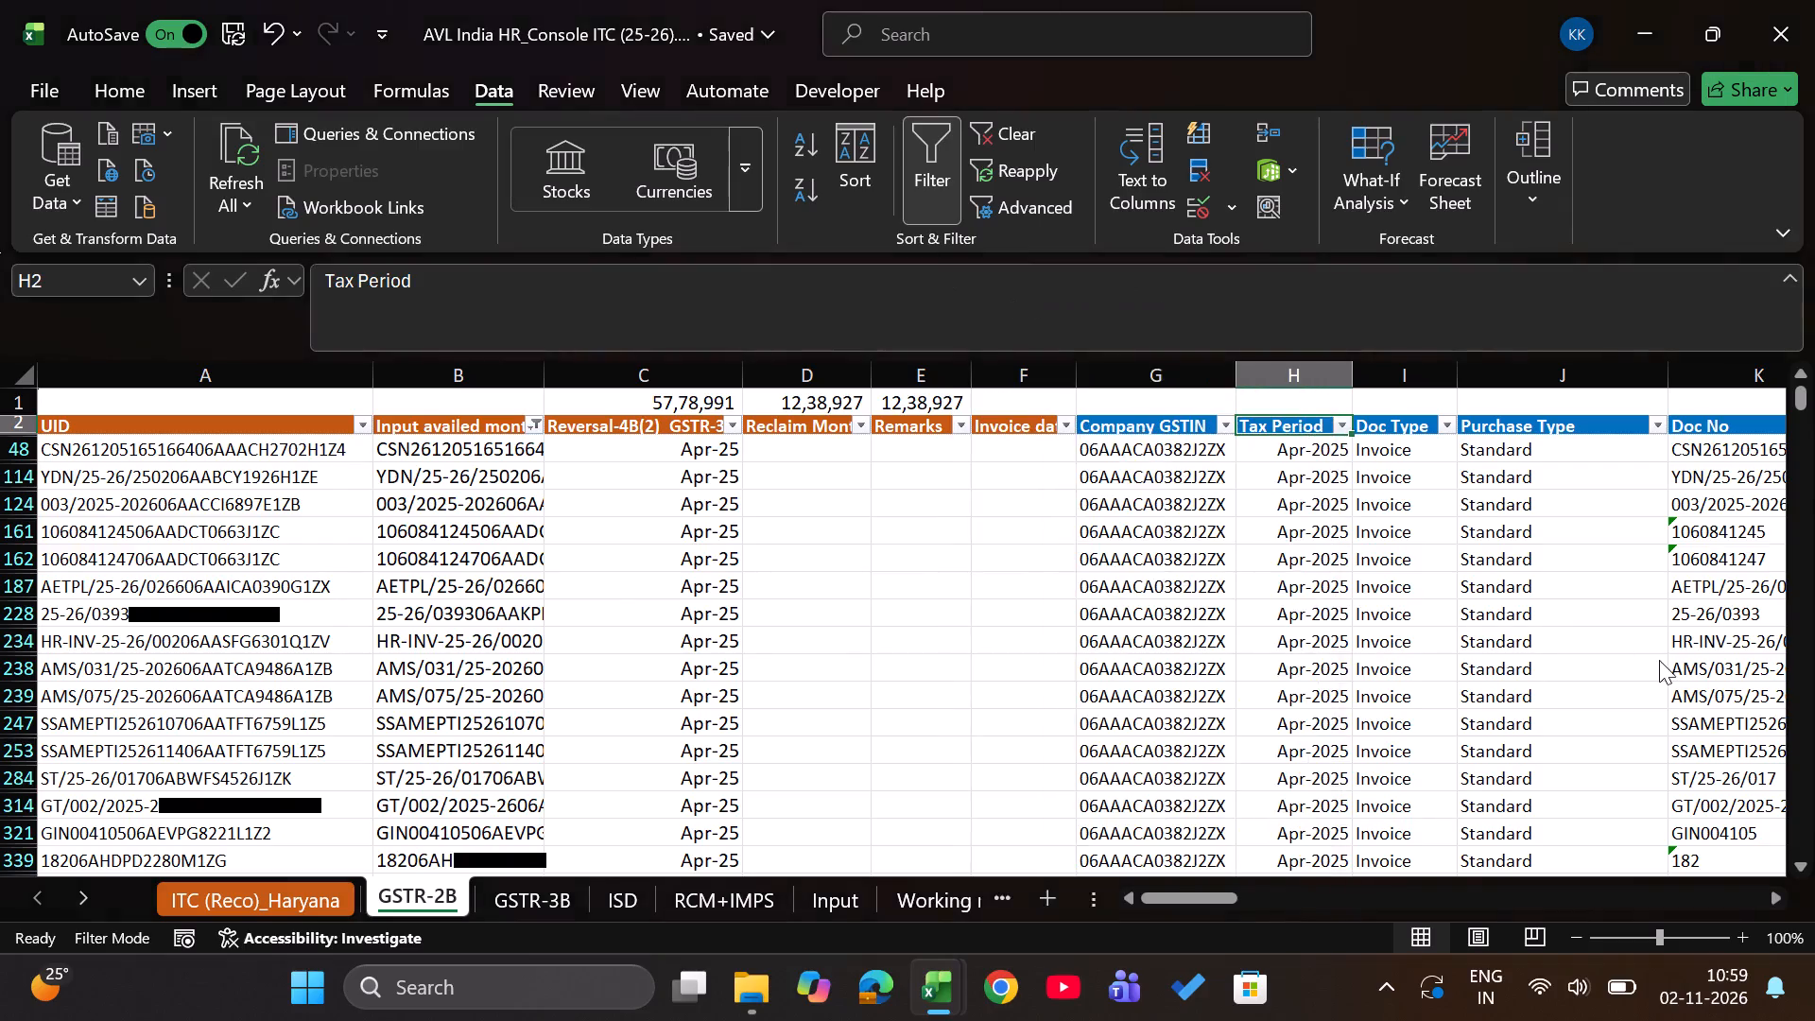
{"action": "key", "text": "Down"}
{"action": "key", "text": "Left"}
{"action": "key", "text": "alt+Down"}
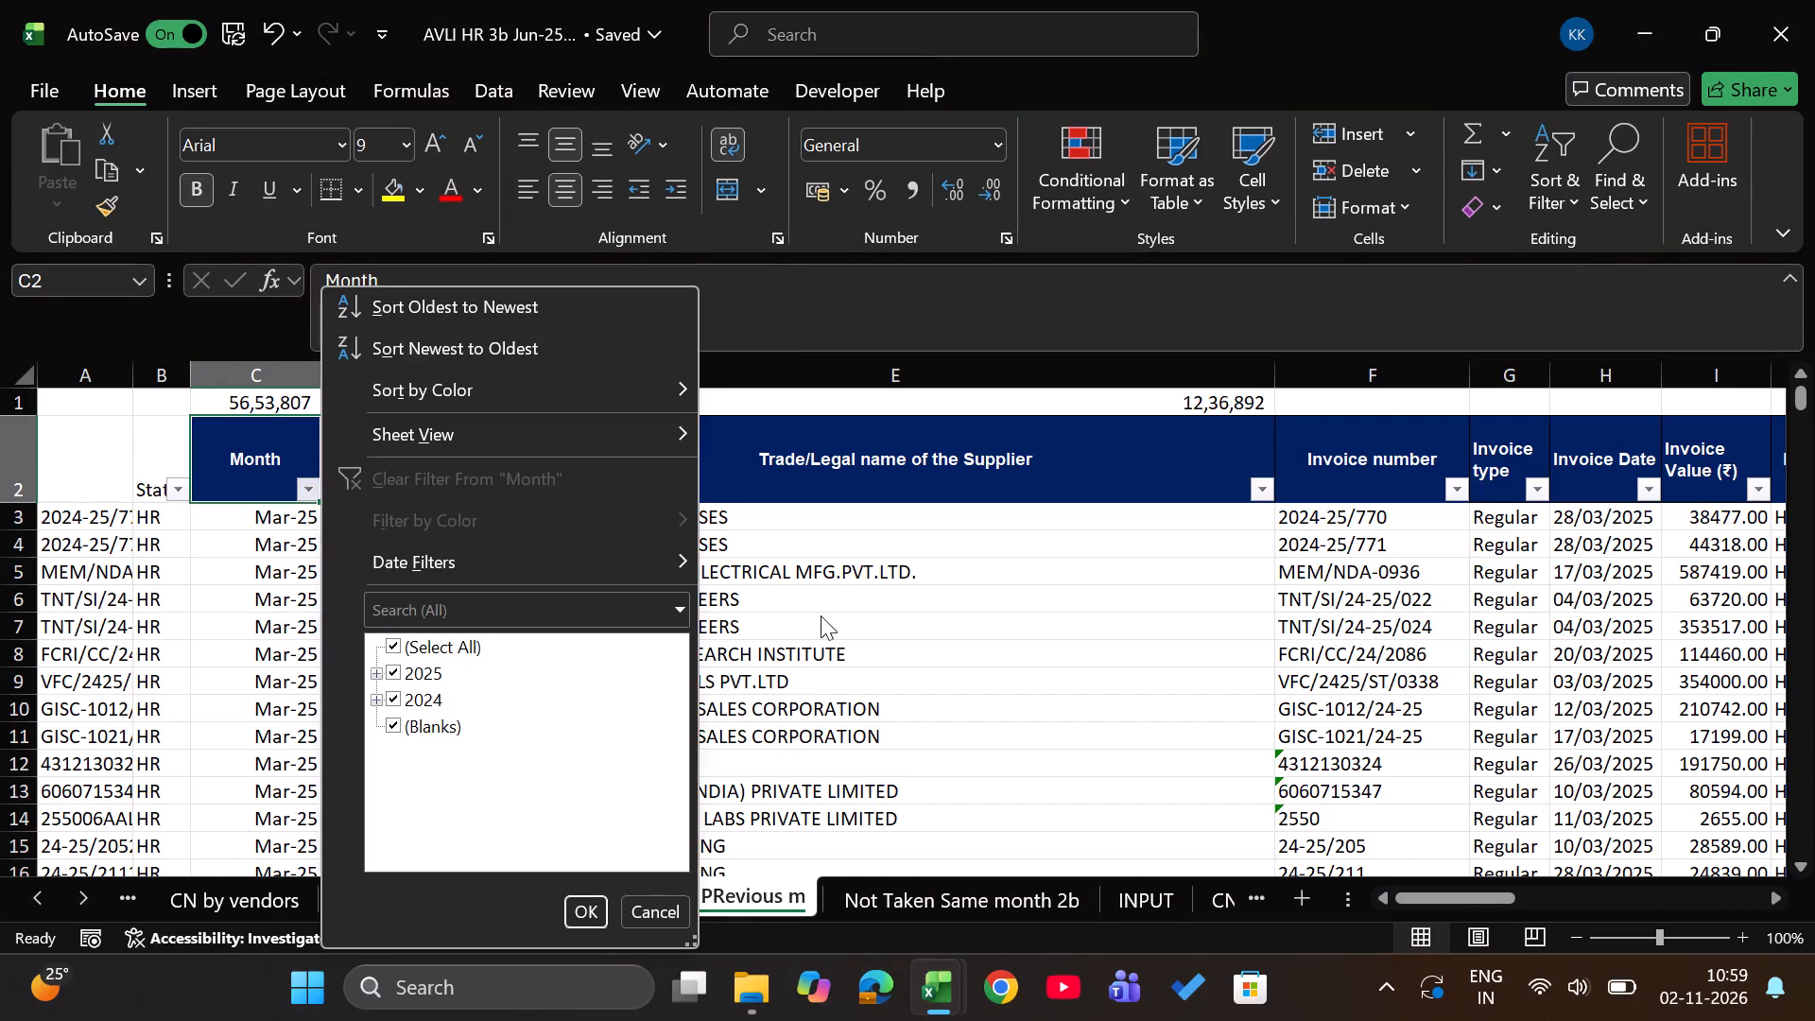
{"action": "left_click", "coordinate": [980, 651]}
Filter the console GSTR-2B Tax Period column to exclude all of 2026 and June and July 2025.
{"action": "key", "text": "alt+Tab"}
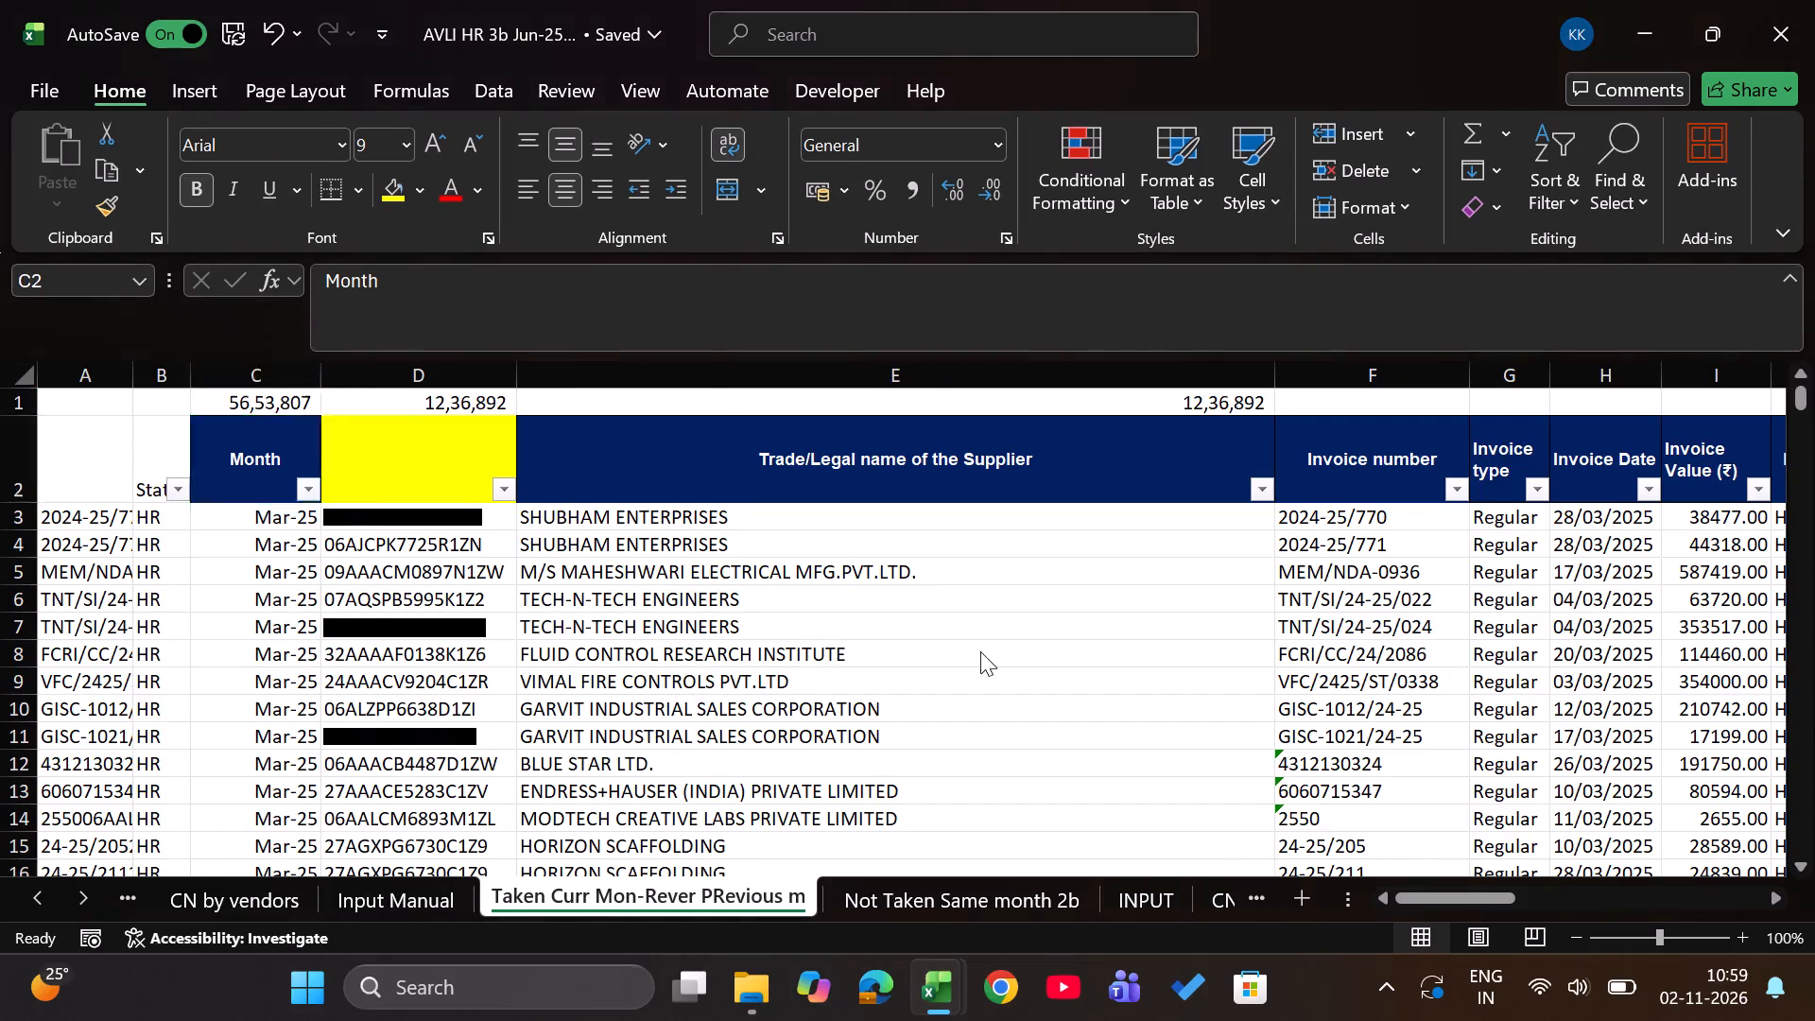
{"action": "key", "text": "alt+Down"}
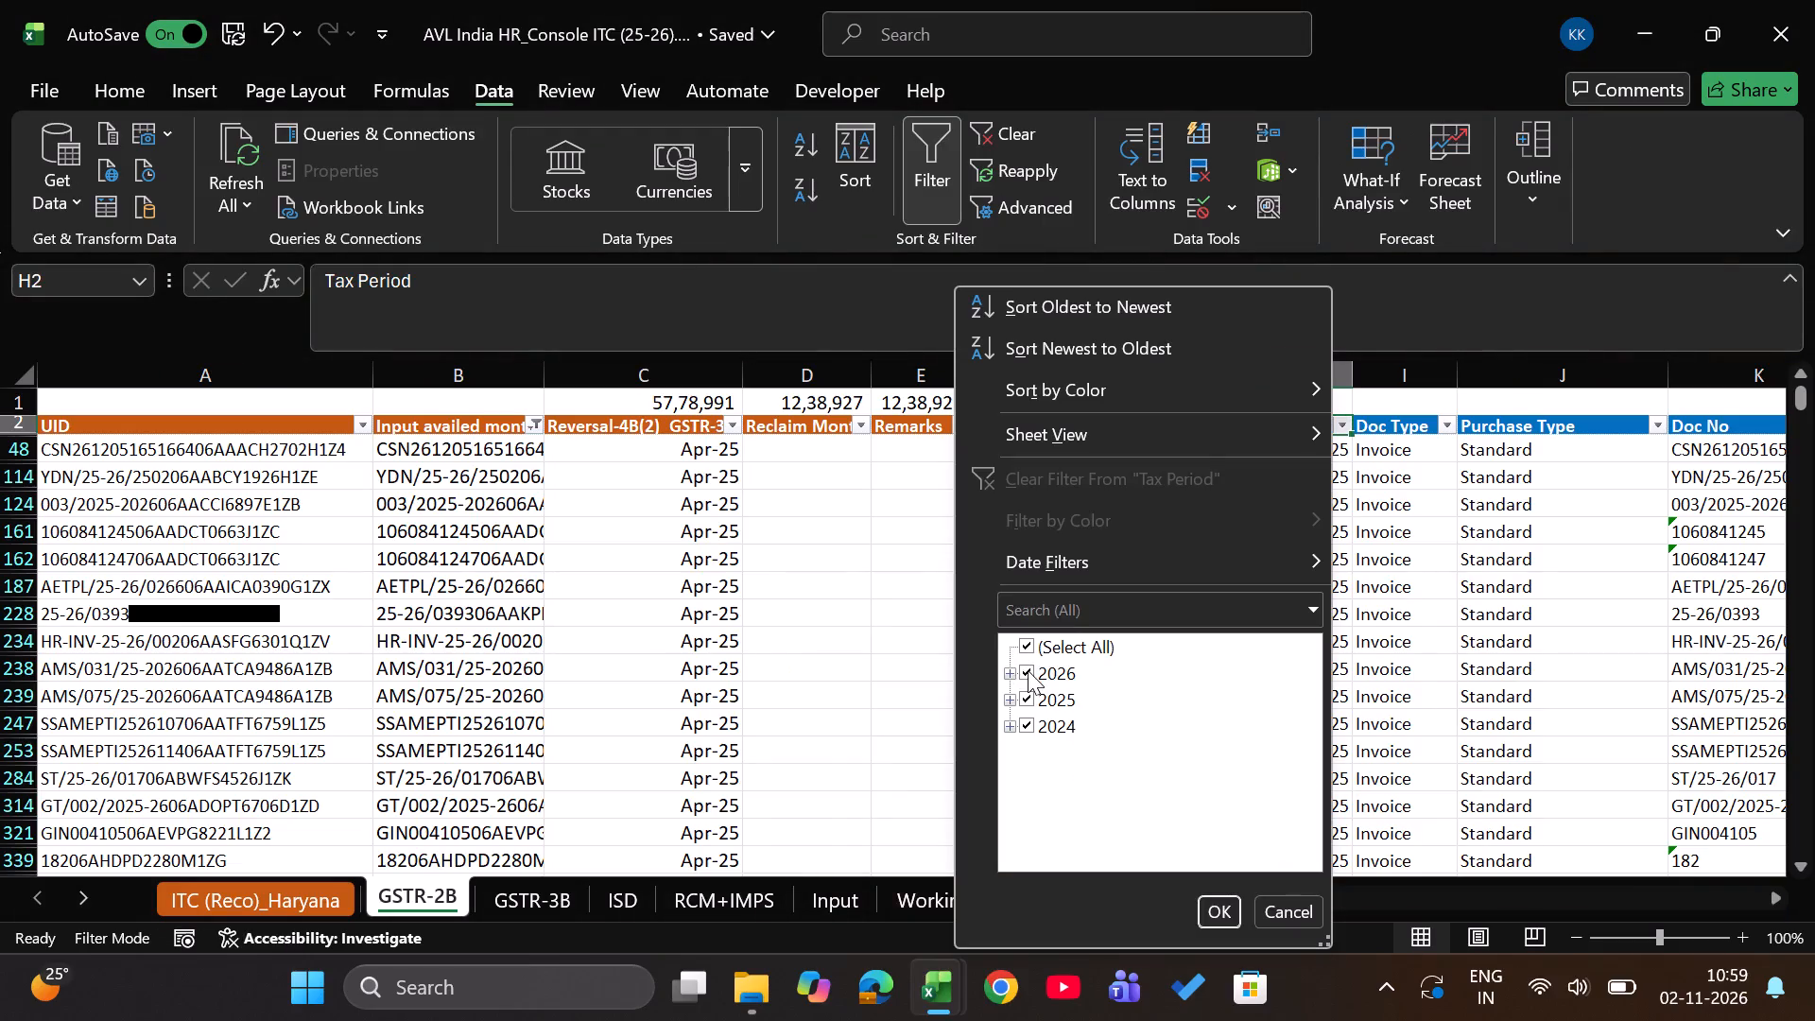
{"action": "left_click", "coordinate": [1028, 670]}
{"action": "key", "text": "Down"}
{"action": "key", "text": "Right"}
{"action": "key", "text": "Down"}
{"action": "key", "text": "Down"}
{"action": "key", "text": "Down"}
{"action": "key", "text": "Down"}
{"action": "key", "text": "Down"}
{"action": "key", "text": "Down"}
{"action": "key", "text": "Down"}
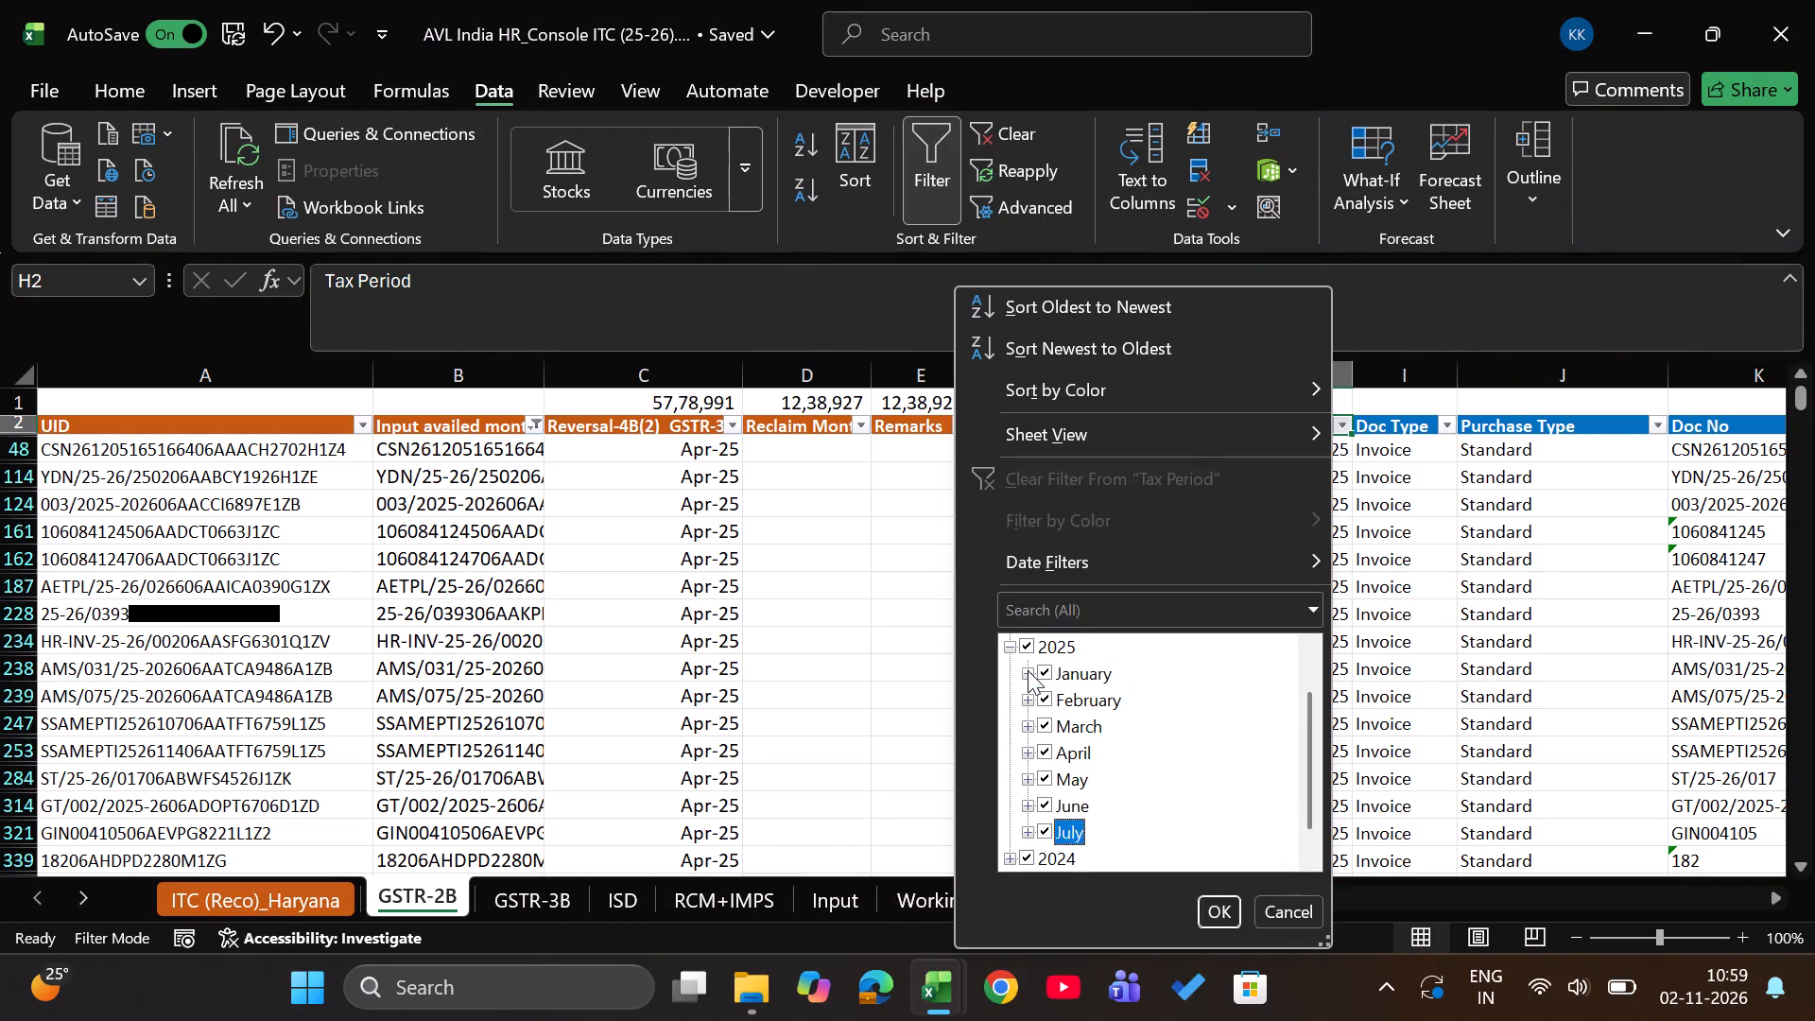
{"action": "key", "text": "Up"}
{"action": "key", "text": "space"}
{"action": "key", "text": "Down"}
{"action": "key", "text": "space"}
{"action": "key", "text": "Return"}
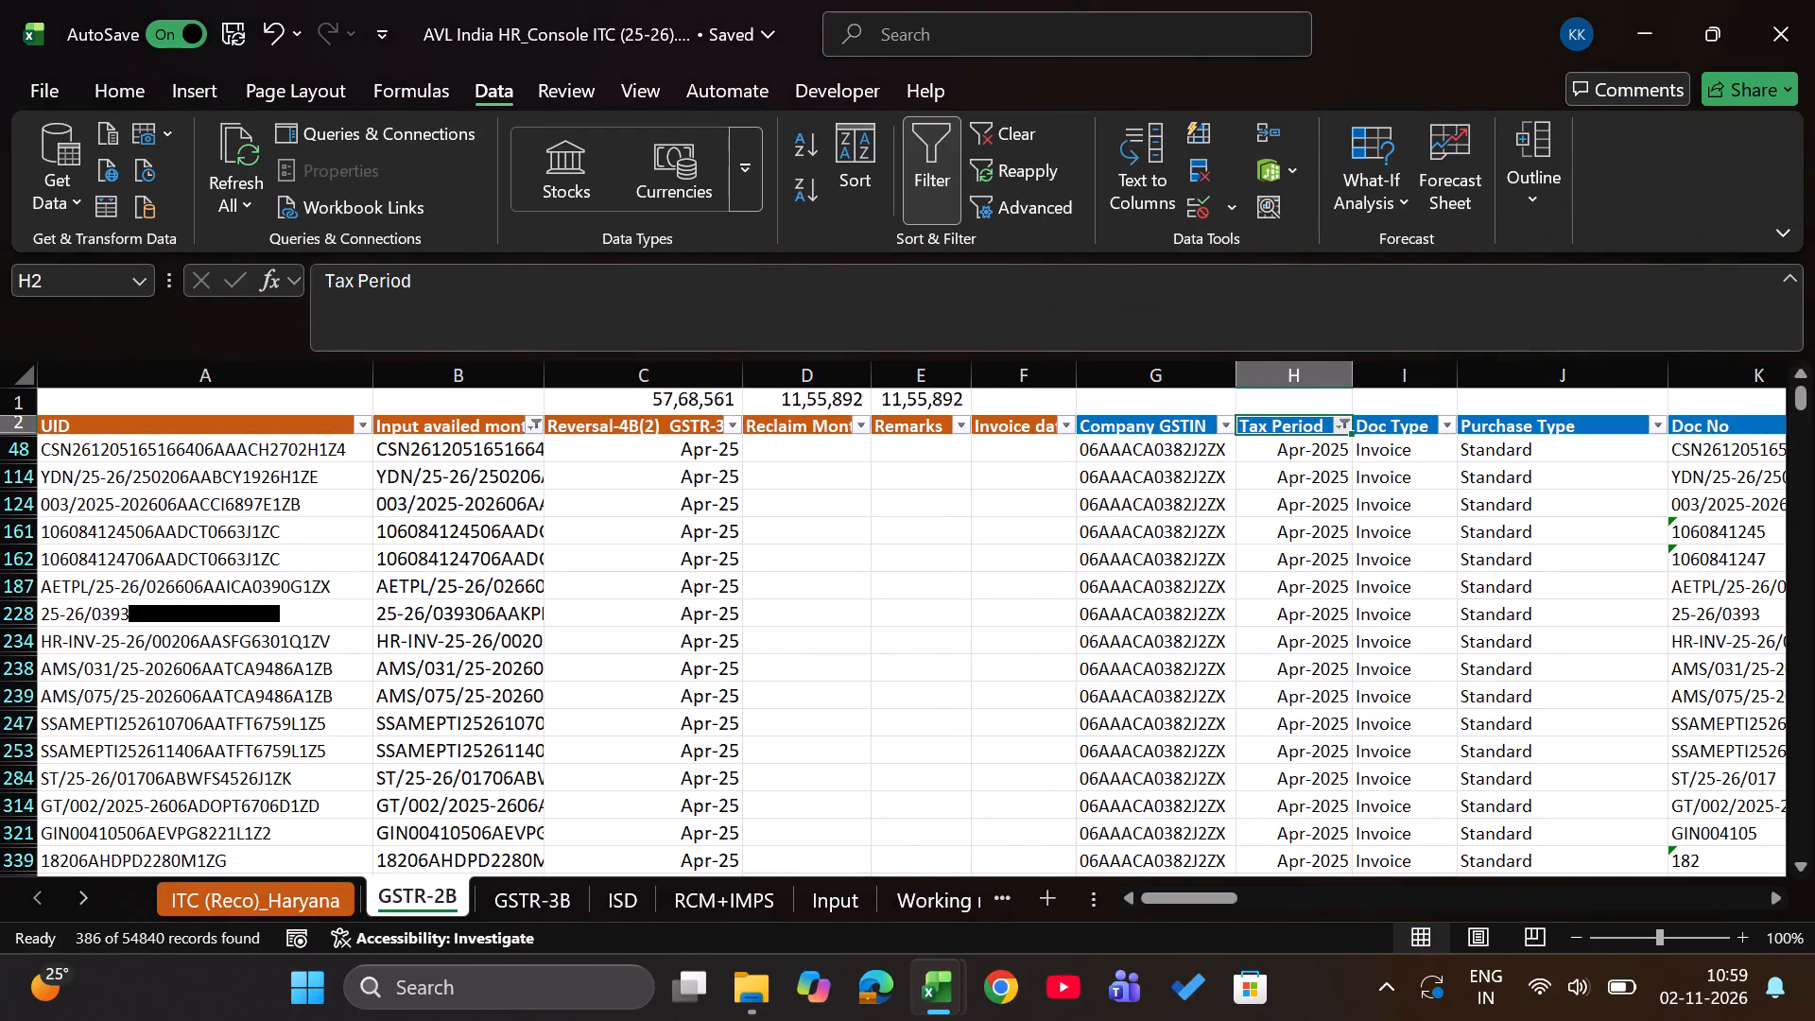
Compare the narrowed GSTR-2B reversal and reclaim totals in row 1 with the June workbook's totals.
{"action": "key", "text": "Up"}
{"action": "key", "text": "Left"}
{"action": "key", "text": "Left"}
{"action": "key", "text": "Left"}
{"action": "key", "text": "Left"}
{"action": "key", "text": "Left"}
{"action": "key", "text": "alt+Tab"}
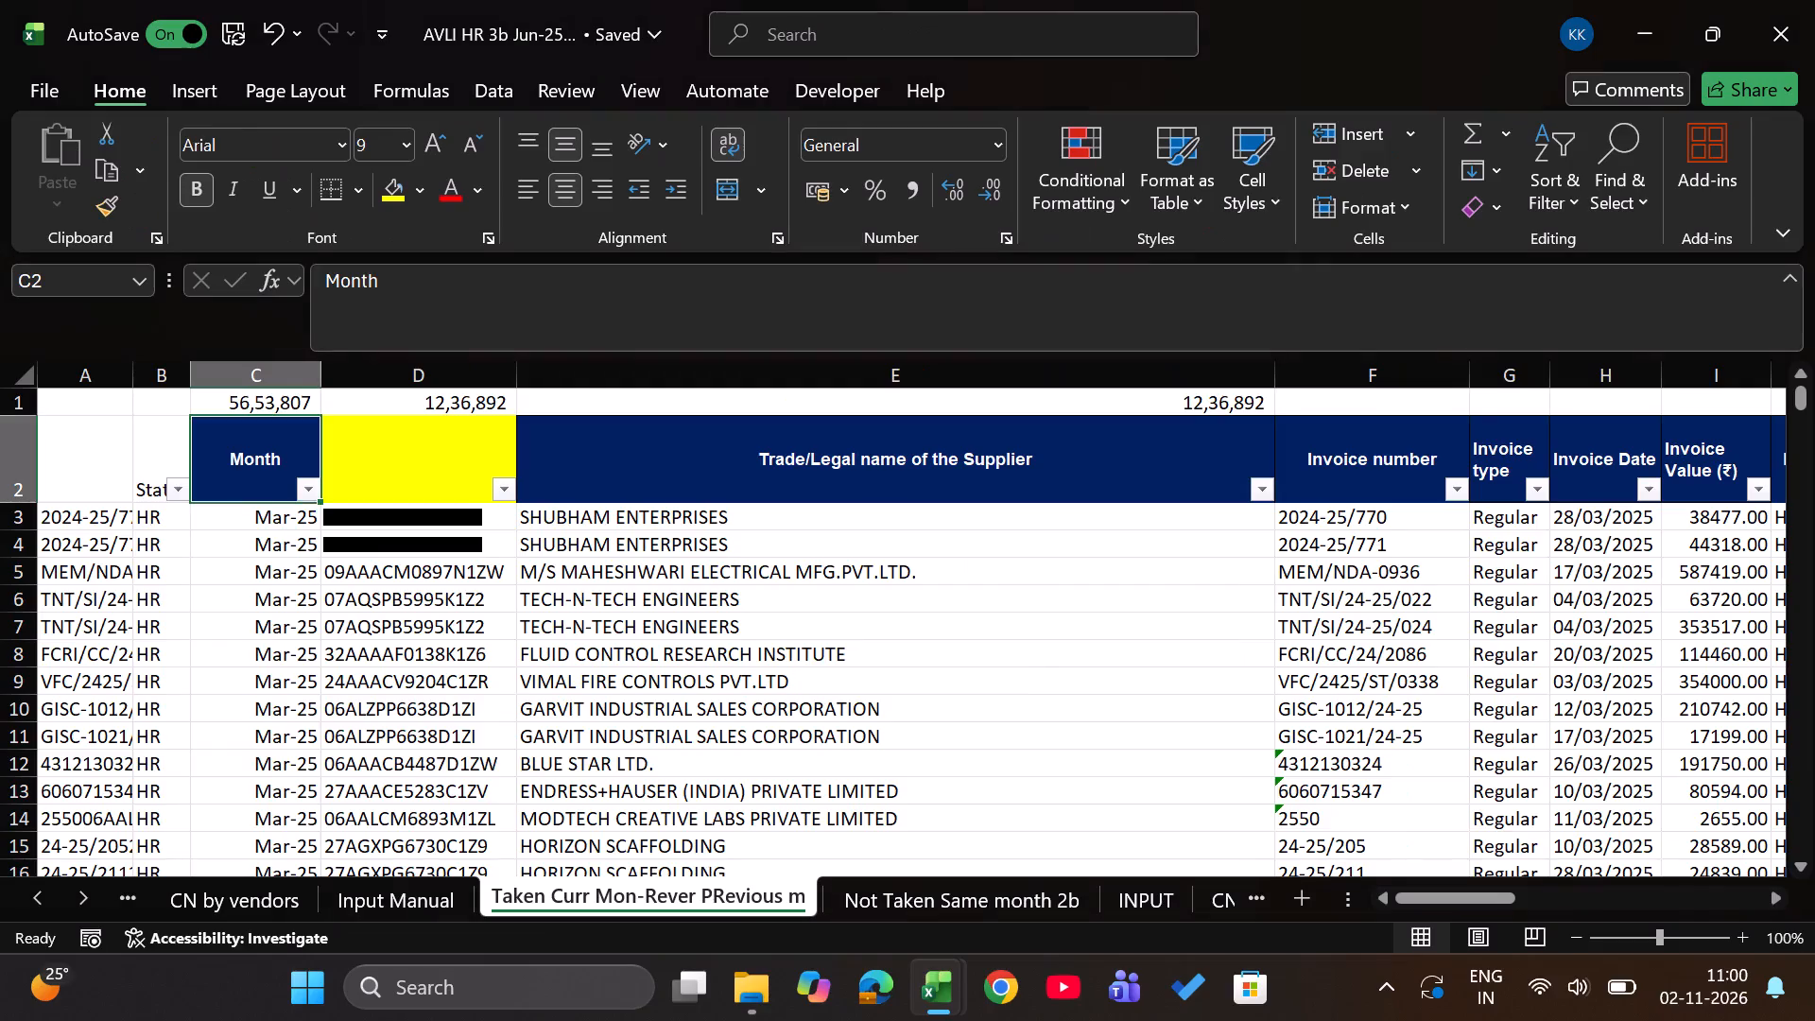
{"action": "key", "text": "Up"}
{"action": "key", "text": "alt+Tab"}
{"action": "key", "text": "alt+Tab"}
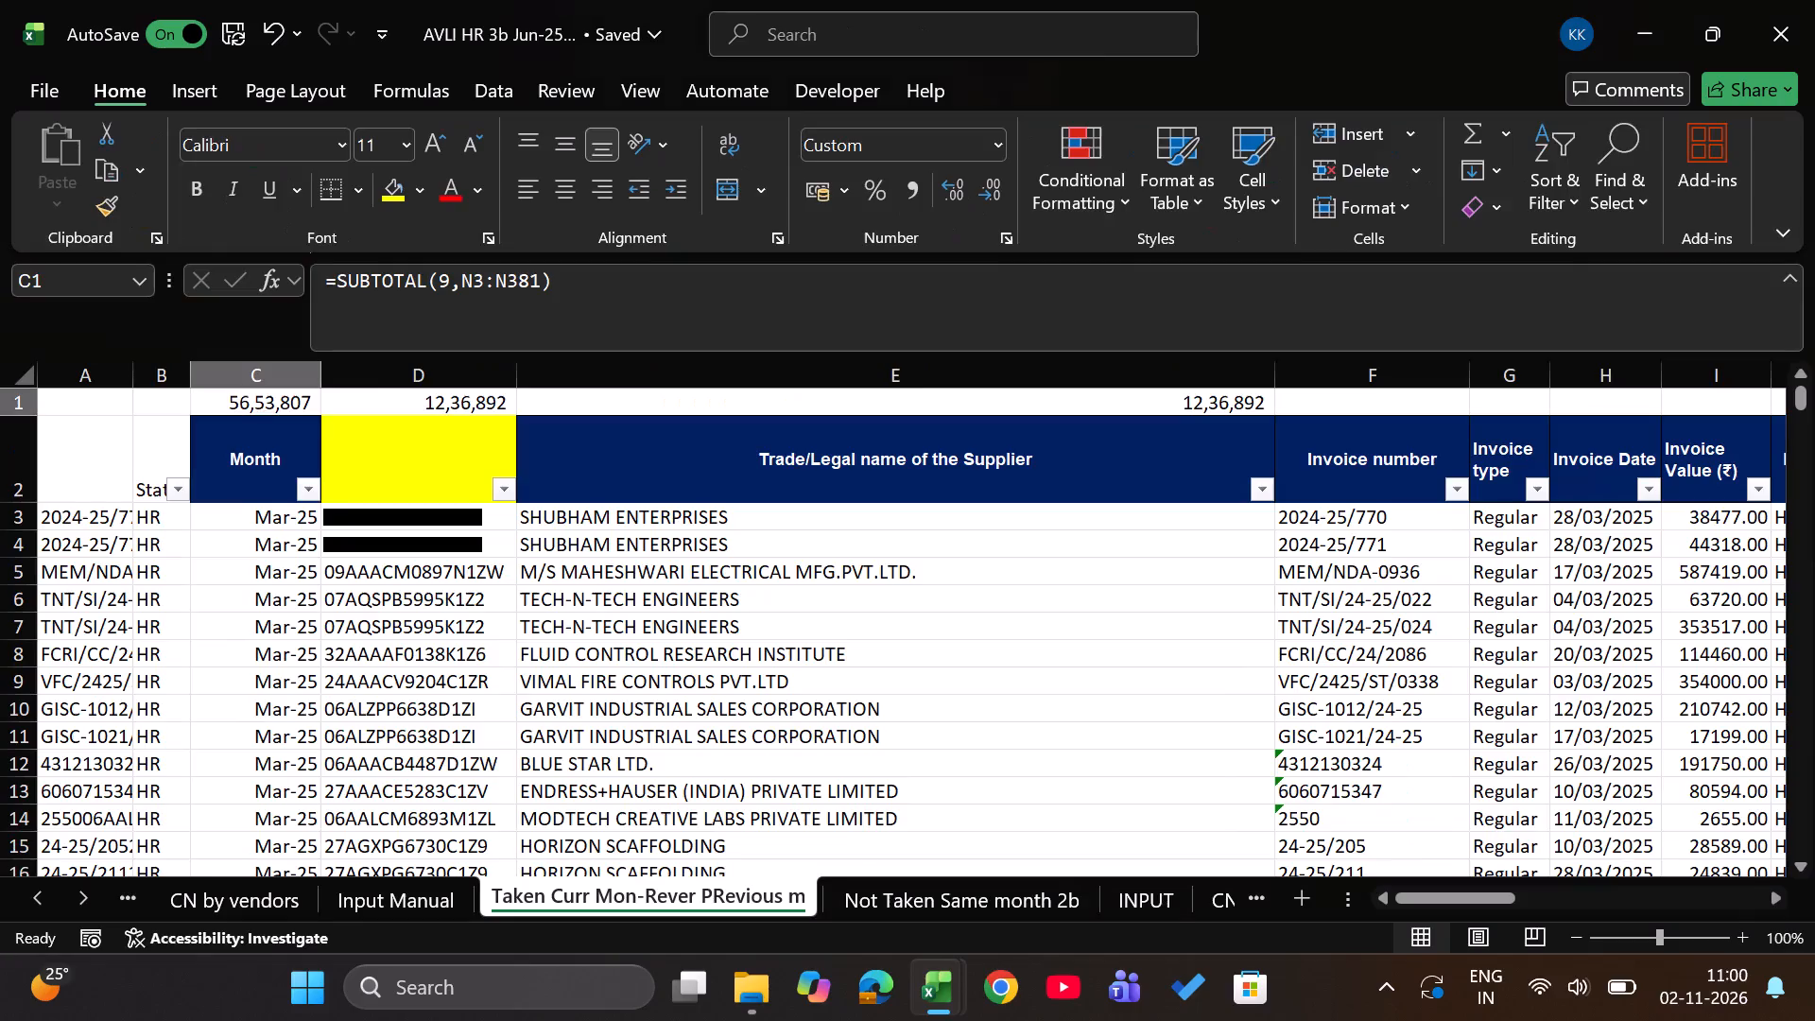
{"action": "key", "text": "alt+Tab"}
{"action": "key", "text": "Right"}
{"action": "key", "text": "Right"}
{"action": "key", "text": "Left"}
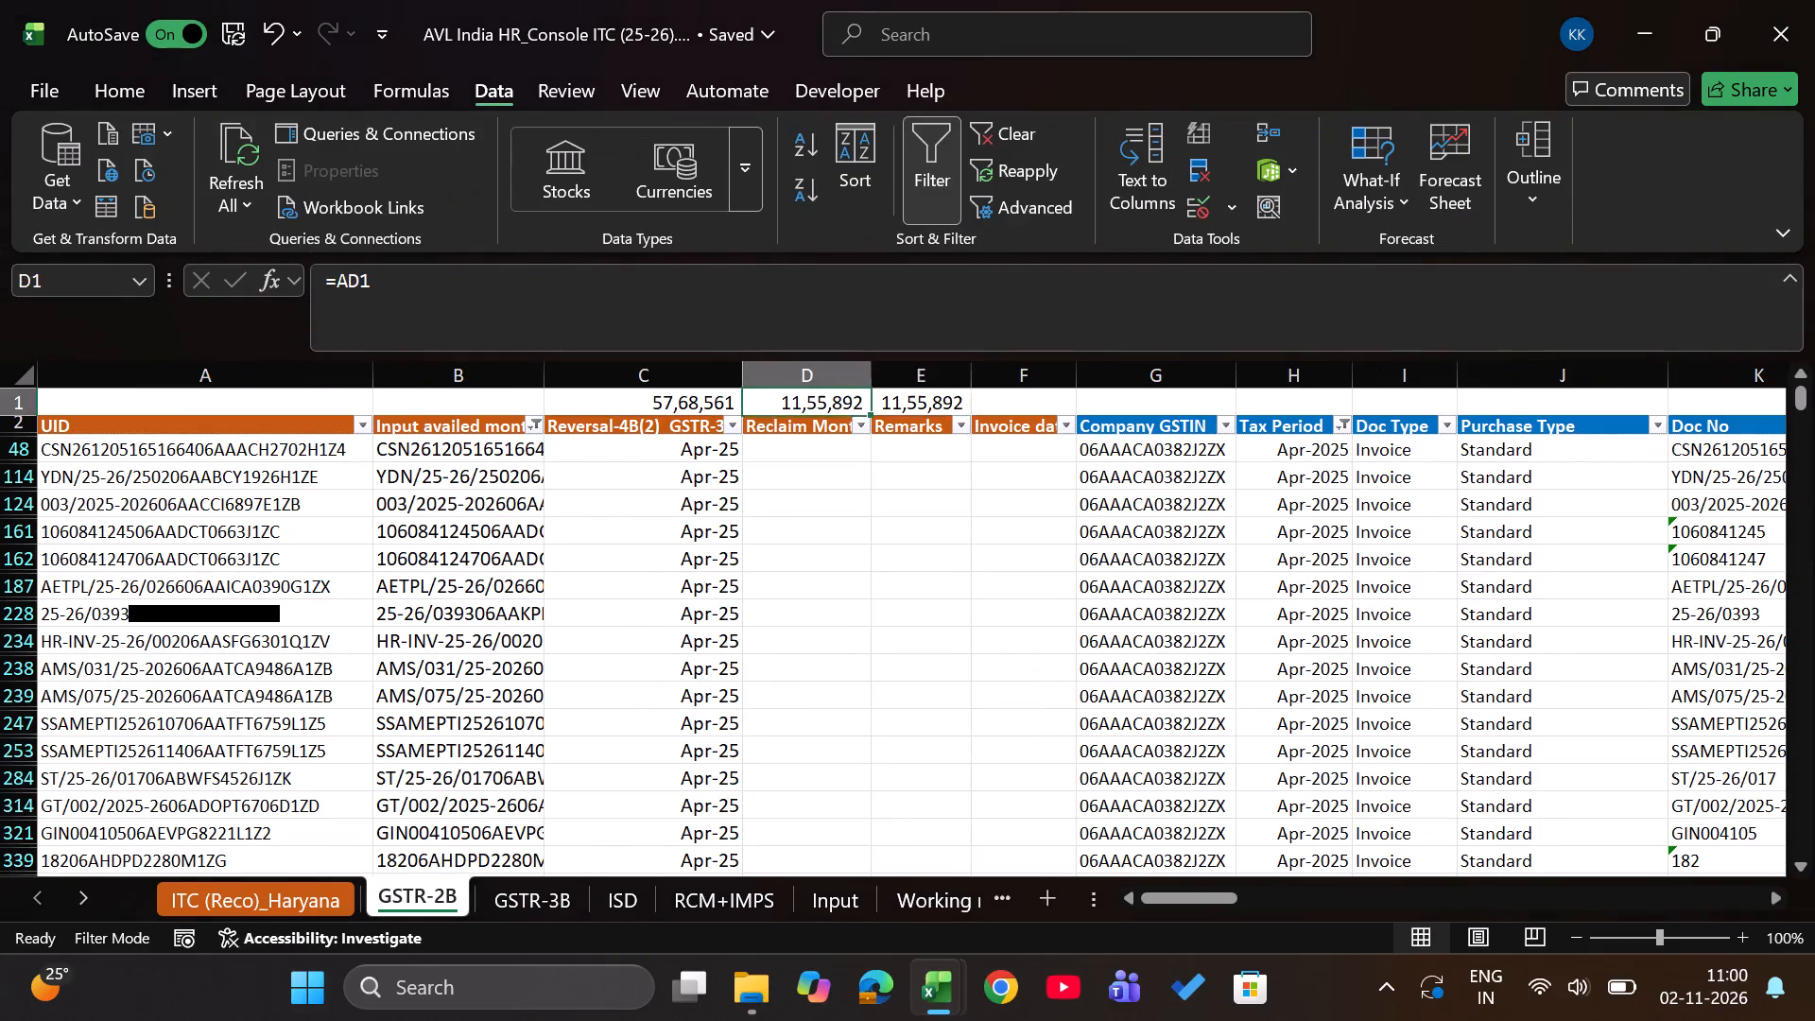
{"action": "key", "text": "alt+Tab"}
{"action": "key", "text": "alt+Tab"}
Filter the GSTR-2B Tax Period column to September 2024 only.
{"action": "key", "text": "Down"}
{"action": "key", "text": "Right"}
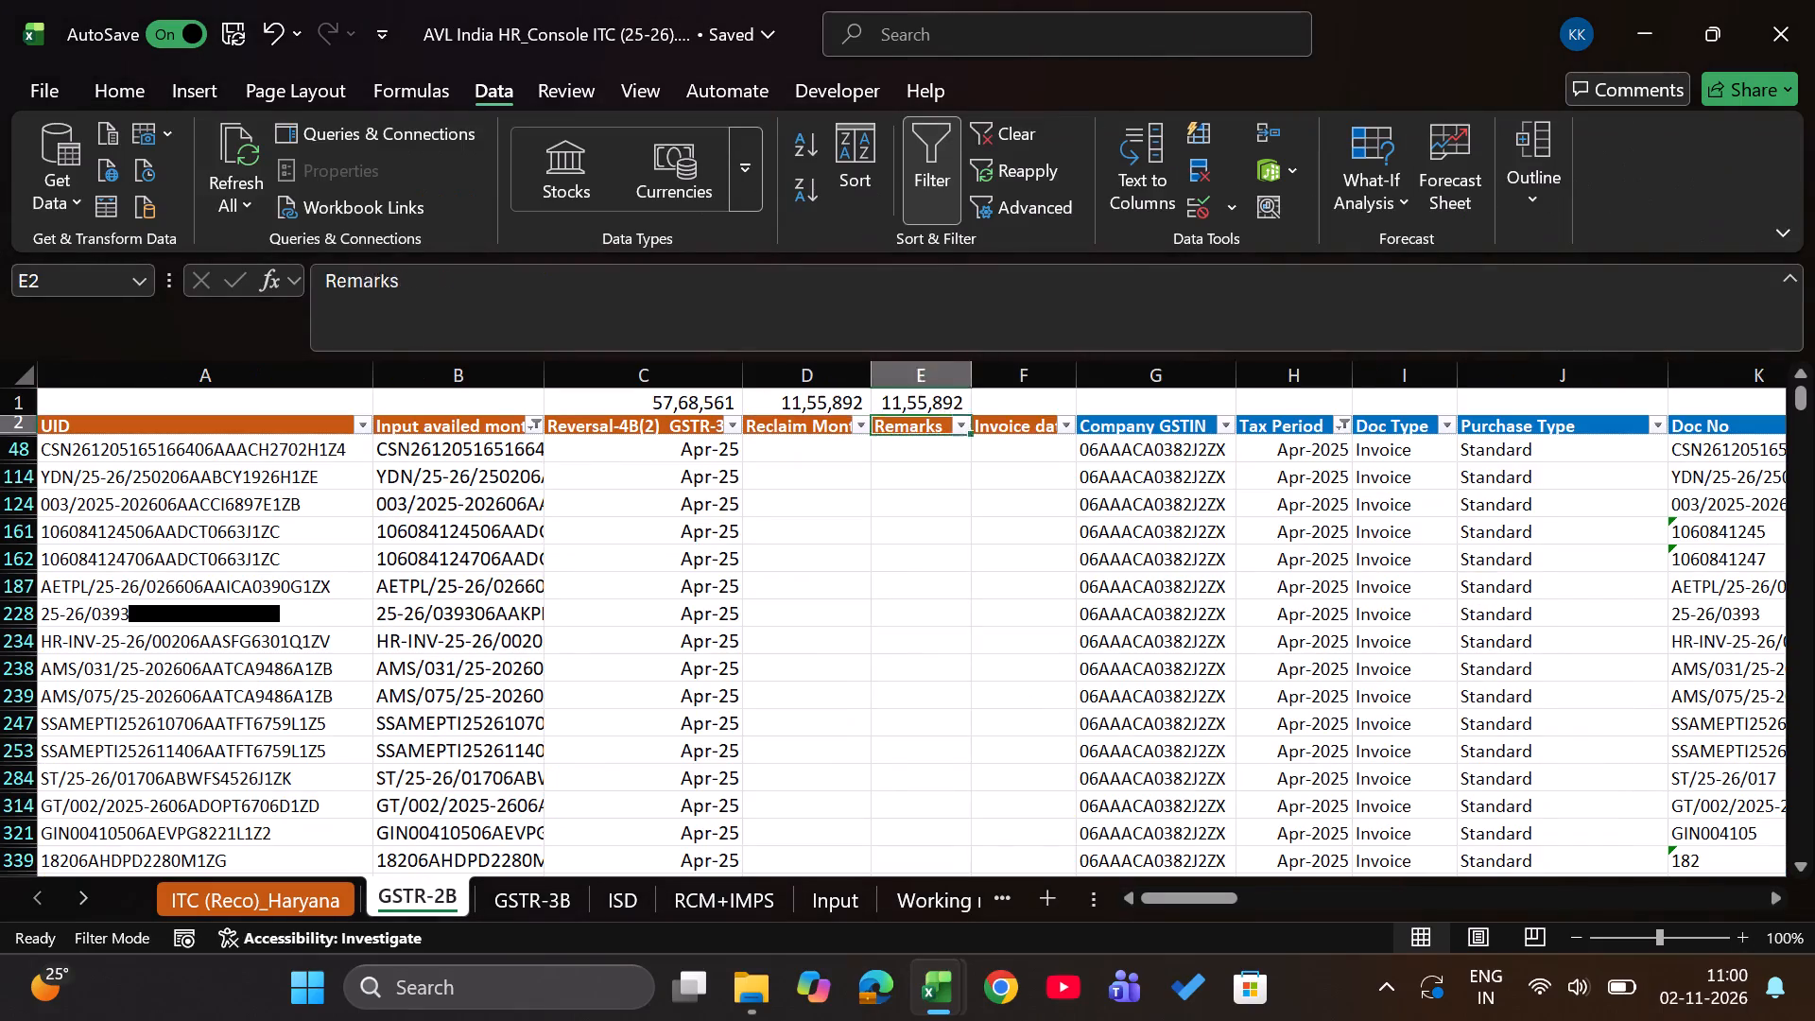
{"action": "key", "text": "Right"}
{"action": "key", "text": "Right"}
{"action": "key", "text": "Right"}
{"action": "key", "text": "Right"}
{"action": "key", "text": "alt+Down"}
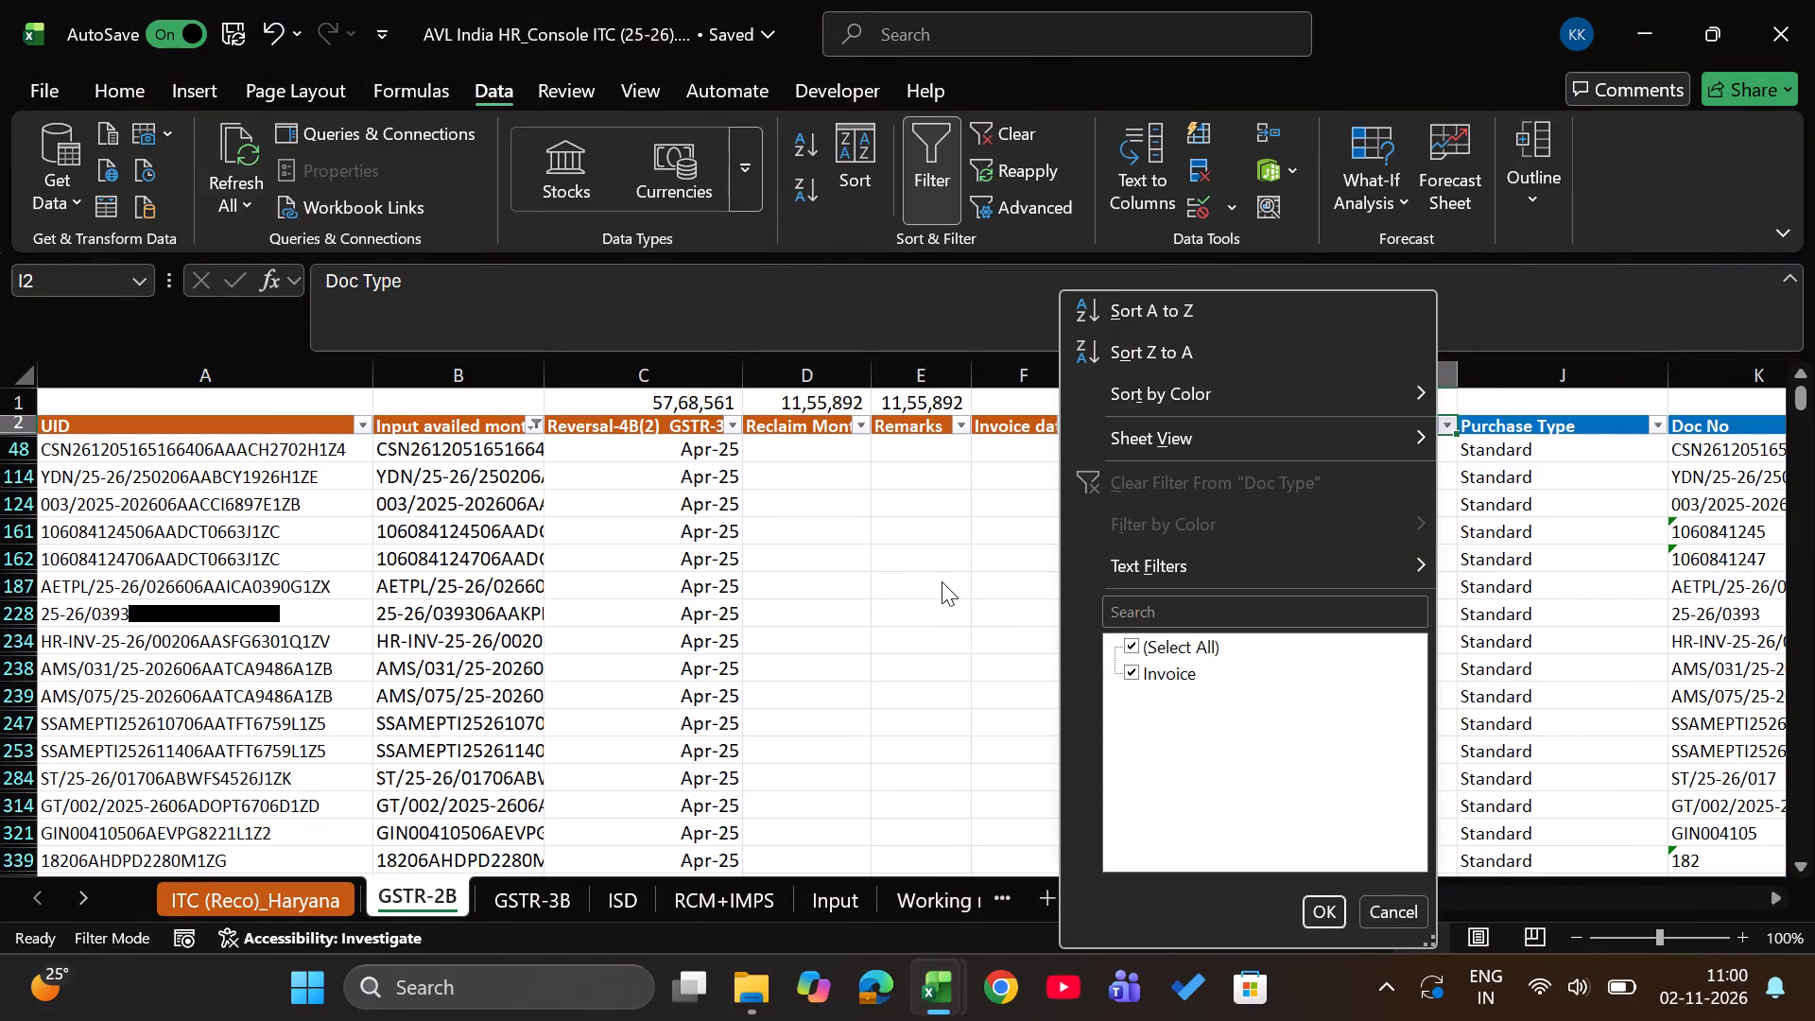
{"action": "left_click", "coordinate": [942, 581]}
{"action": "key", "text": "Left"}
{"action": "key", "text": "alt+Down"}
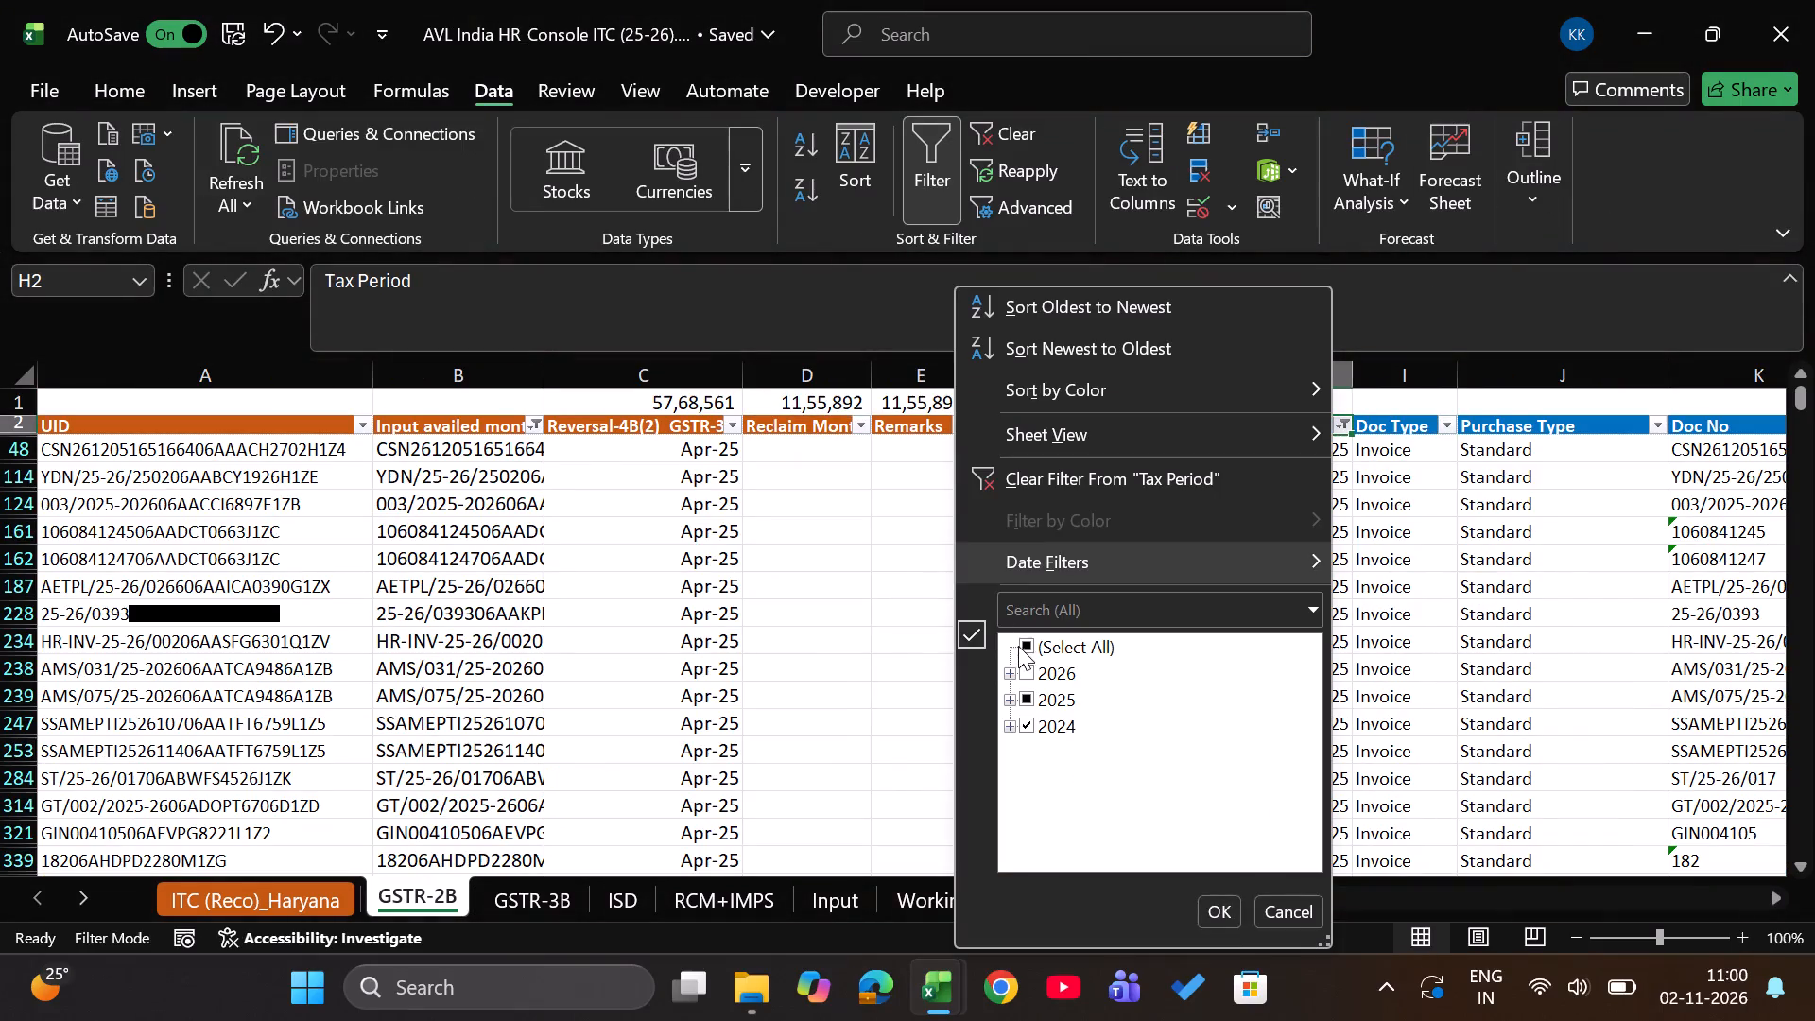
{"action": "double_click", "coordinate": [1021, 647]}
{"action": "key", "text": "space"}
{"action": "key", "text": "Down"}
{"action": "key", "text": "Down"}
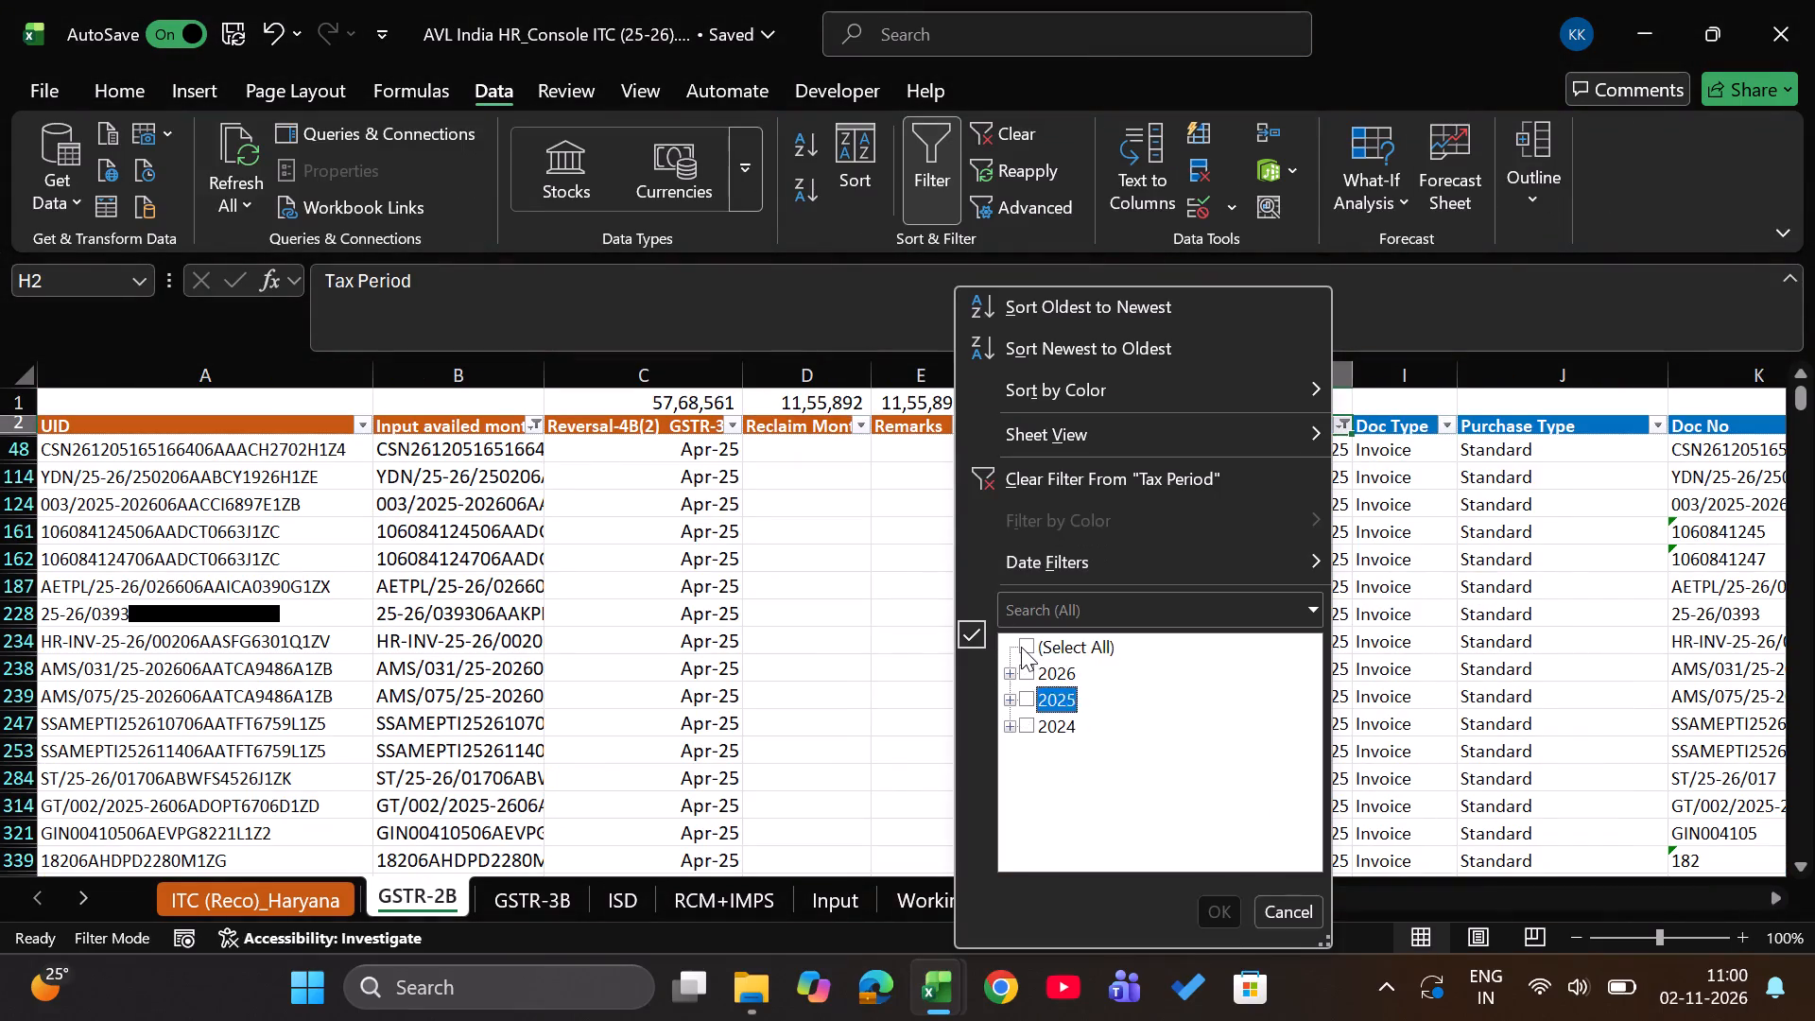
{"action": "key", "text": "Down"}
{"action": "key", "text": "Right"}
{"action": "key", "text": "Down"}
{"action": "key", "text": "Down"}
{"action": "key", "text": "Down"}
{"action": "key", "text": "Down"}
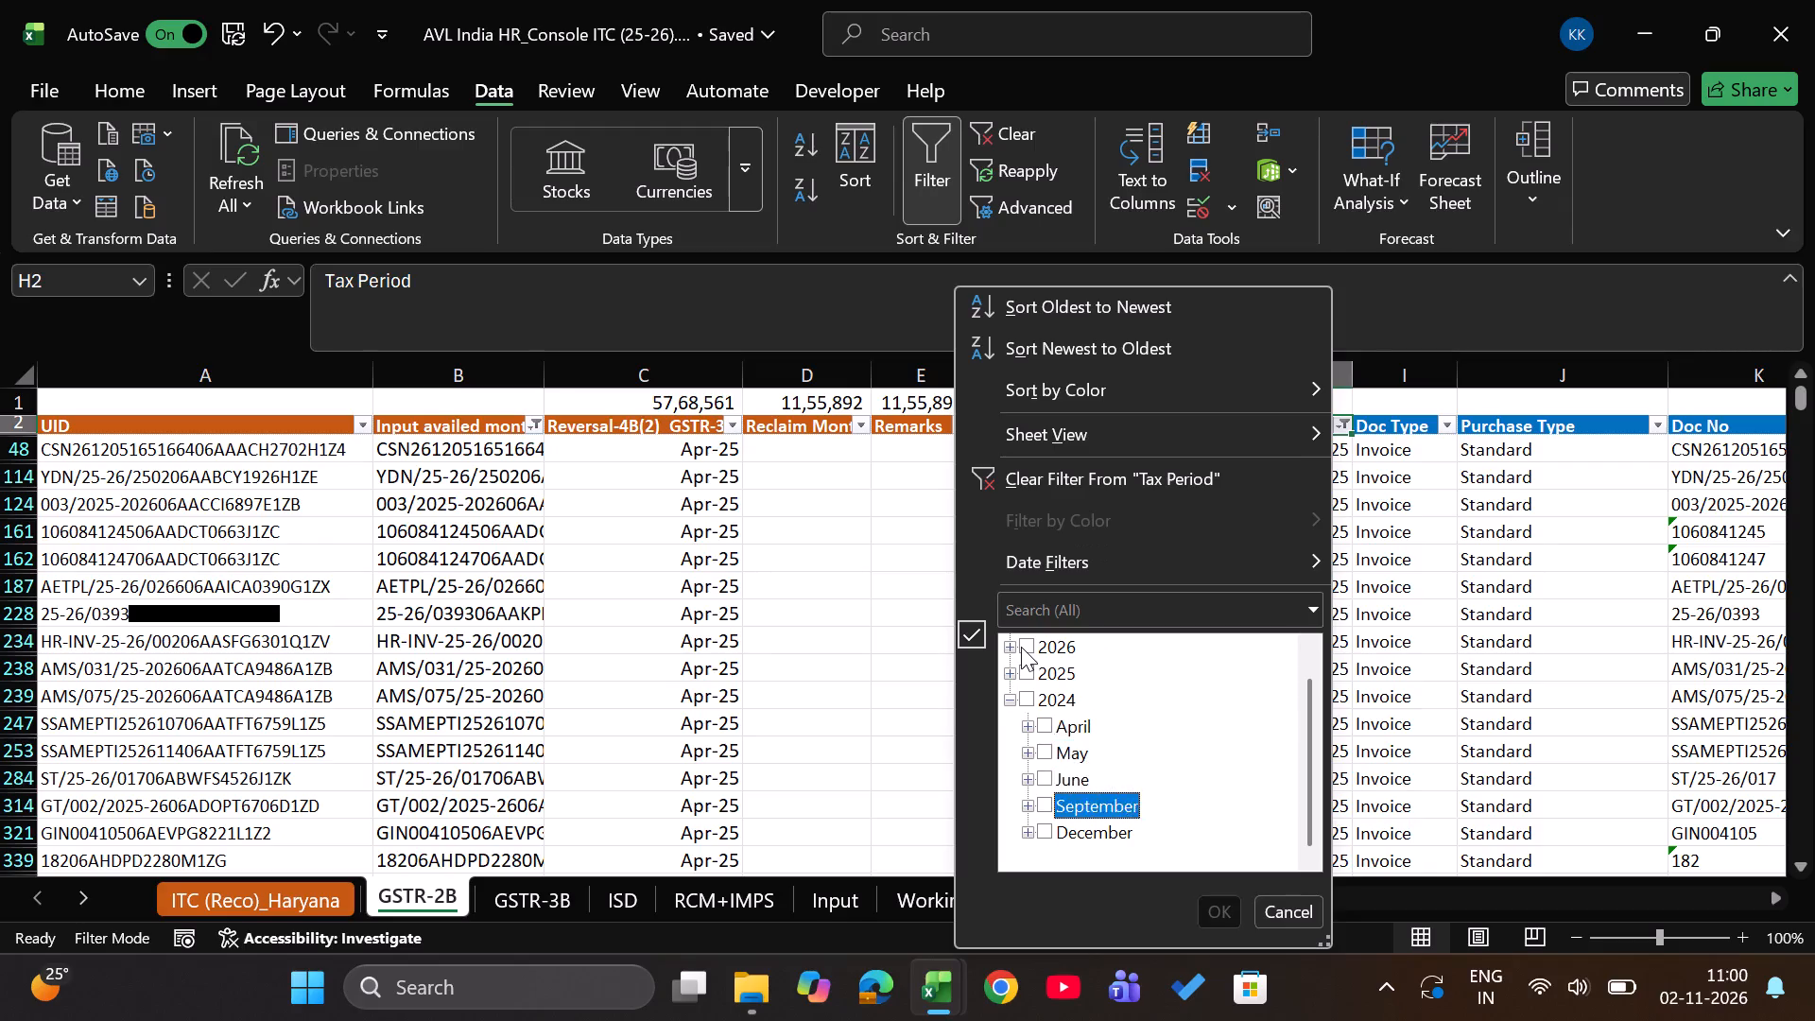
{"action": "key", "text": "space"}
{"action": "key", "text": "Return"}
{"action": "key", "text": "Left"}
{"action": "key", "text": "Left"}
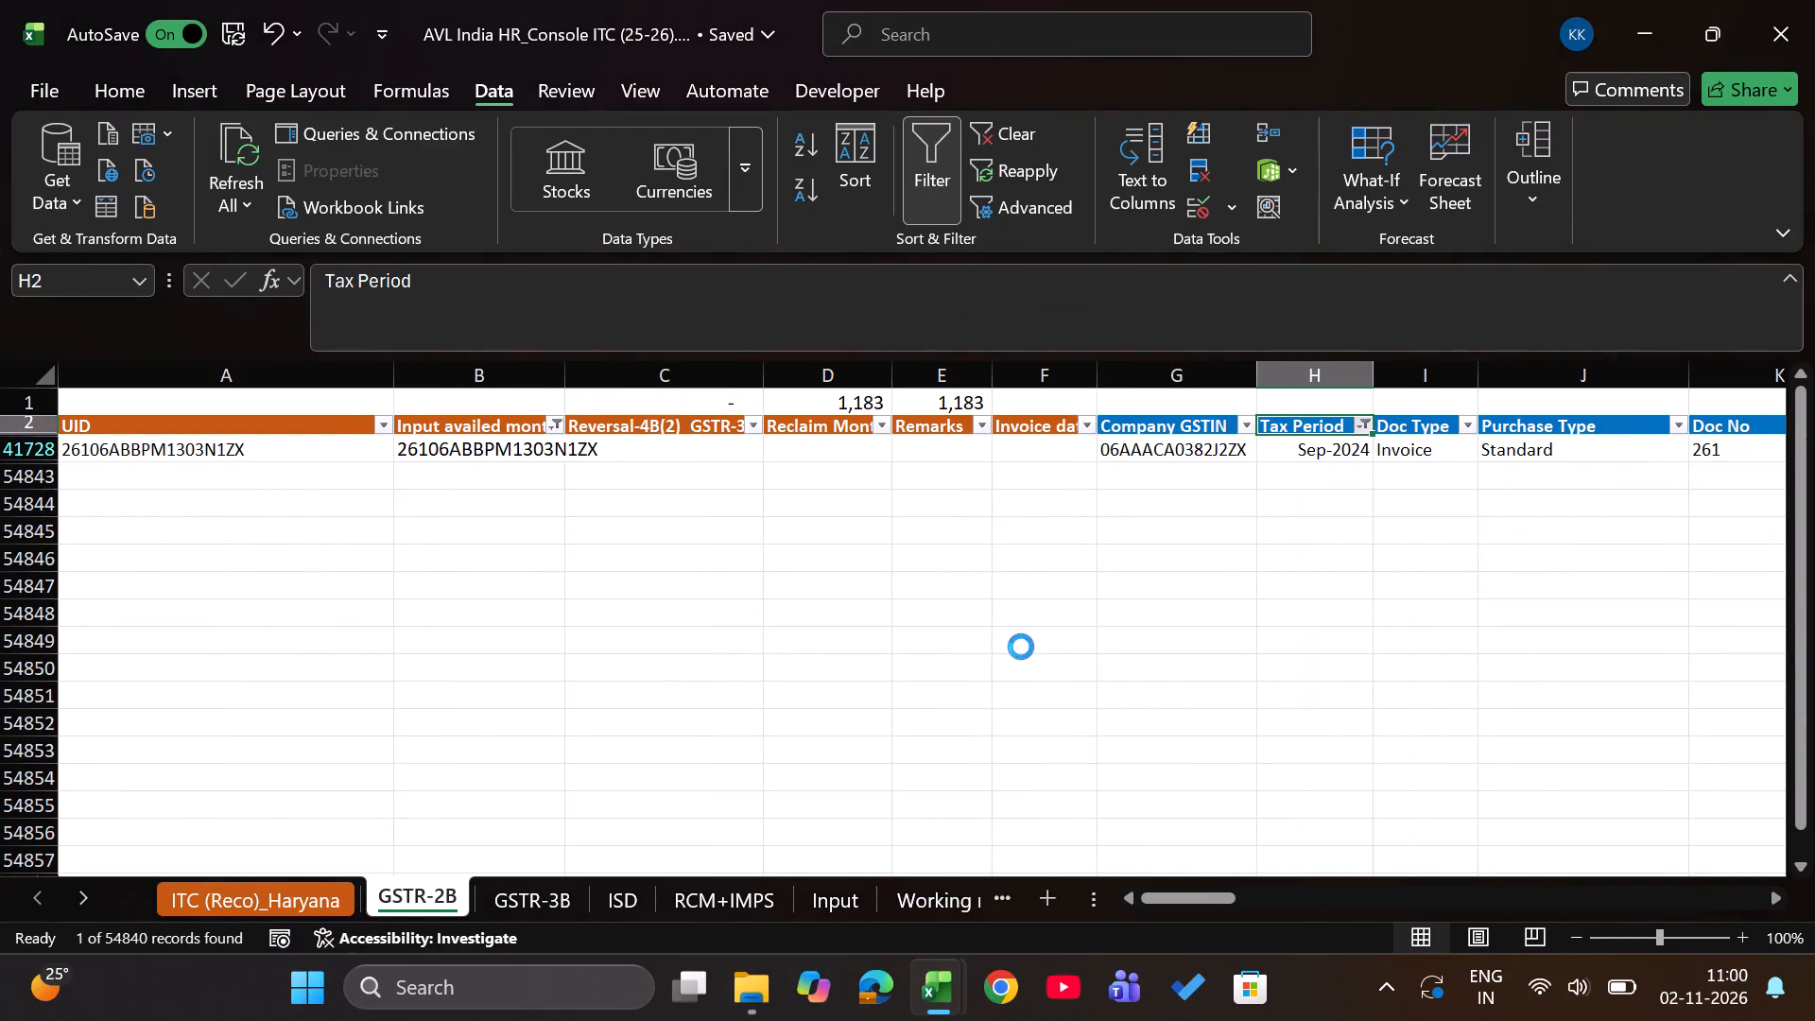
{"action": "key", "text": "Left"}
Filter the Month column on the June workbook's Taken Curr Mon-Rever PRevious m sheet to September 2024 only.
{"action": "key", "text": "alt+Tab"}
{"action": "key", "text": "Right"}
{"action": "key", "text": "Right"}
{"action": "key", "text": "Down"}
{"action": "key", "text": "alt+Down"}
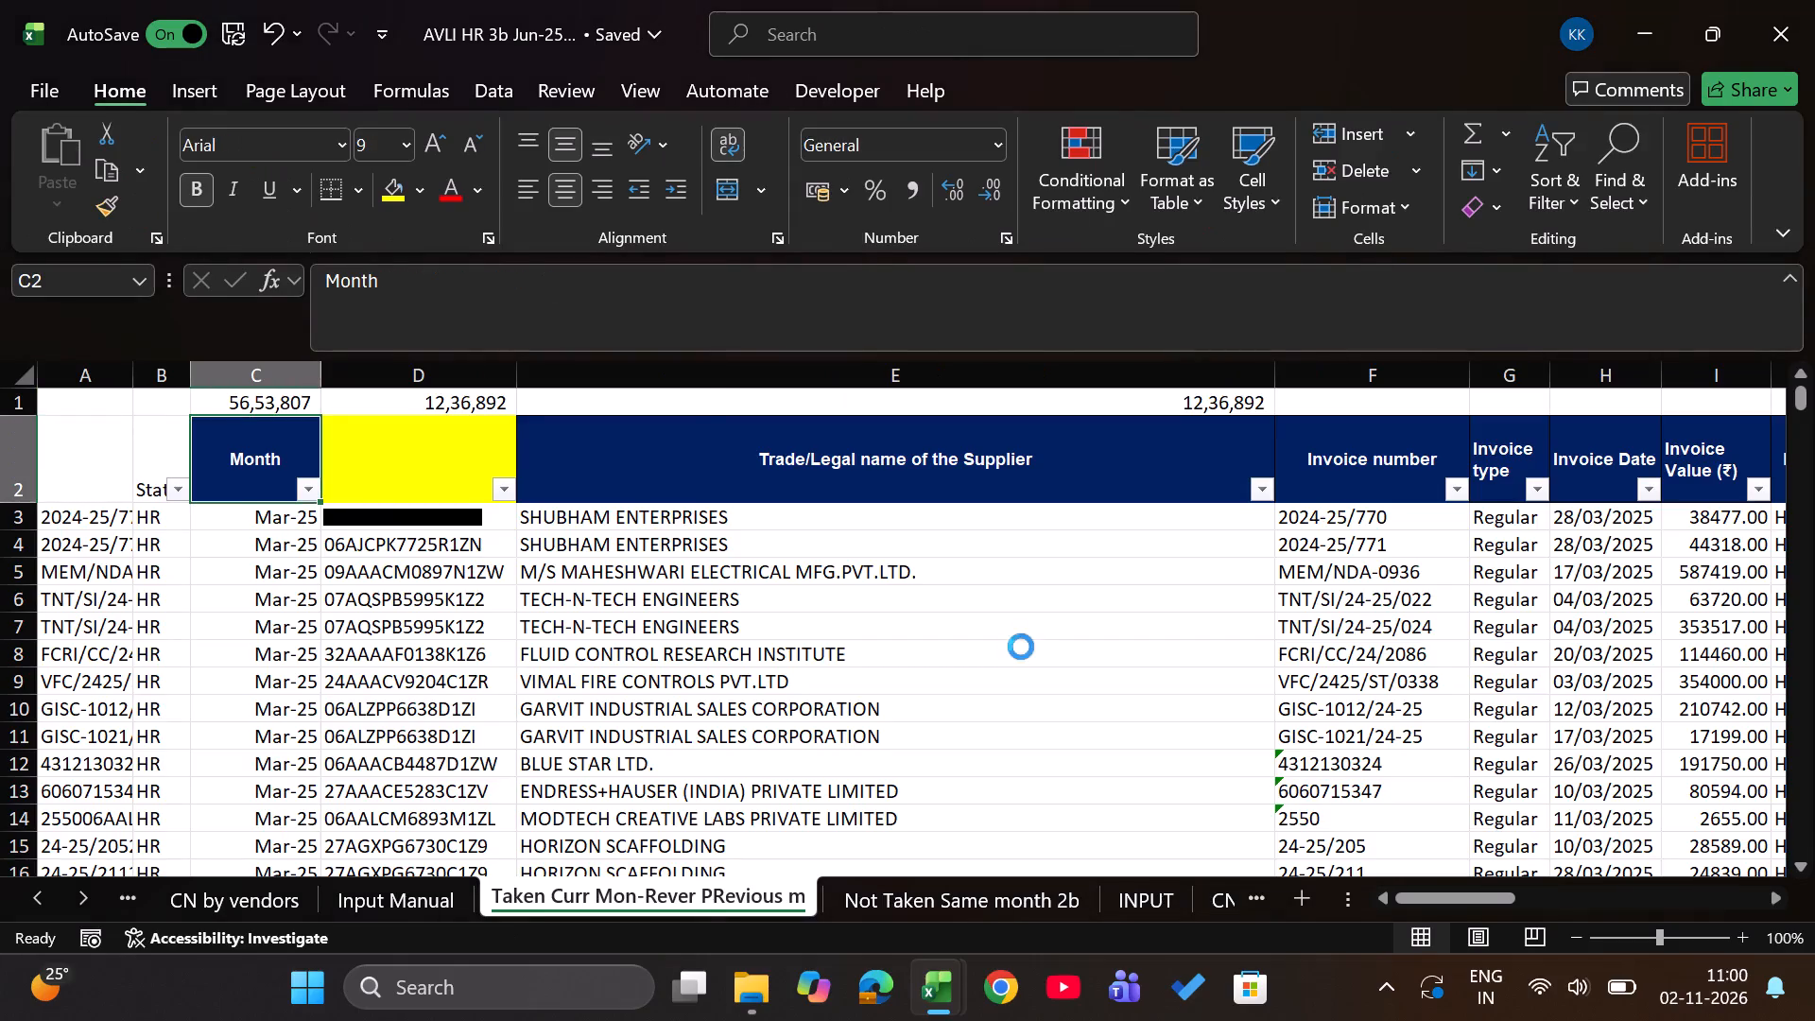
{"action": "left_click", "coordinate": [461, 649]}
{"action": "key", "text": "Down"}
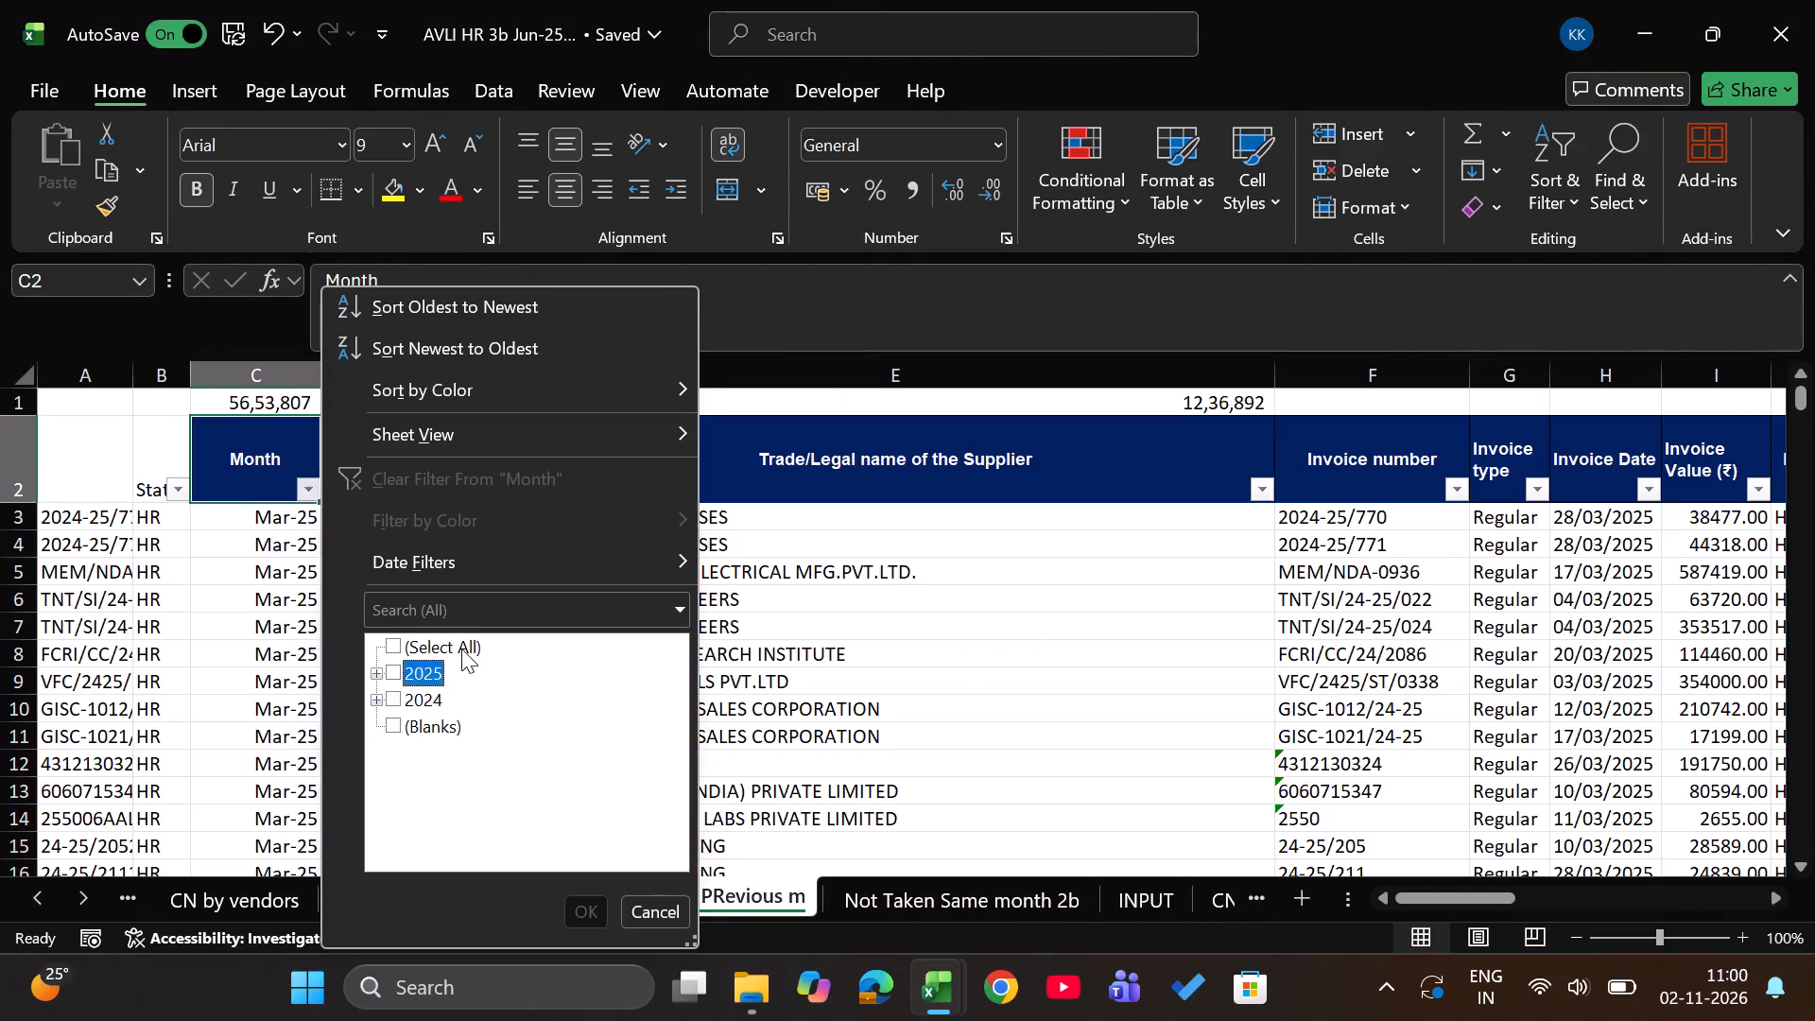
{"action": "key", "text": "Down"}
{"action": "key", "text": "Right"}
{"action": "key", "text": "Down"}
{"action": "key", "text": "Down"}
{"action": "key", "text": "Up"}
{"action": "key", "text": "space"}
{"action": "key", "text": "Return"}
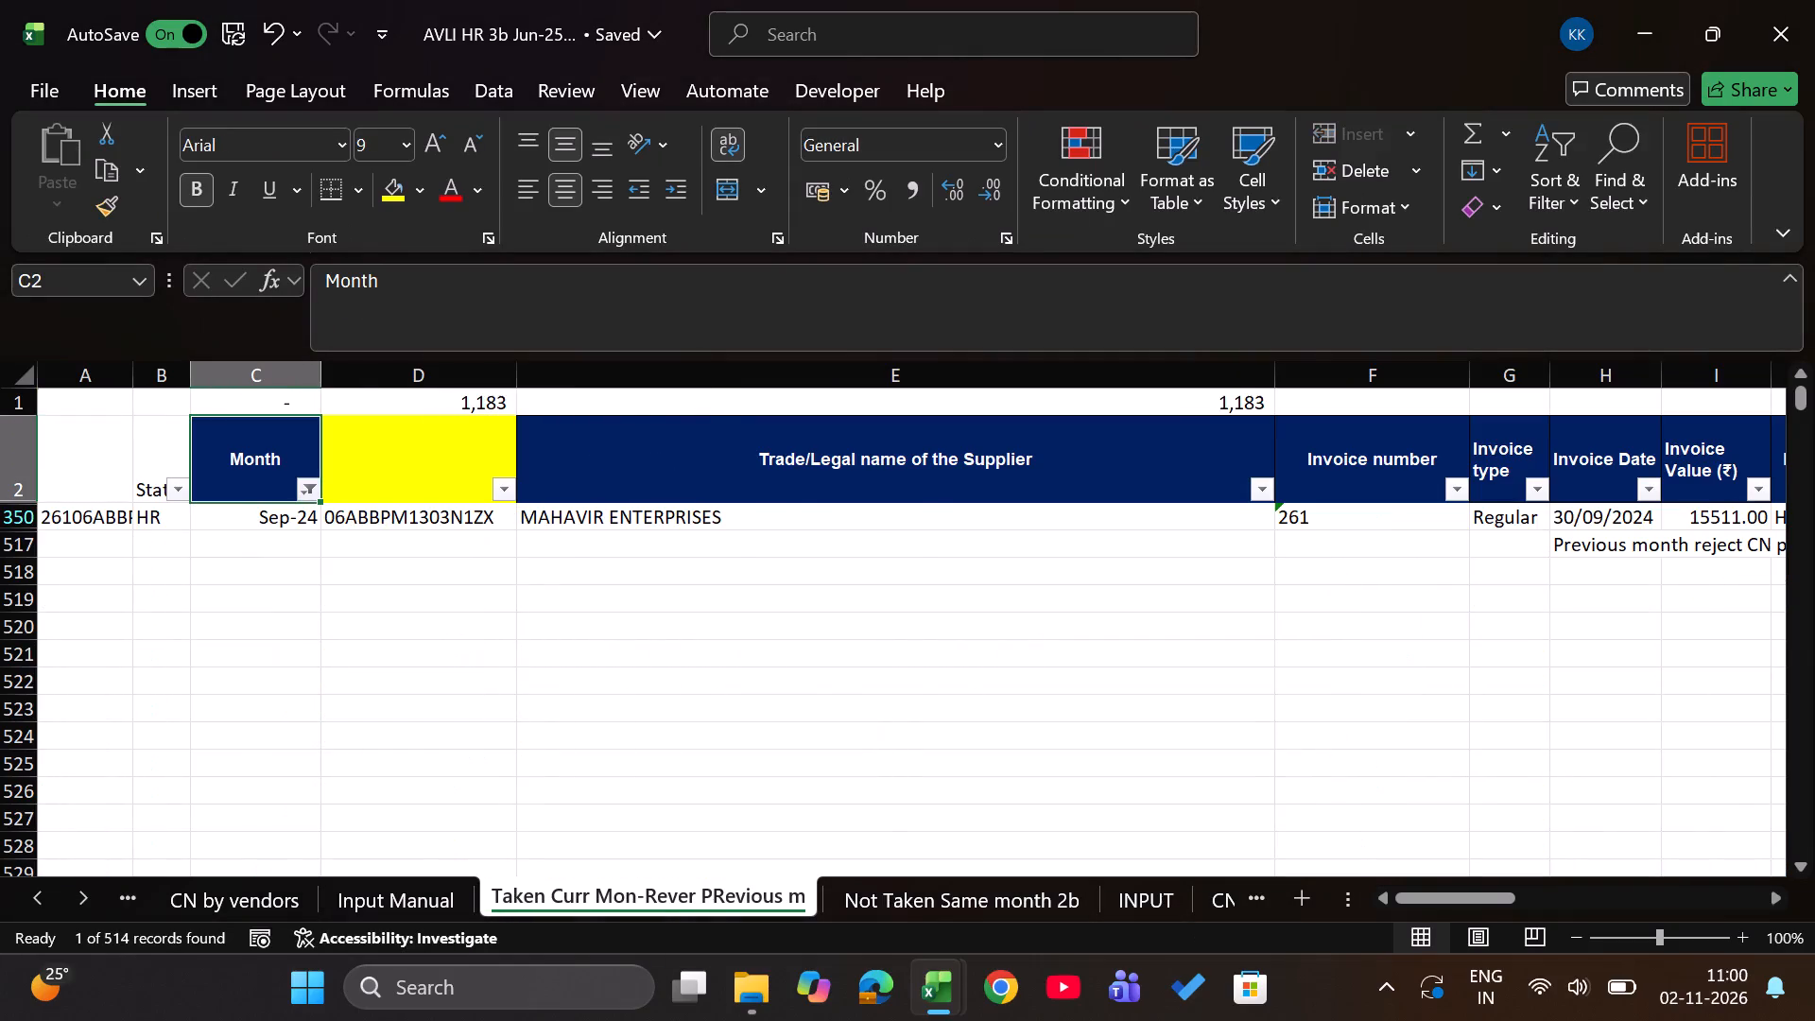
Enter Jun-25 as the Reclaim Month for the September 2024 invoice in D41728 of the console GSTR-2B sheet.
{"action": "key", "text": "alt+Tab"}
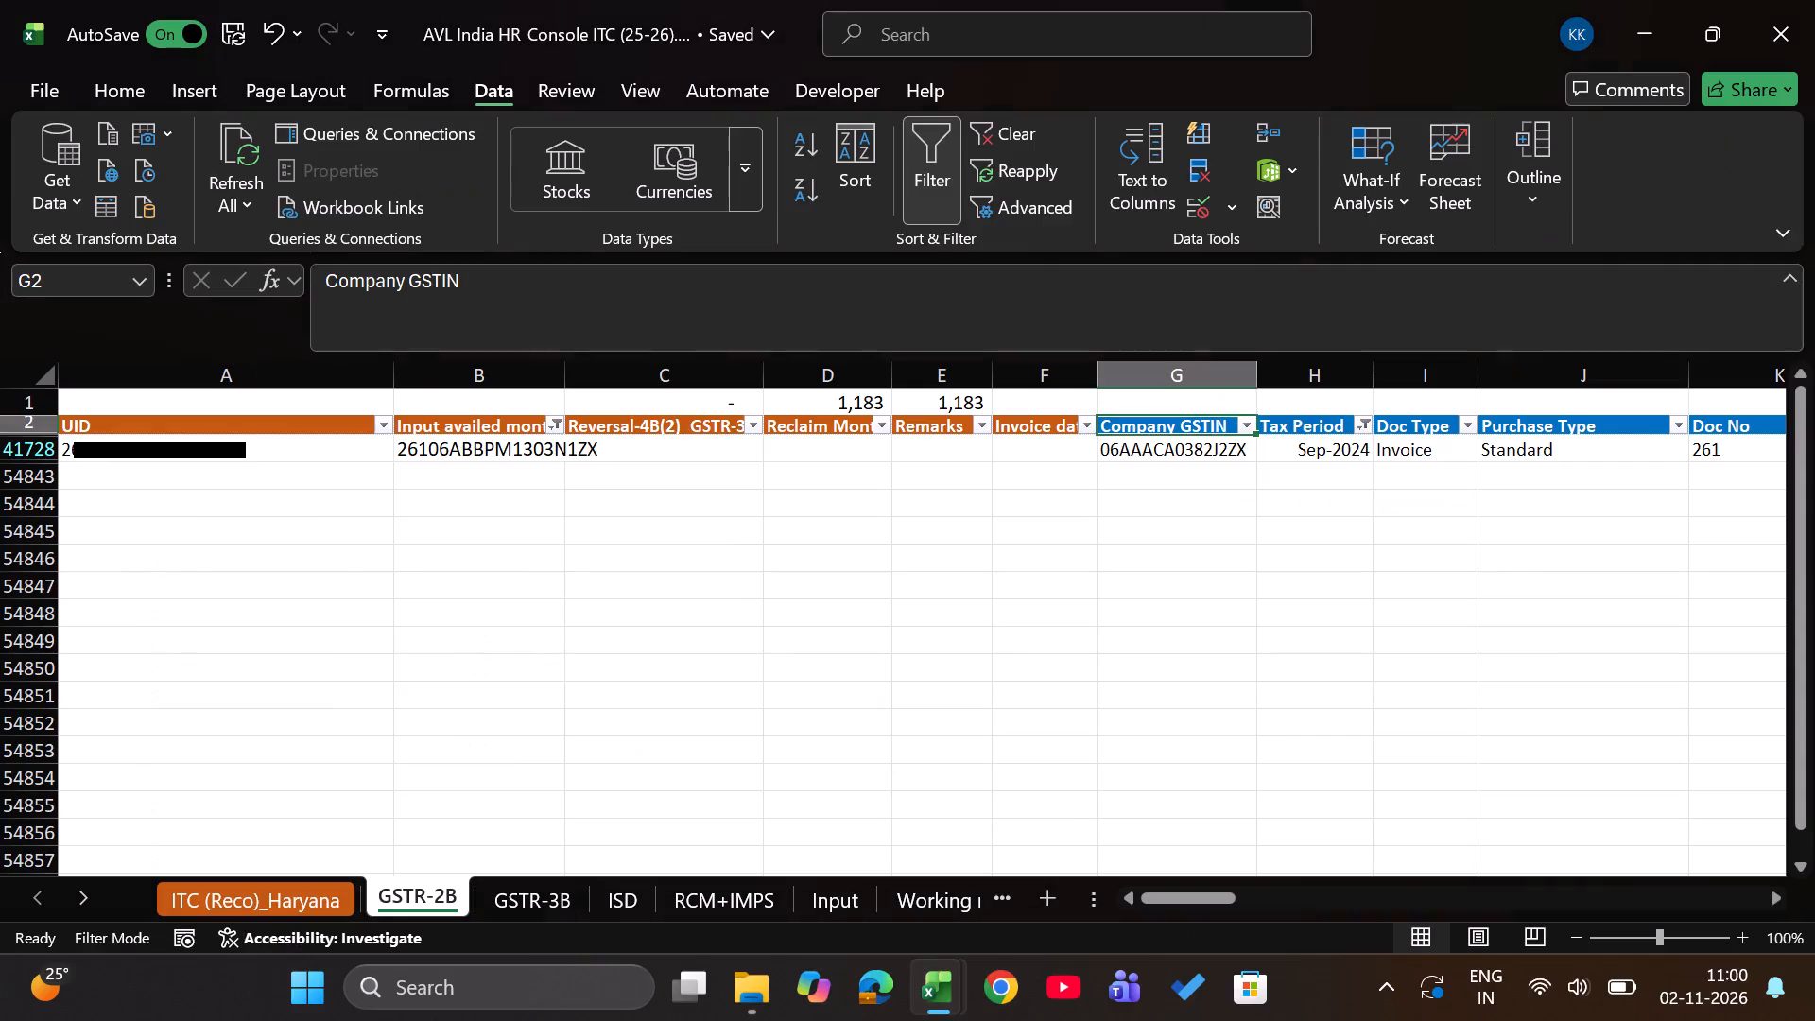
{"action": "key", "text": "Down"}
{"action": "key", "text": "Left"}
{"action": "key", "text": "Left"}
{"action": "key", "text": "Left"}
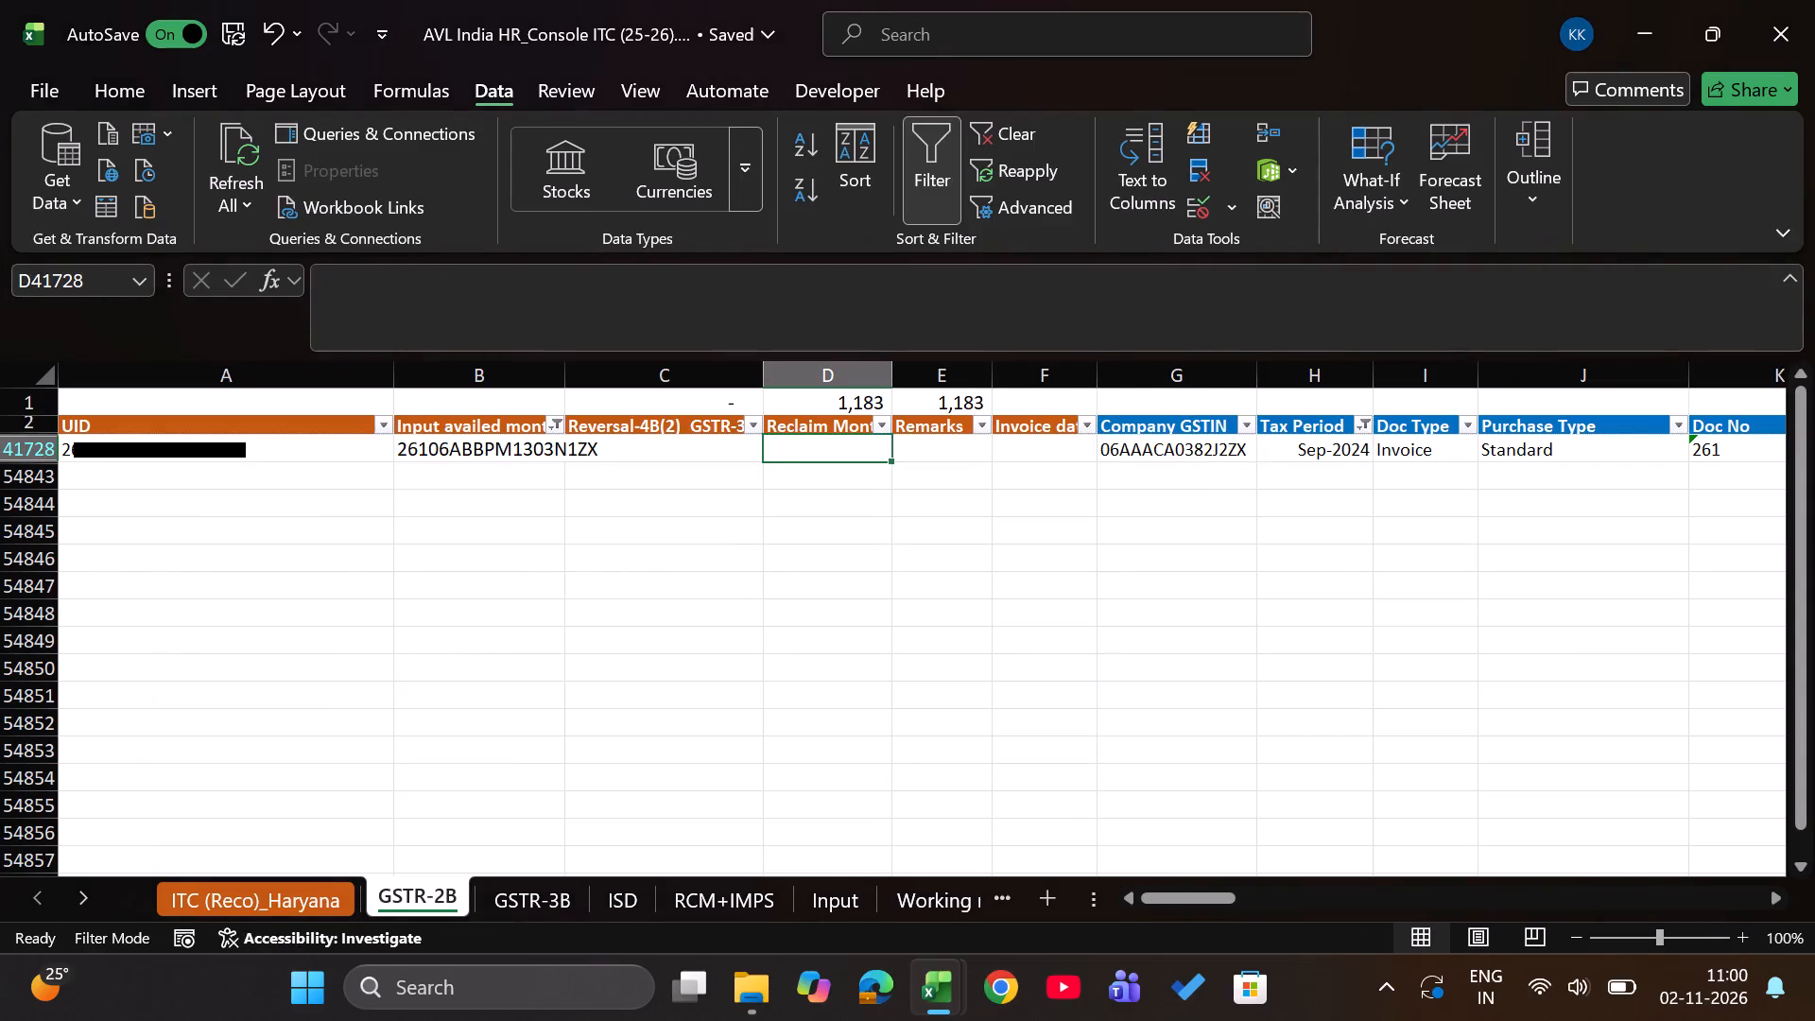
{"action": "type", "text": "jun25"}
{"action": "key", "text": "Return"}
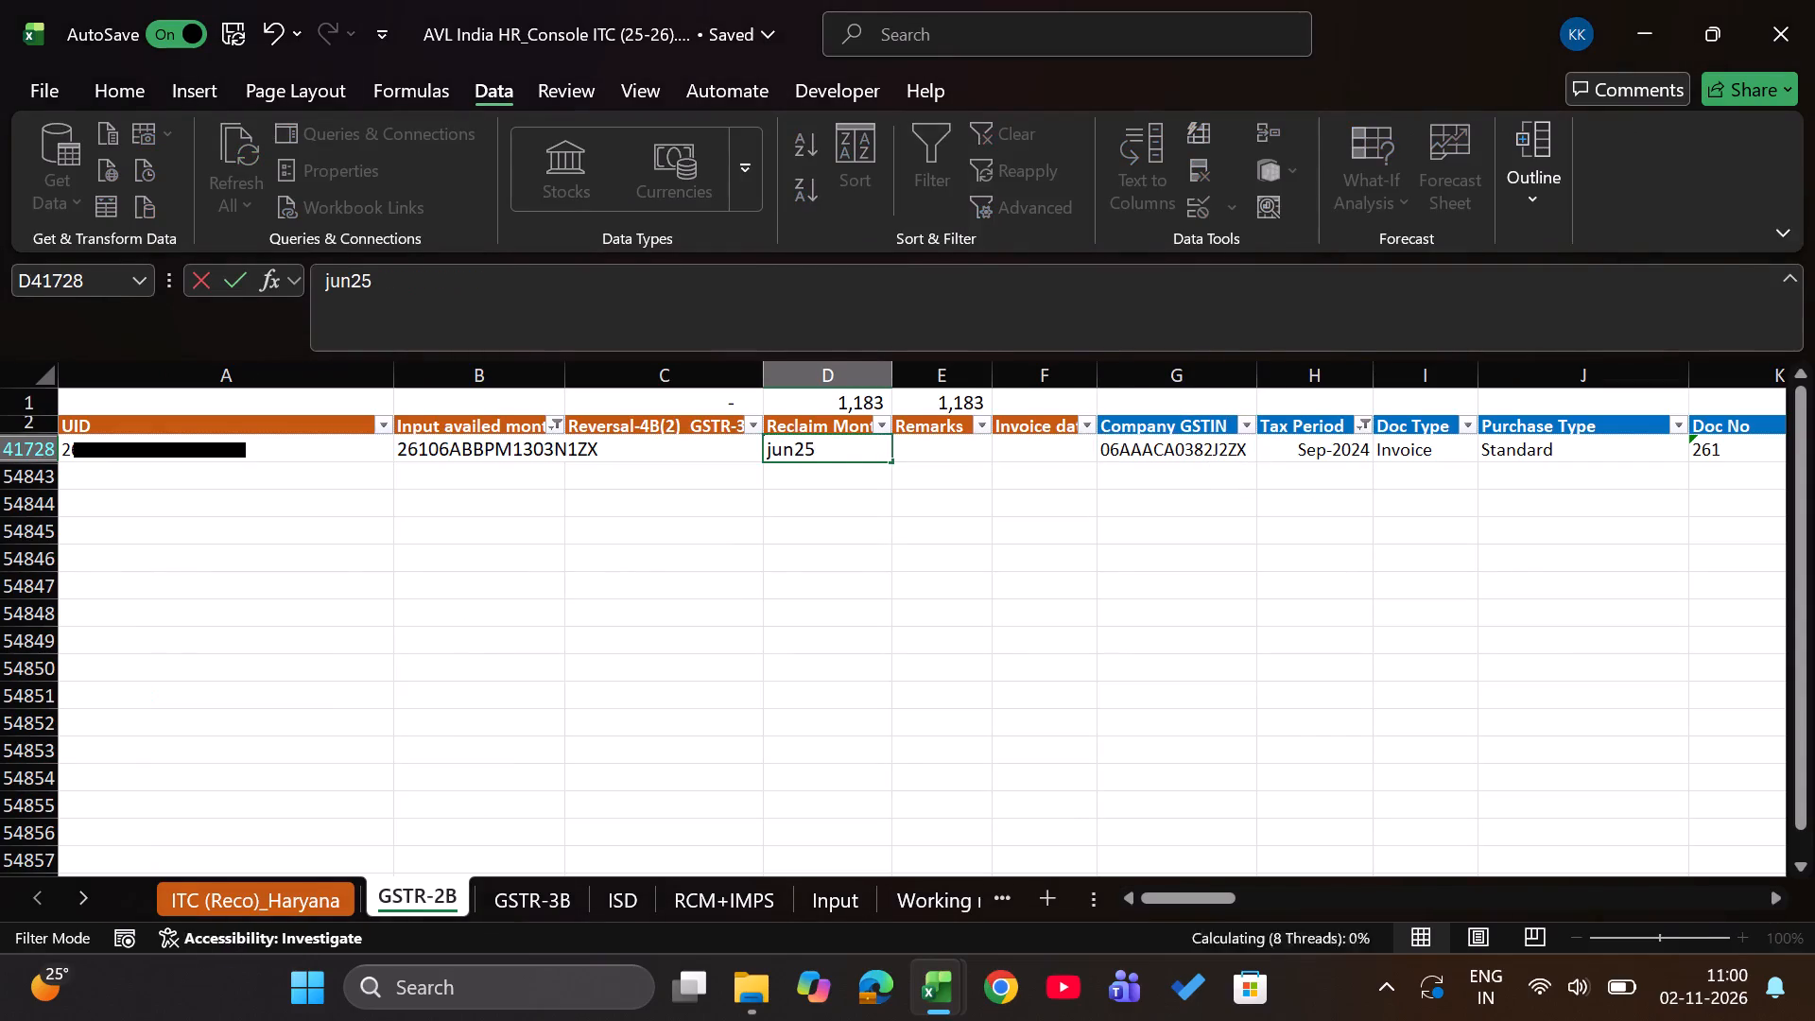
Check the 2024 entry in the GSTR-2B Tax Period filter, leaving the filter as it is.
{"action": "key", "text": "Up"}
{"action": "key", "text": "Up"}
{"action": "key", "text": "Right"}
{"action": "key", "text": "Right"}
{"action": "key", "text": "Right"}
{"action": "key", "text": "Right"}
{"action": "key", "text": "alt+Down"}
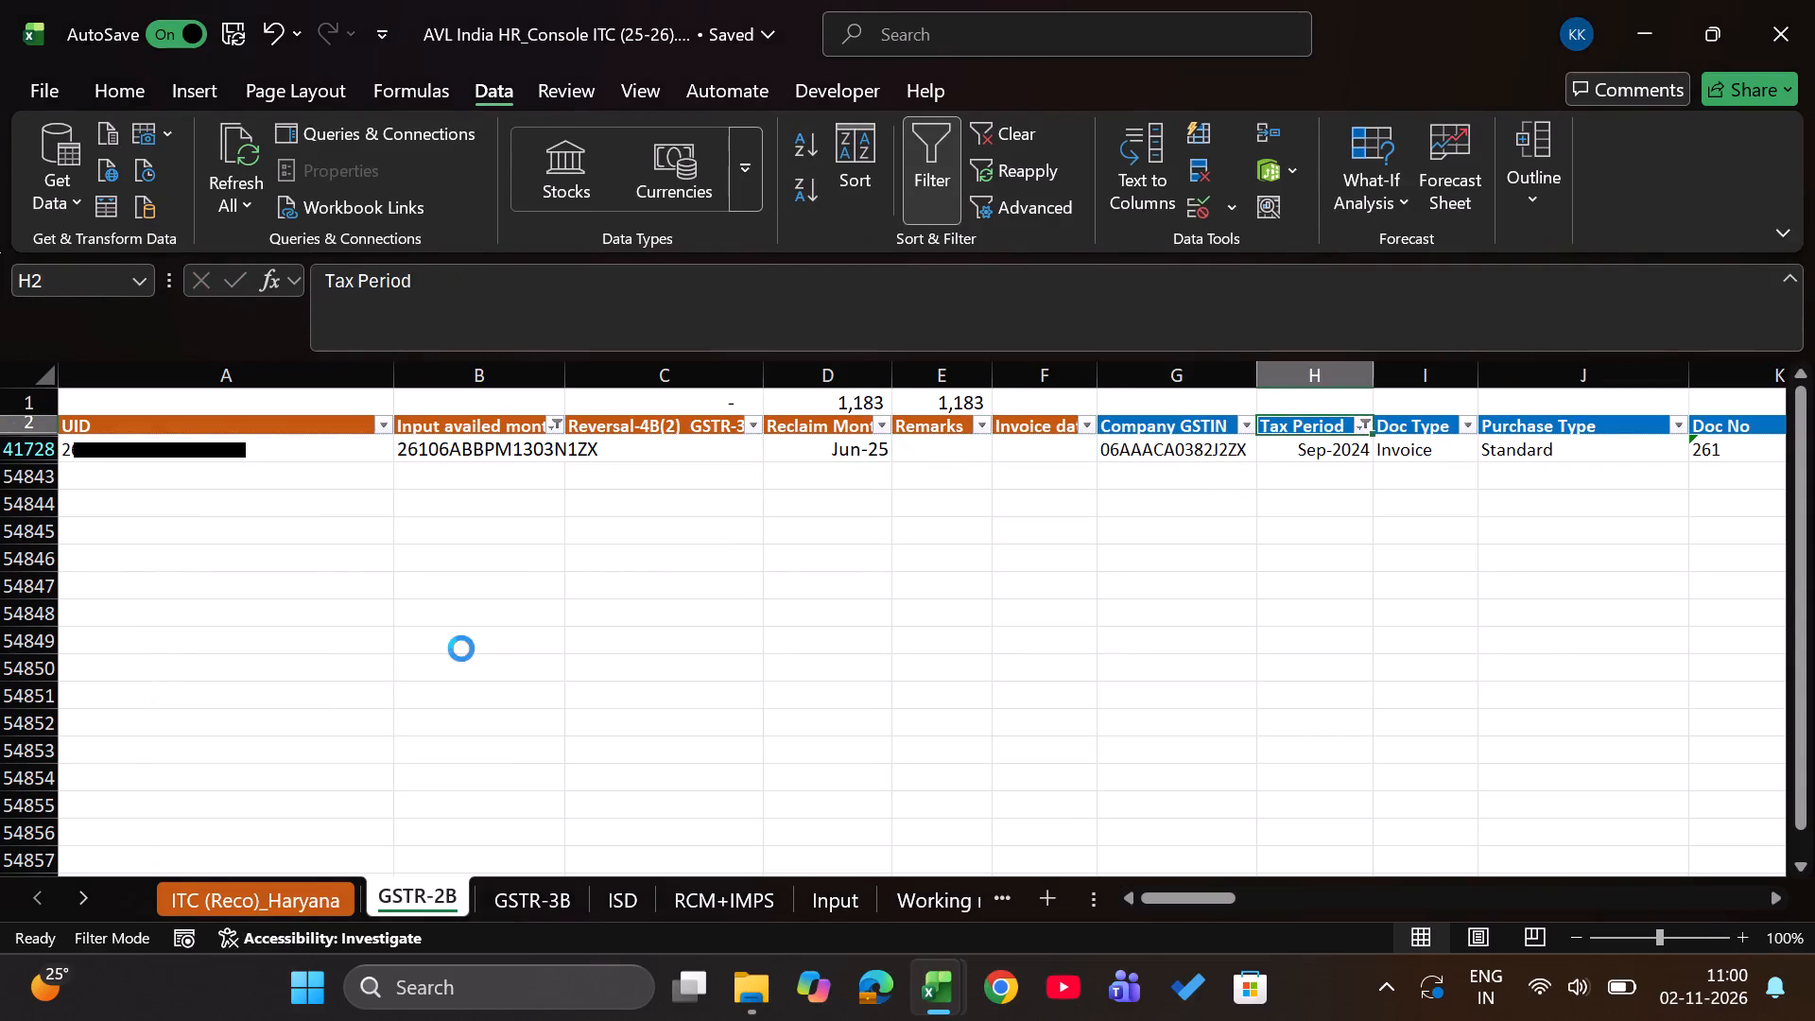
{"action": "left_click", "coordinate": [1030, 724]}
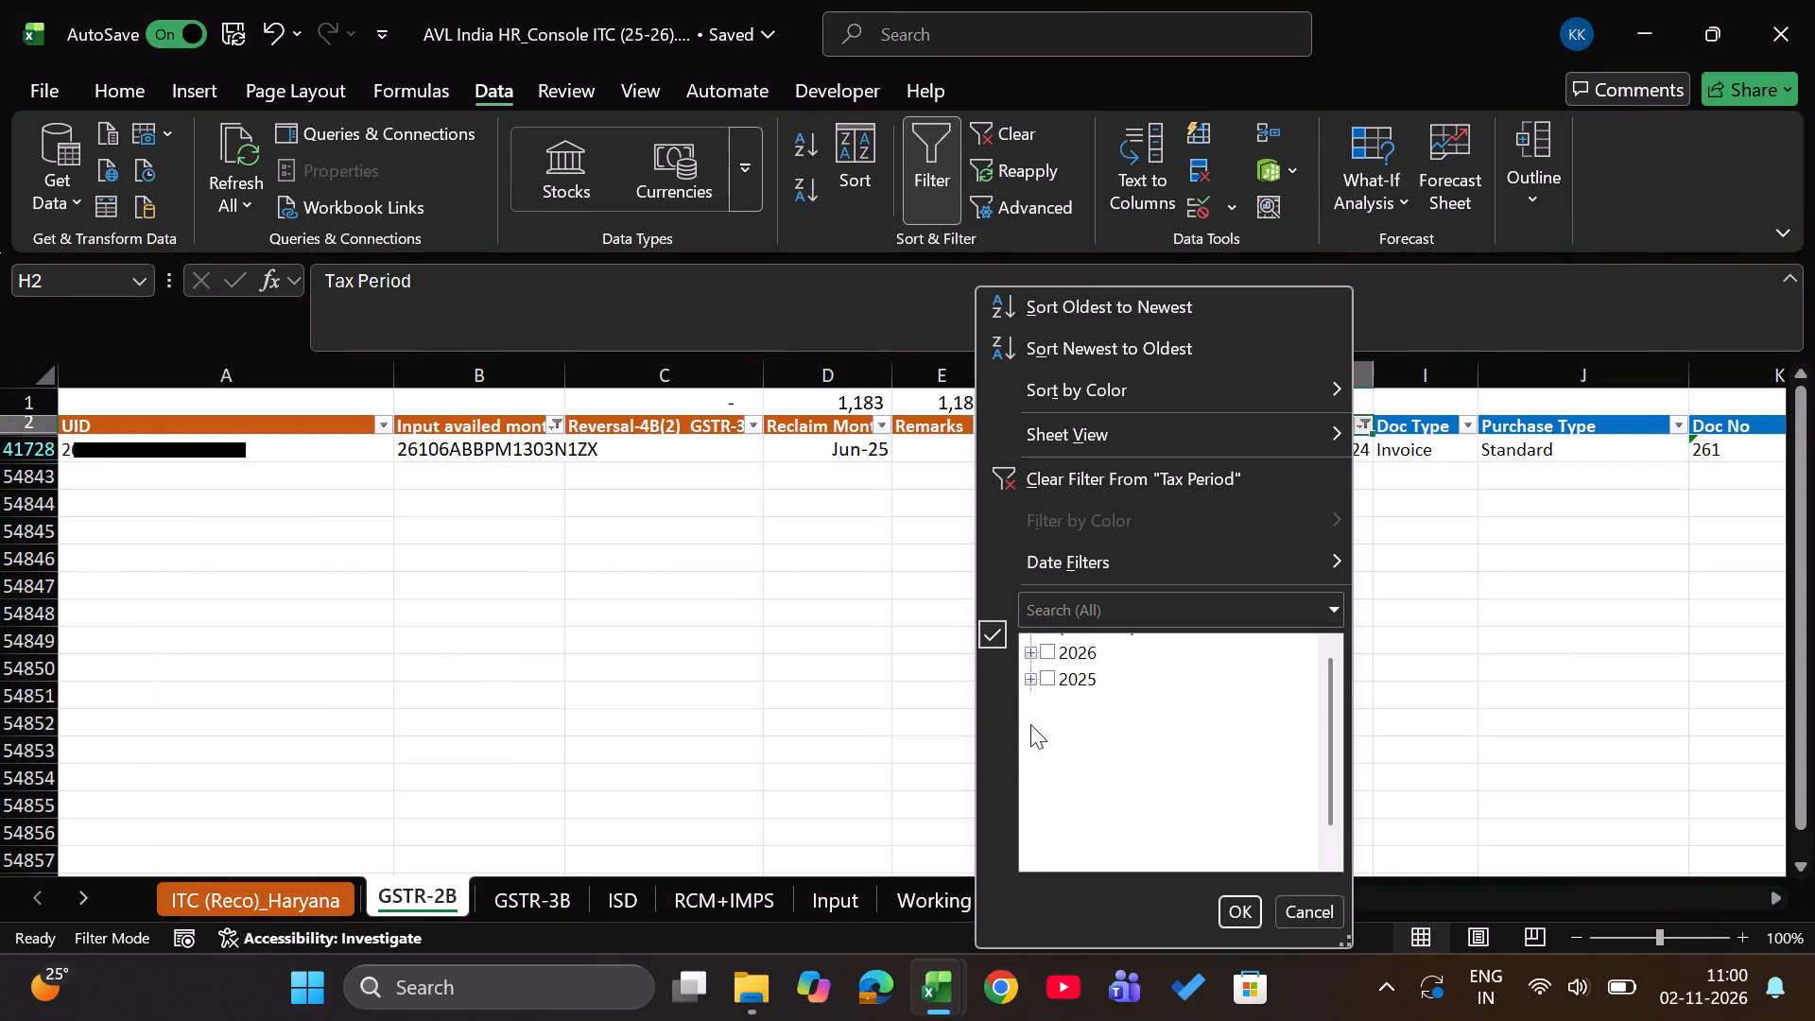
{"action": "left_click", "coordinate": [762, 667]}
Filter the Month column on the June workbook's Taken Curr Mon-Rever PRevious m sheet to December 2024 only.
{"action": "key", "text": "alt+Tab"}
{"action": "key", "text": "Right"}
{"action": "key", "text": "Left"}
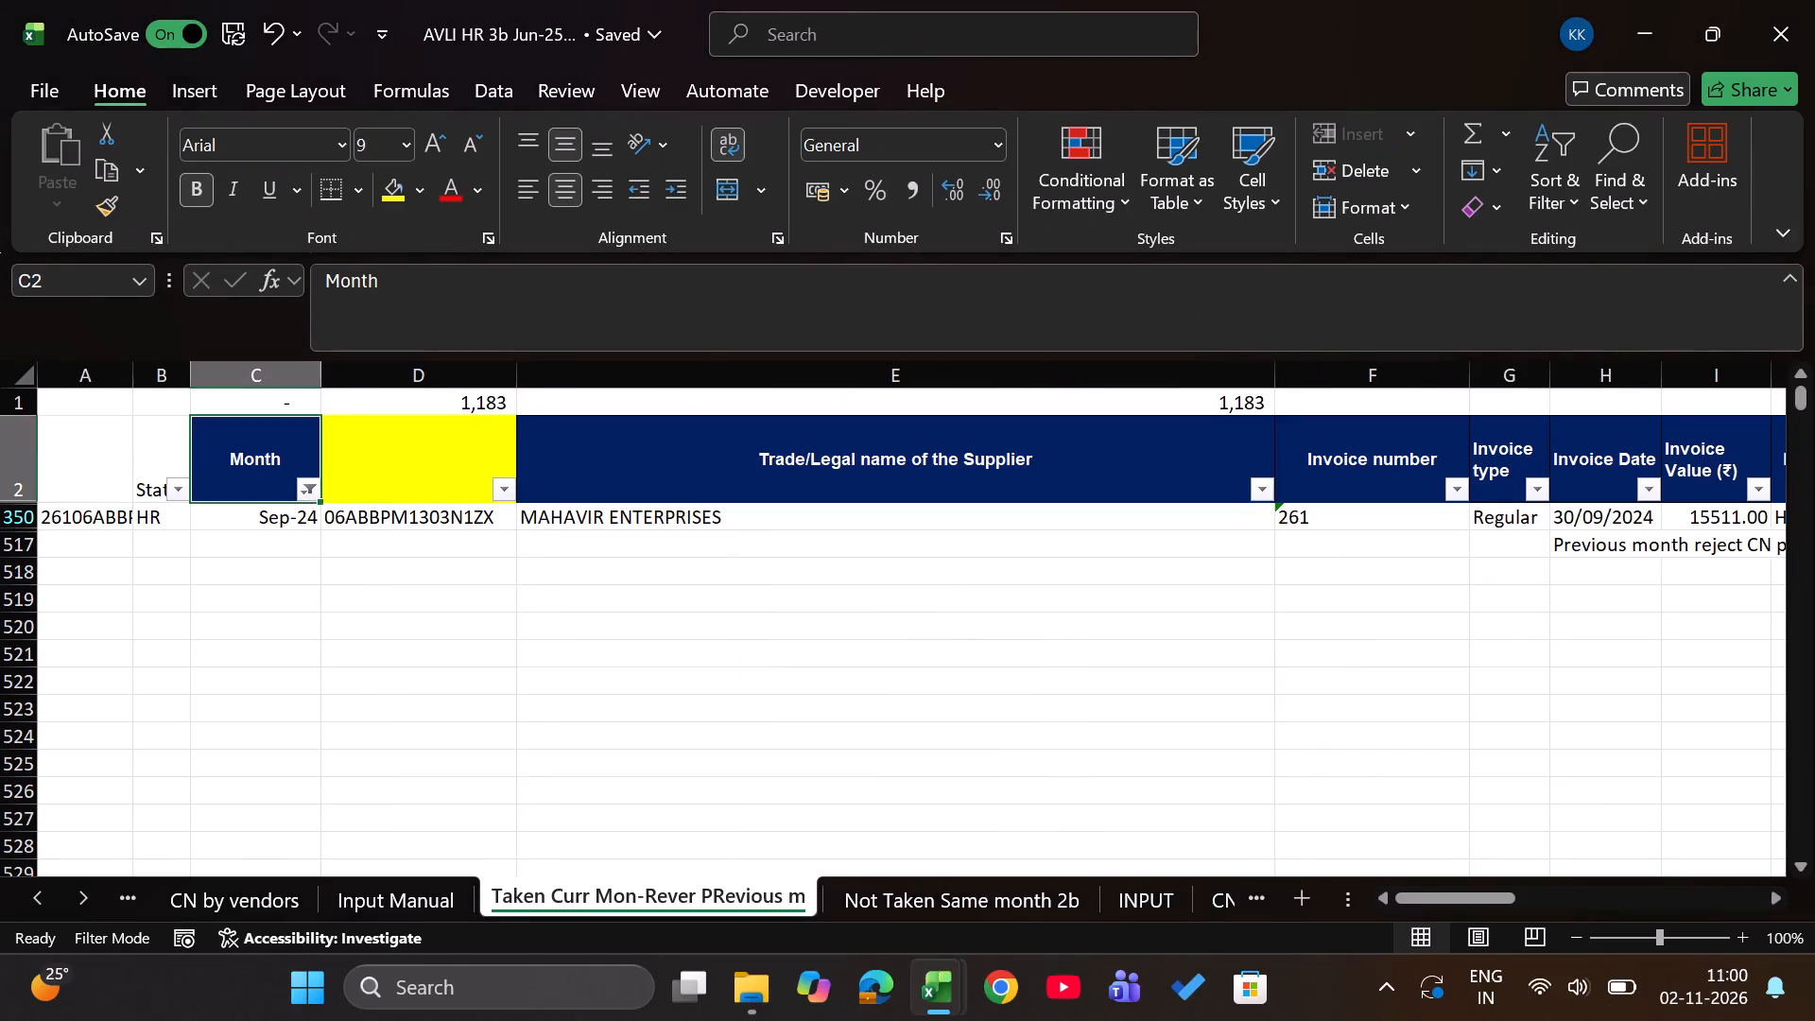
{"action": "key", "text": "alt+Down"}
{"action": "left_click", "coordinate": [386, 703]}
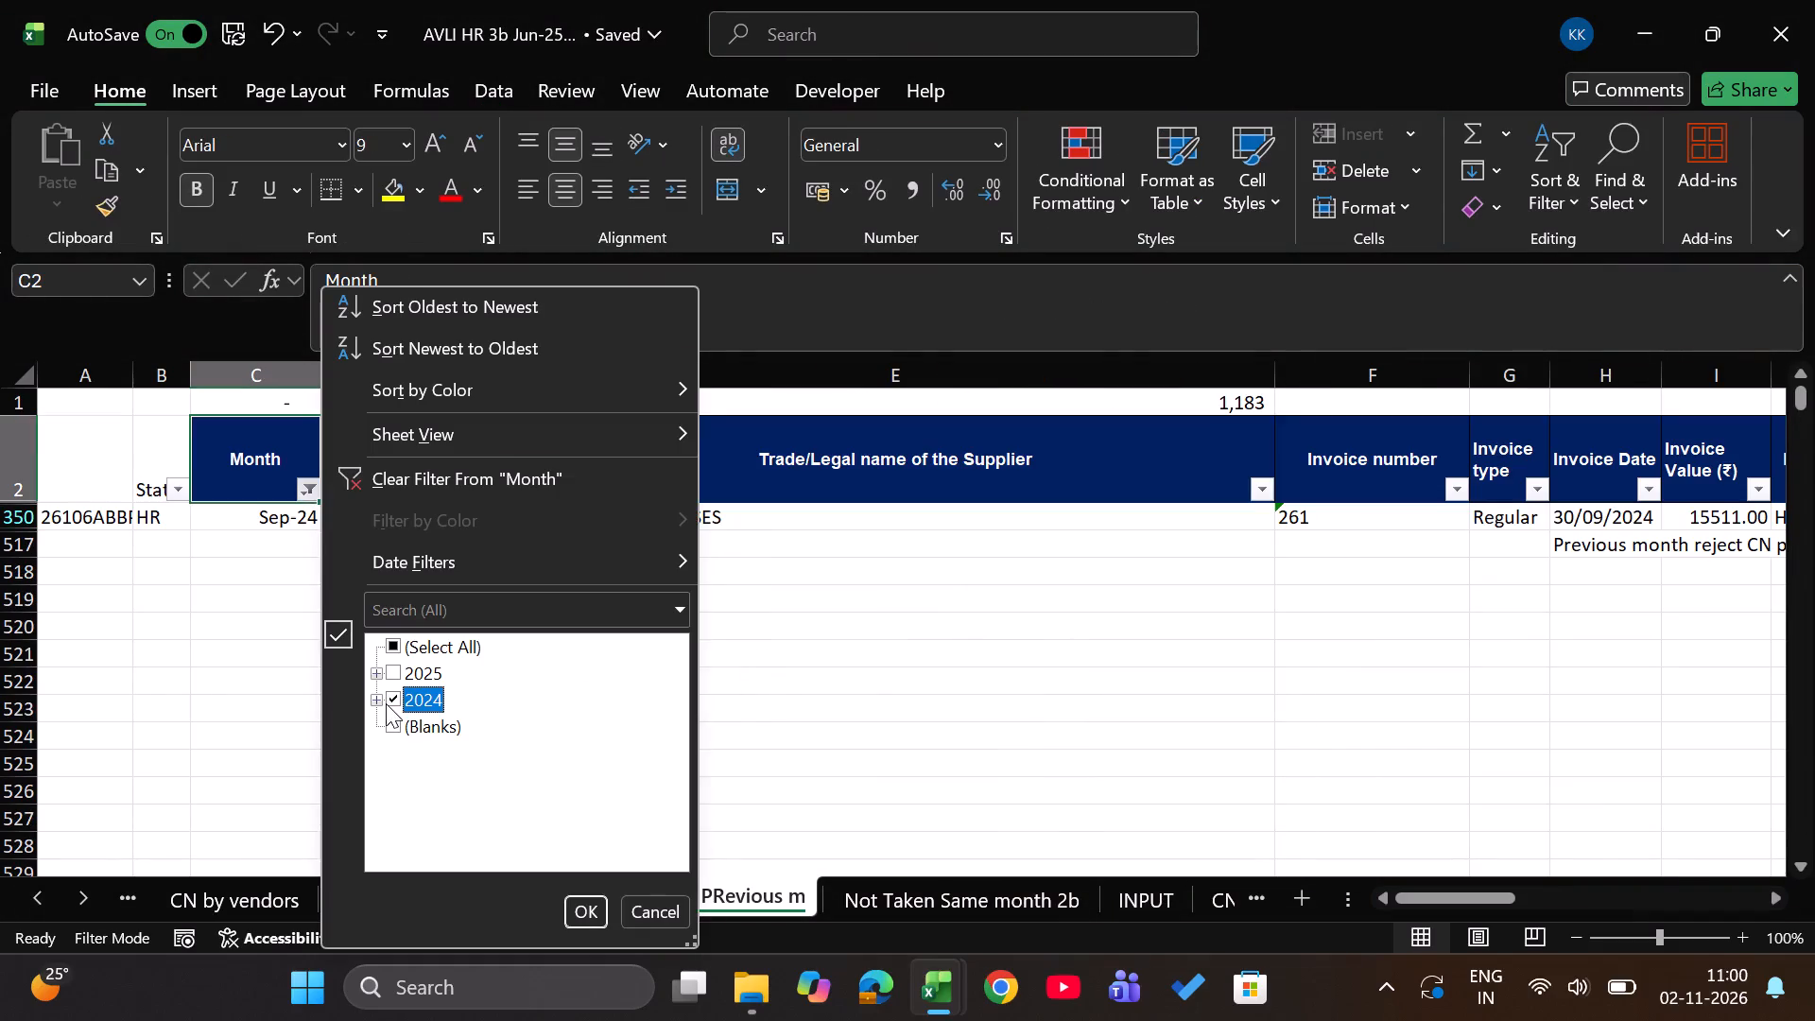
{"action": "key", "text": "Right"}
{"action": "key", "text": "Down"}
{"action": "key", "text": "space"}
{"action": "key", "text": "Down"}
{"action": "key", "text": "Return"}
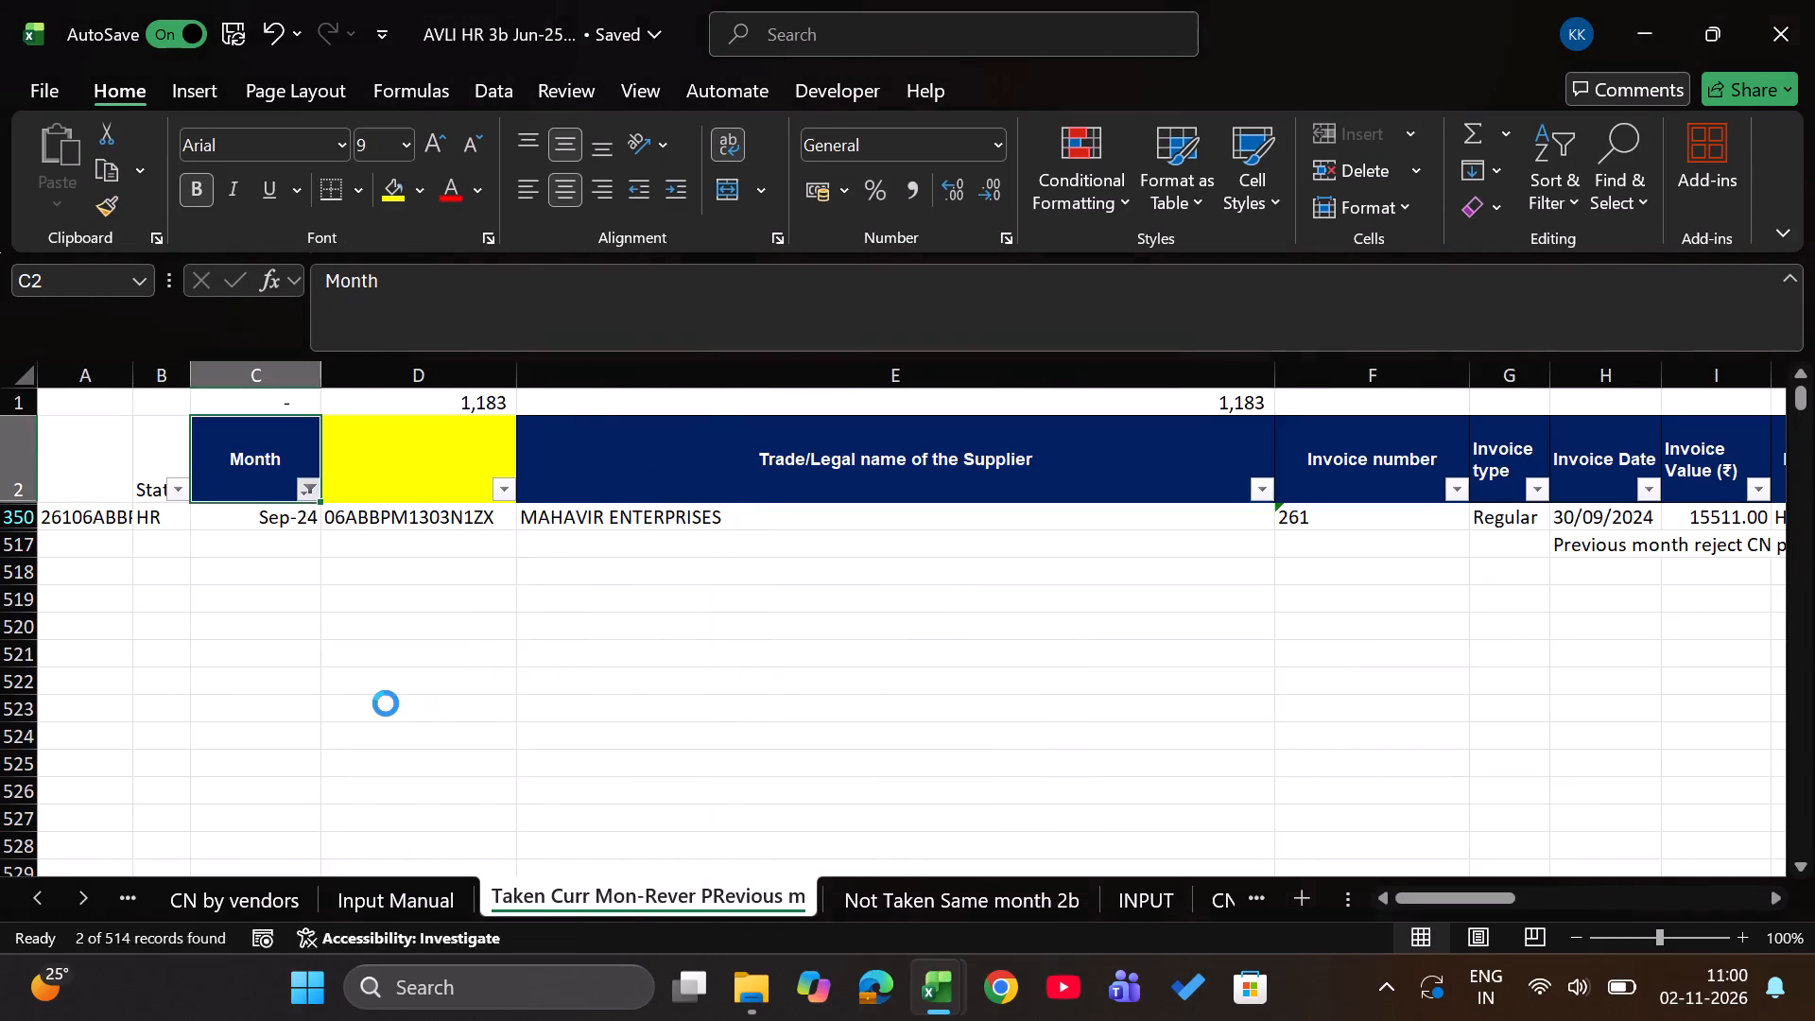
Switch to the console workbook and filter the GSTR-2B Tax Period column to December 2024 only.
{"action": "key", "text": "alt+Tab"}
{"action": "key", "text": "alt+Down"}
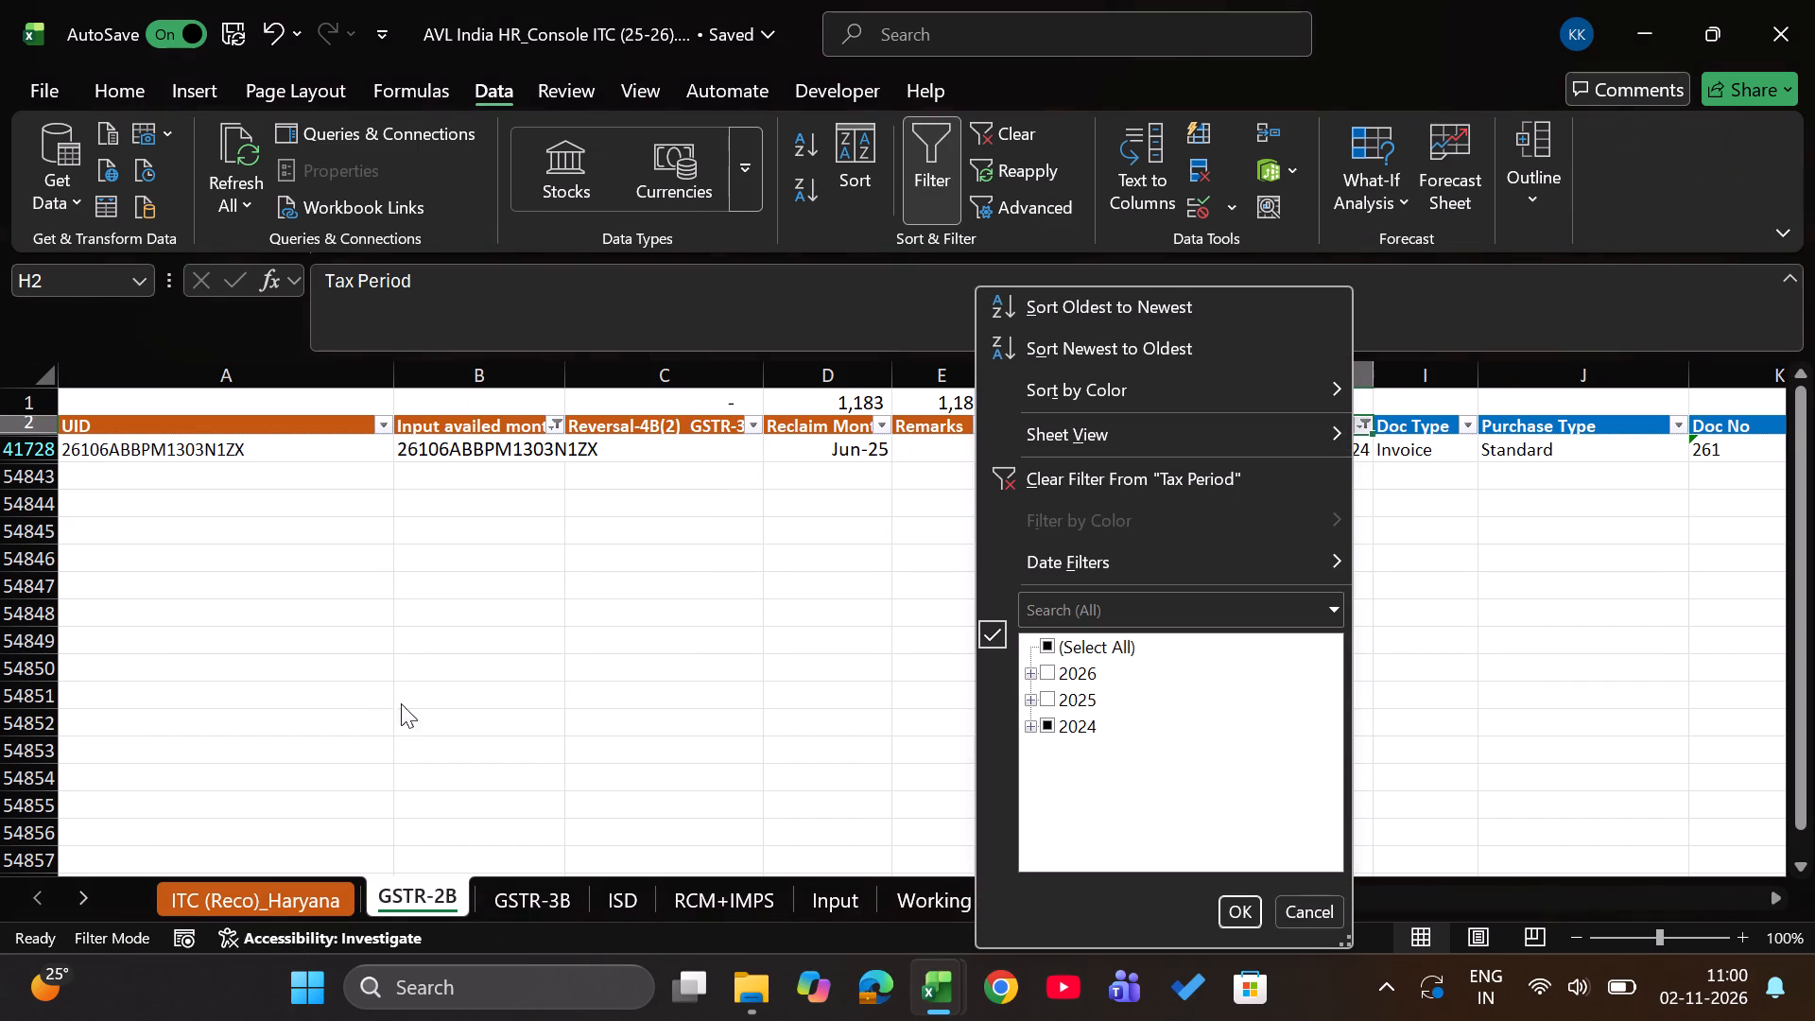
{"action": "left_click", "coordinate": [1028, 723]}
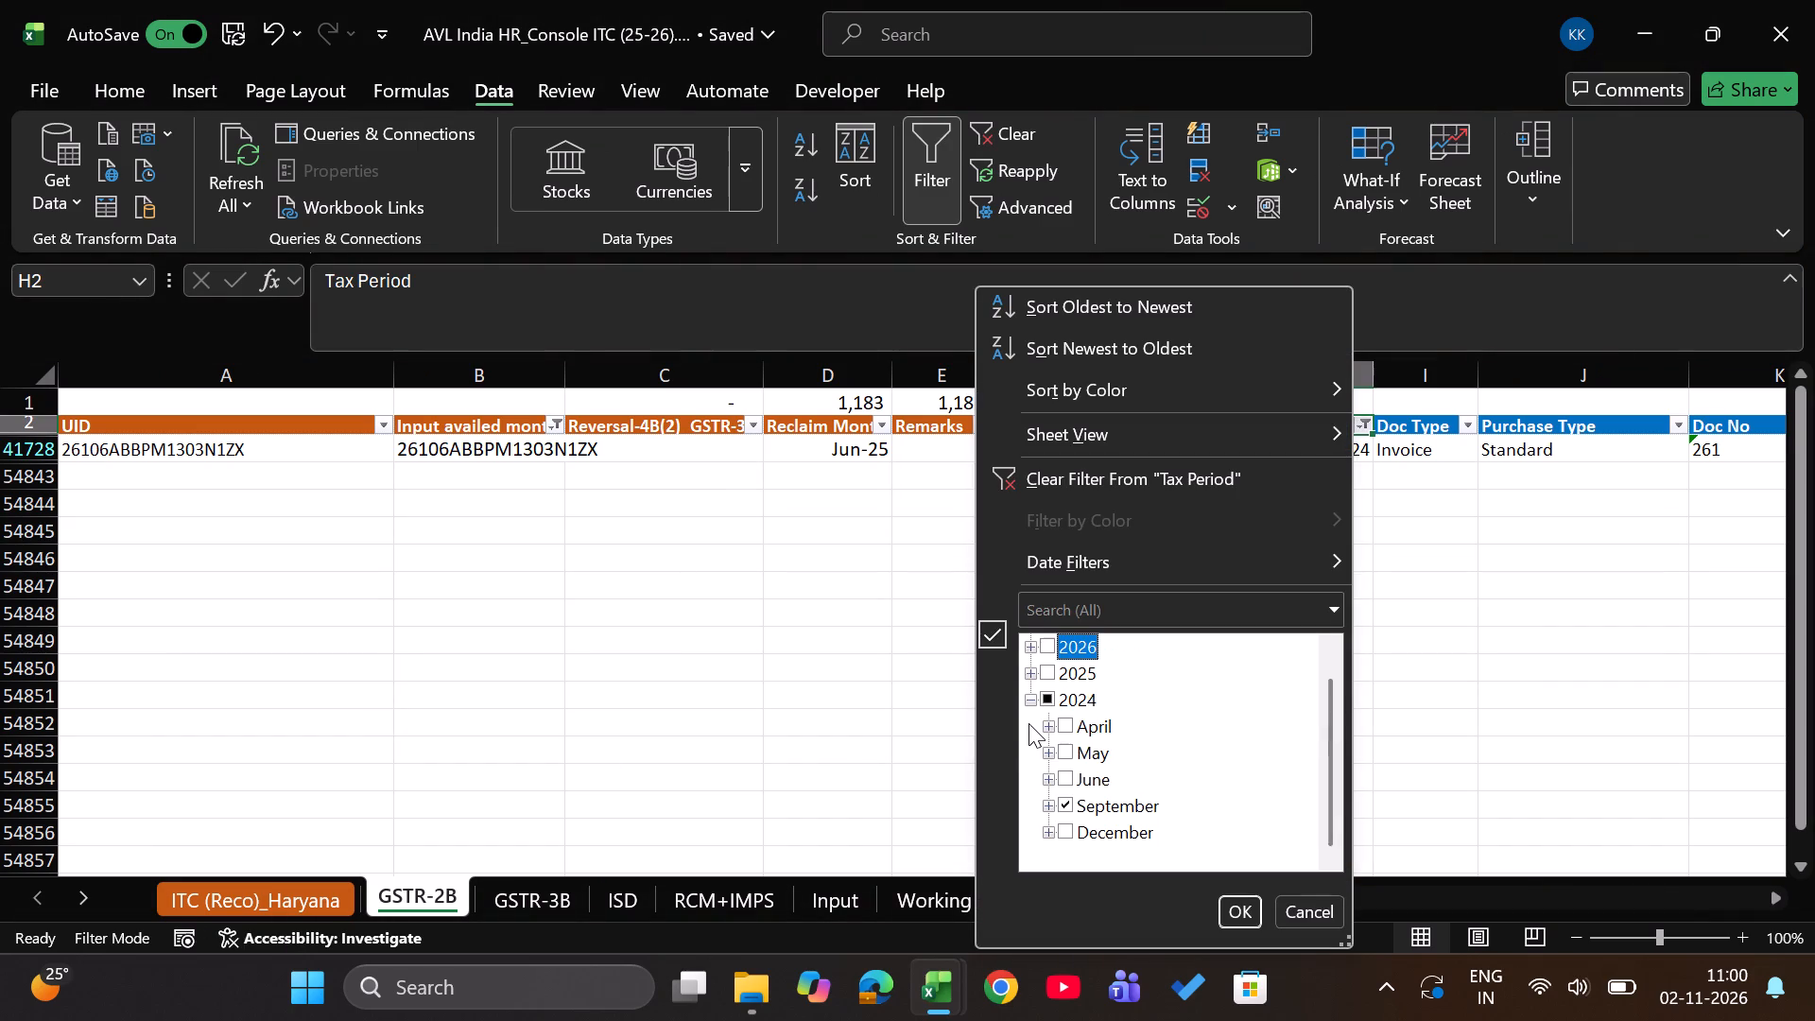
{"action": "key", "text": "Down"}
{"action": "key", "text": "Down"}
{"action": "key", "text": "Down"}
{"action": "key", "text": "Down"}
{"action": "key", "text": "Down"}
{"action": "key", "text": "Down"}
{"action": "key", "text": "space"}
{"action": "key", "text": "Down"}
{"action": "key", "text": "space"}
{"action": "key", "text": "Return"}
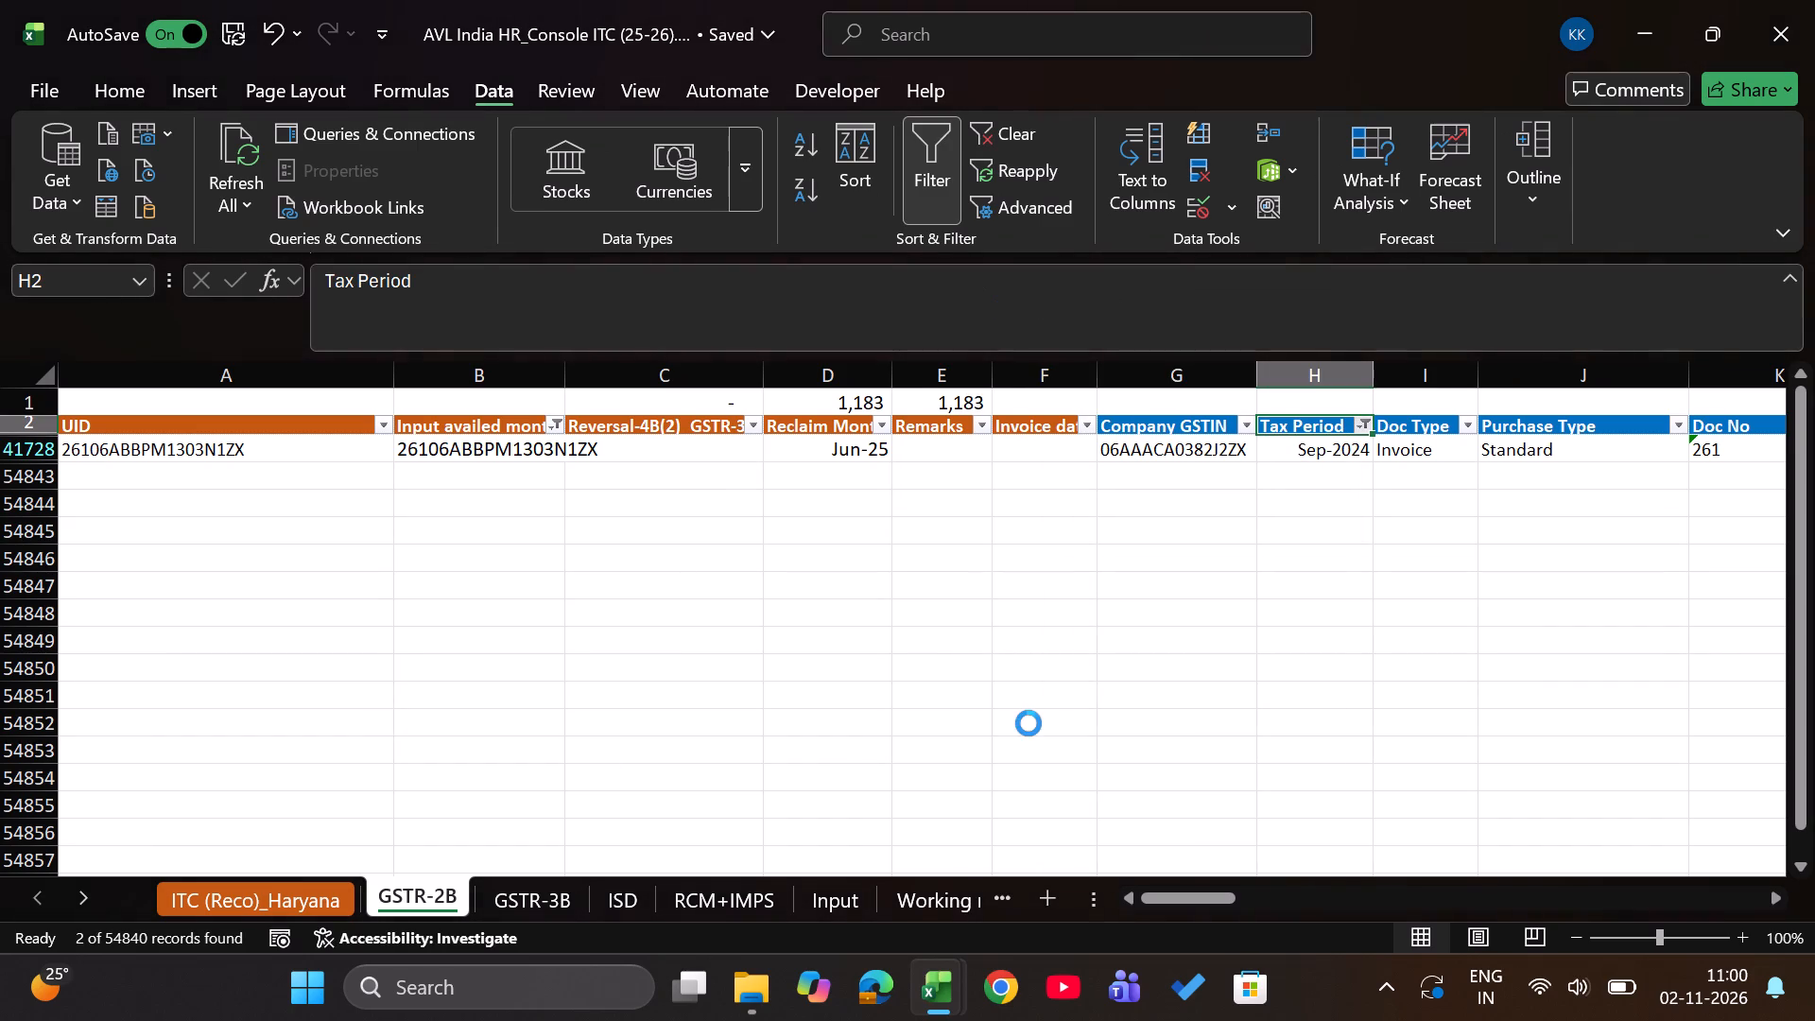
Enter Jun-25 as the Reclaim Month for both December 2024 invoices in D47101 and D47102 of GSTR-2B.
{"action": "key", "text": "Left"}
{"action": "key", "text": "Left"}
{"action": "key", "text": "Left"}
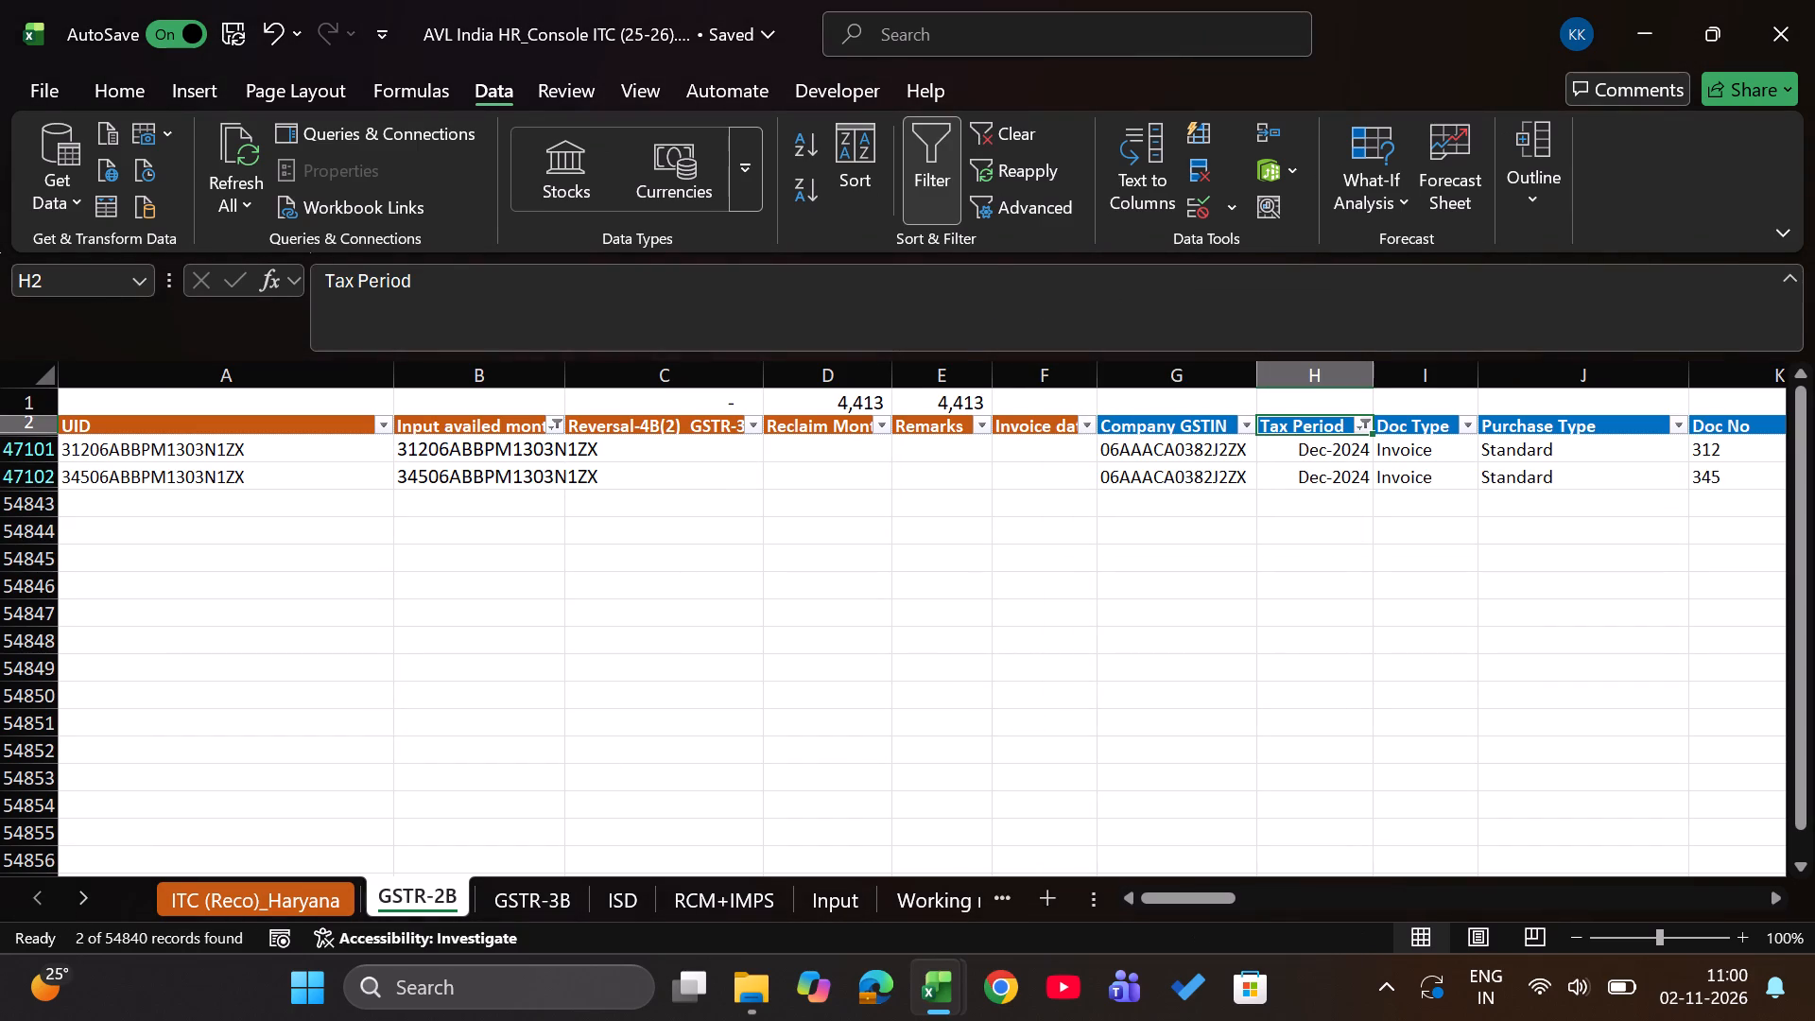
{"action": "key", "text": "Down"}
{"action": "key", "text": "Left"}
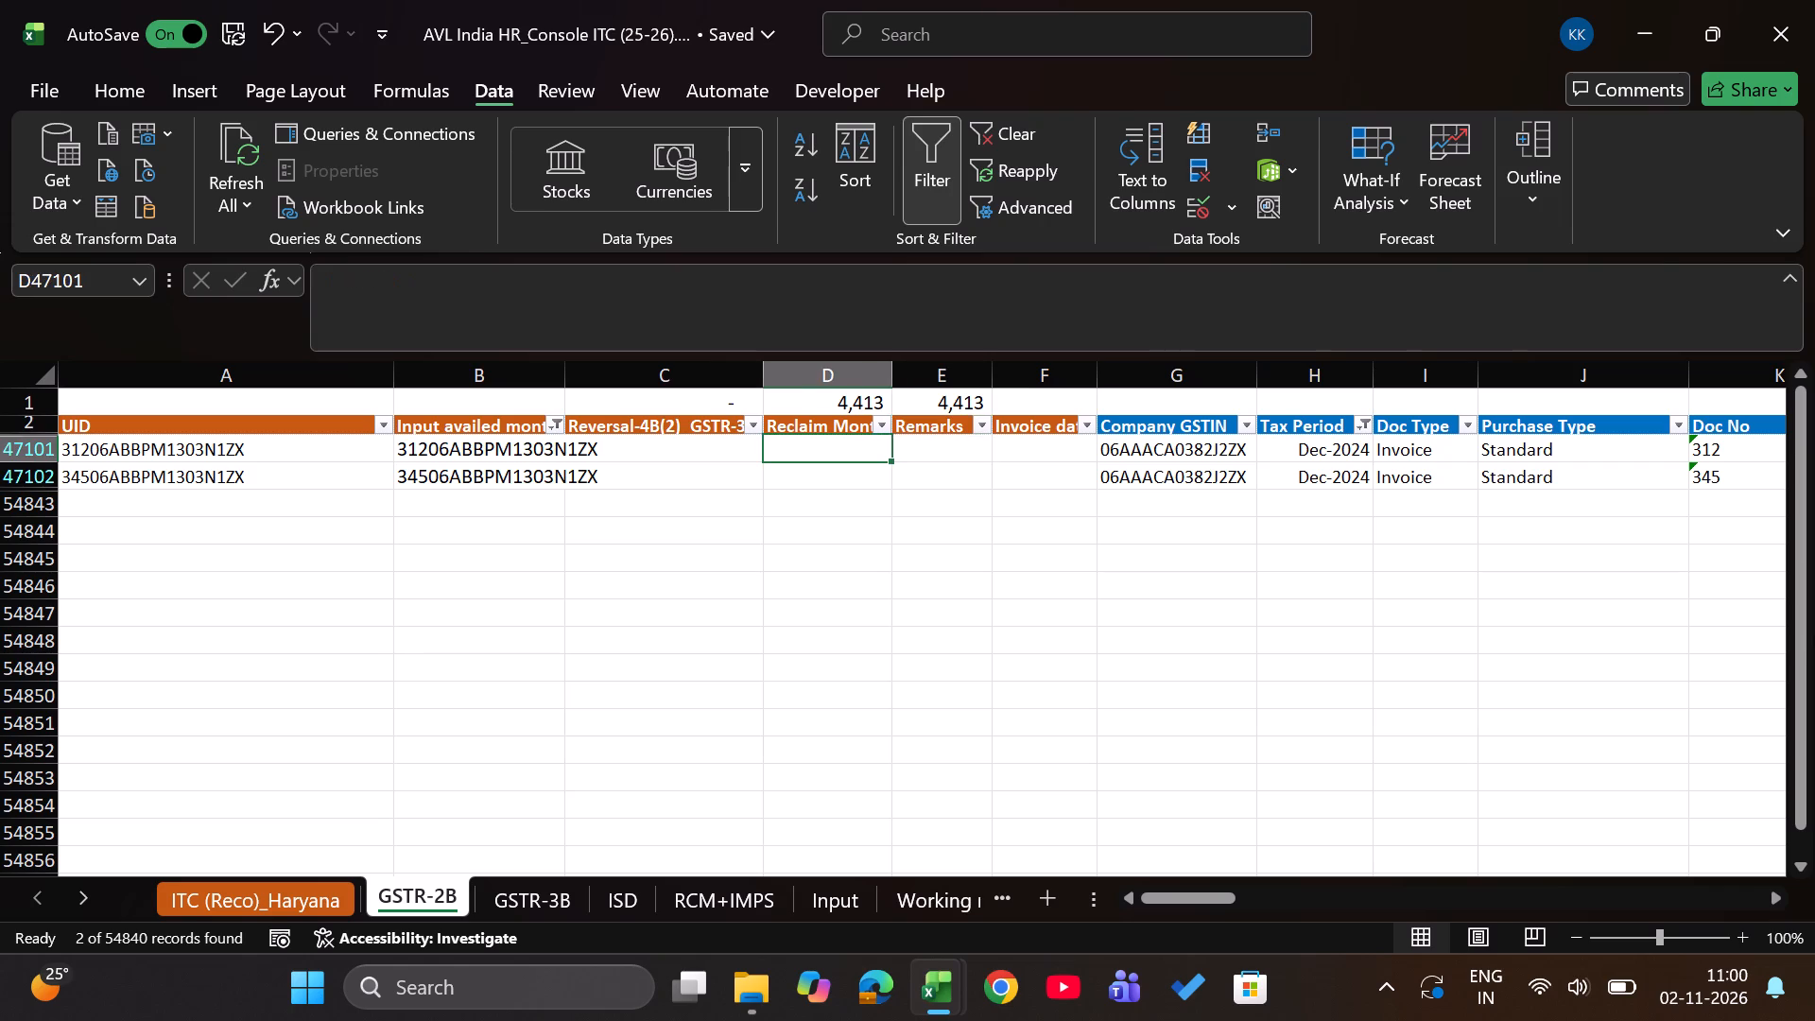
{"action": "type", "text": "jun"}
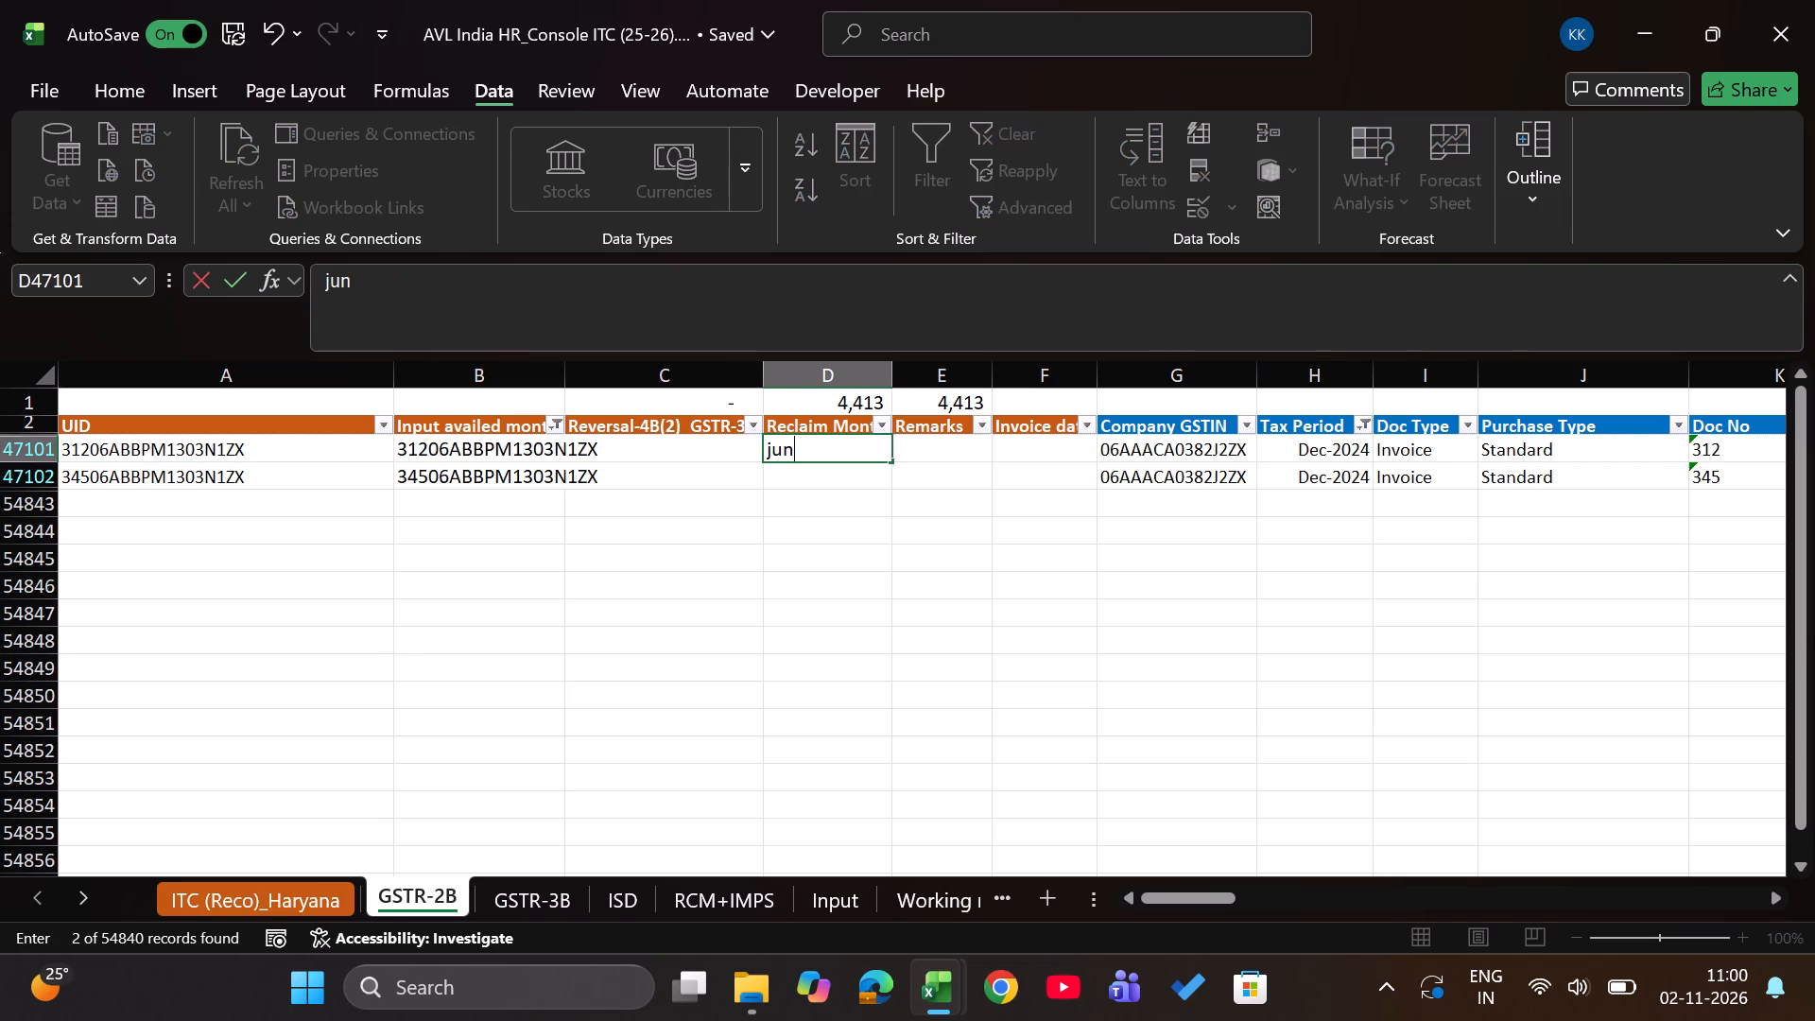
{"action": "type", "text": "25"}
{"action": "key", "text": "Return"}
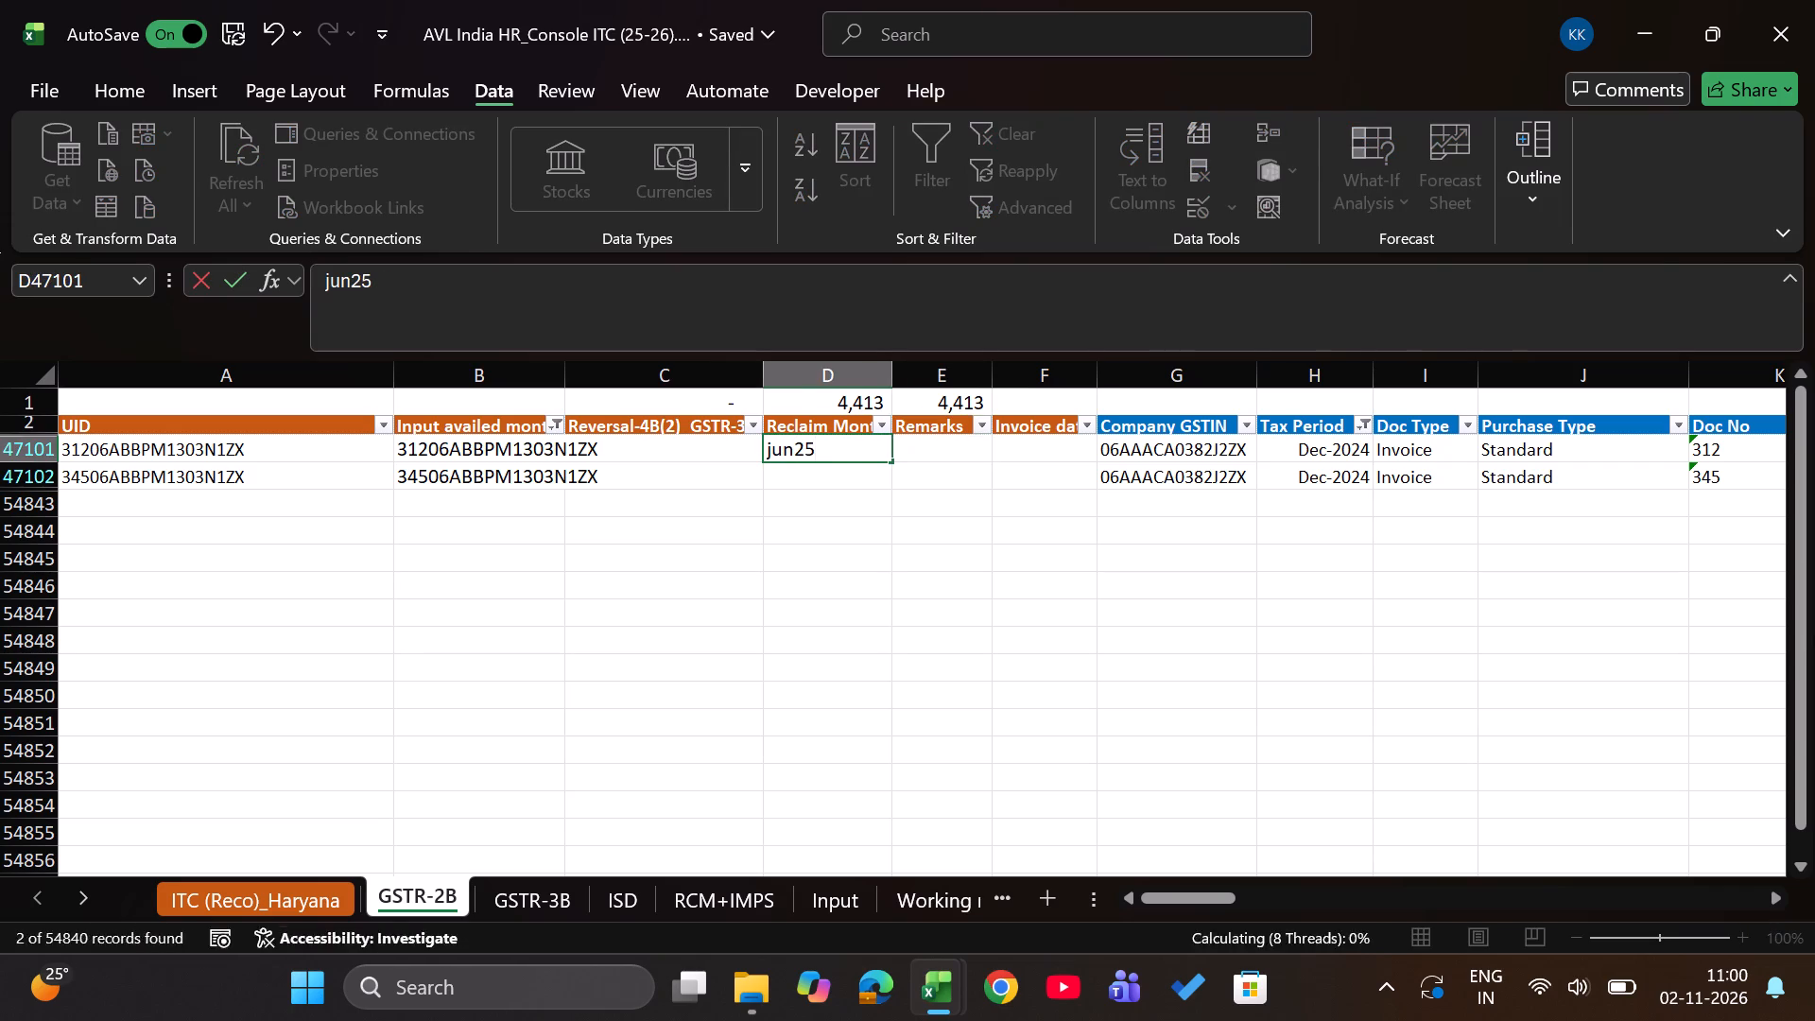
{"action": "key", "text": "Up"}
{"action": "key", "text": "ctrl+c"}
{"action": "key", "text": "Down"}
{"action": "key", "text": "Return"}
Check the periods in the GSTR-2B Tax Period filter without changing it, and return to the June workbook's Taken Curr Mon-Rever PRevious m sheet.
{"action": "key", "text": "Right"}
{"action": "key", "text": "Right"}
{"action": "key", "text": "Right"}
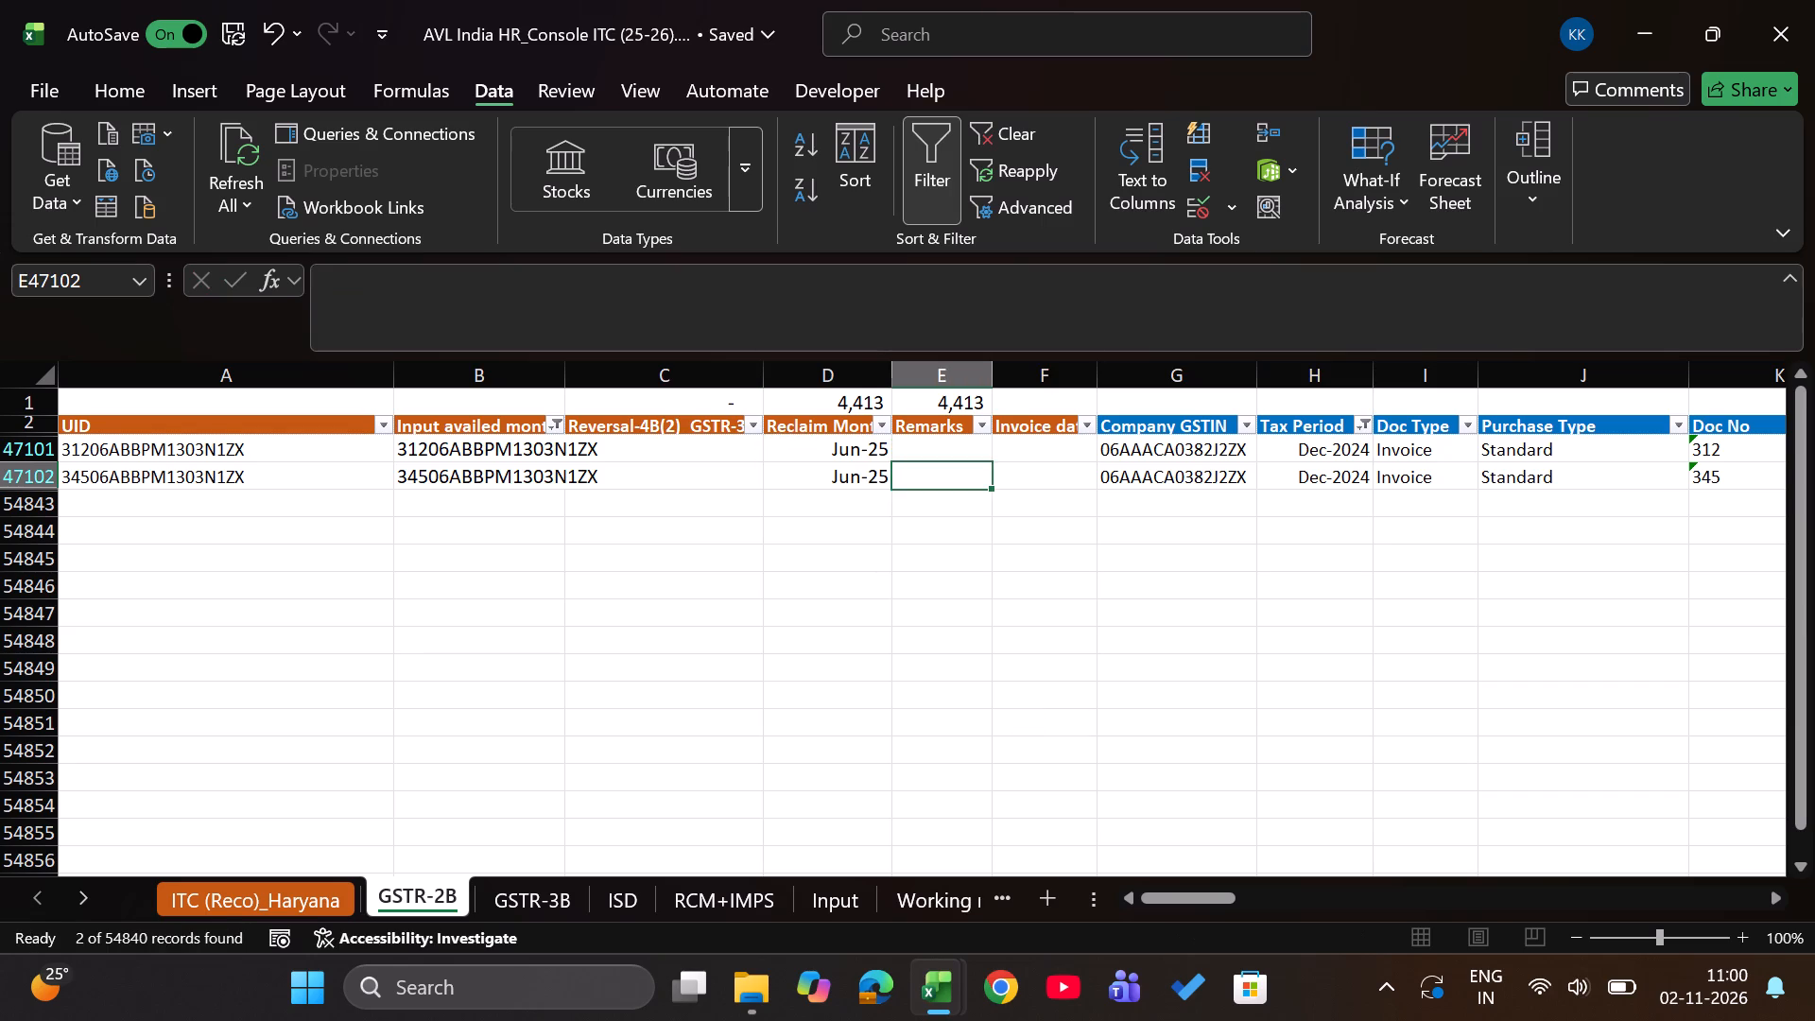
{"action": "key", "text": "Right"}
{"action": "key", "text": "Right"}
{"action": "key", "text": "Up"}
{"action": "key", "text": "Left"}
{"action": "key", "text": "Up"}
{"action": "key", "text": "alt+Down"}
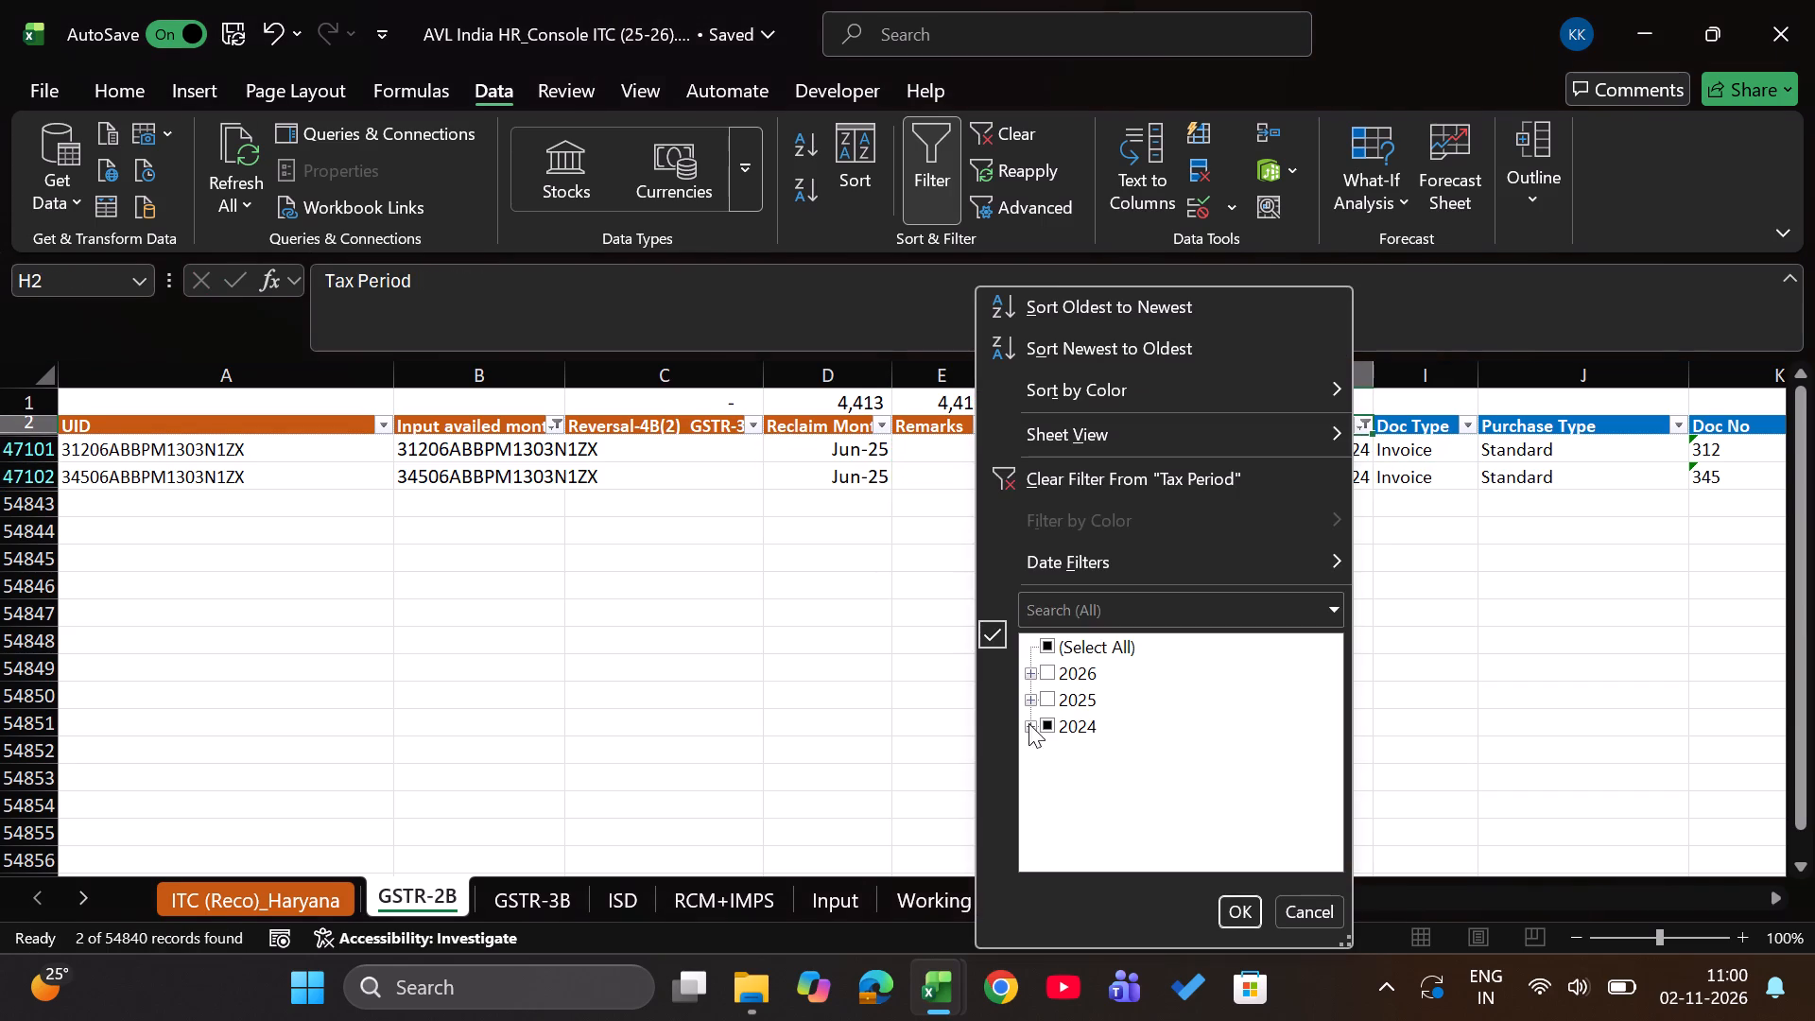
{"action": "left_click", "coordinate": [721, 705]}
{"action": "key", "text": "alt+Tab"}
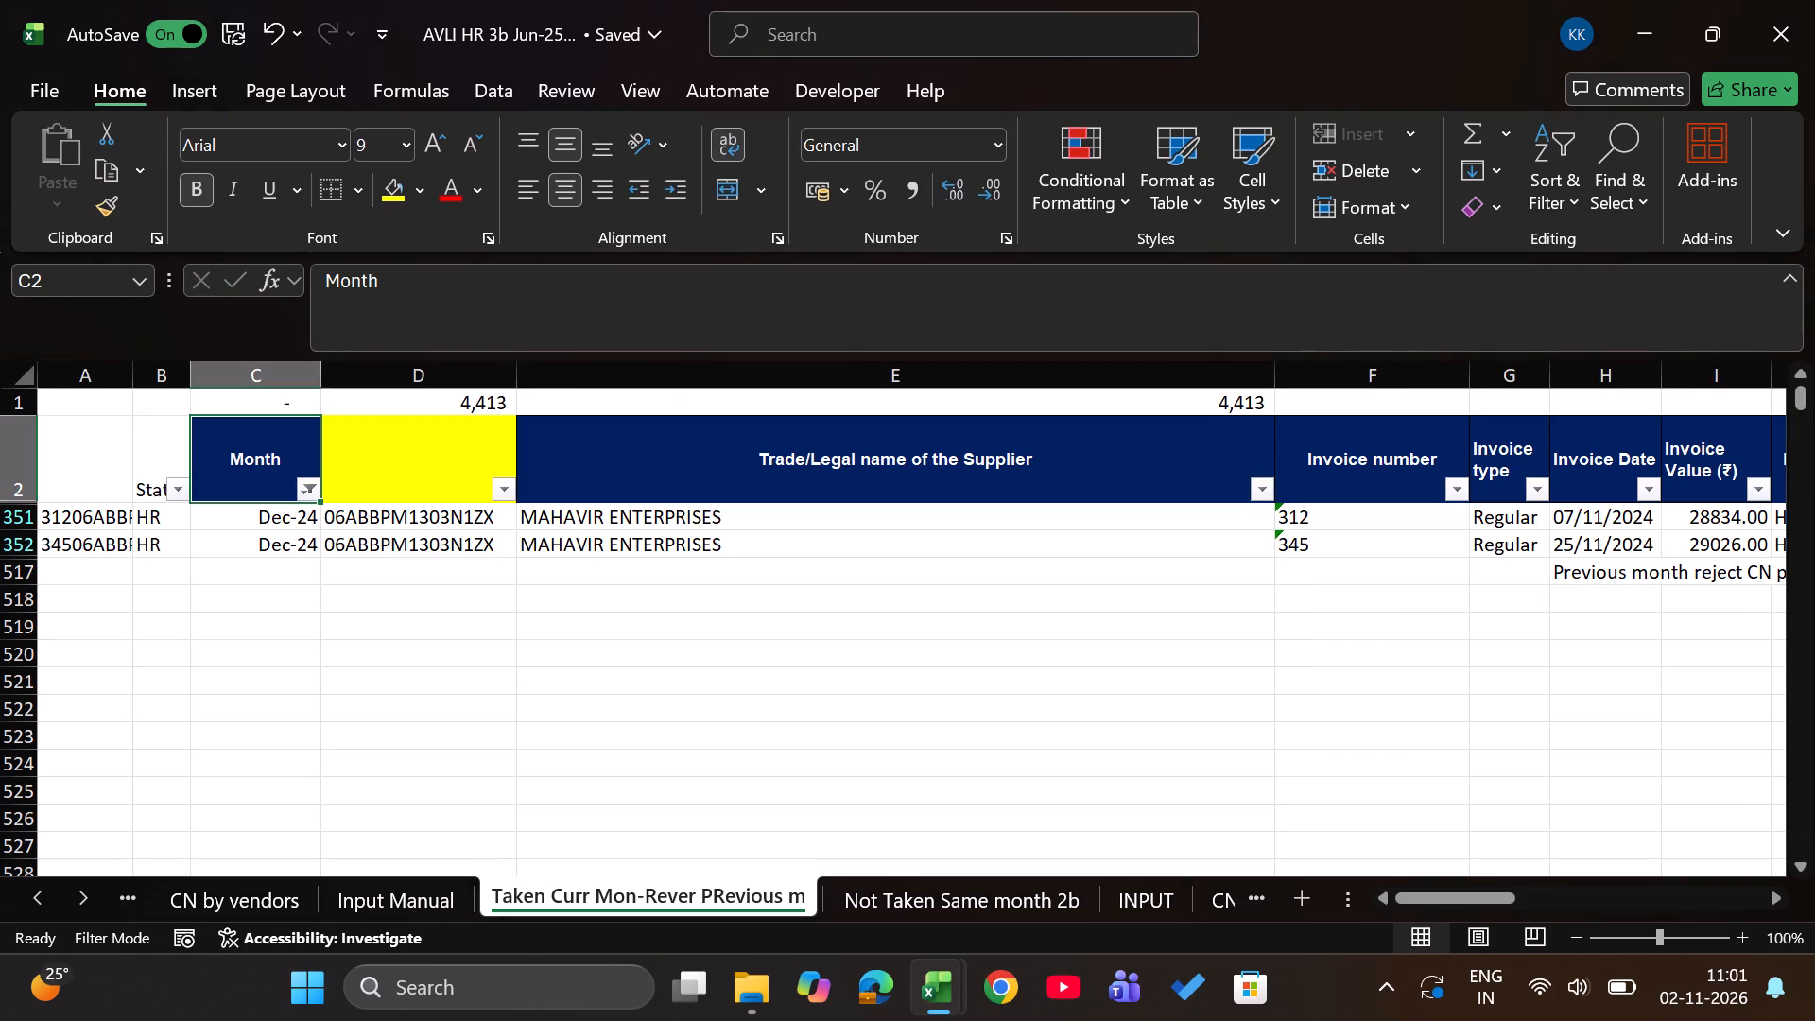
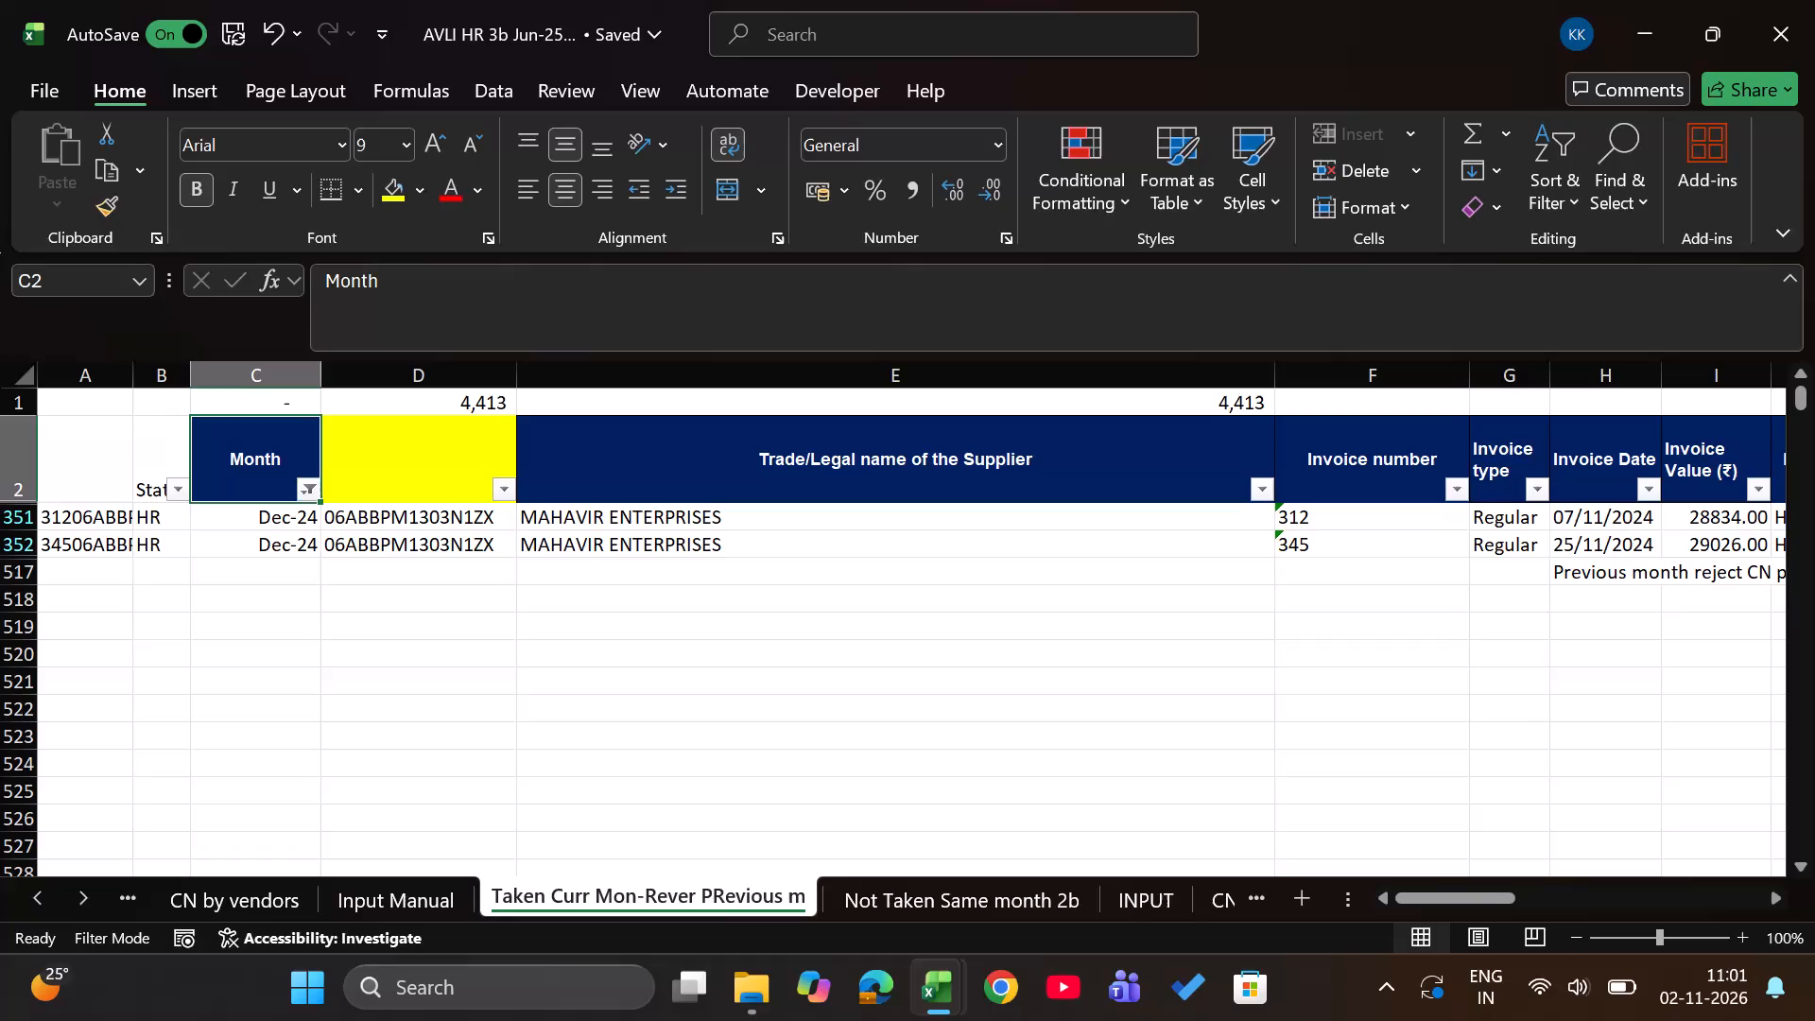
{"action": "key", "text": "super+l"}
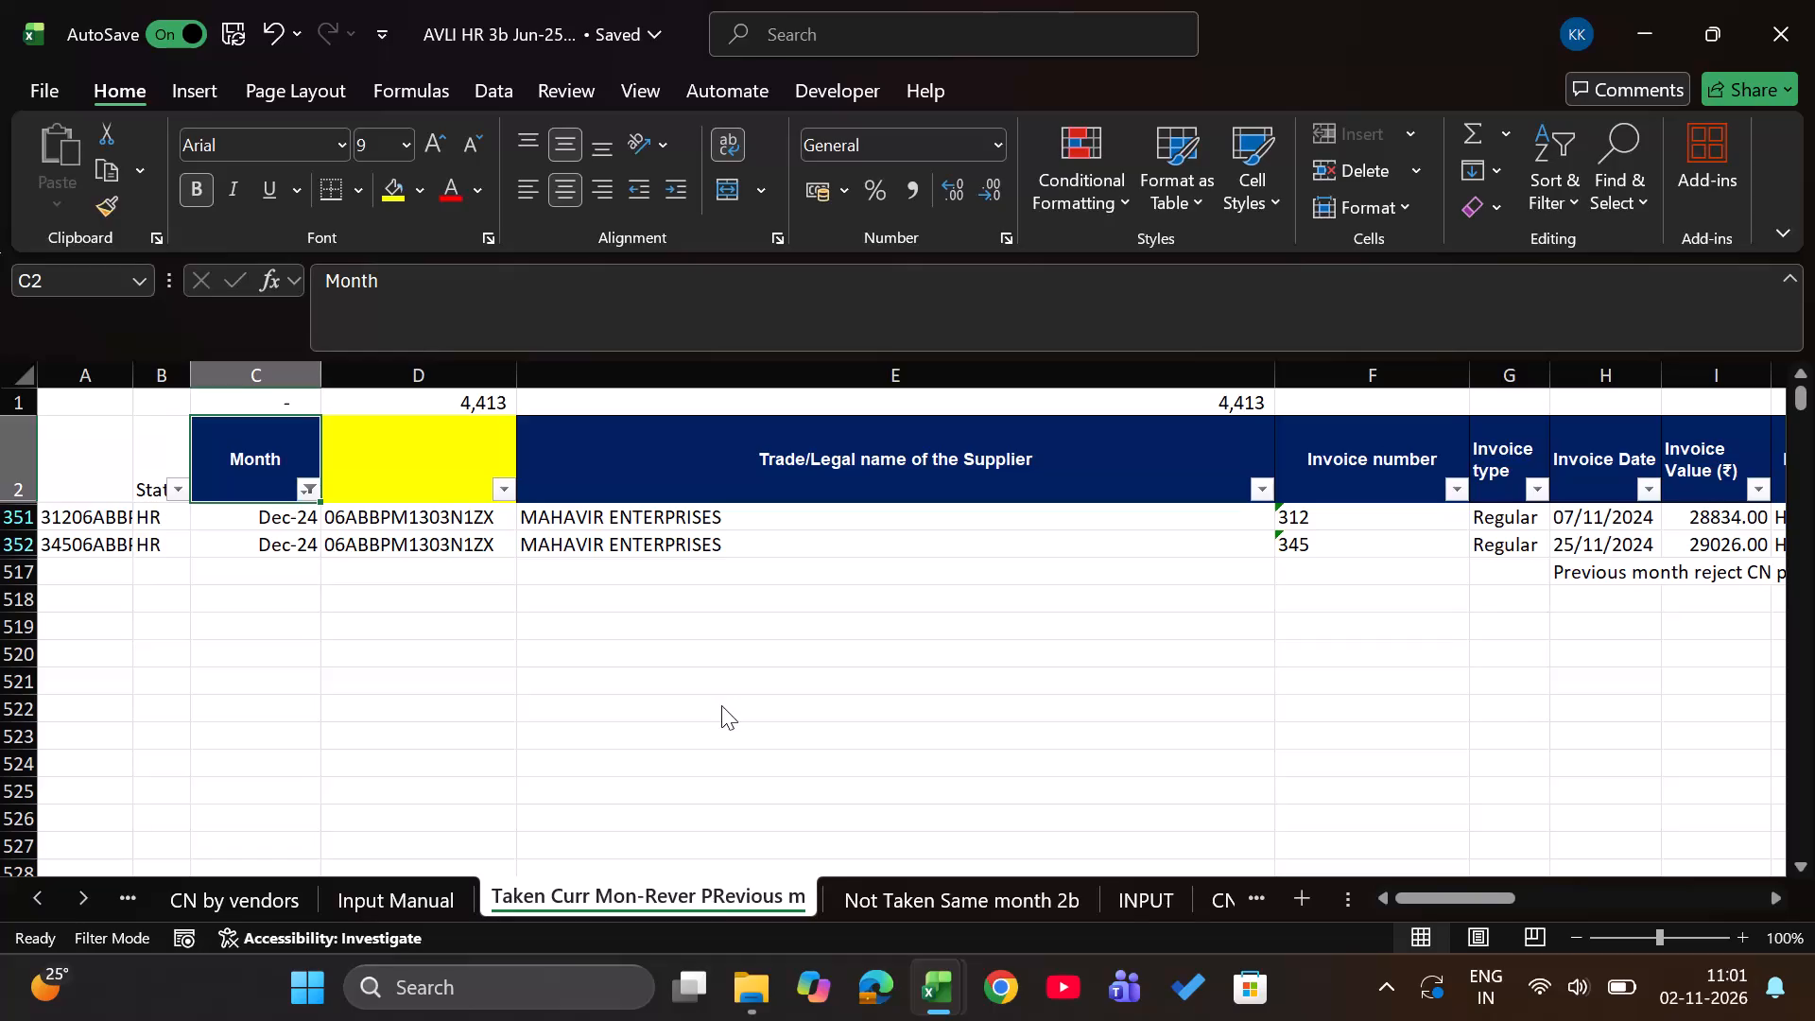